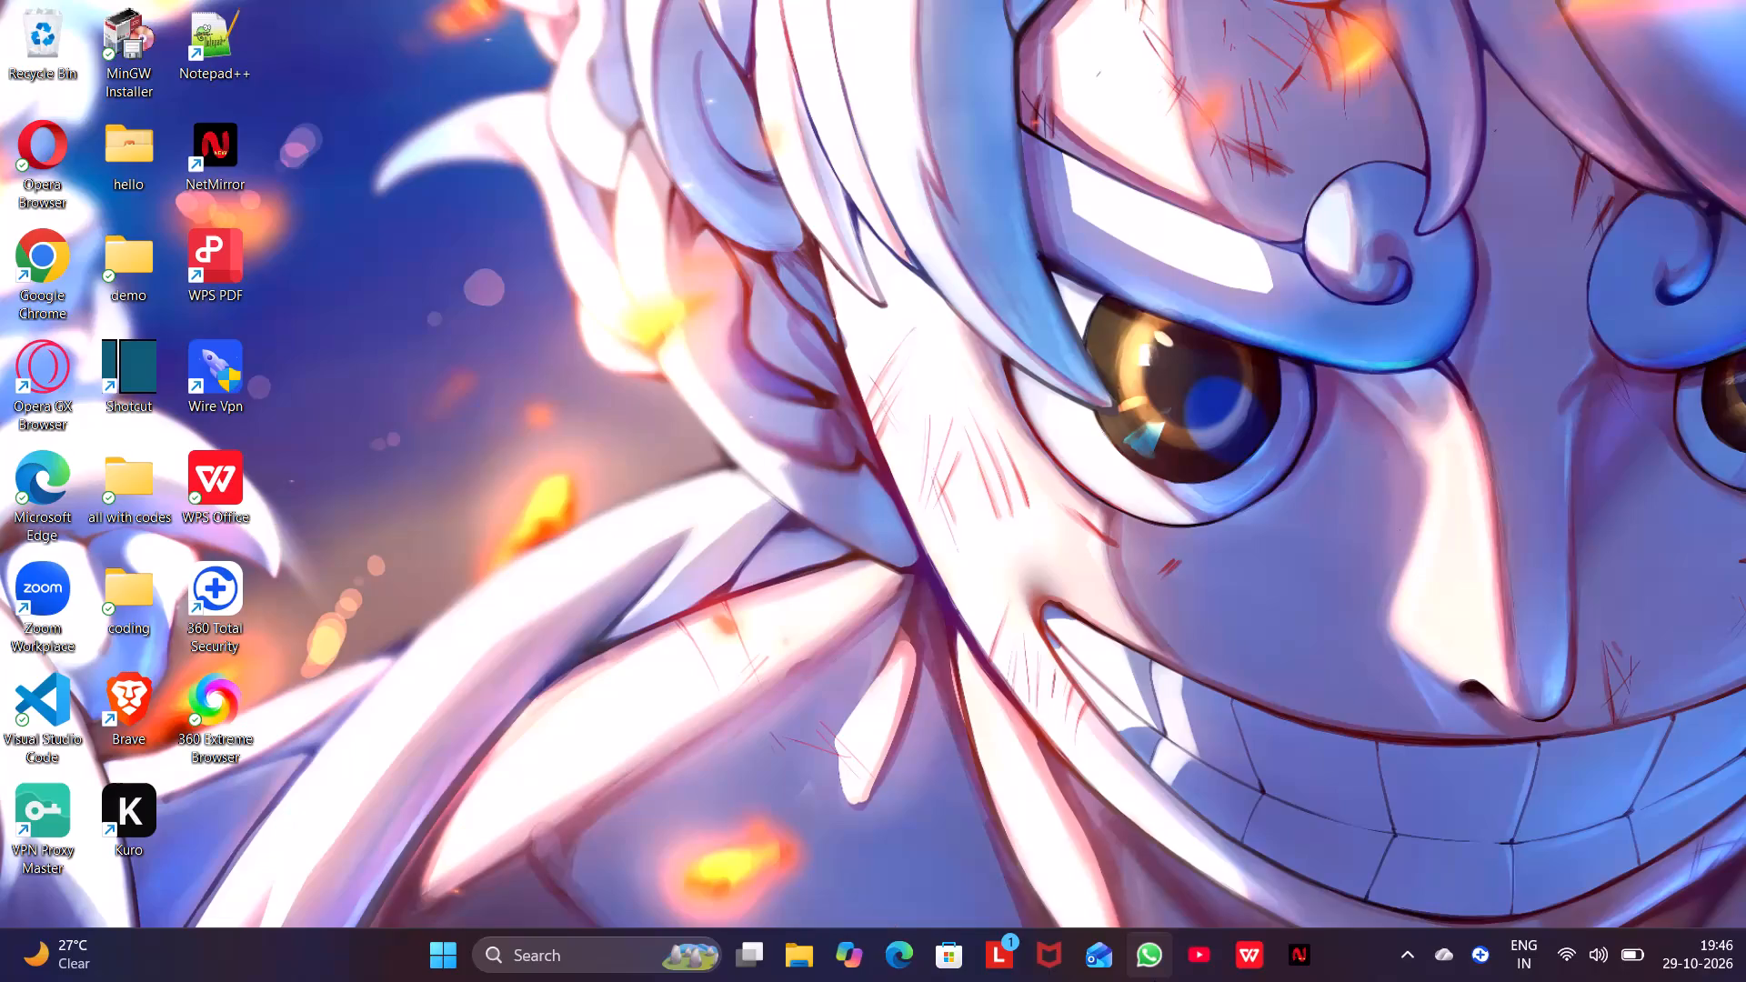
Open Microsoft Edge and search the web for Canva.
click(893, 952)
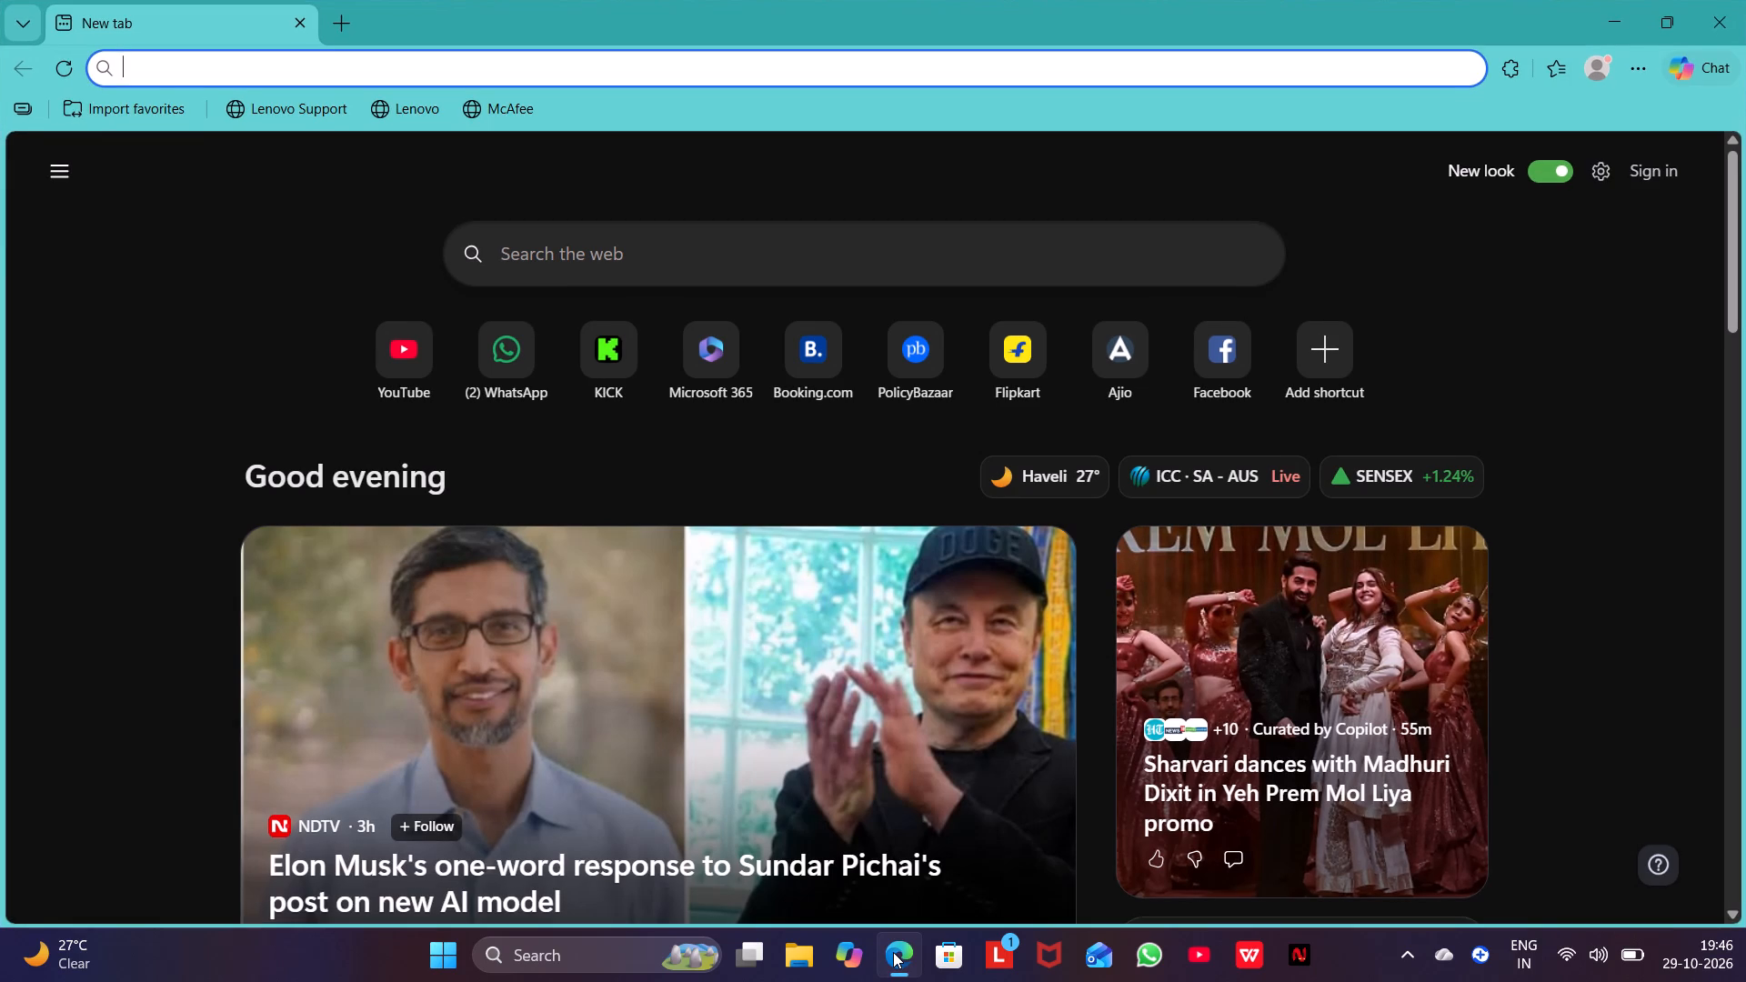
click(677, 239)
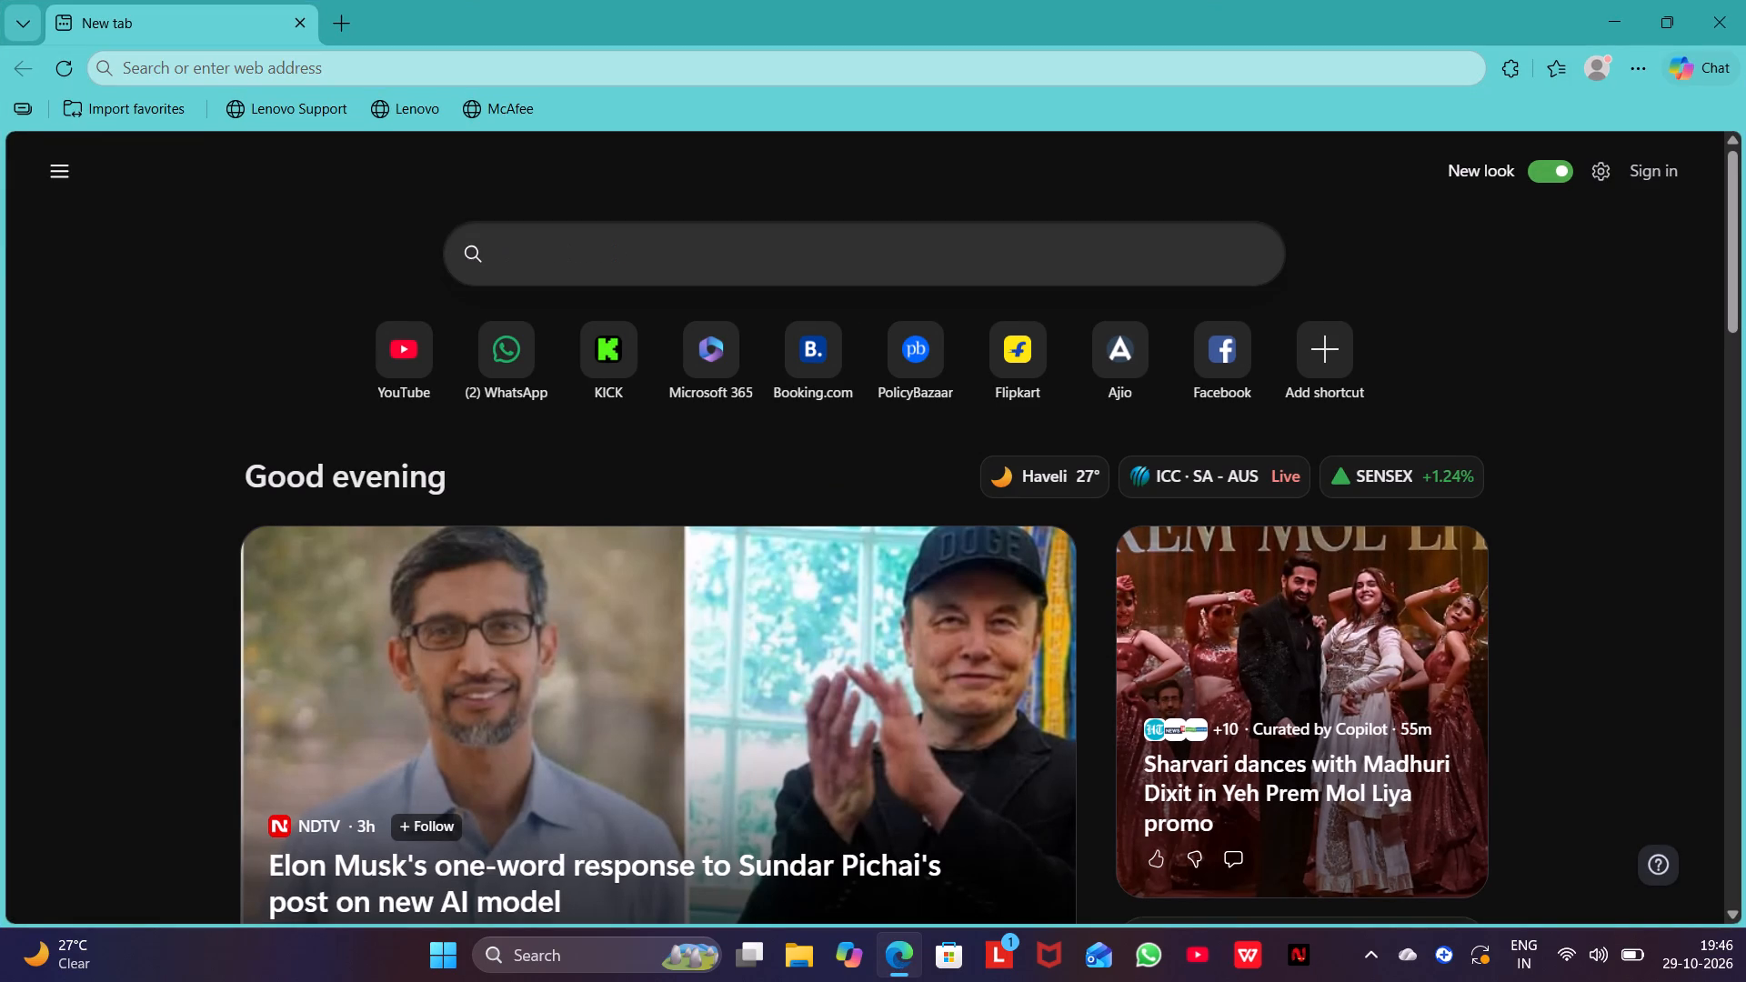
click(654, 251)
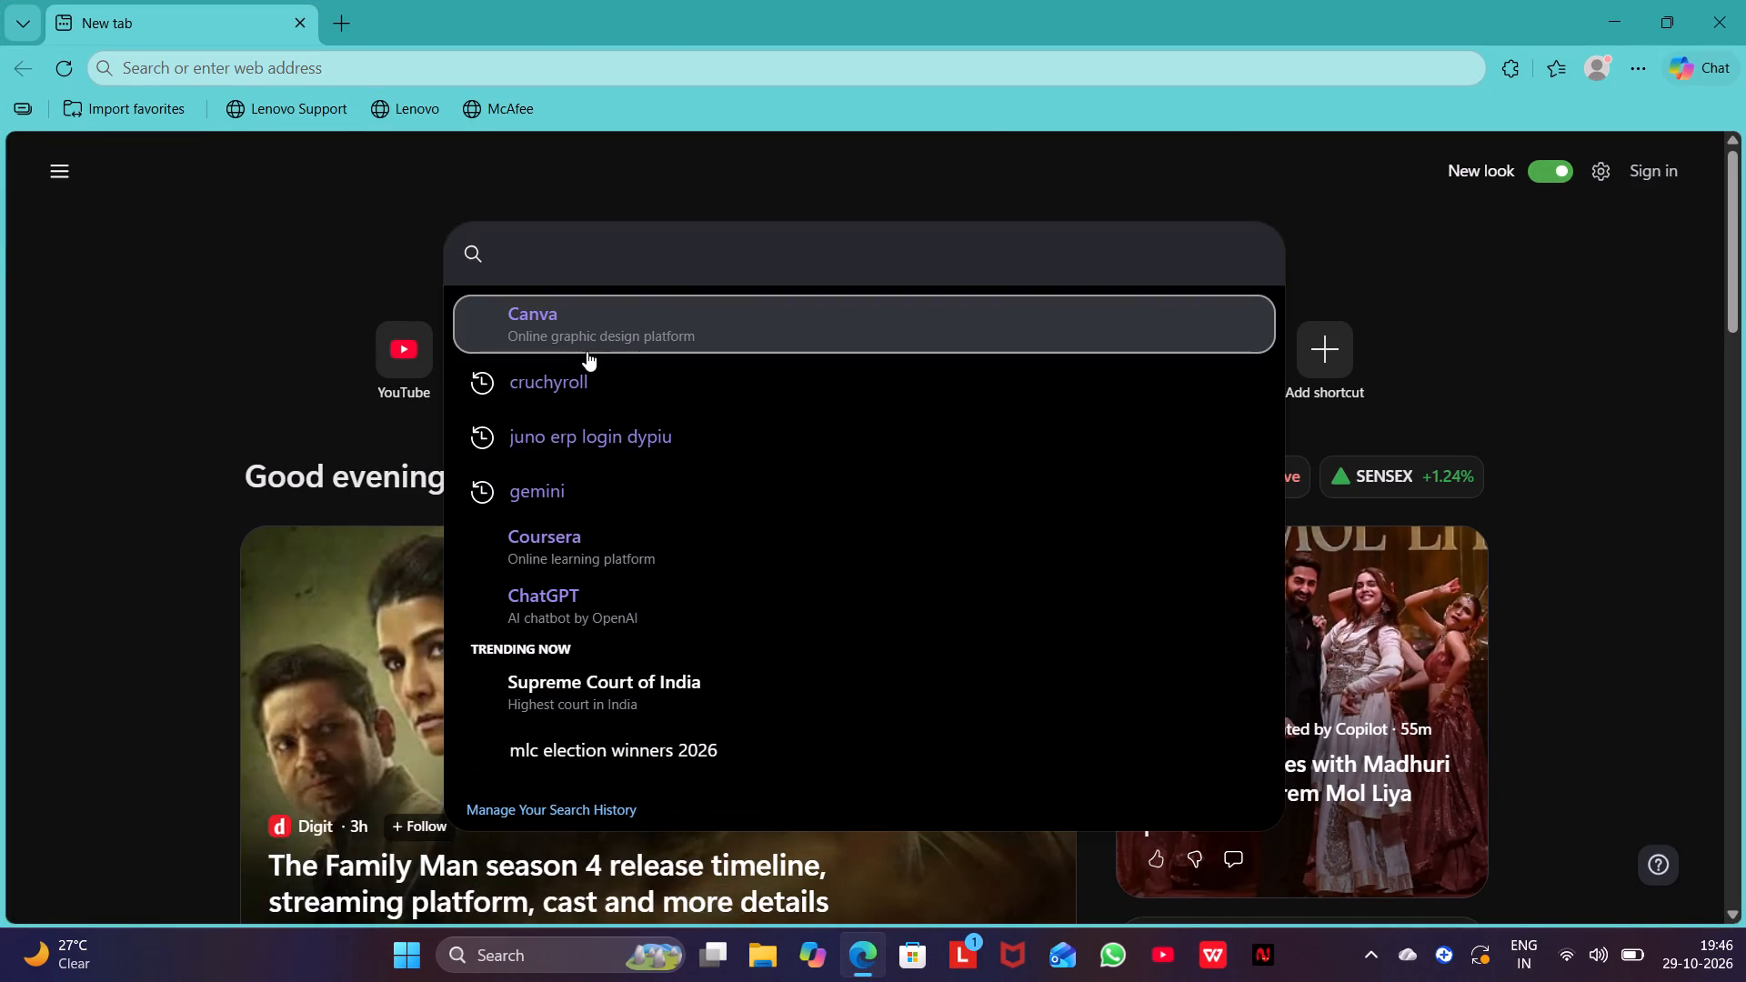
click(594, 333)
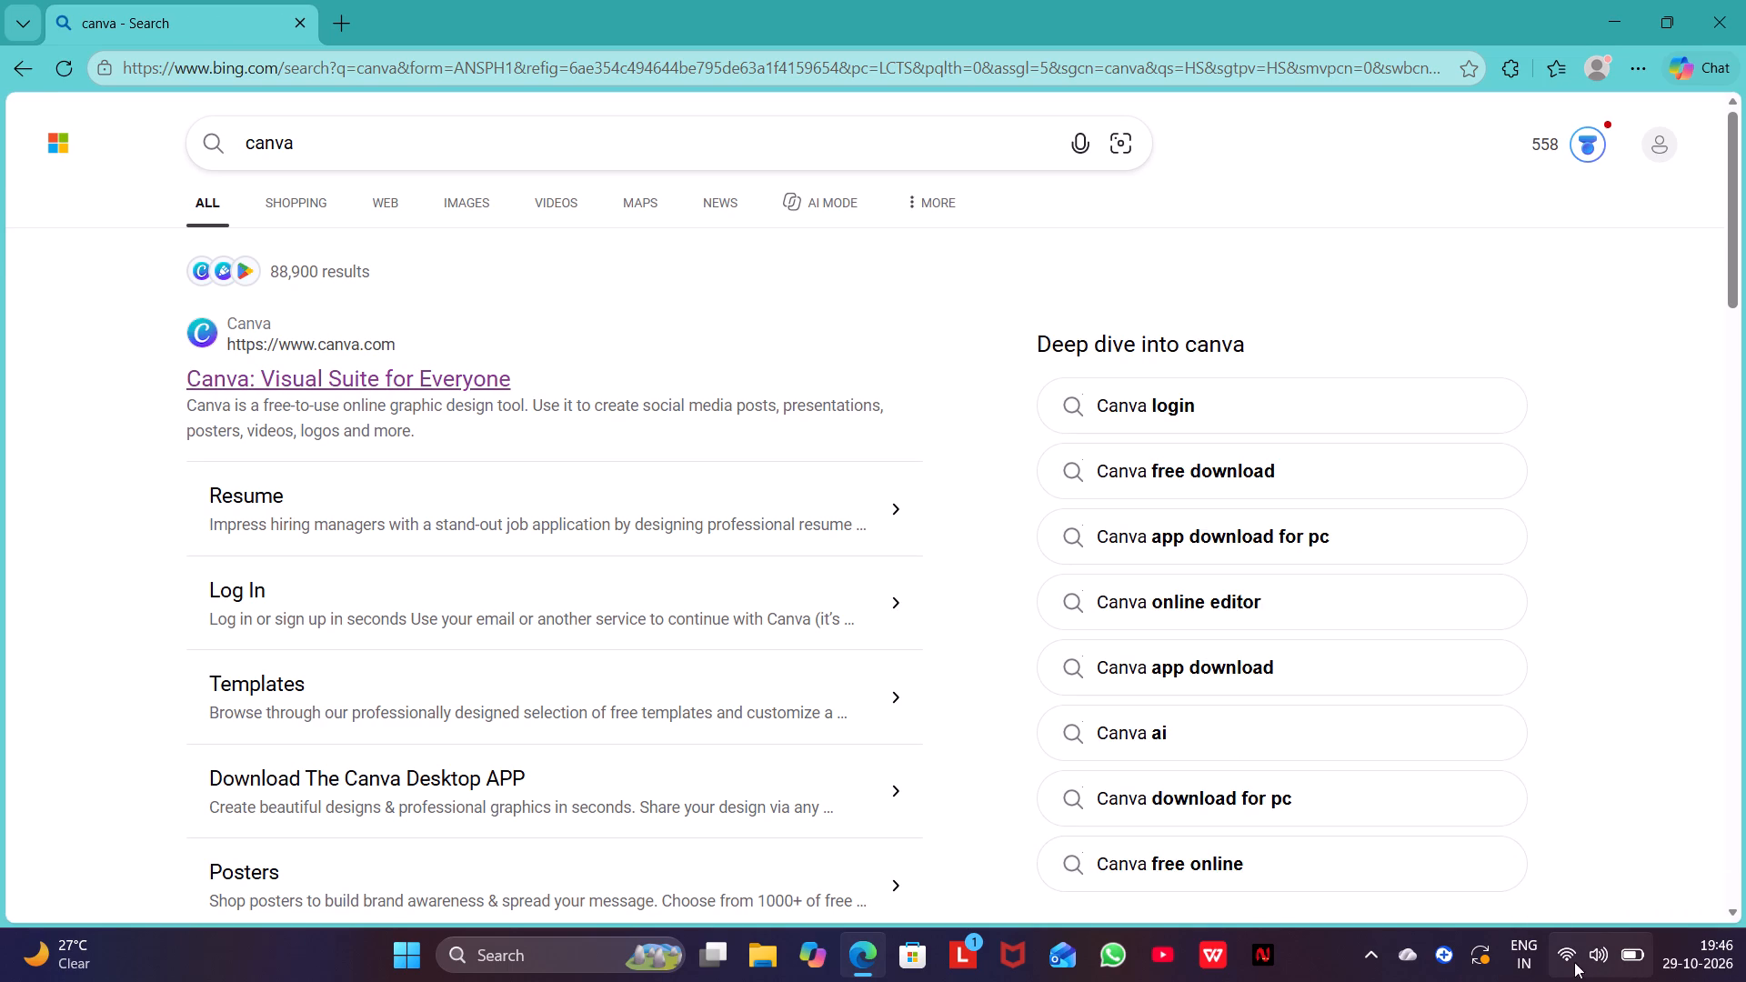
Switch the computer's Wi-Fi connection from DYP Hostel to the secured network named umang.
click(1560, 951)
click(1432, 534)
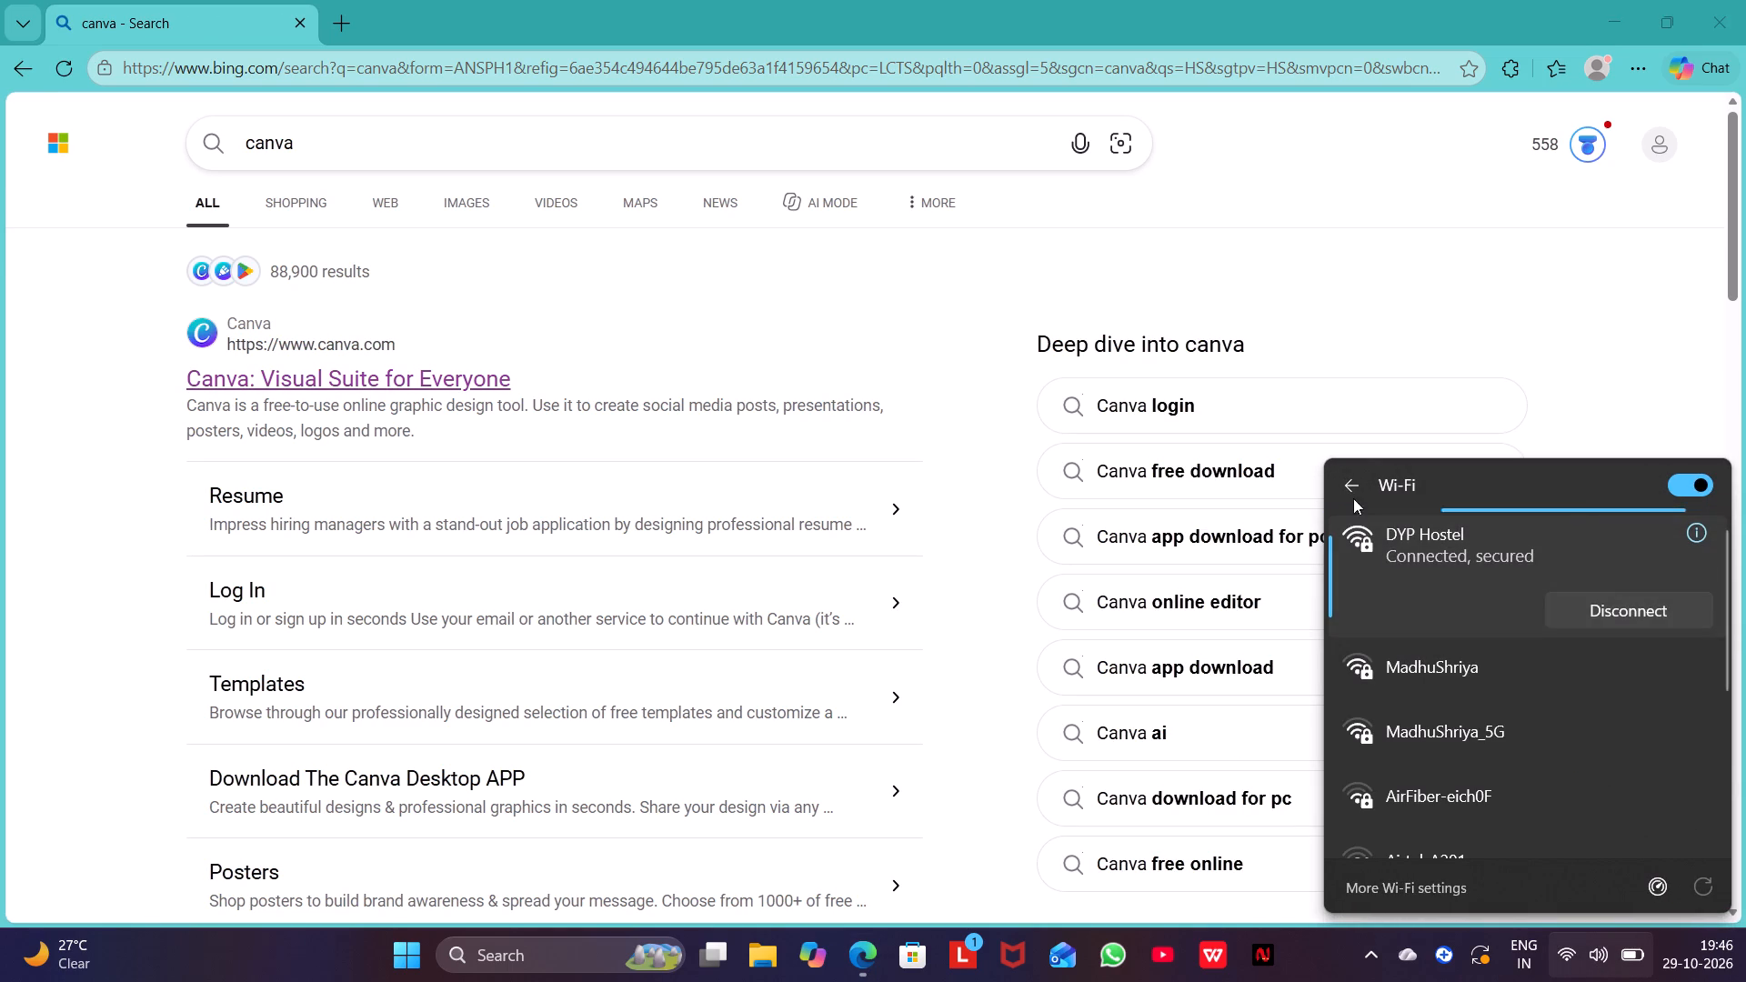
click(1345, 490)
click(1438, 520)
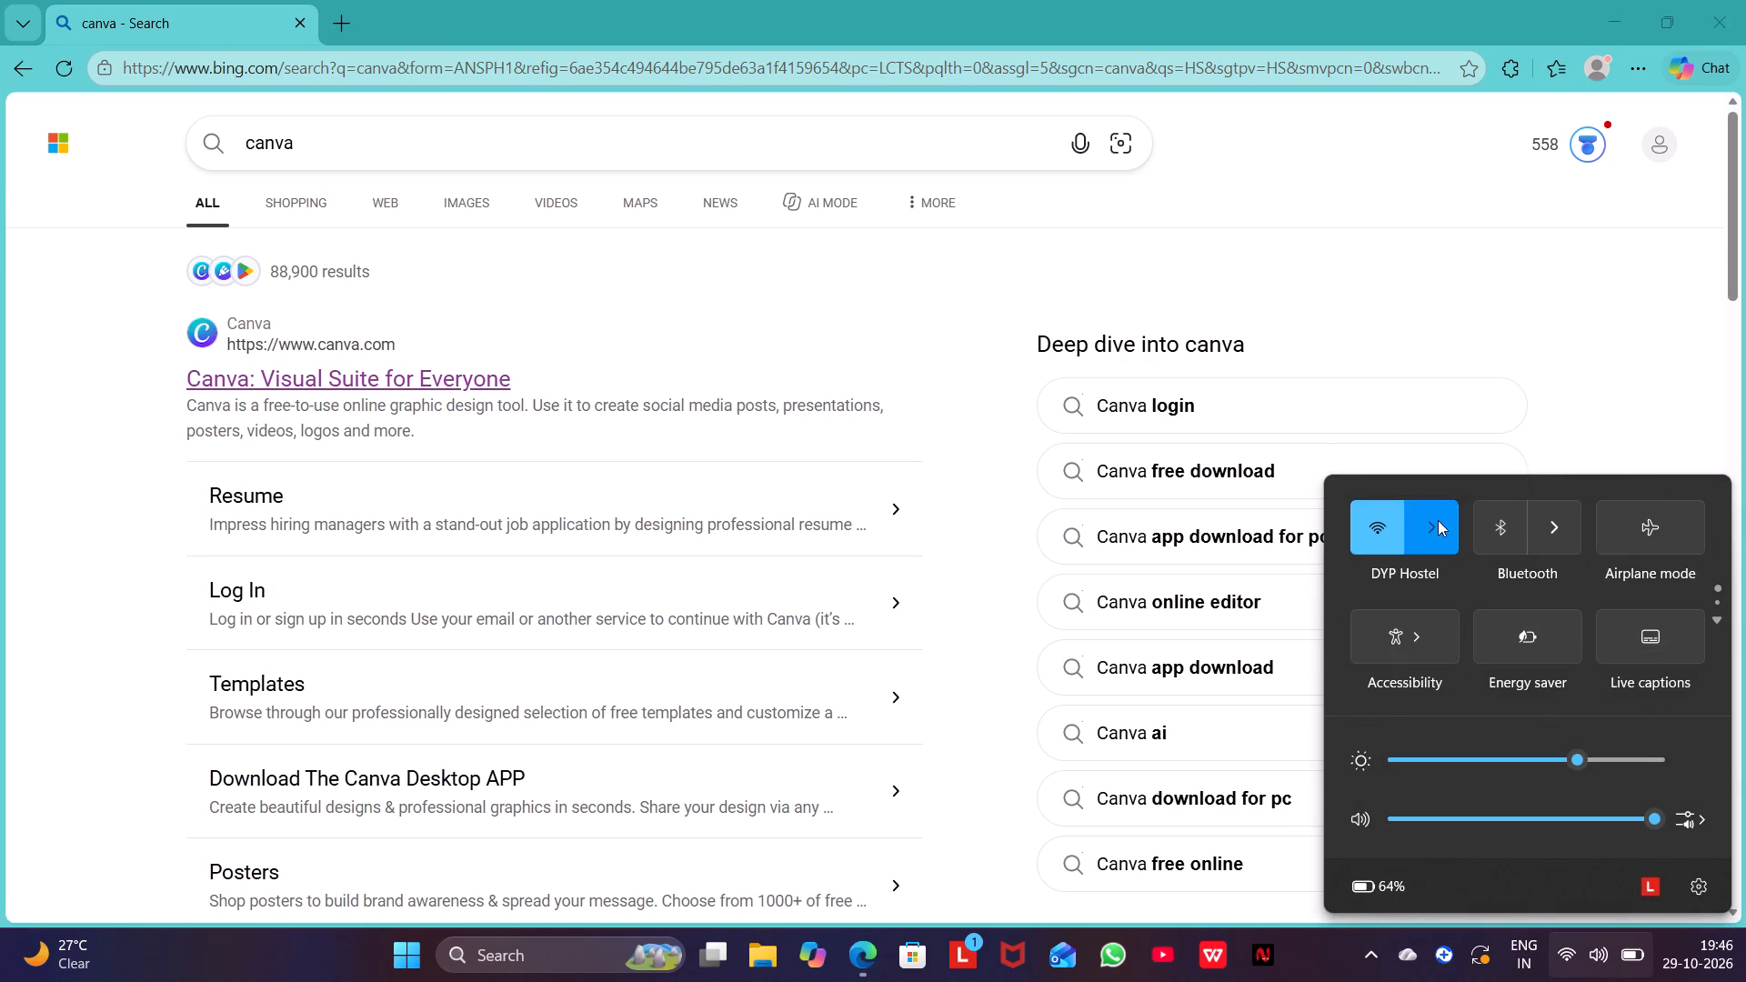
click(1423, 671)
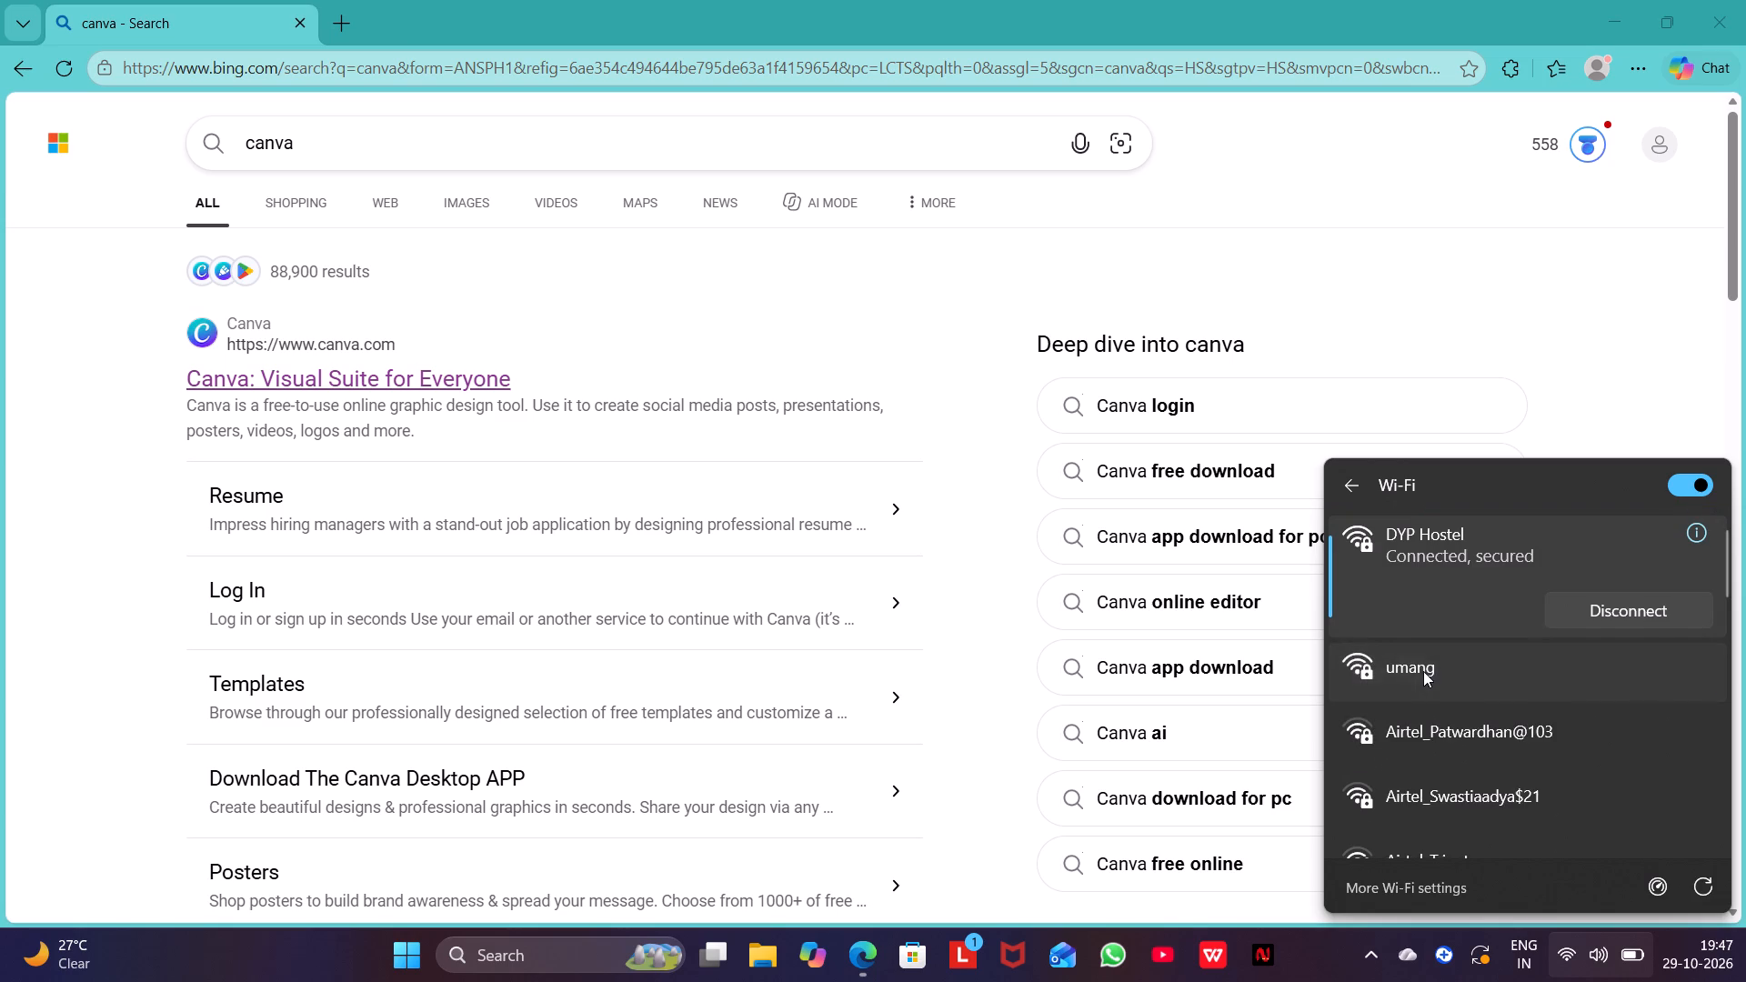
click(1611, 707)
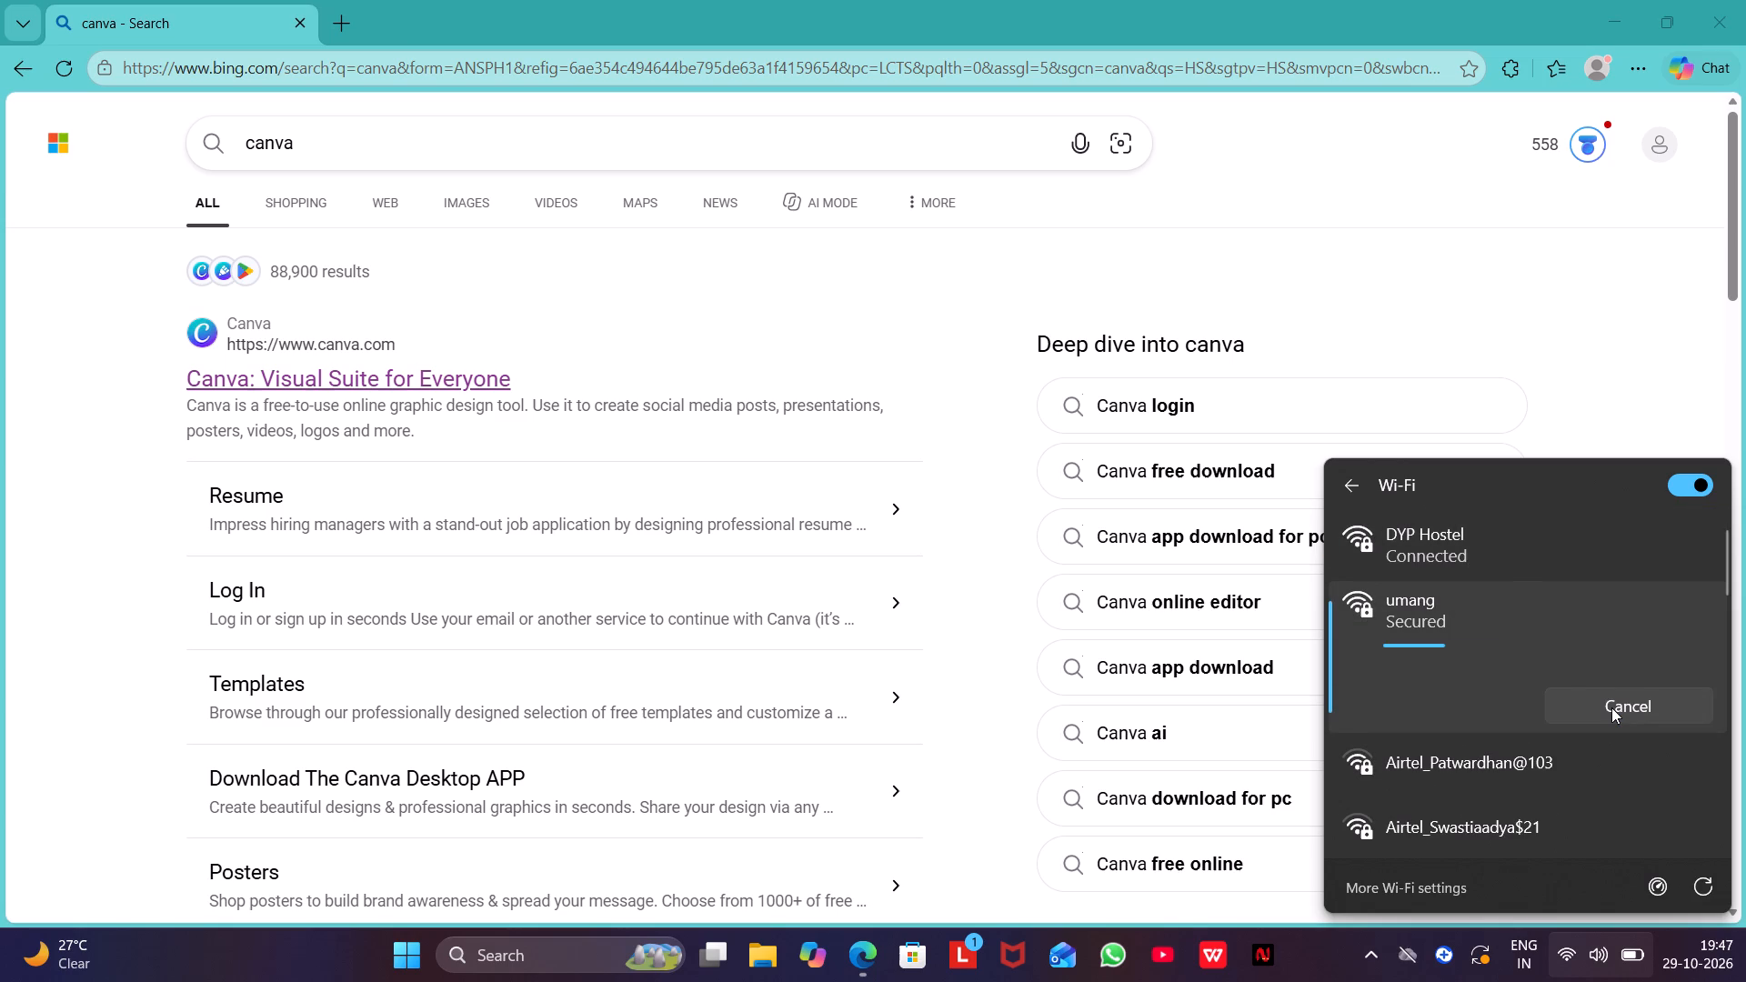
click(845, 258)
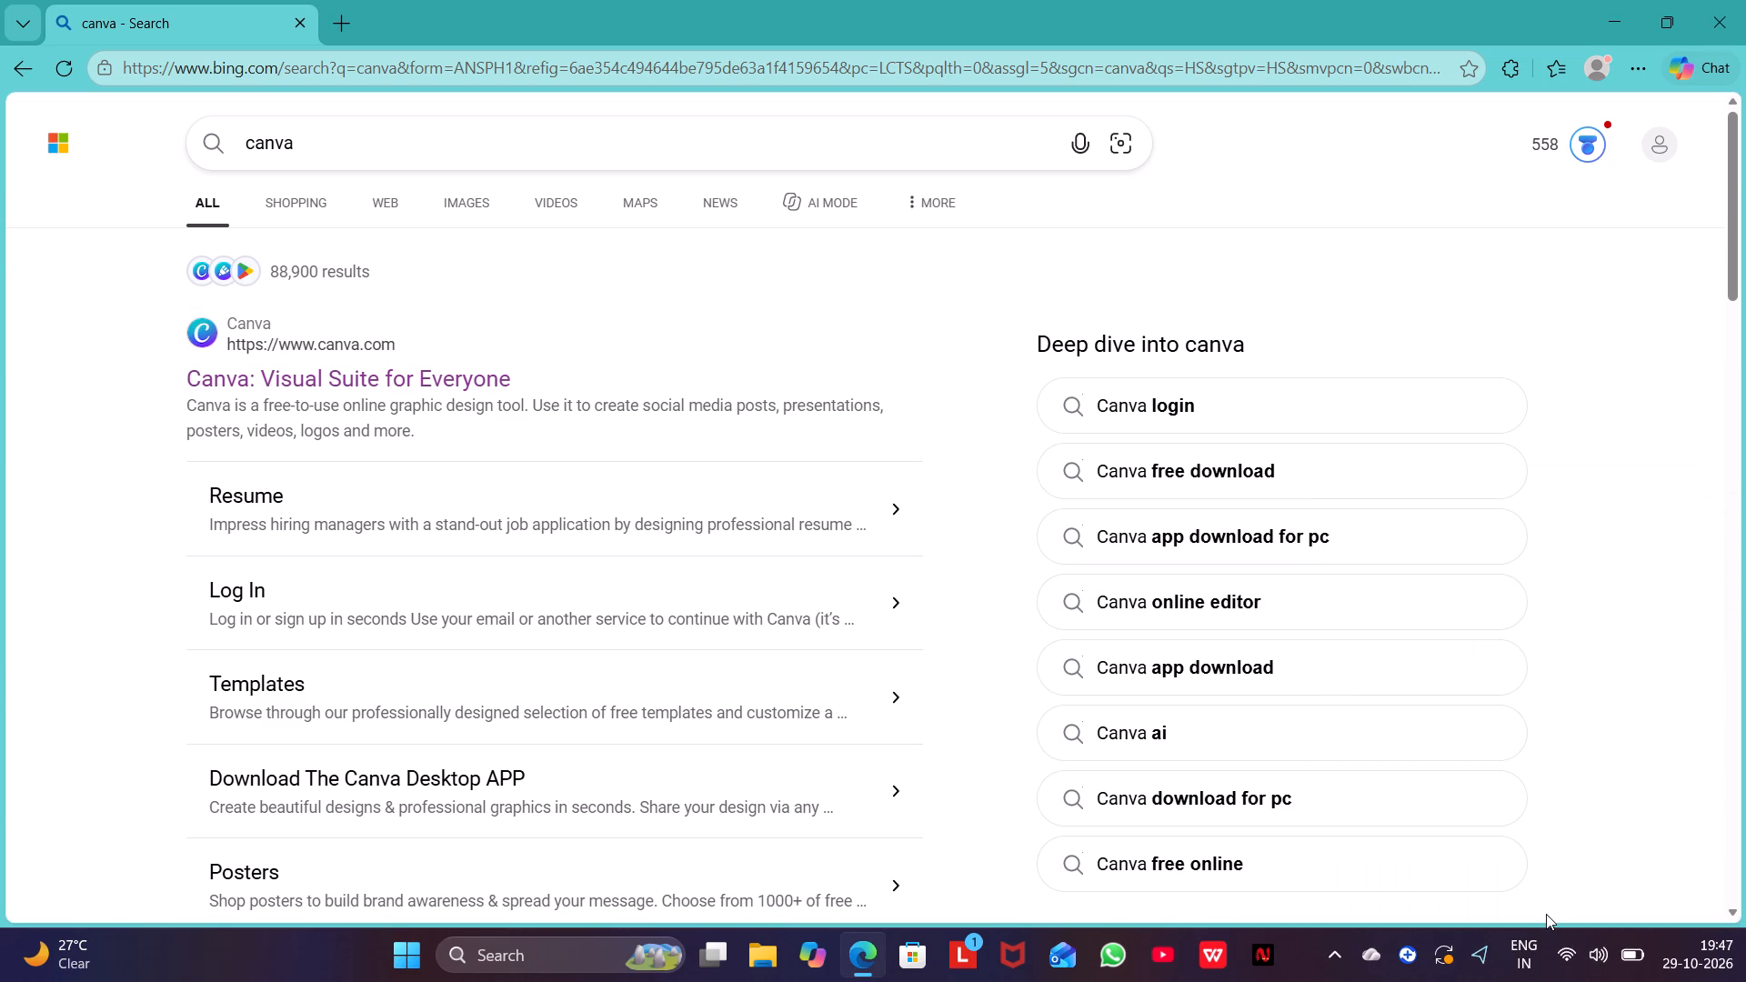
click(1566, 957)
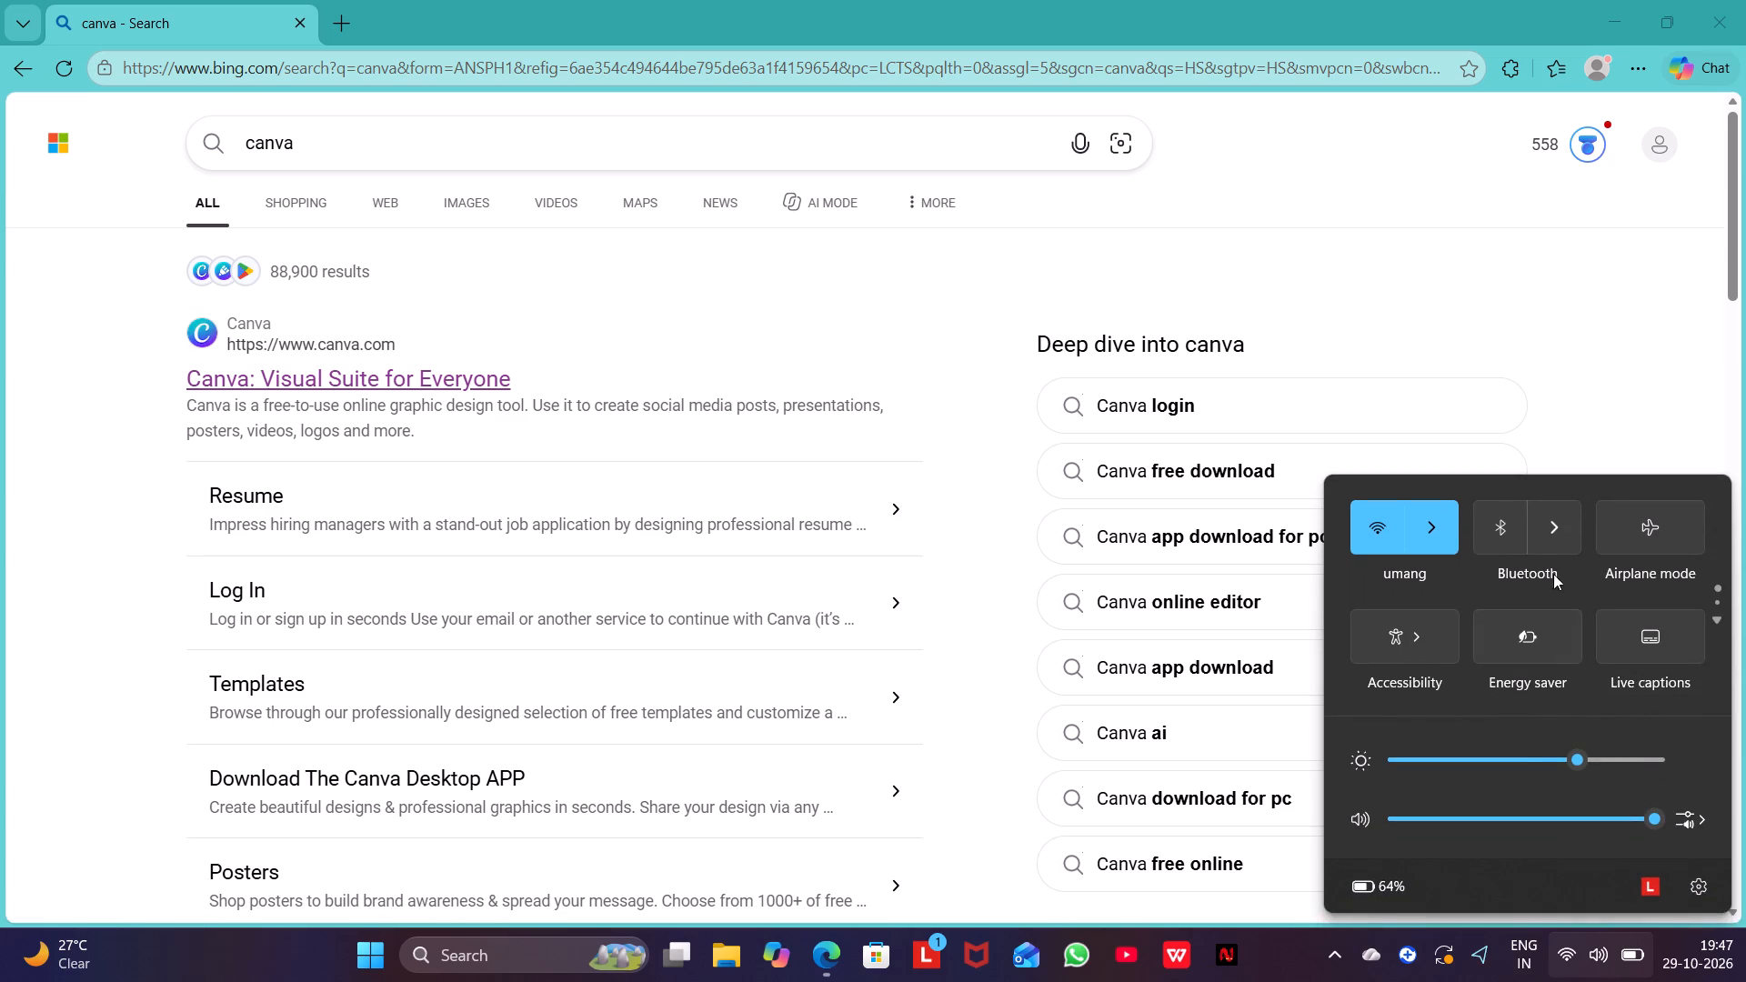
click(1464, 296)
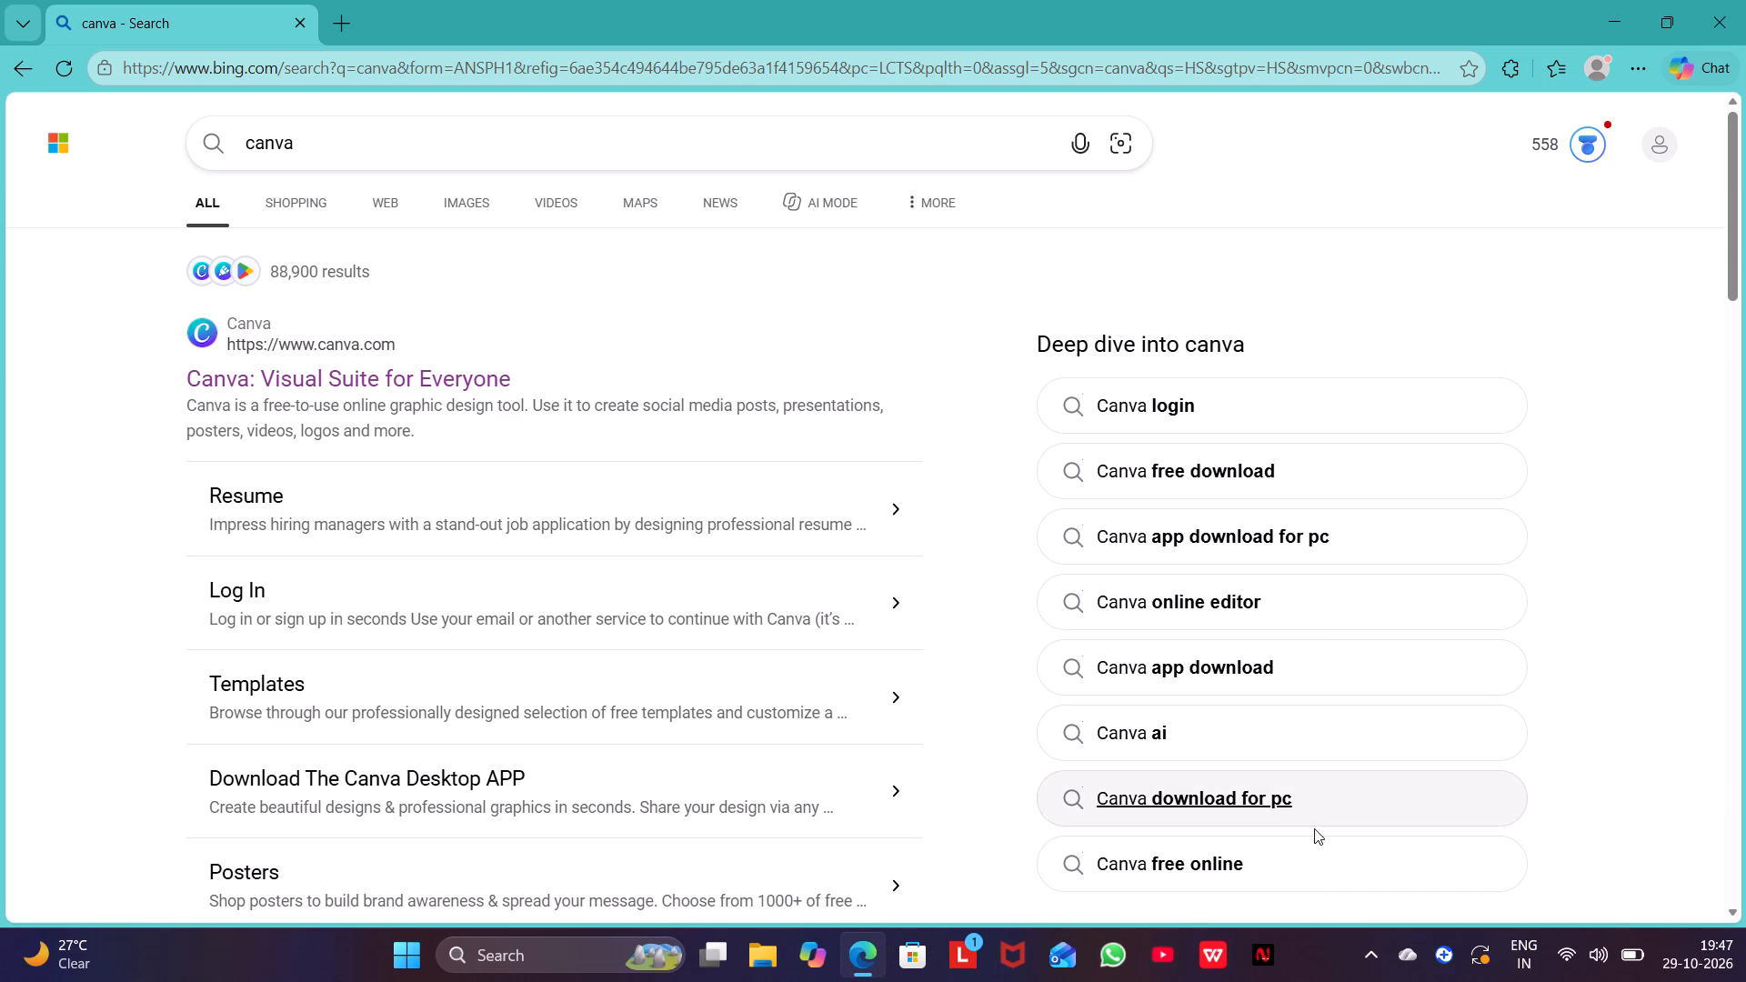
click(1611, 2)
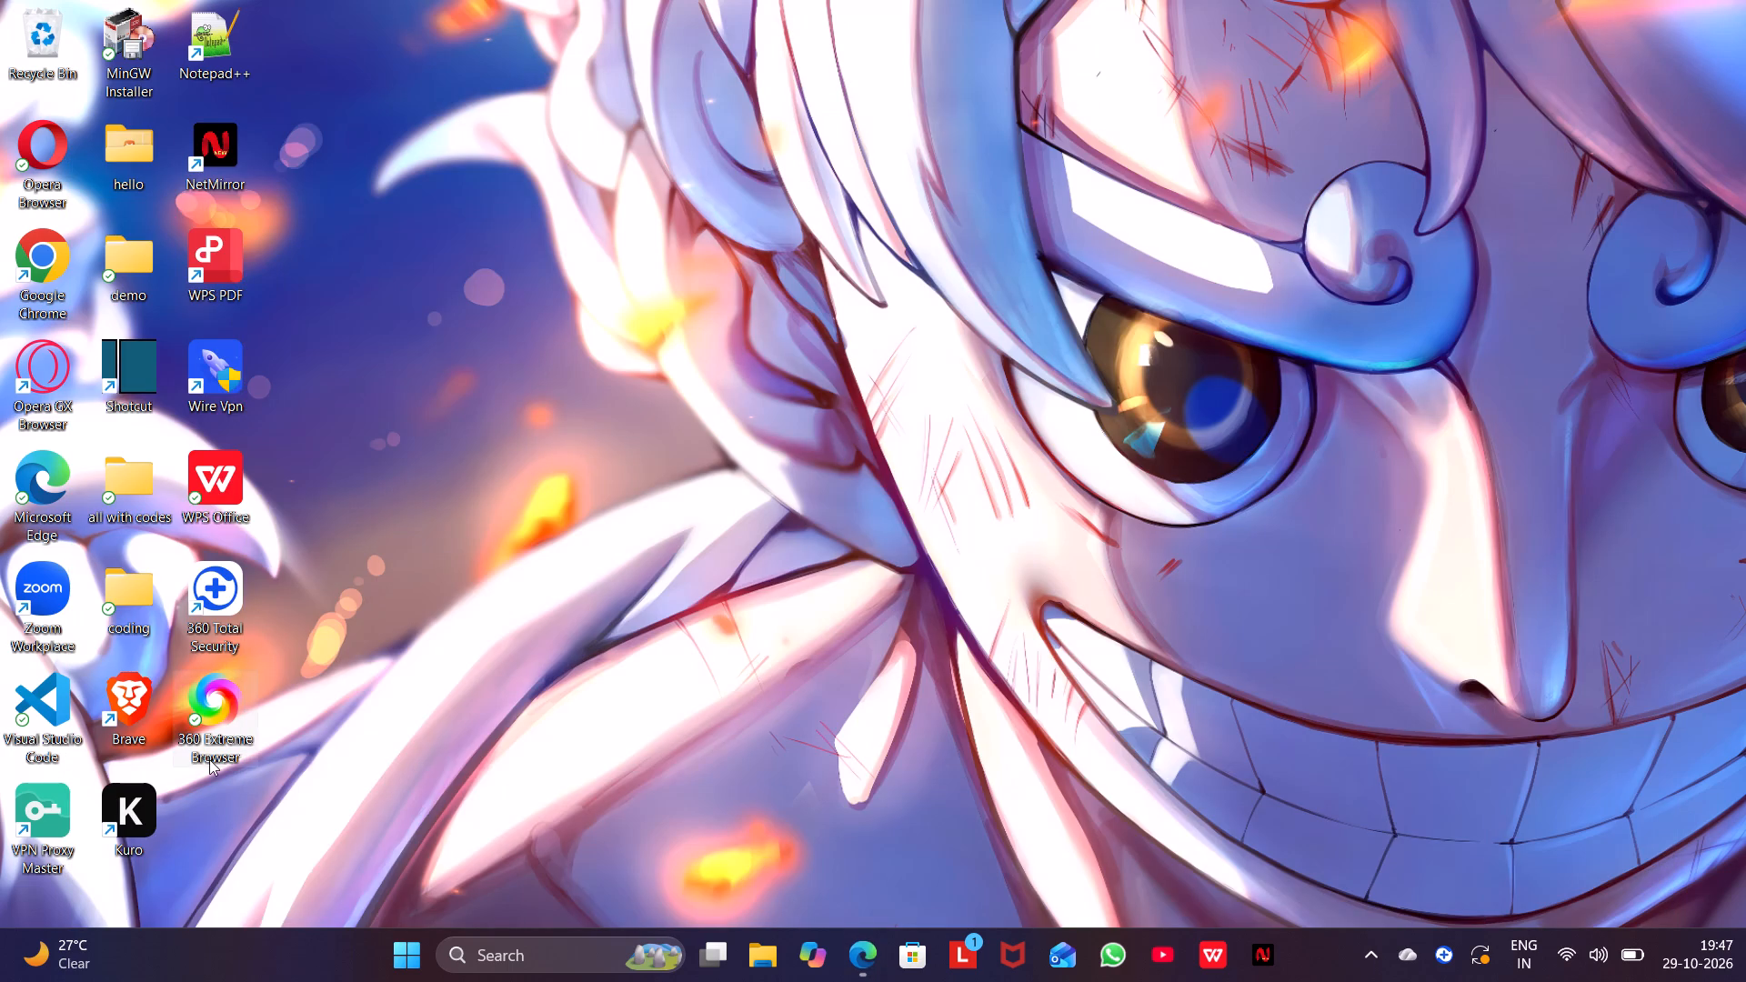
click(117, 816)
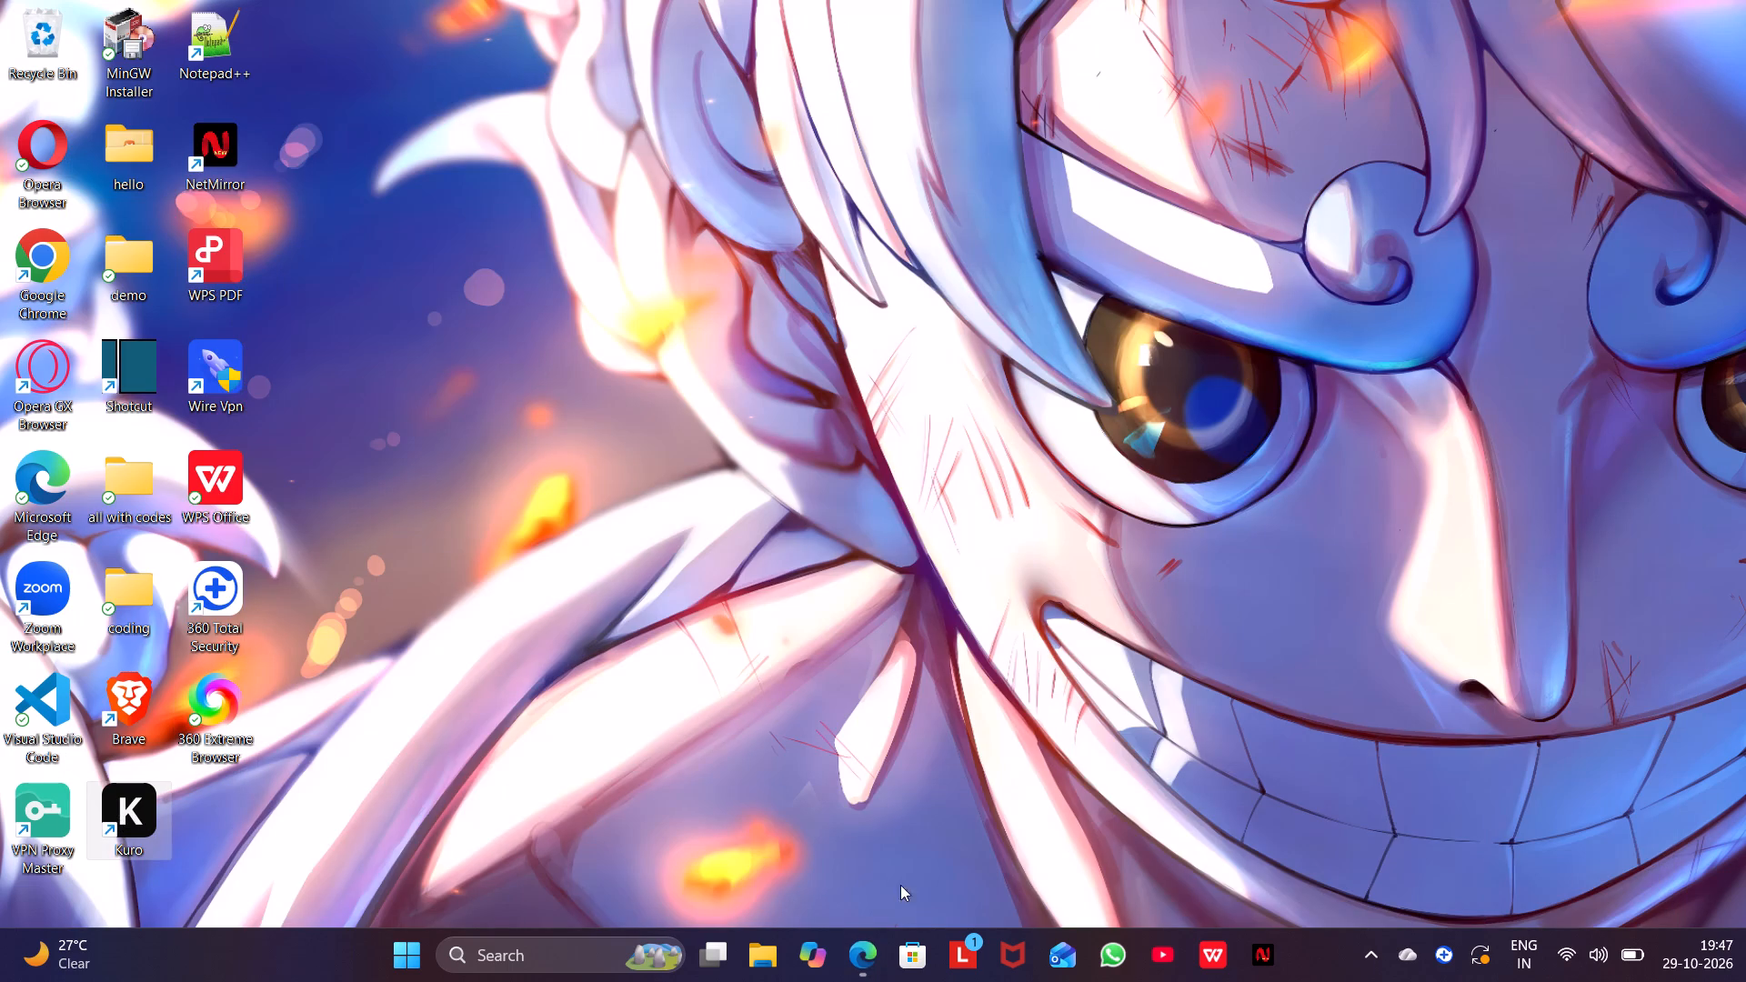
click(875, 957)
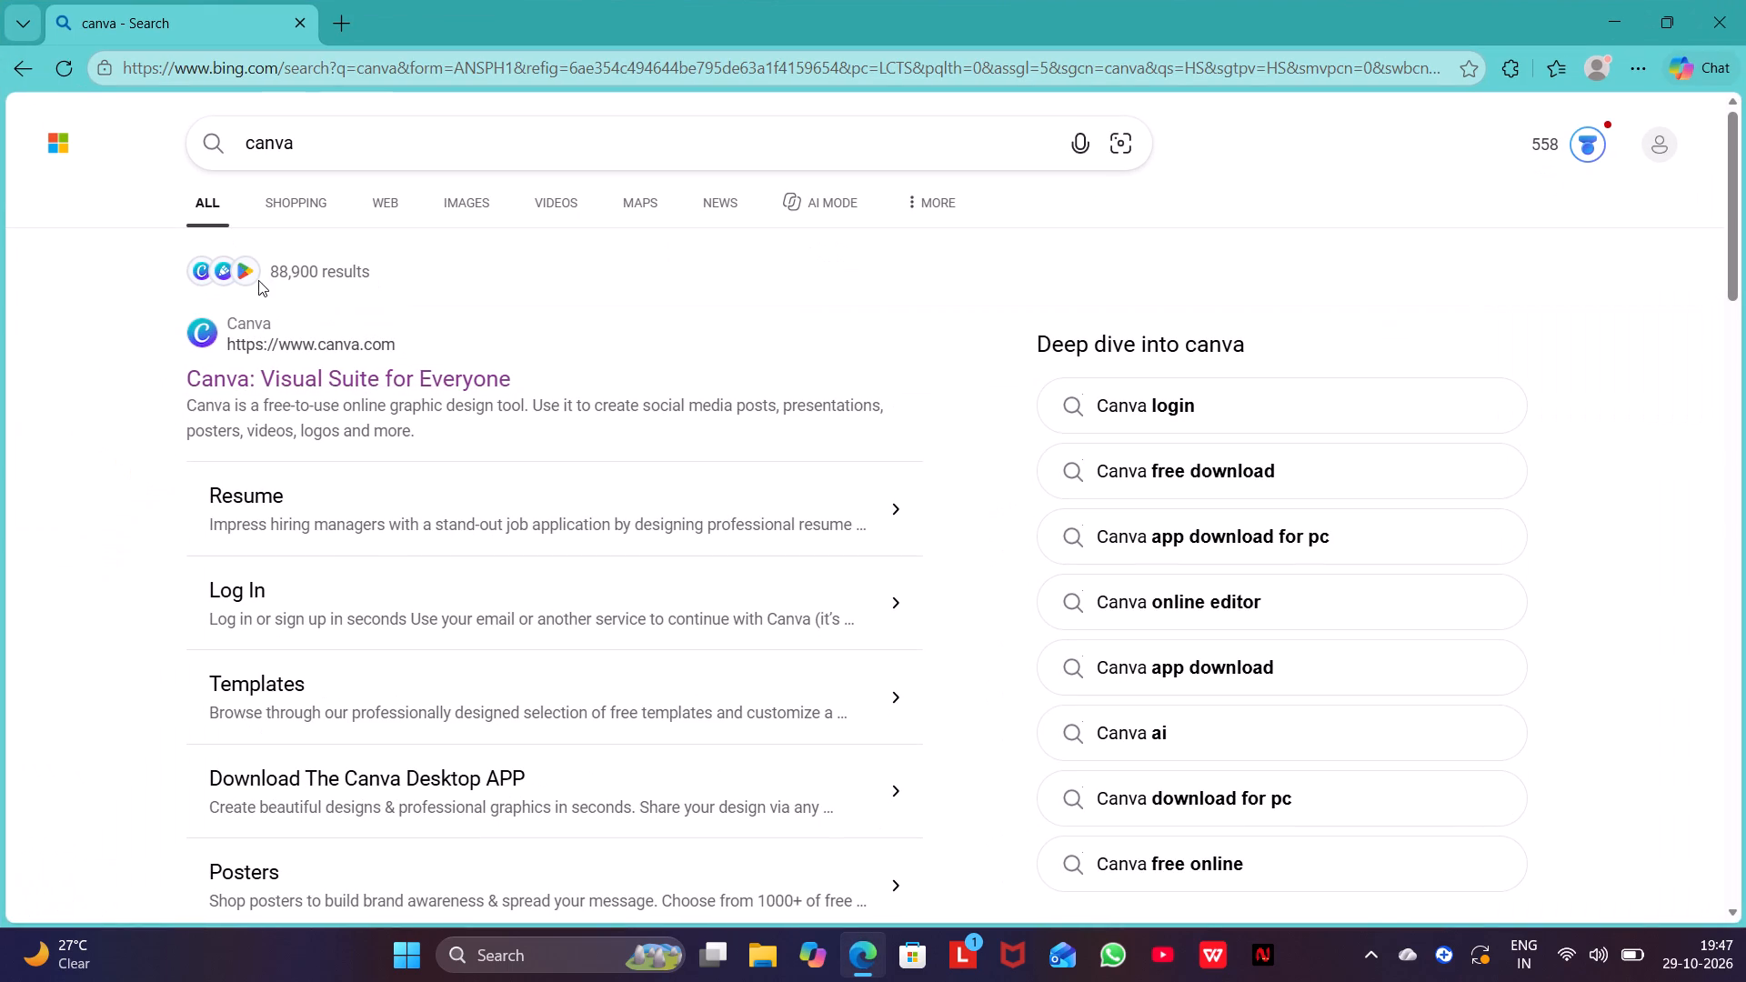
Open the Canva website from the search results.
click(324, 380)
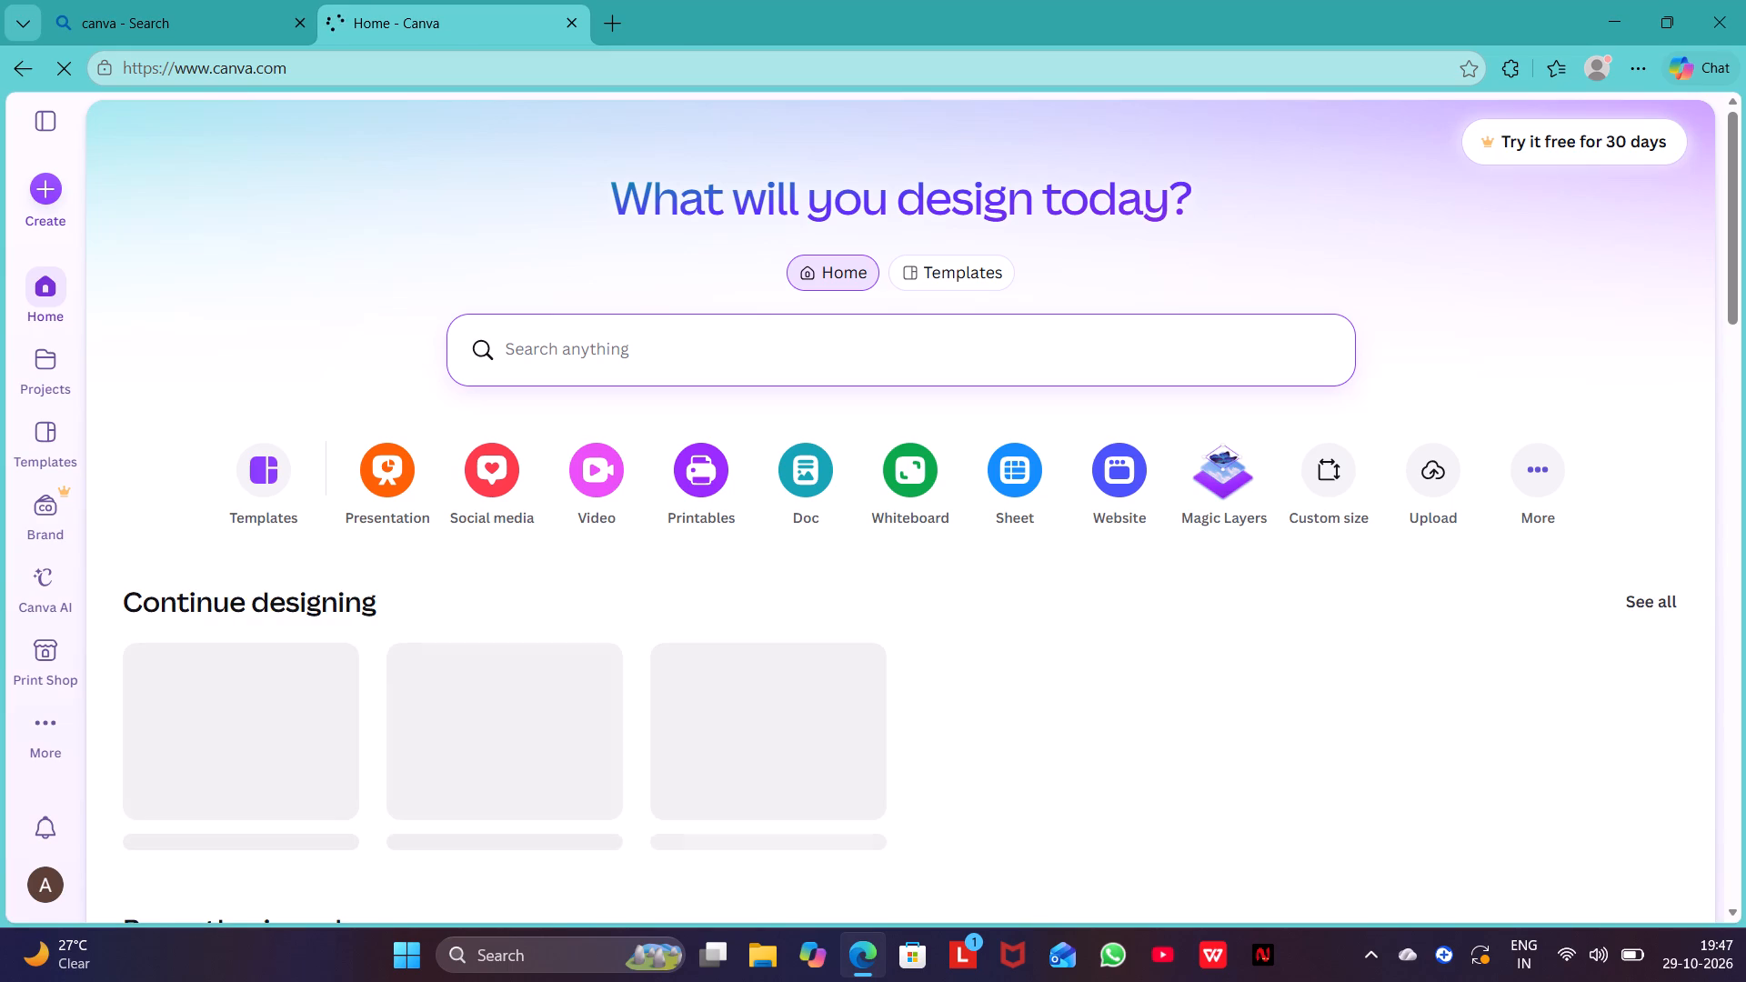
Search Canva for "video template".
click(531, 351)
text(vi)
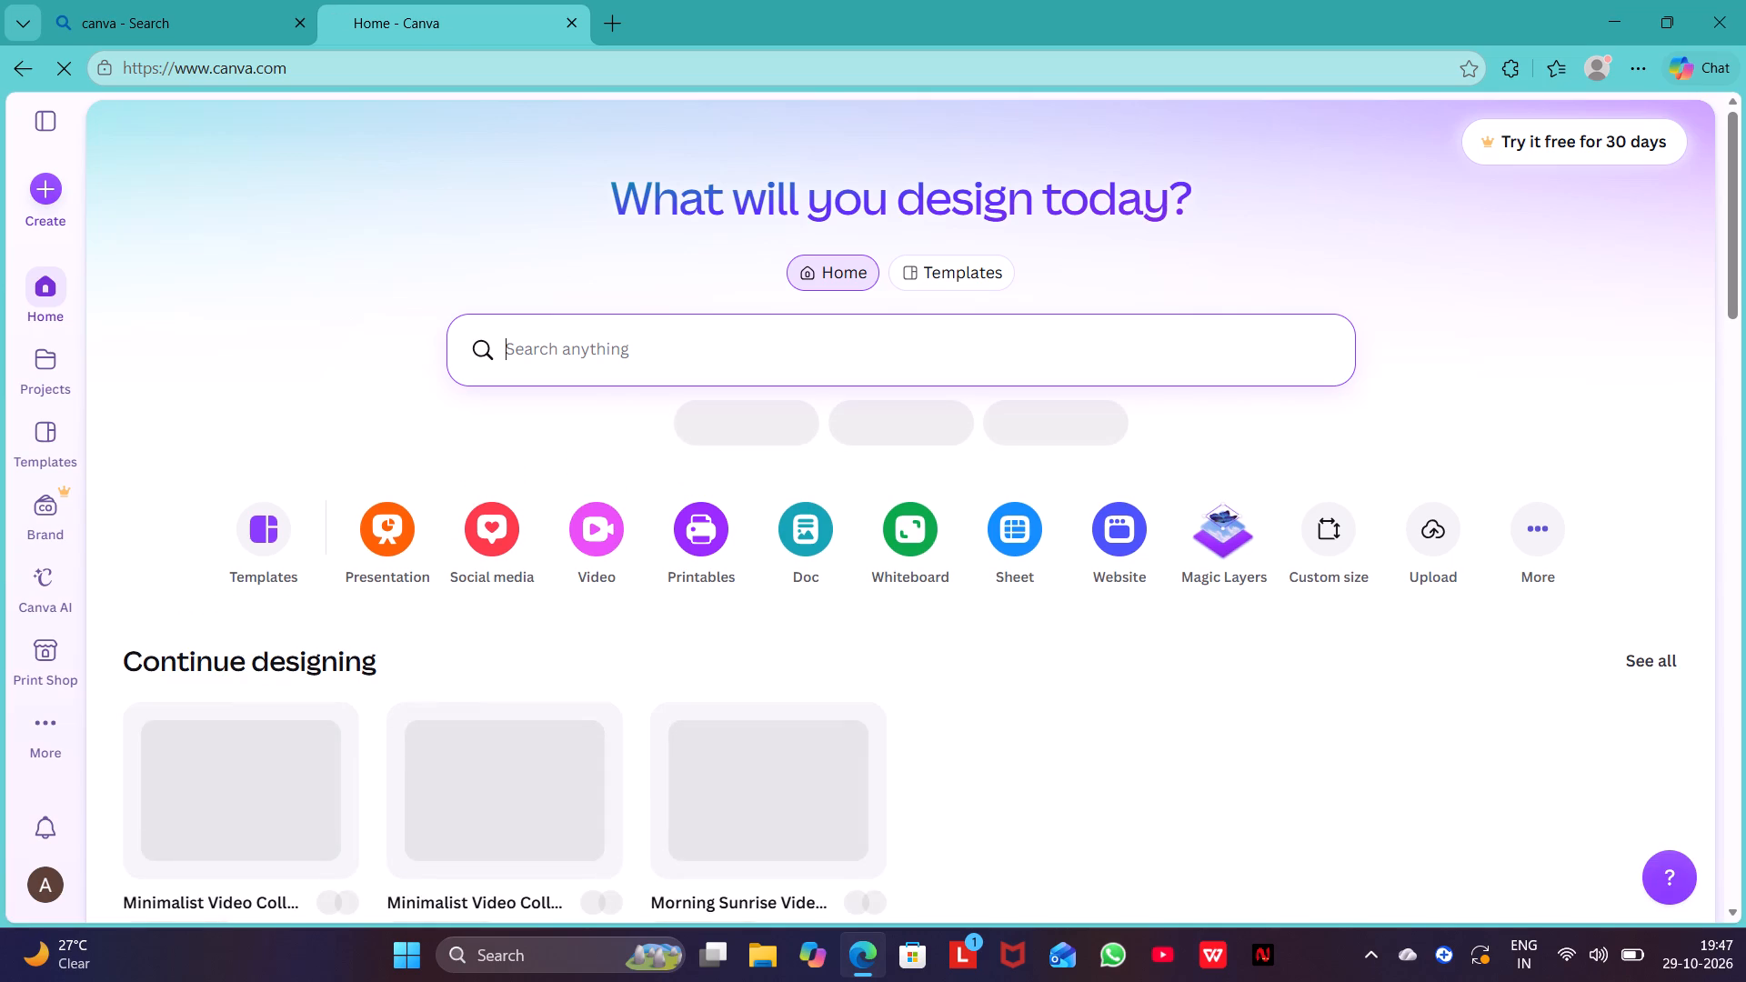
text(de)
key(o)
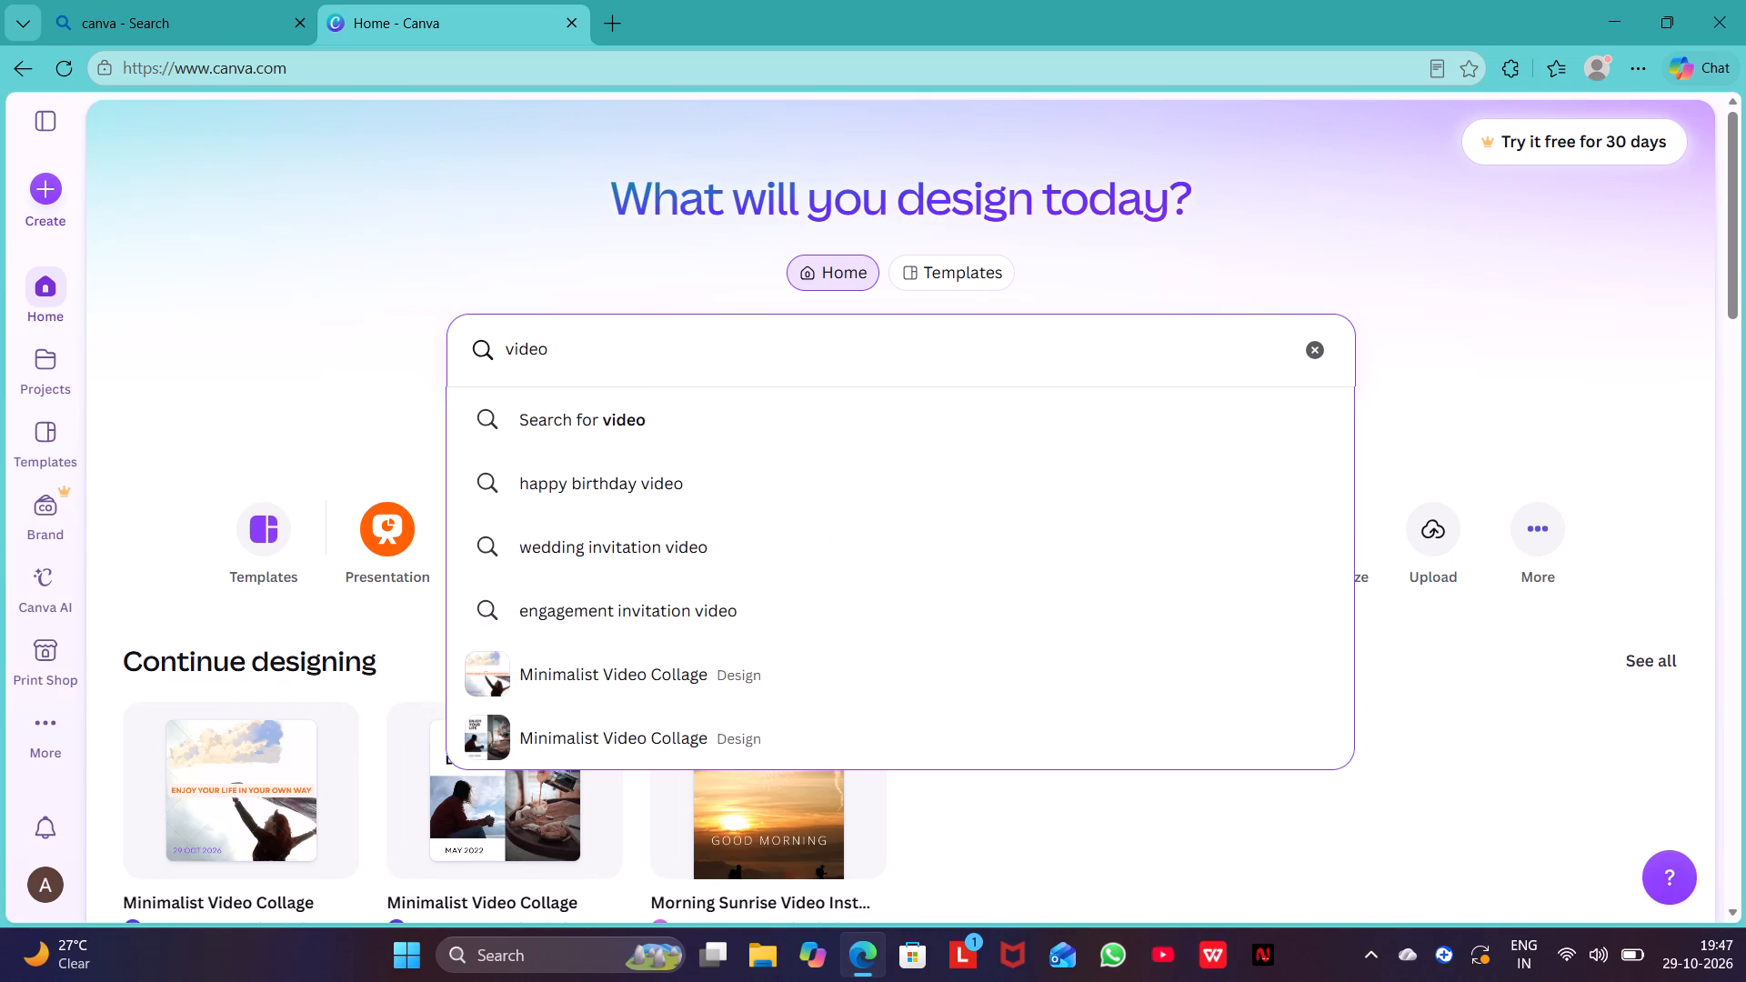
key(space)
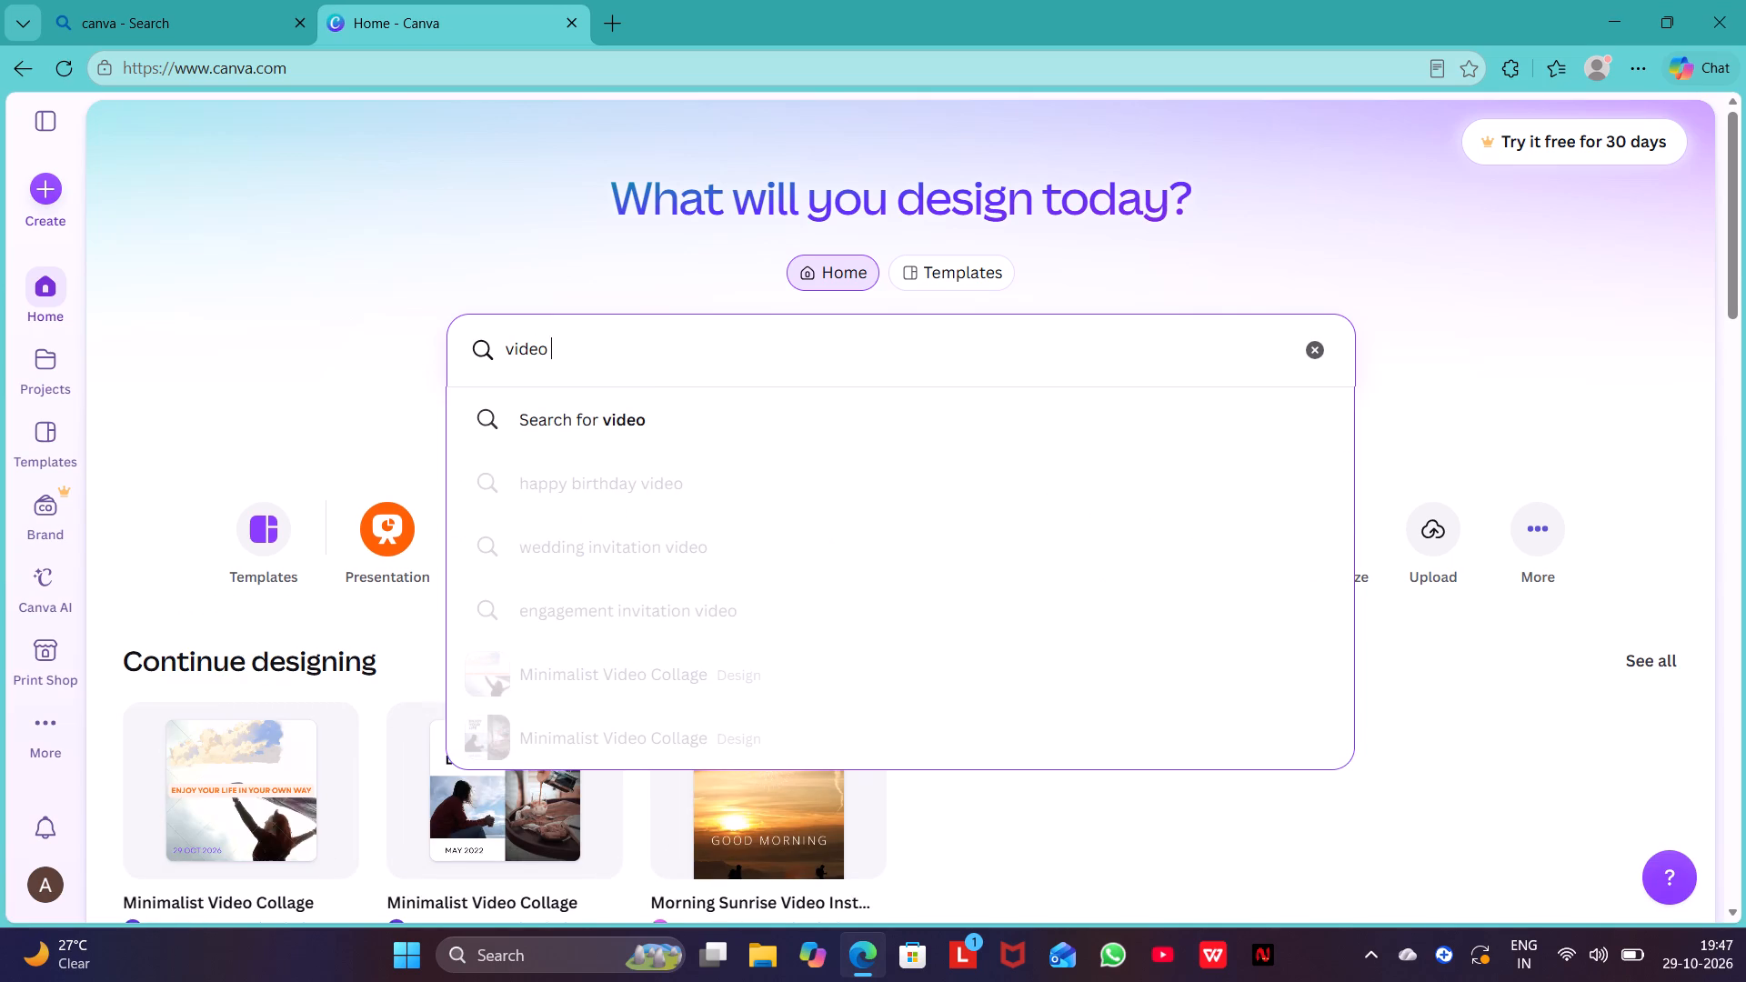
text(template)
key(Return)
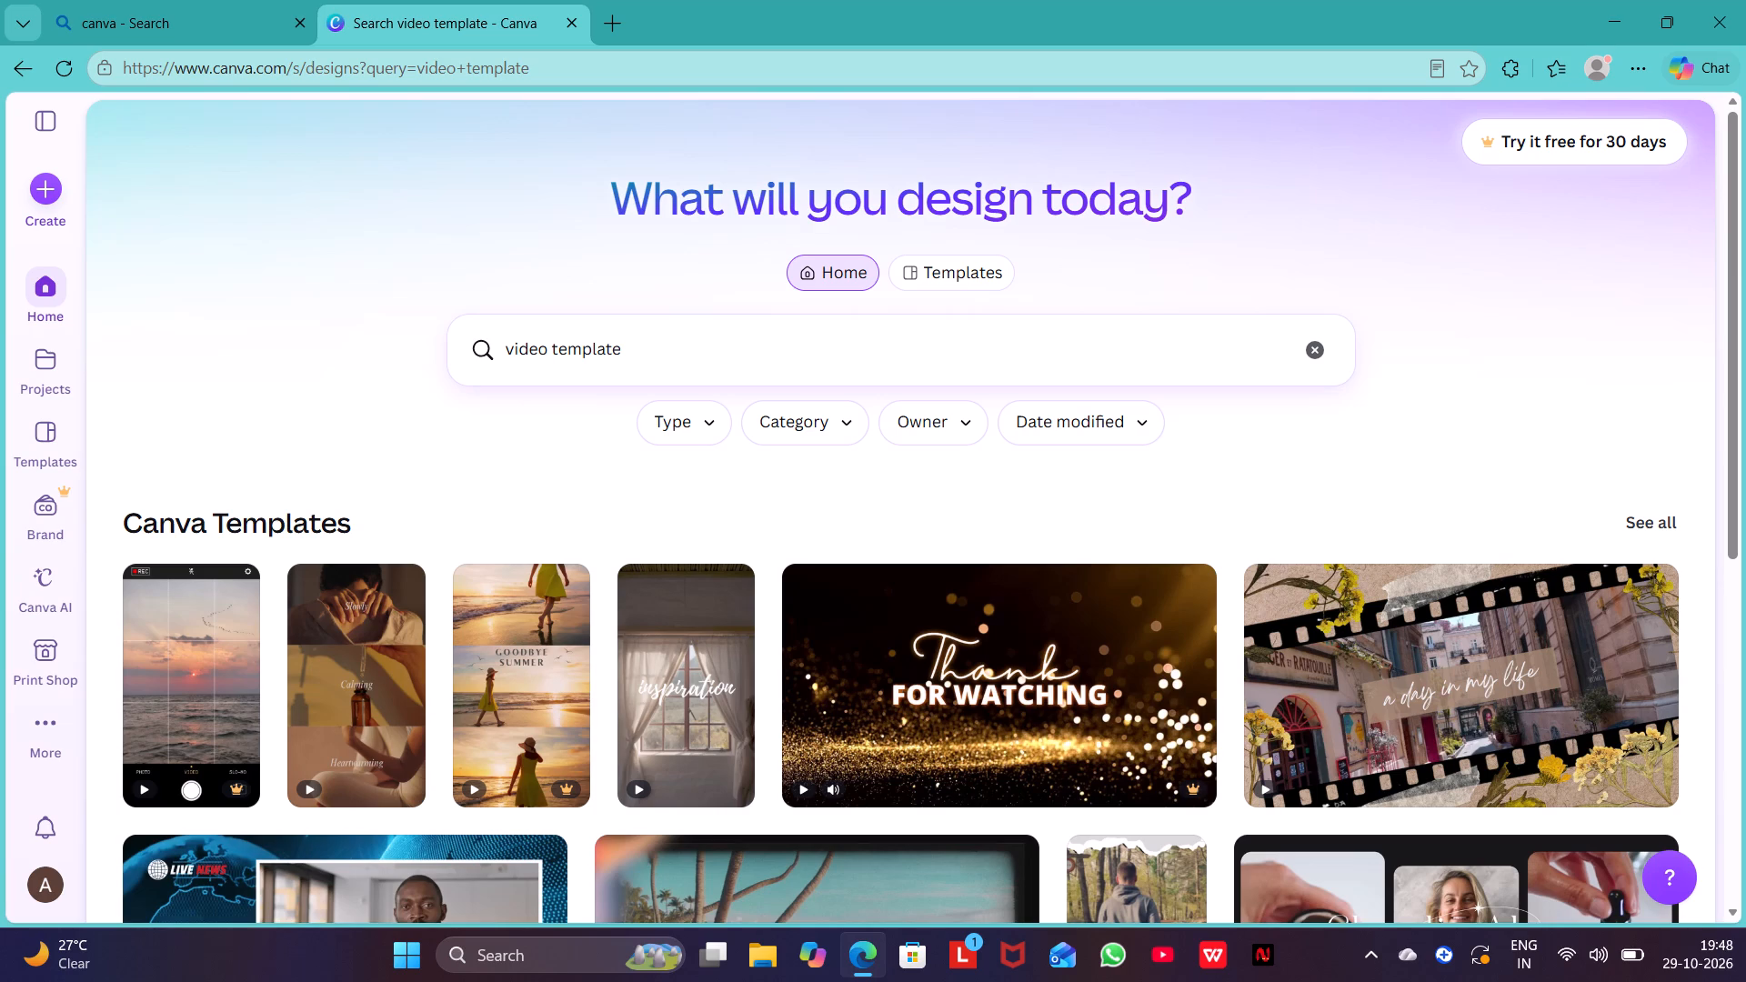
Look through the Canva template and design results for a suitable video template.
scroll(448, 442, down, 3)
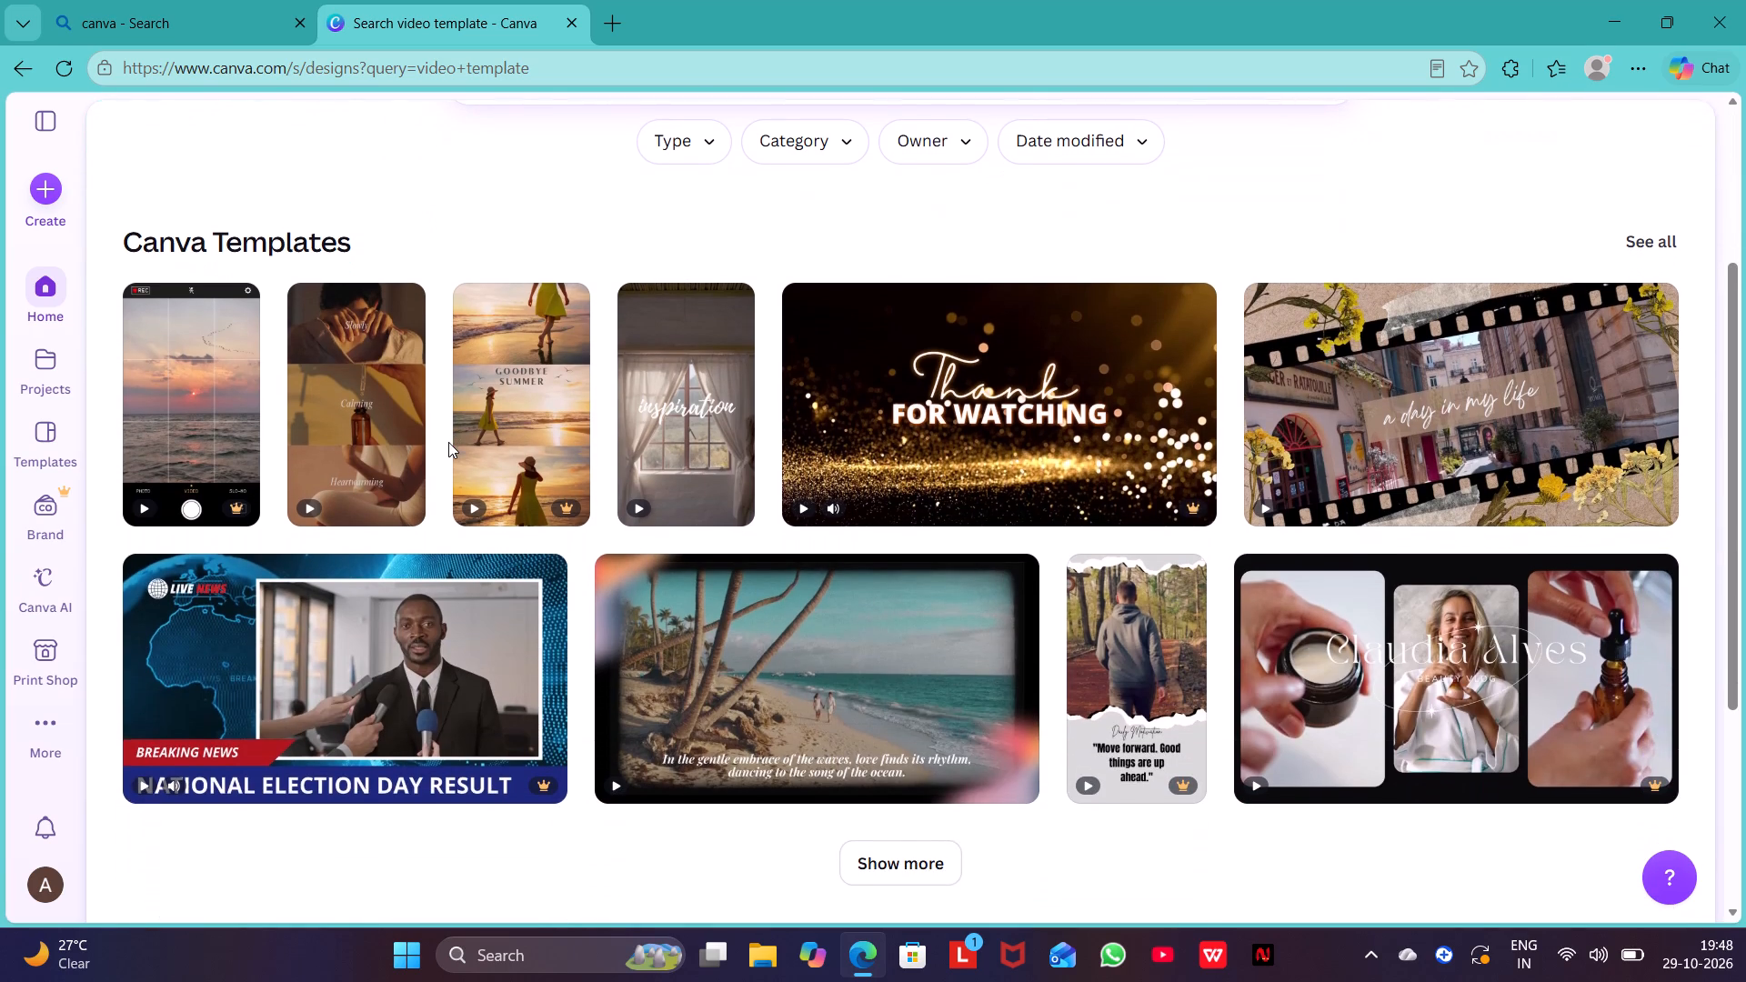
scroll(448, 442, down, 2)
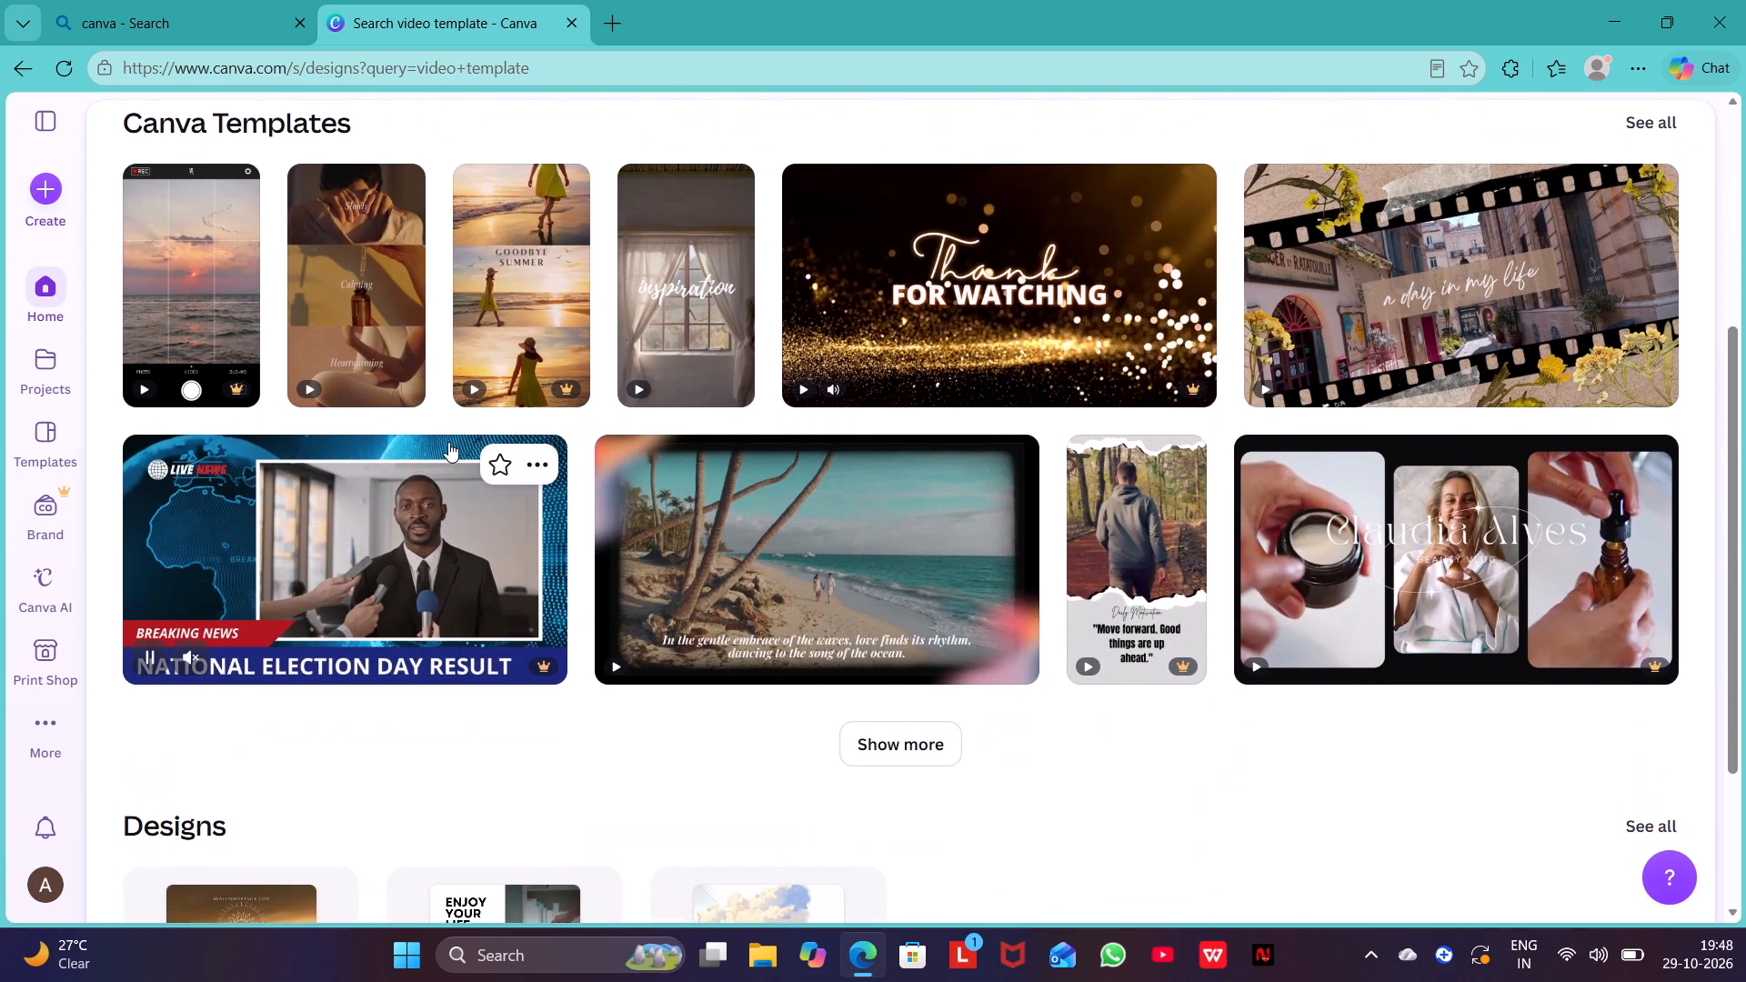
scroll(448, 442, down, 2)
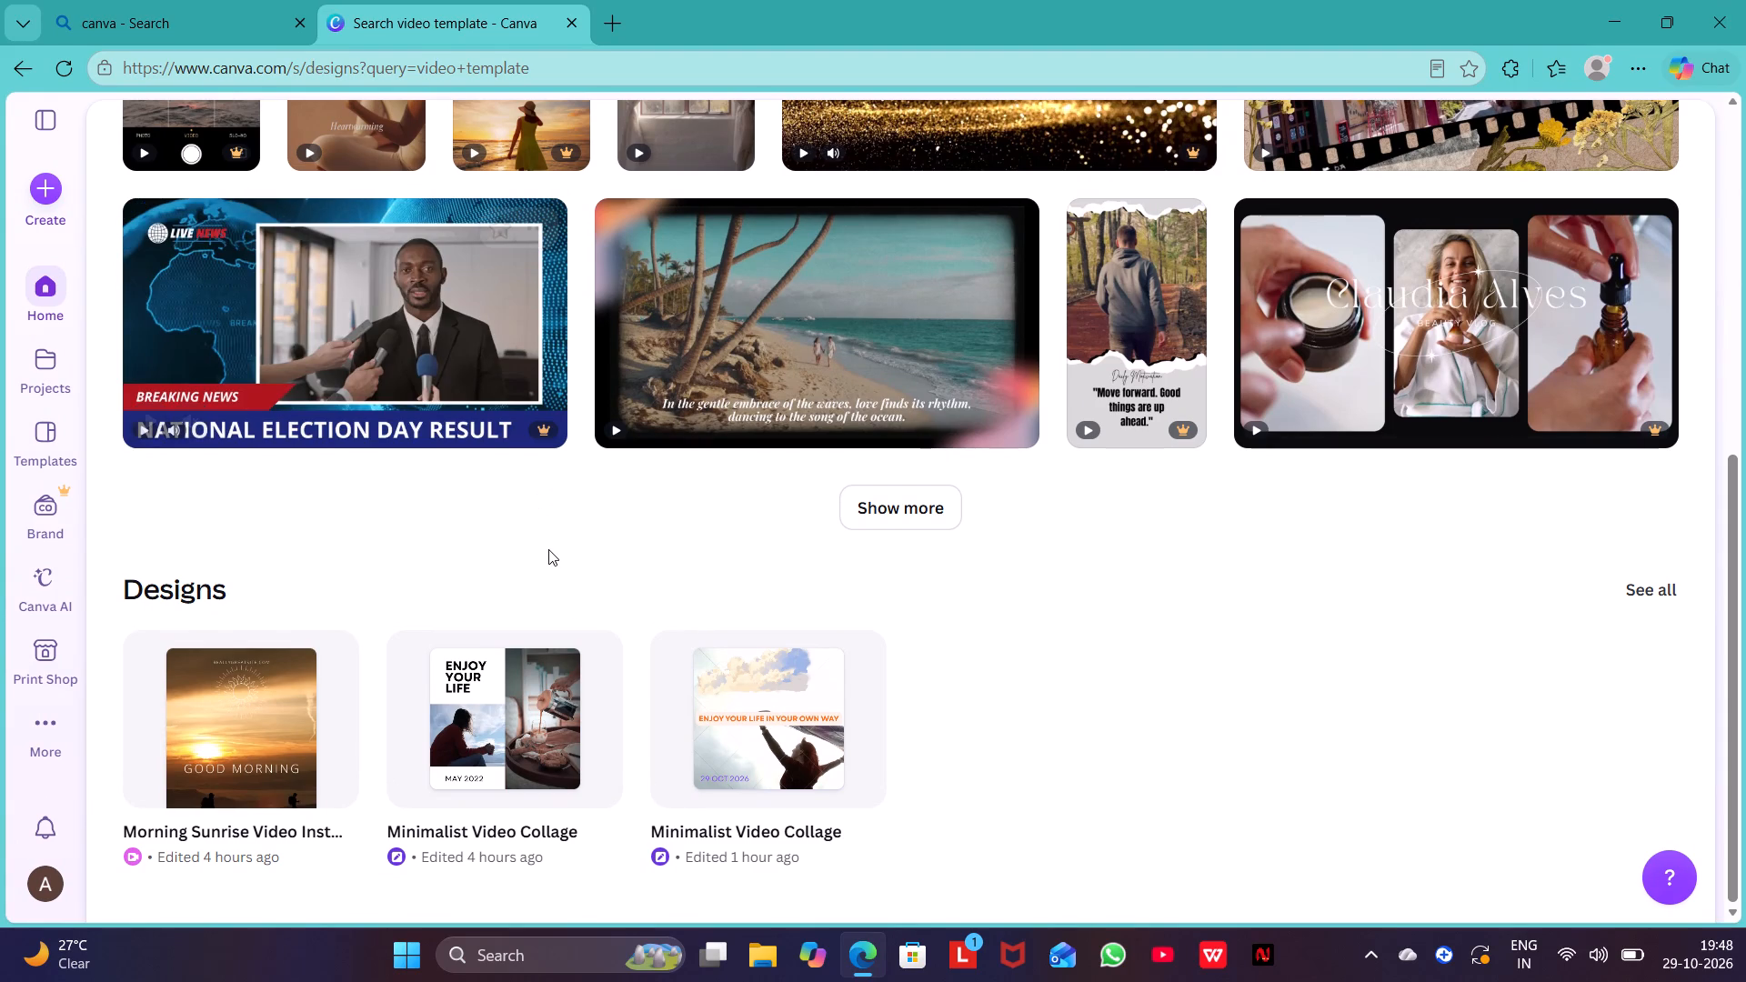
scroll(548, 549, up, 1)
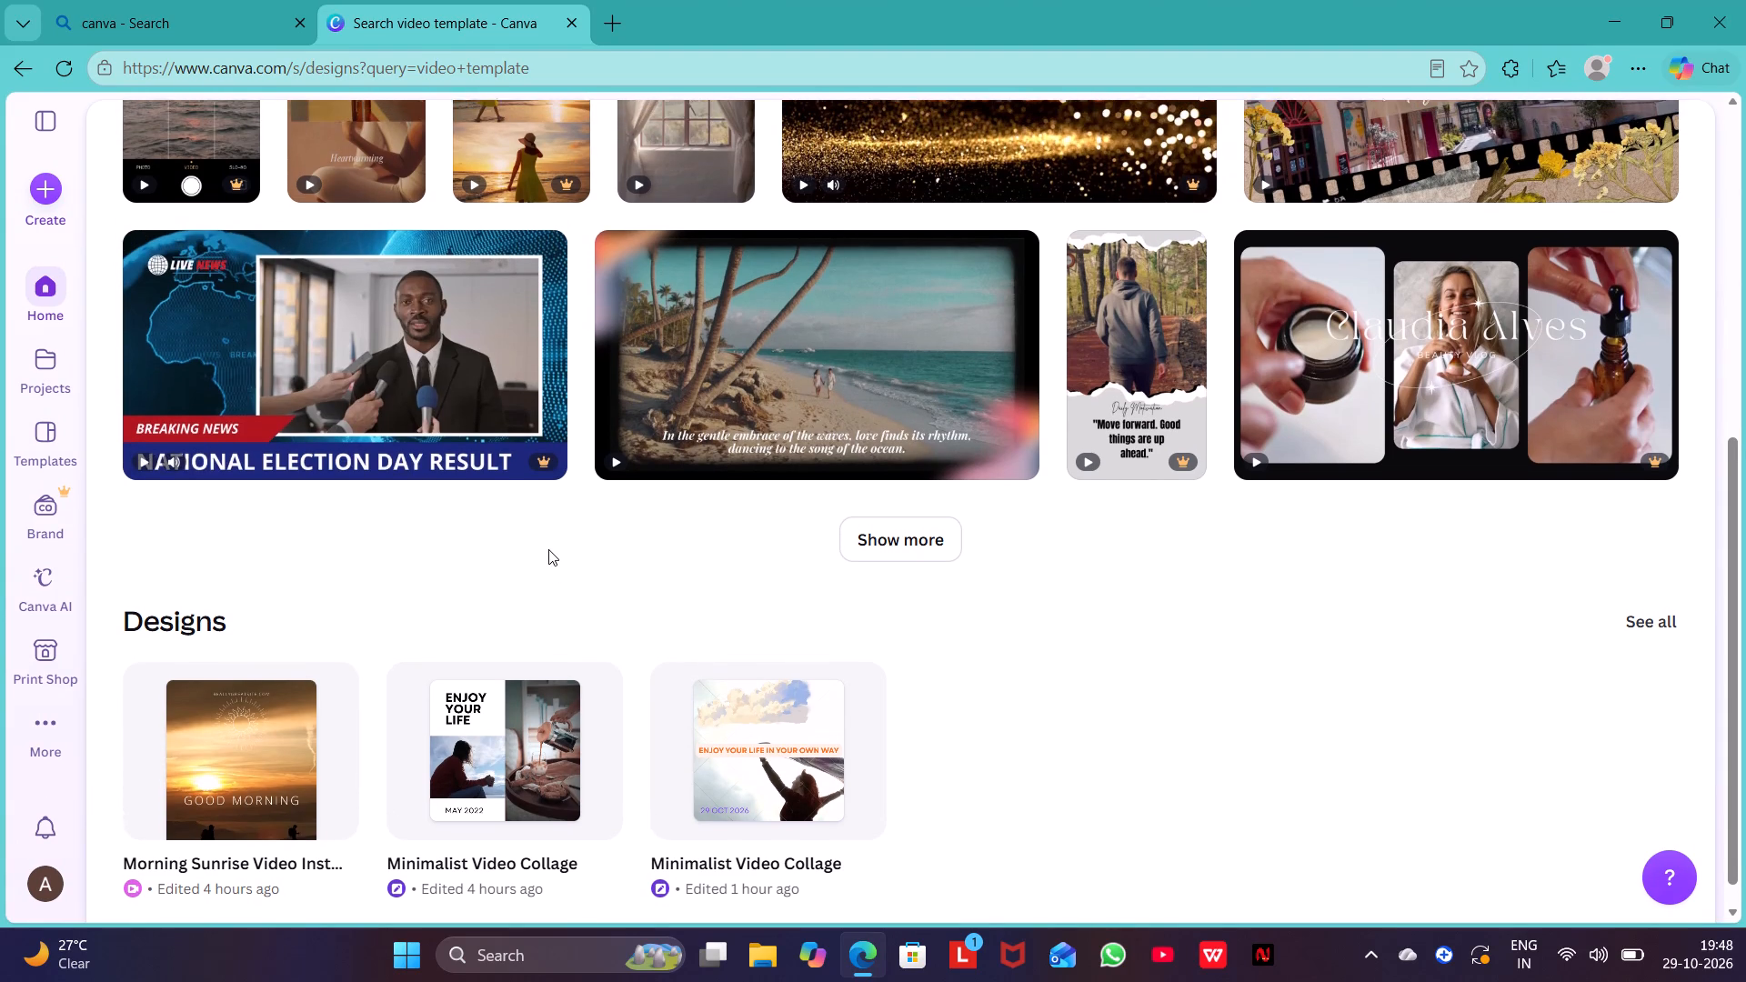
scroll(548, 549, up, 1)
scroll(835, 507, up, 1)
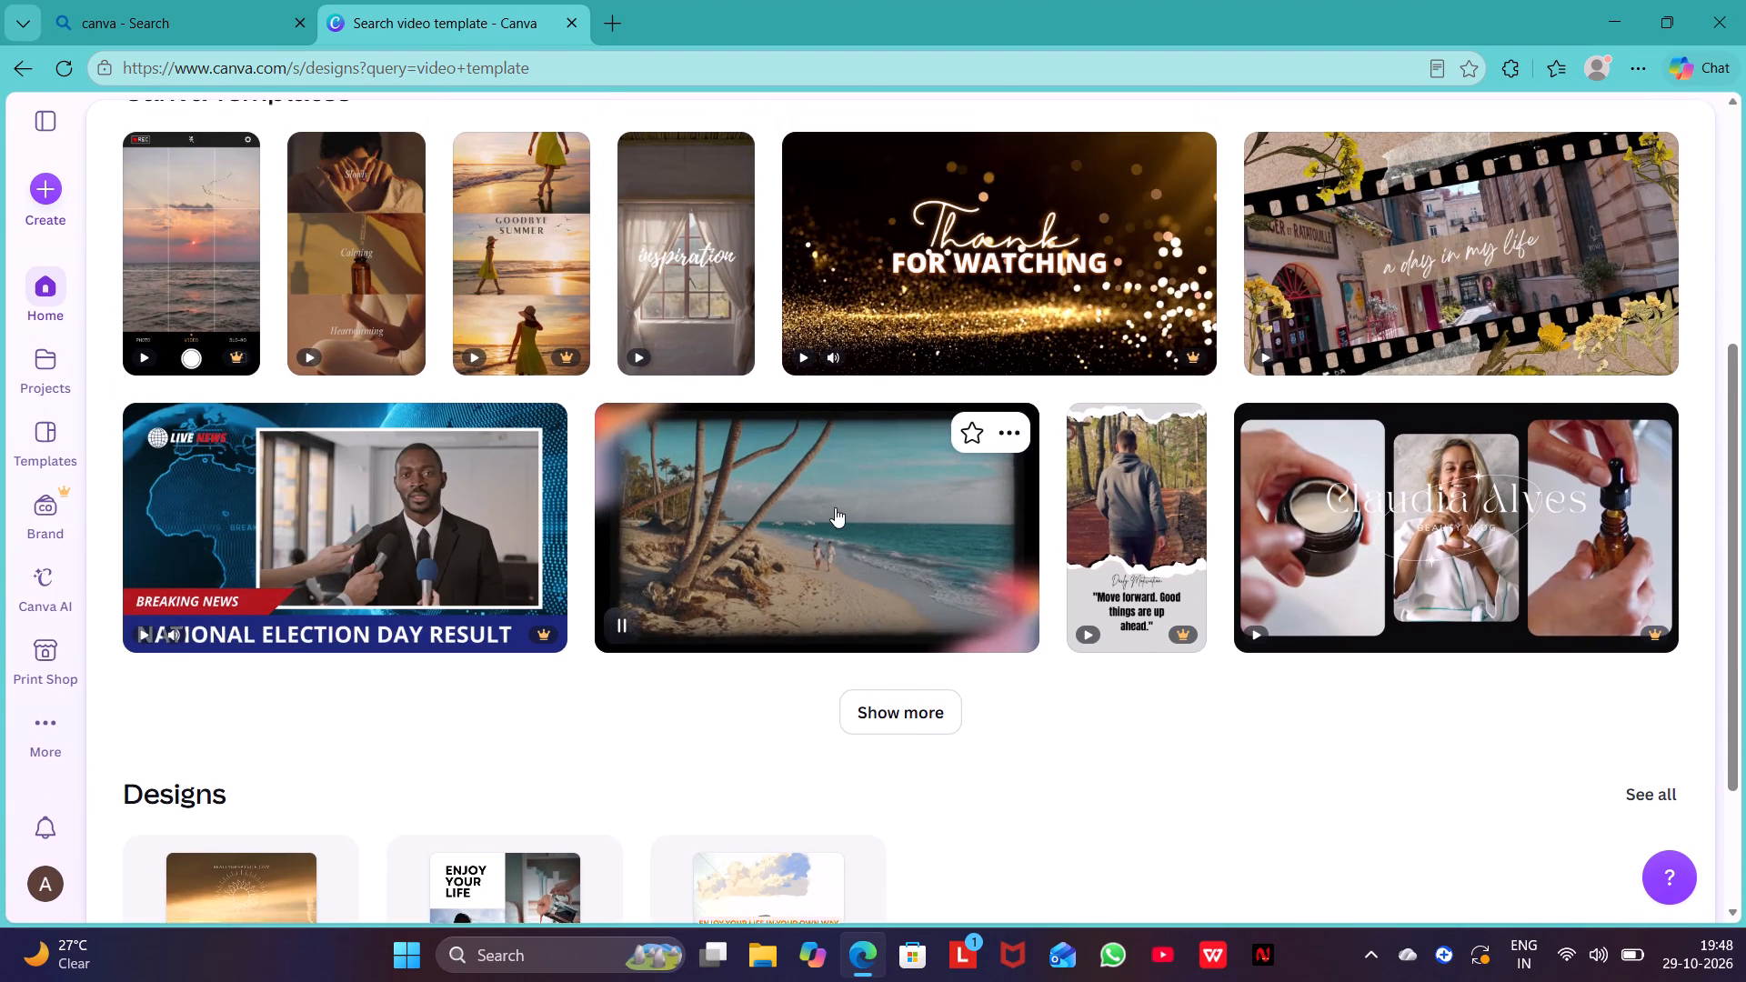
scroll(835, 507, up, 1)
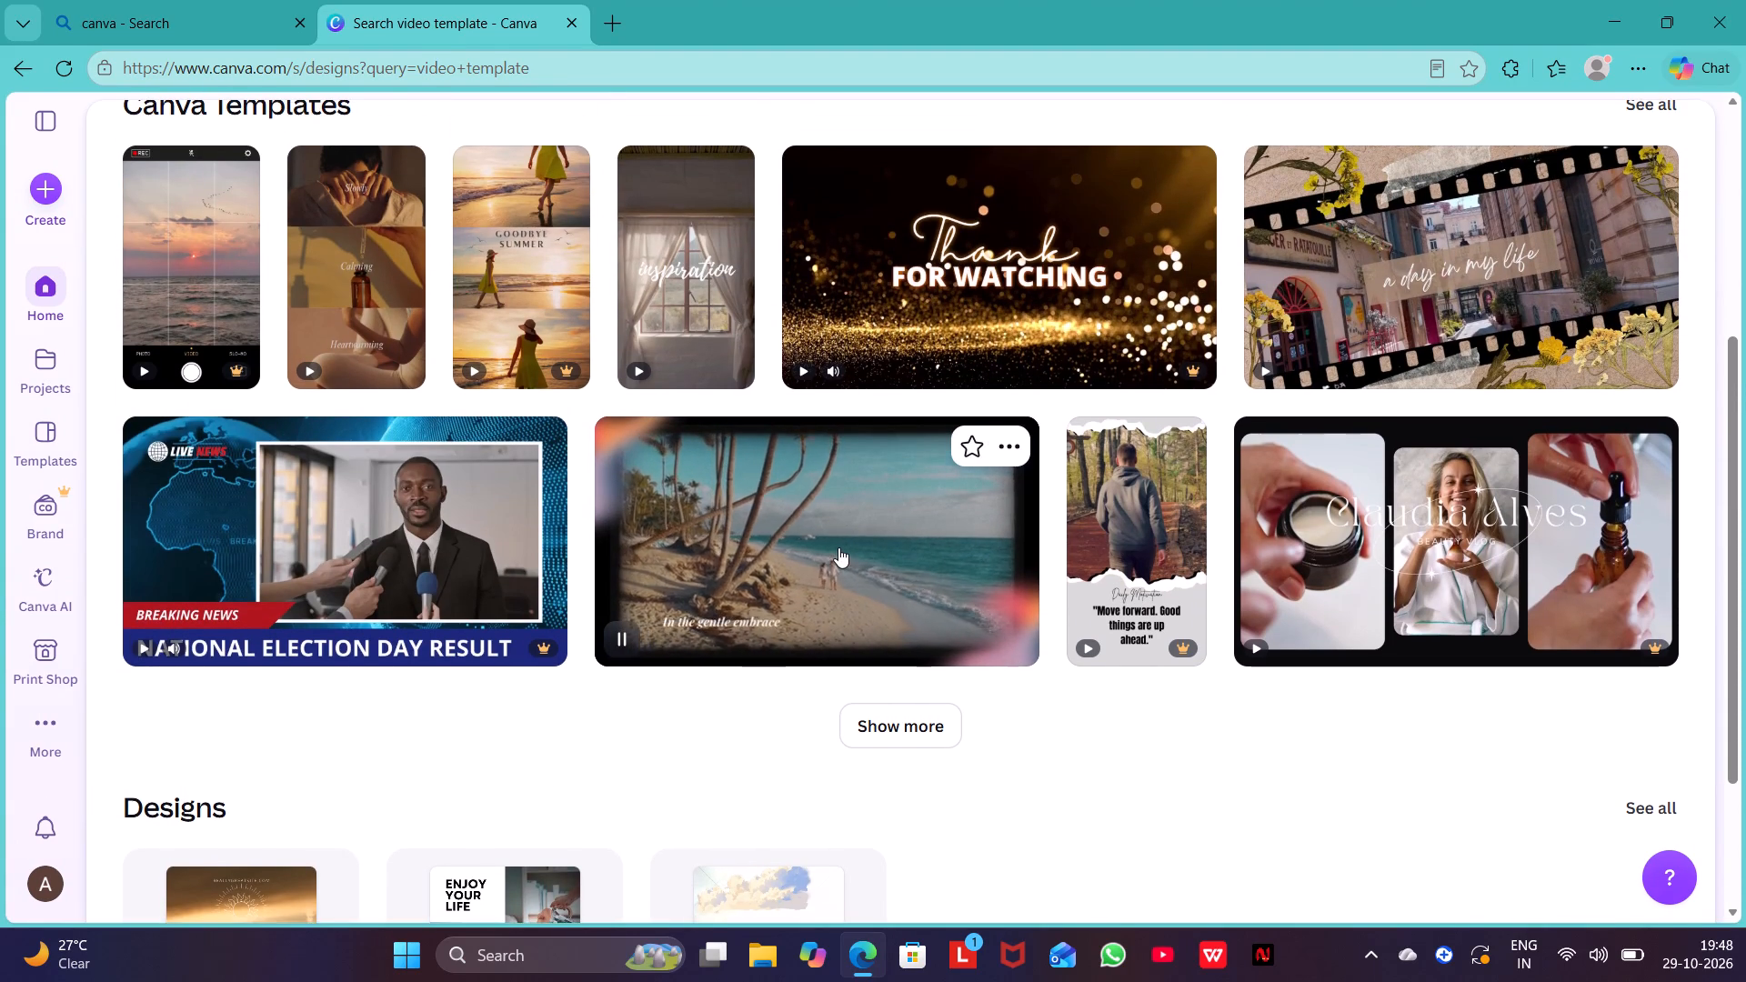
scroll(838, 547, up, 3)
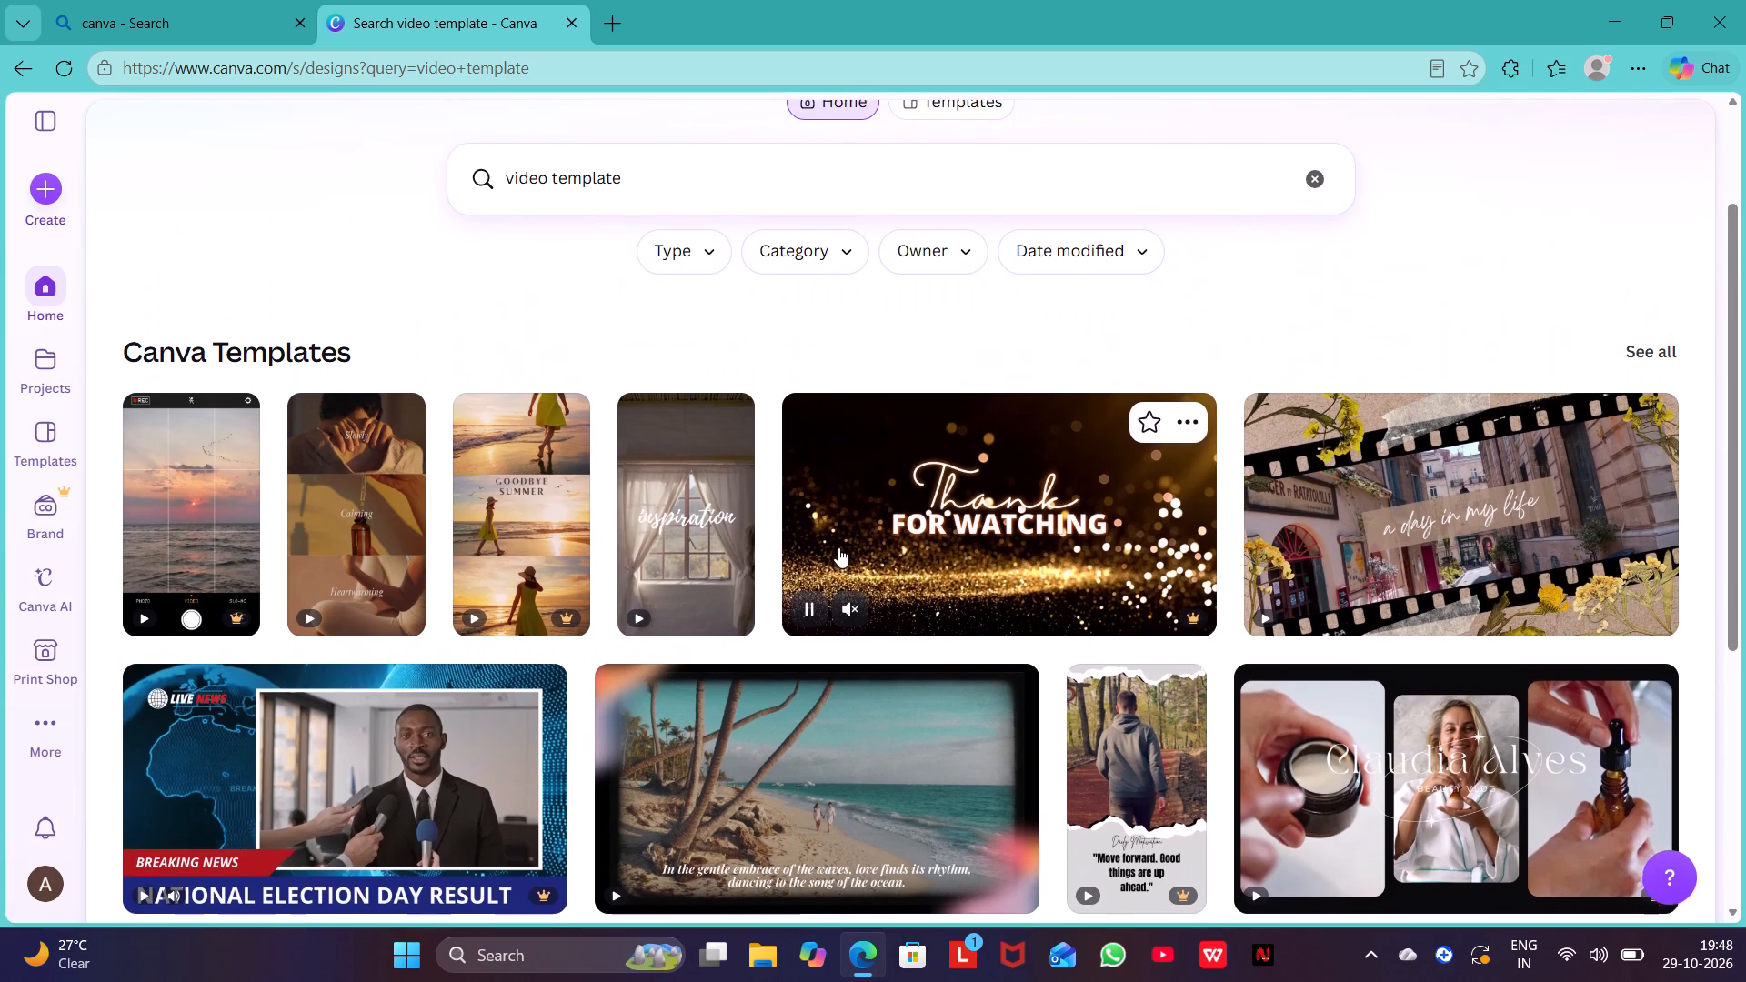
scroll(838, 547, up, 1)
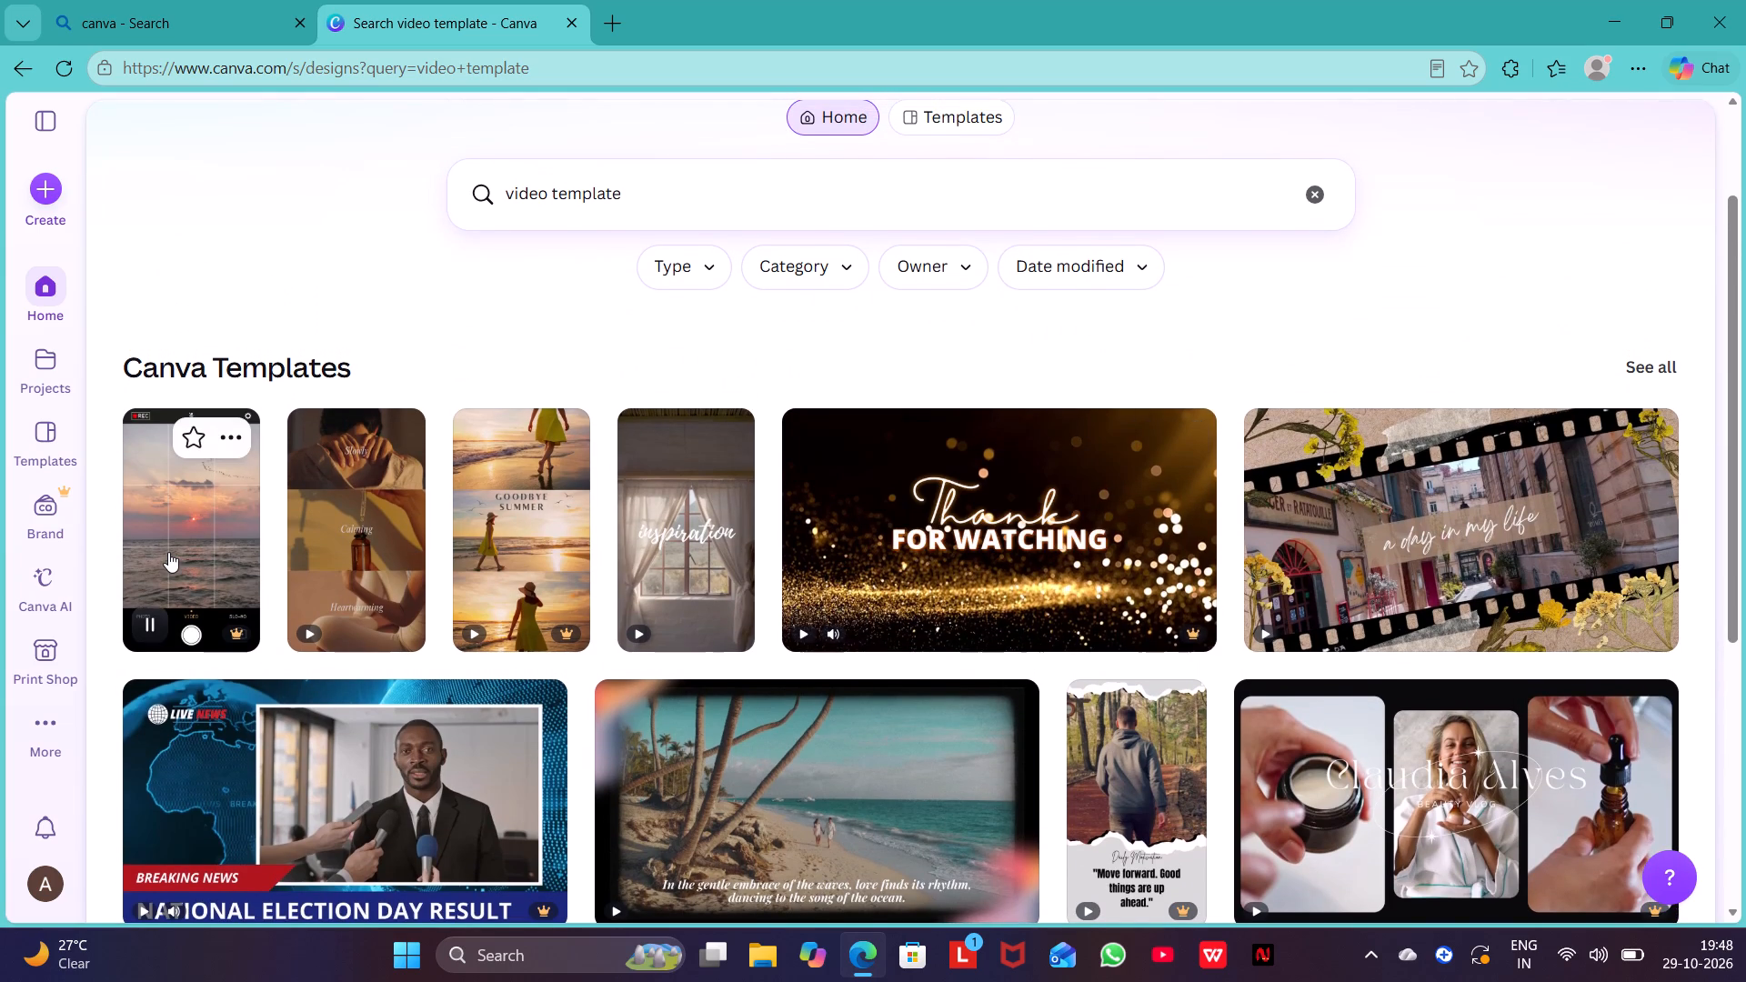
Open the preview of the vertical sea-sunset video template and close it again.
click(168, 552)
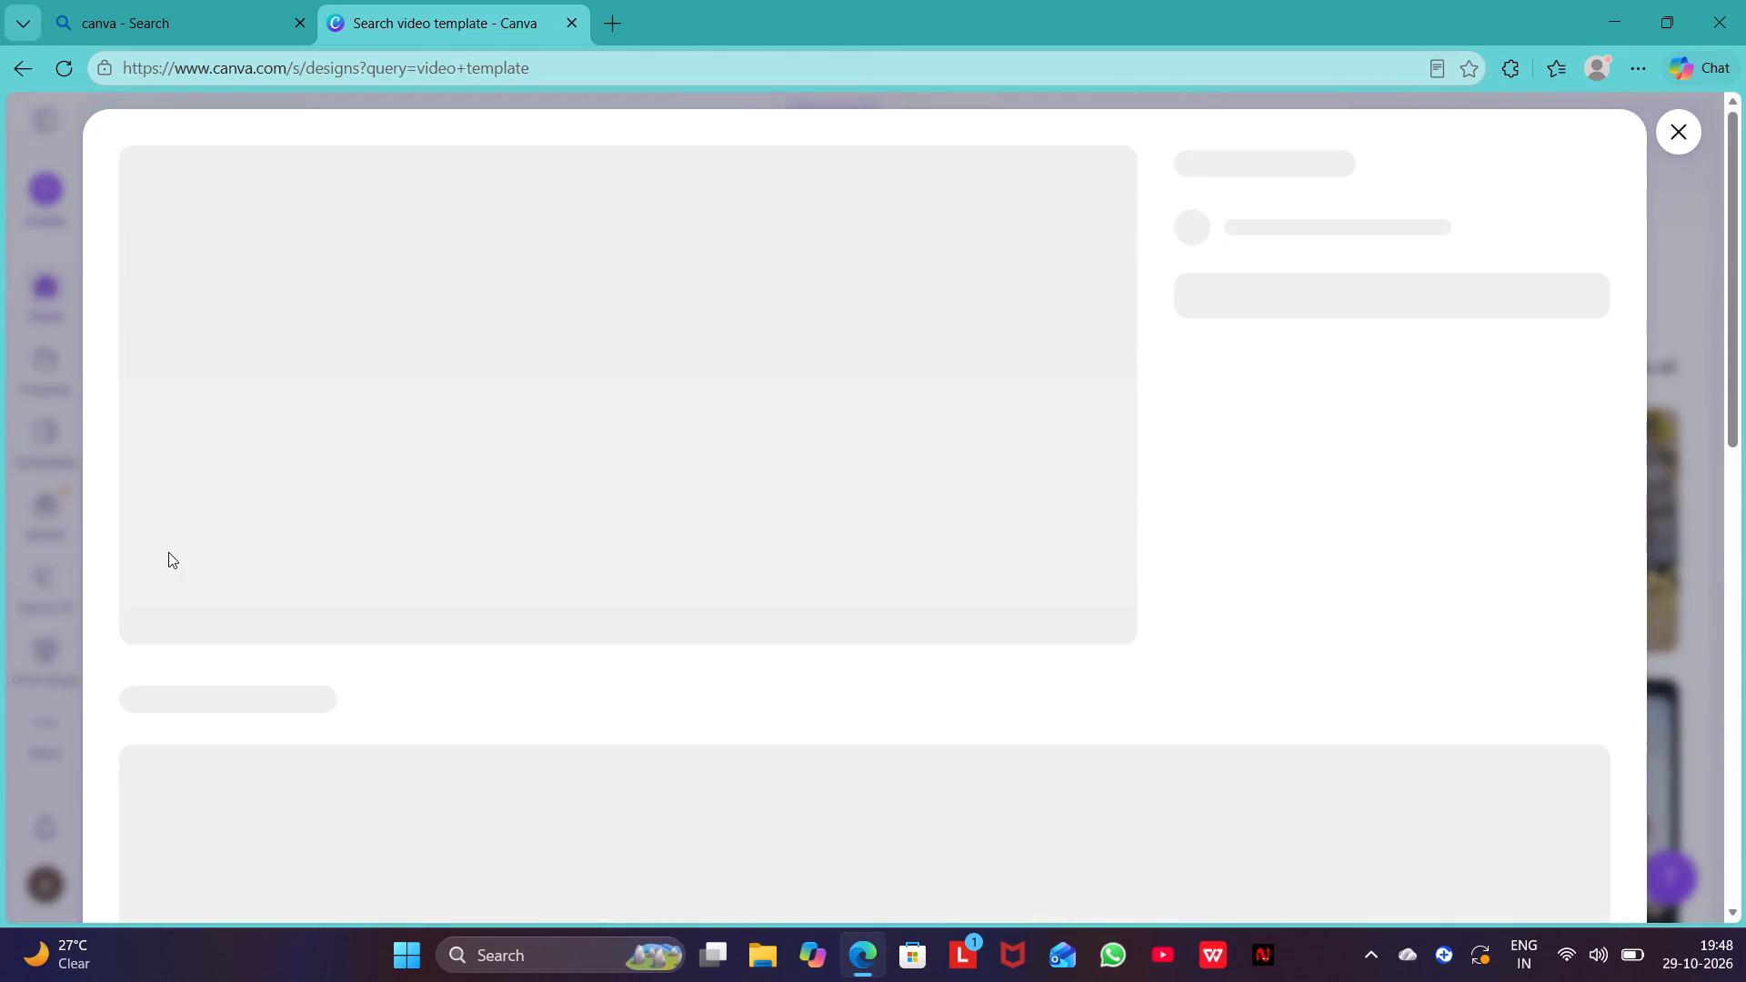
click(1684, 142)
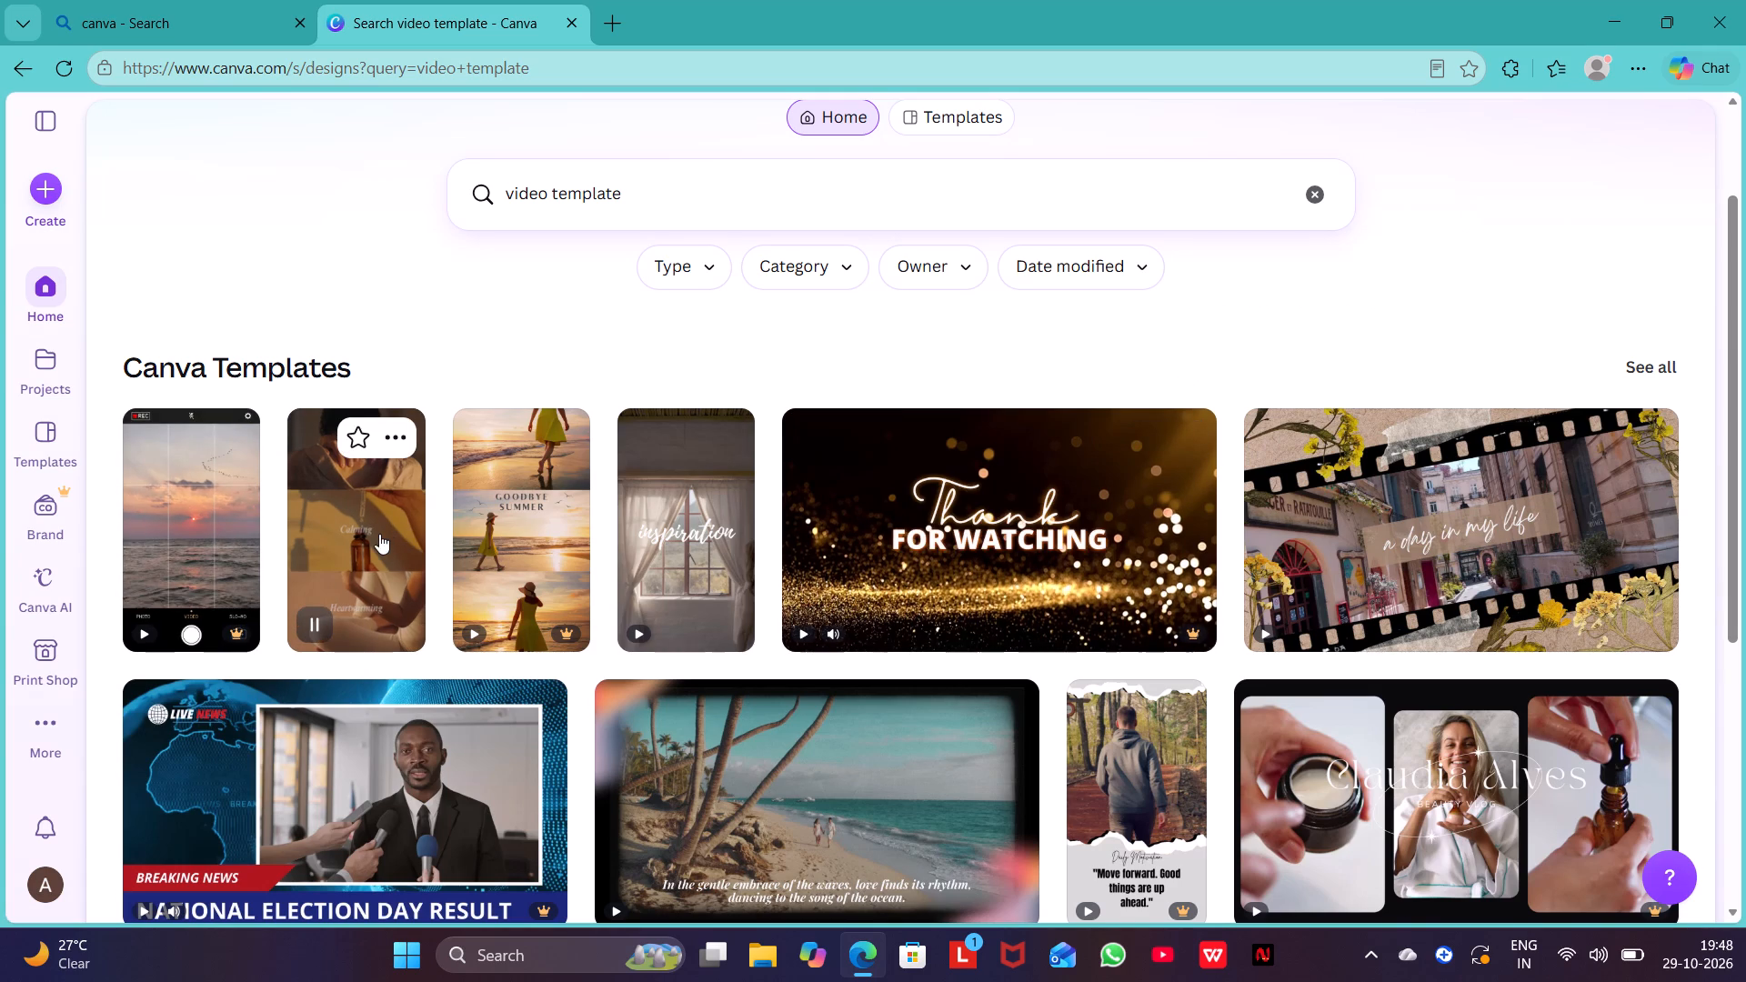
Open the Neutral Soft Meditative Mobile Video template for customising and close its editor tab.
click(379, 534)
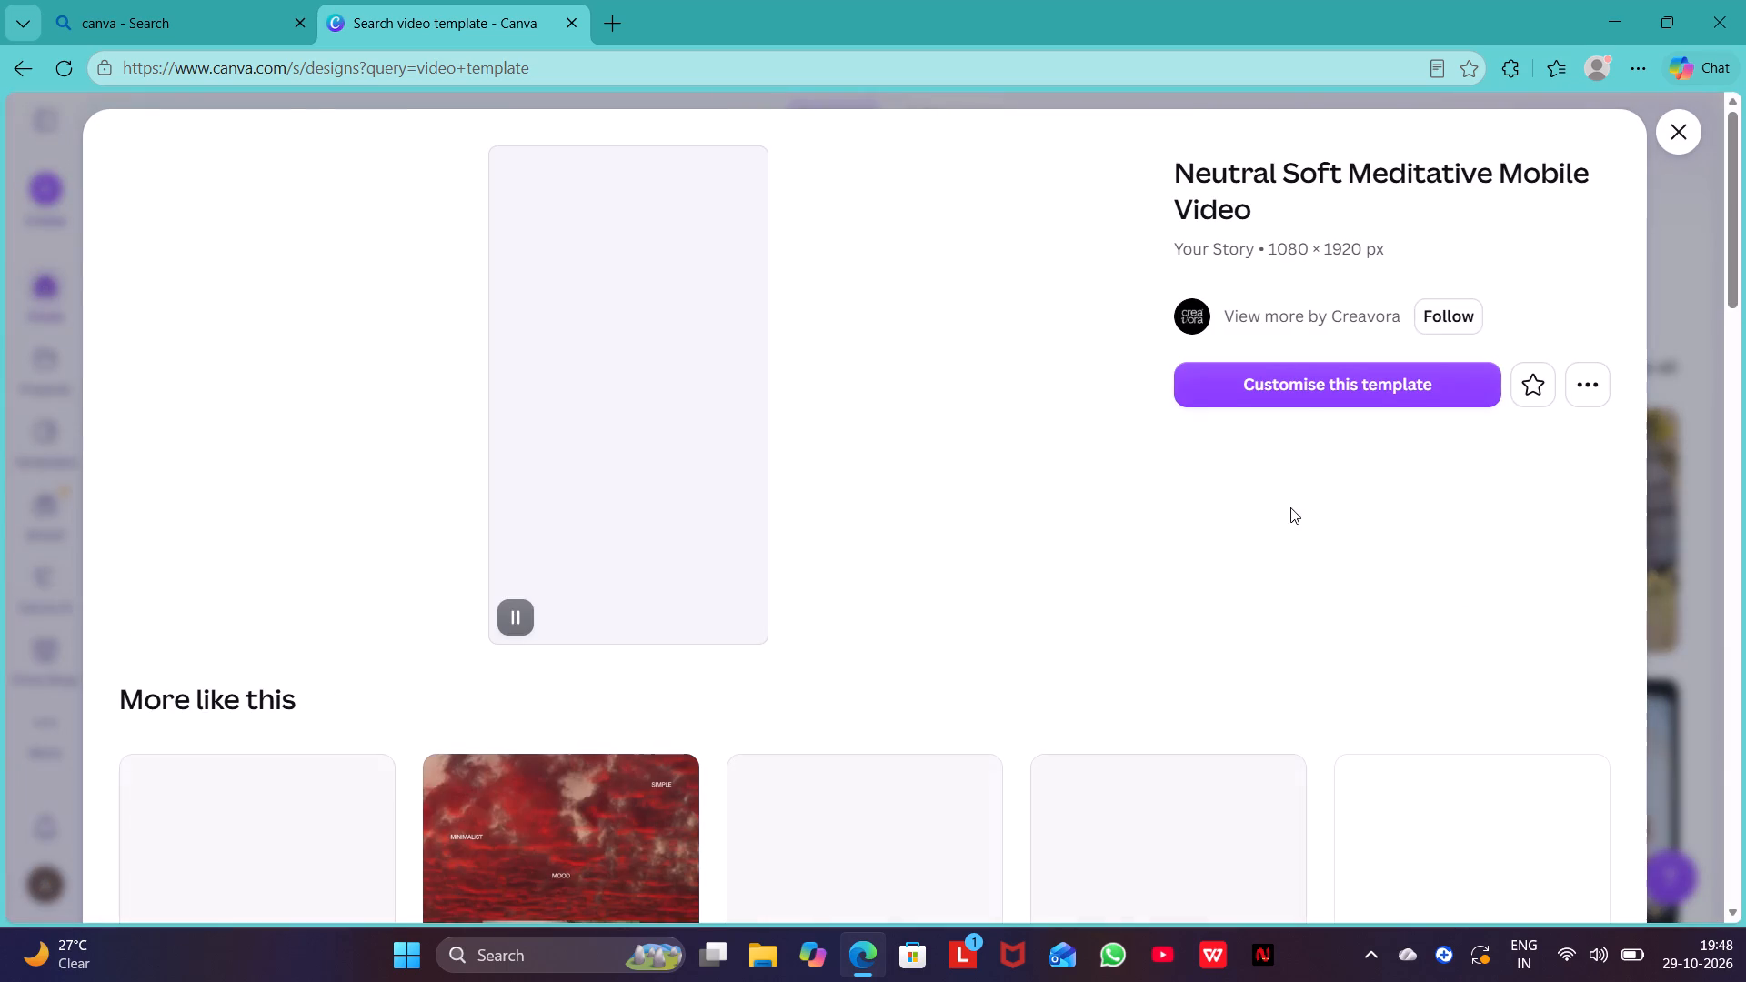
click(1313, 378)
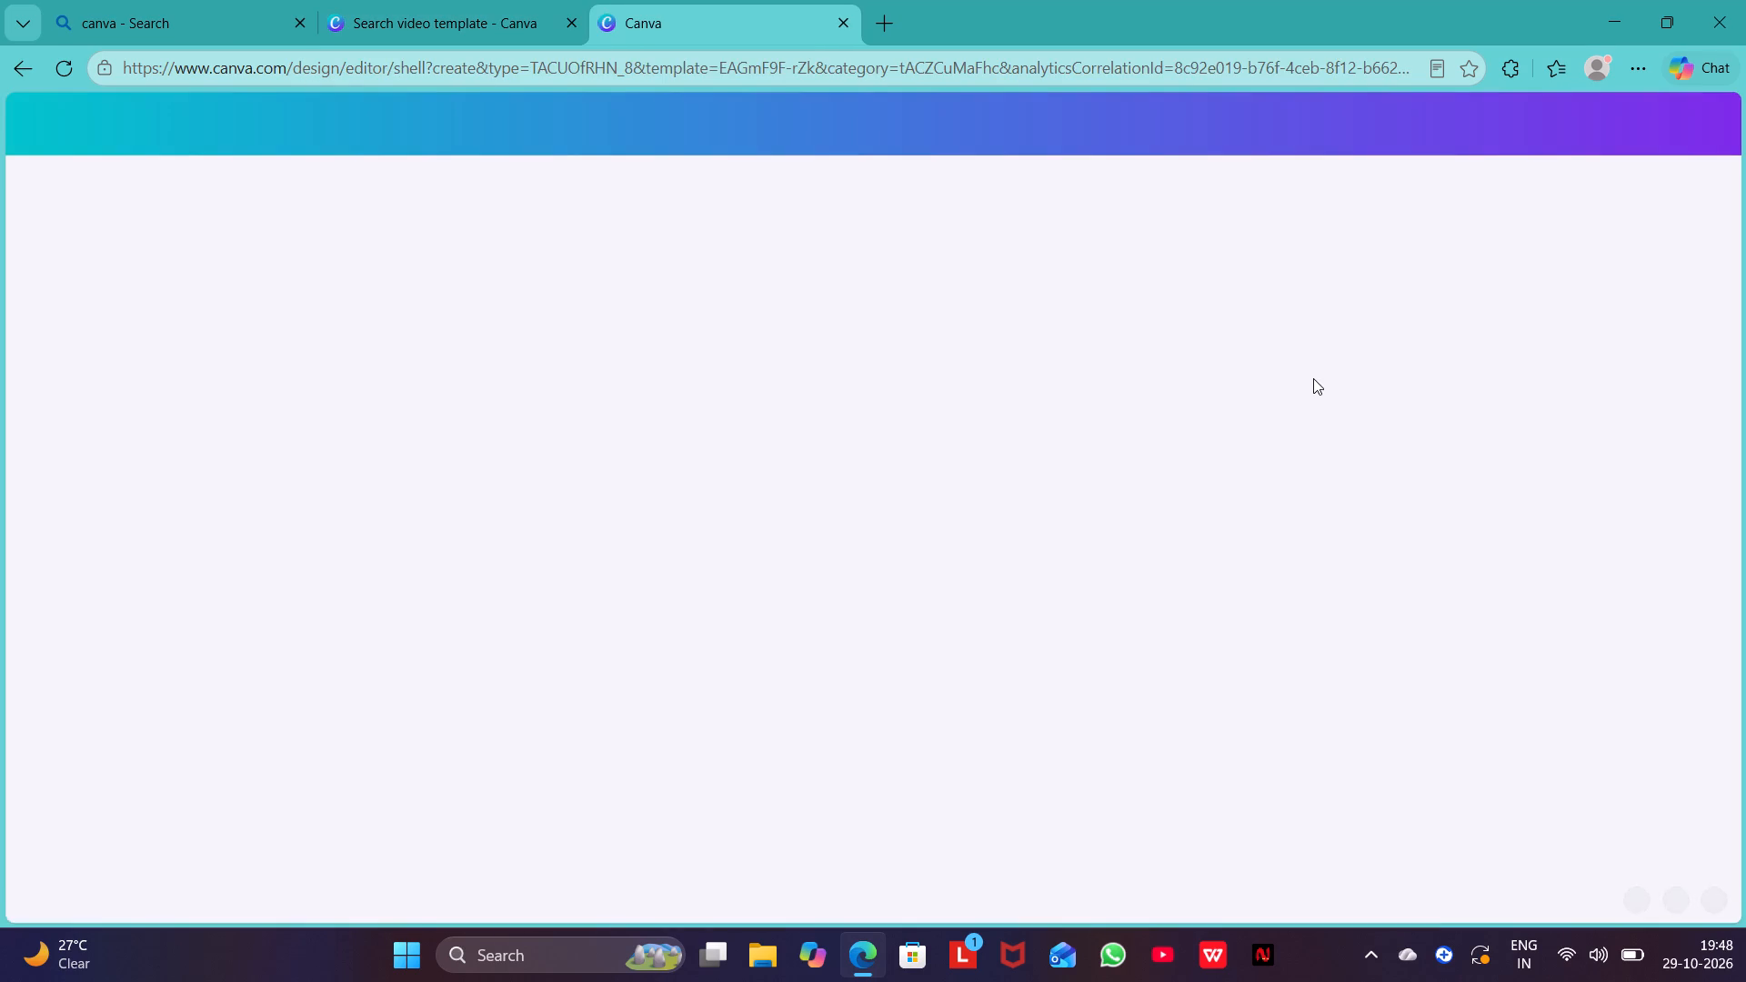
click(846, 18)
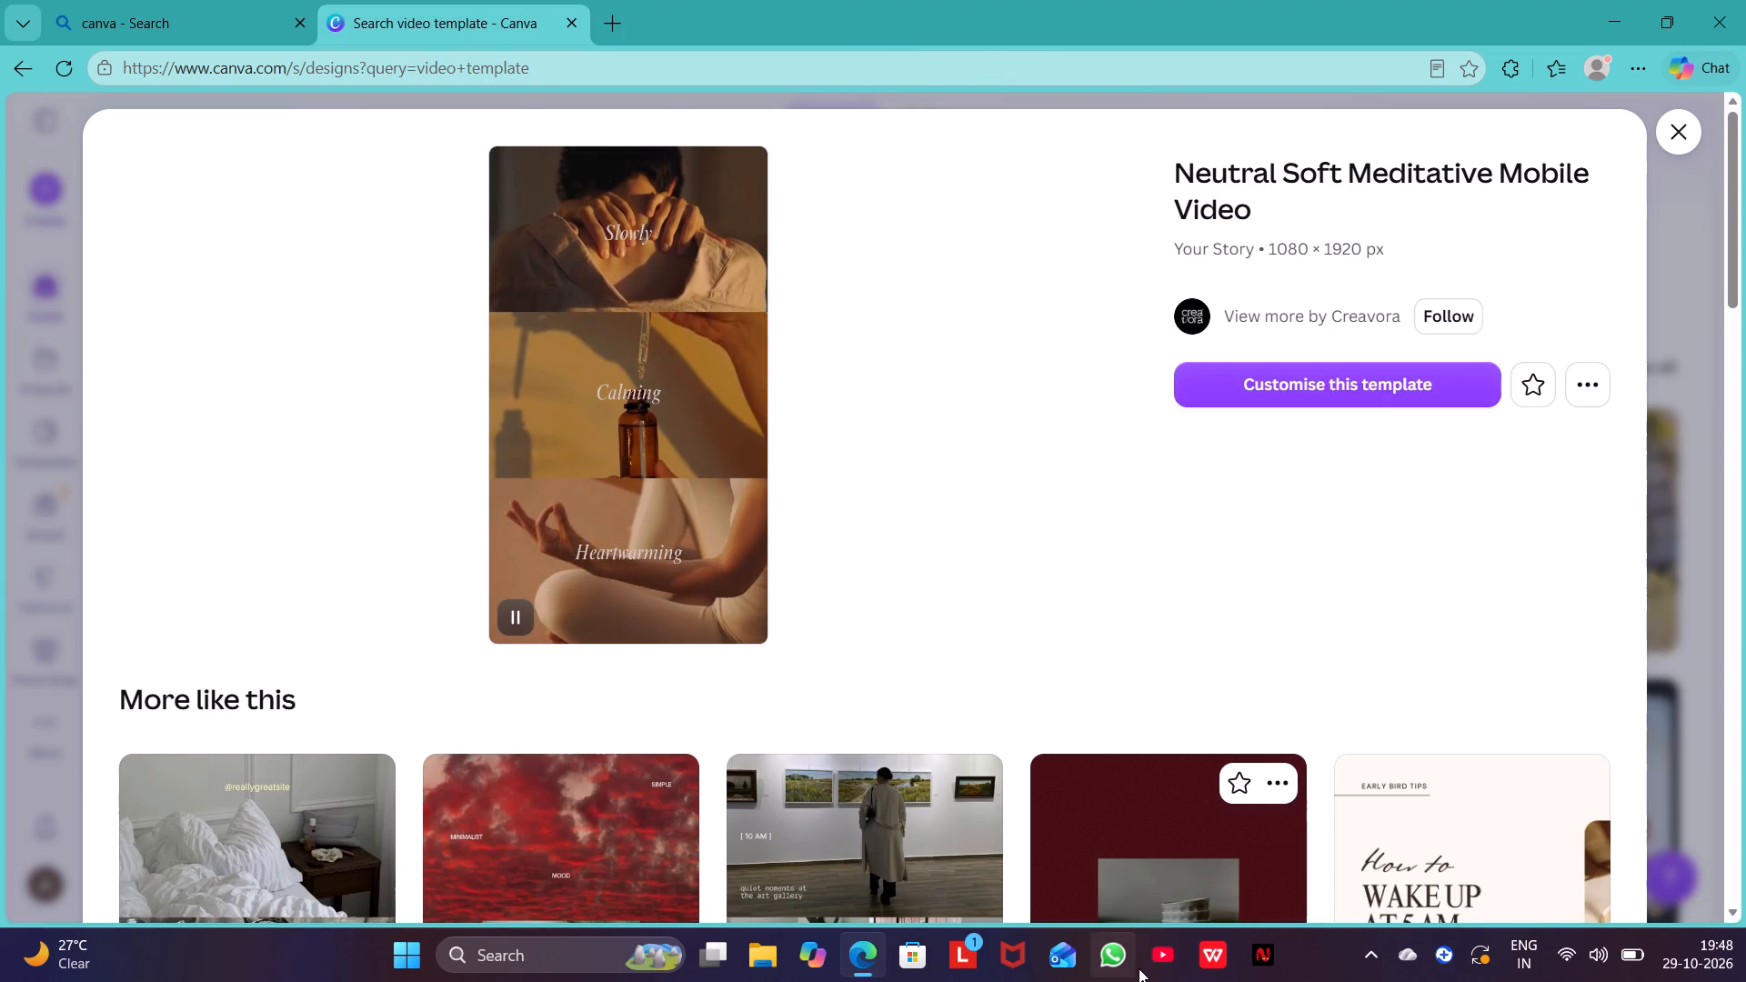
Launch the Kuro app from the recent items in Windows search.
click(491, 959)
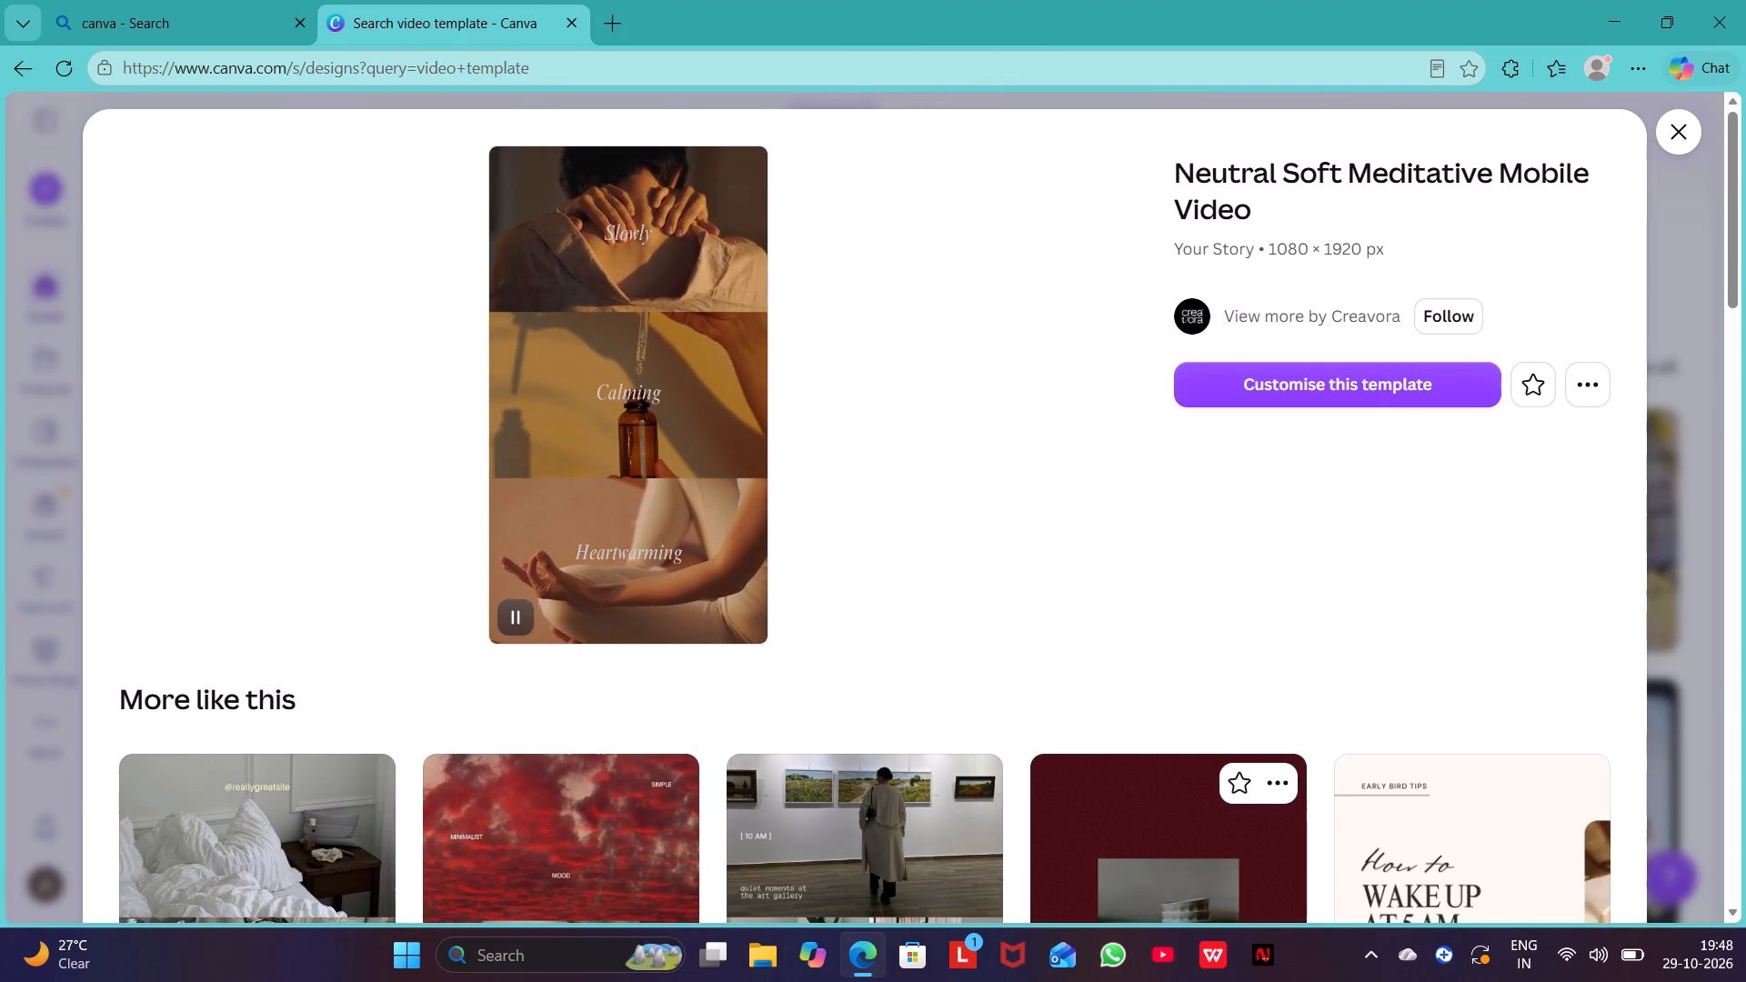
double_click(610, 180)
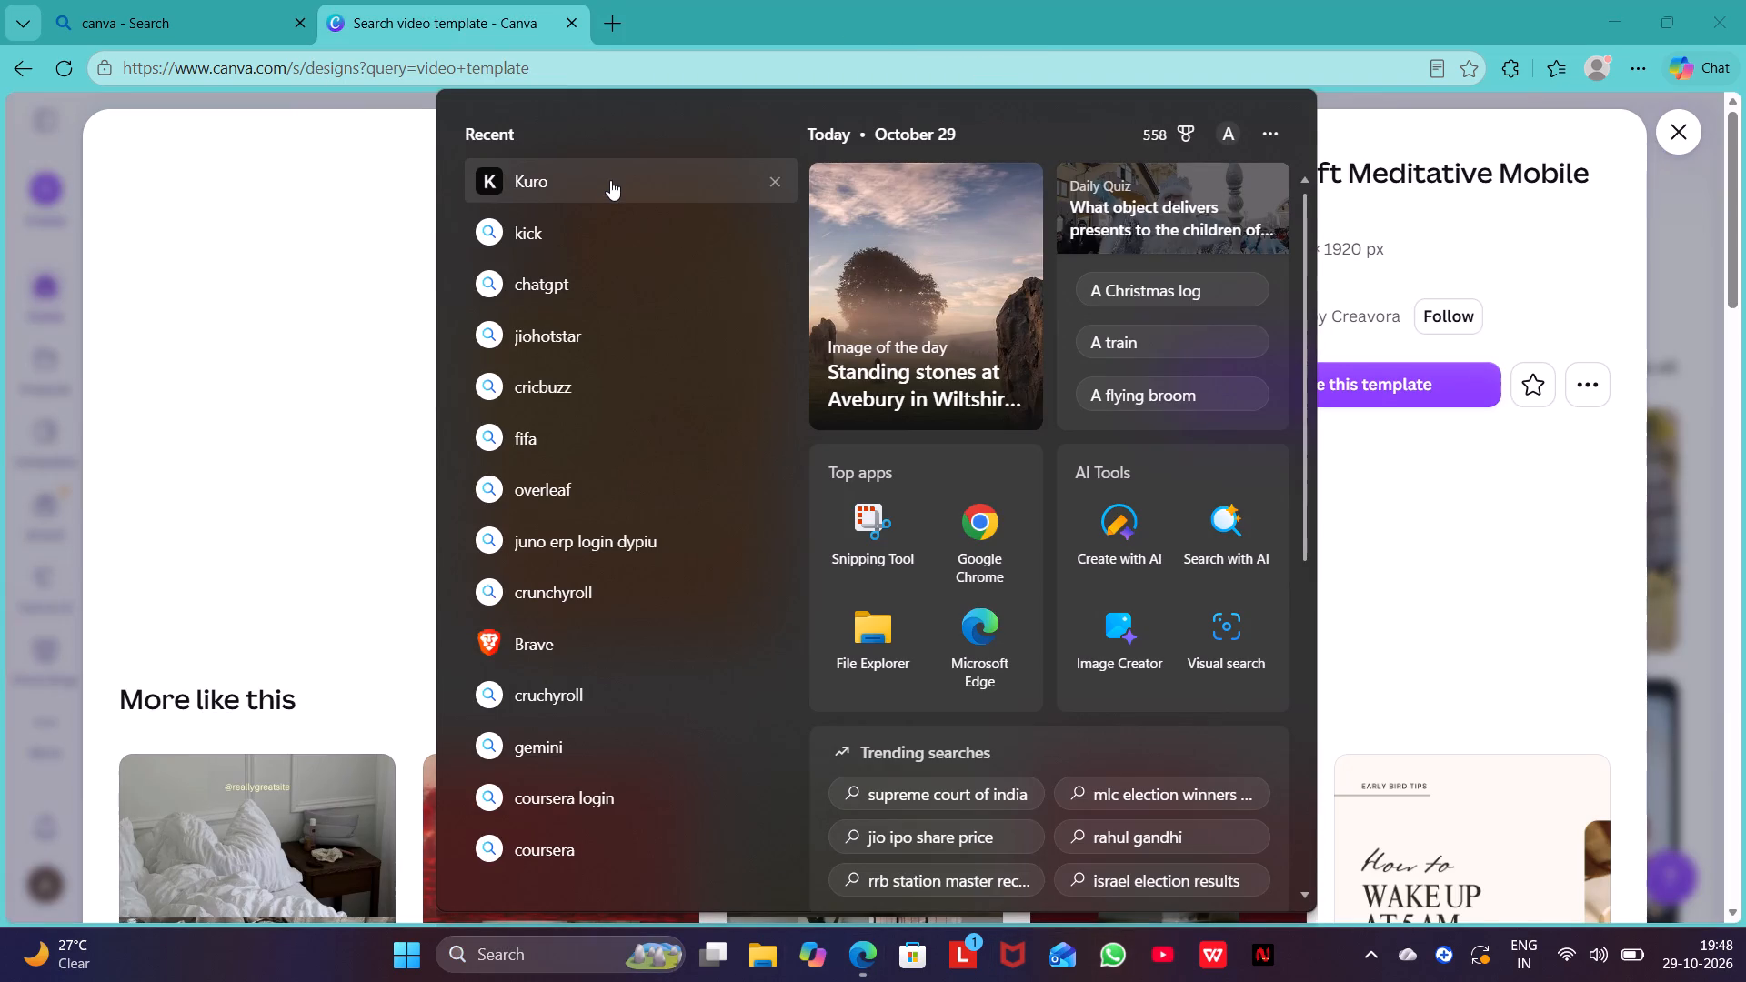
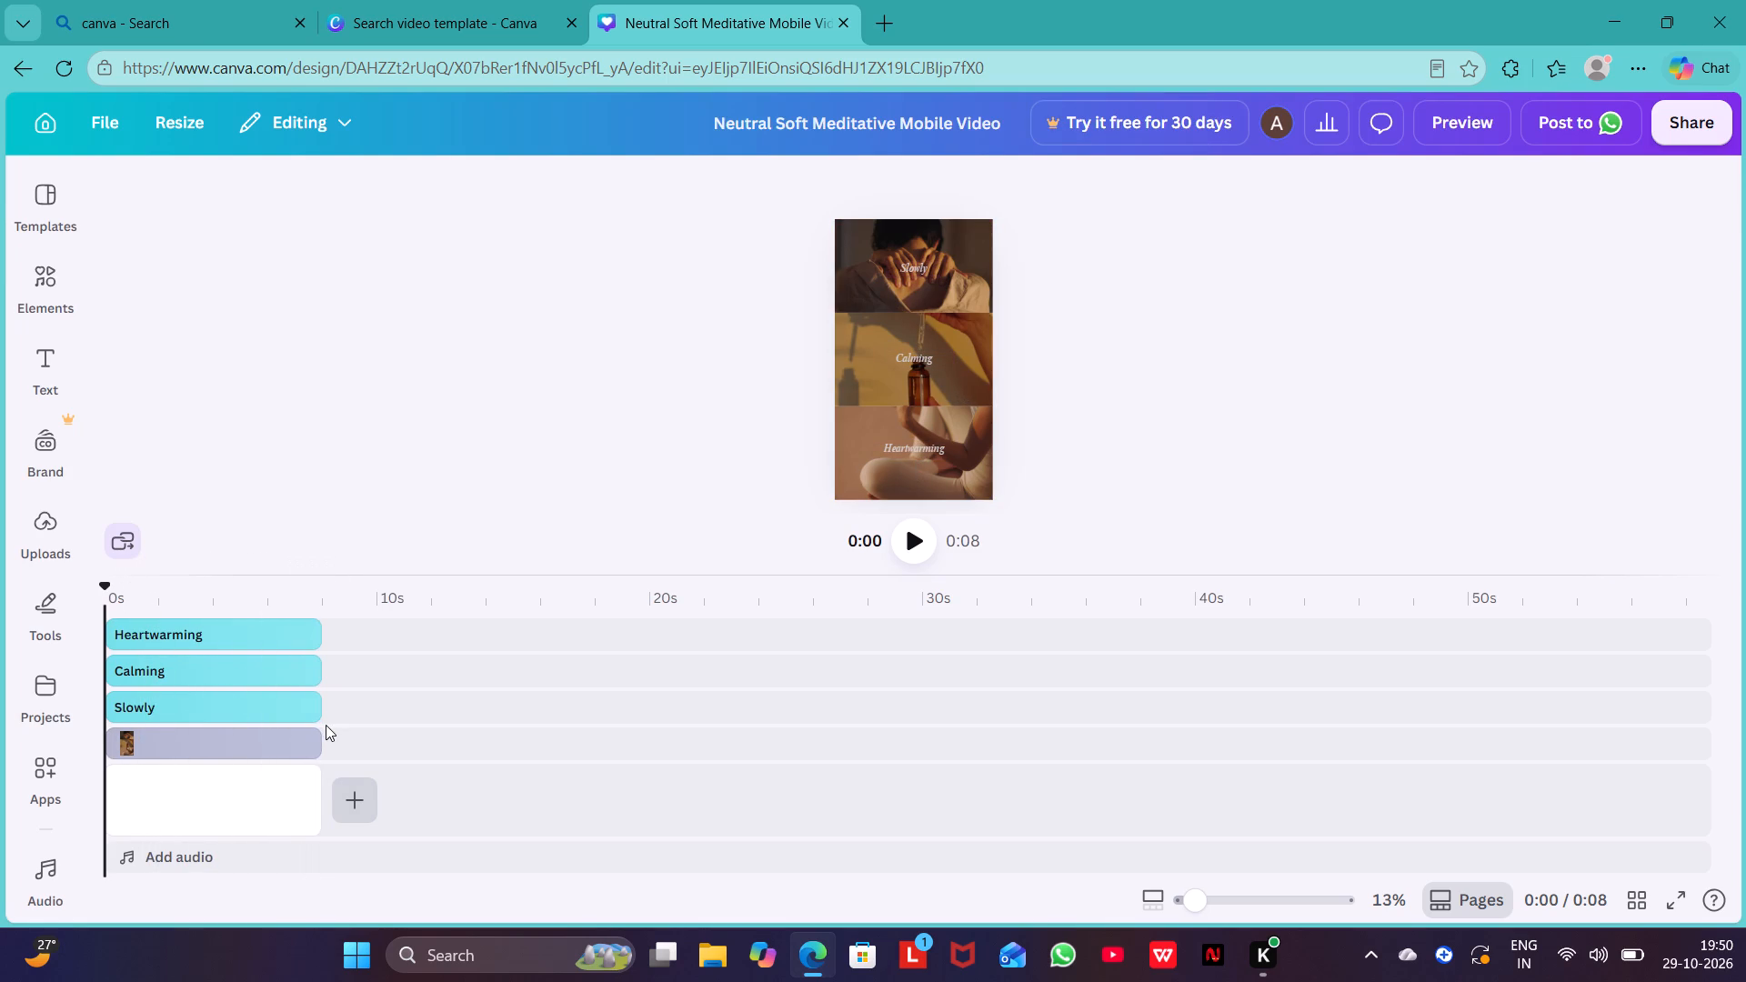
Open the music and sound effects library and preview the recently used tracks Your Love Is (Instrumental Version) and Calm Calm.
click(166, 851)
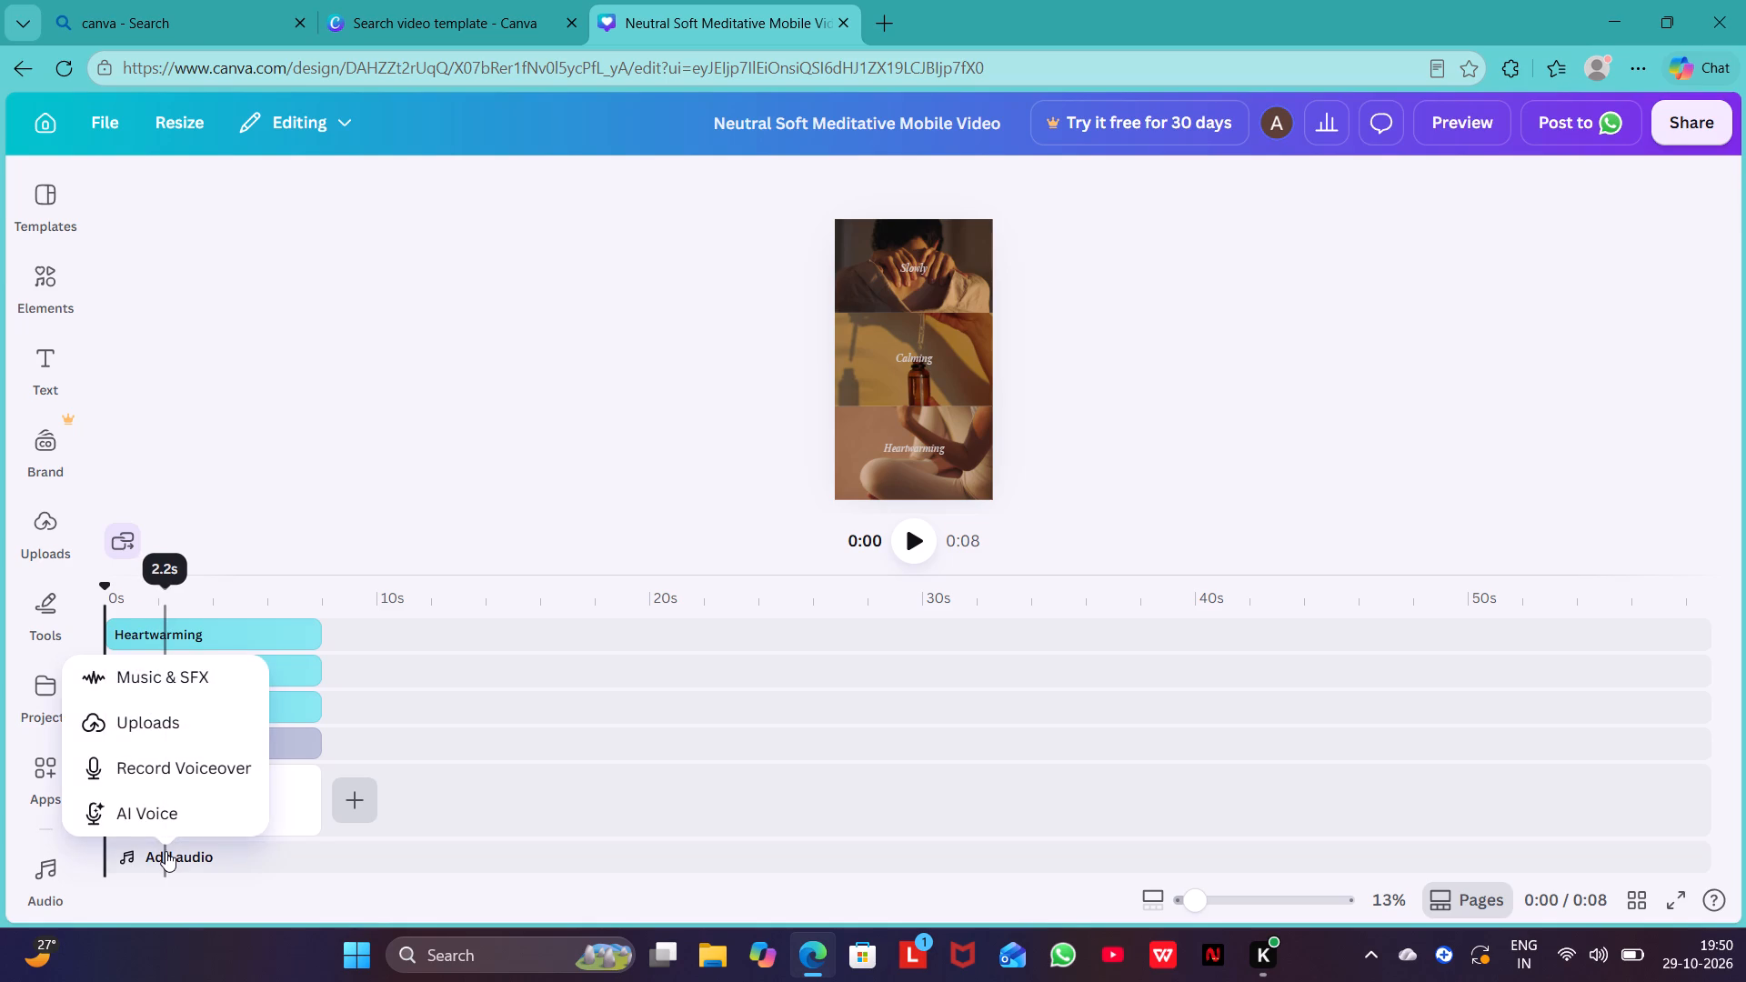
click(183, 673)
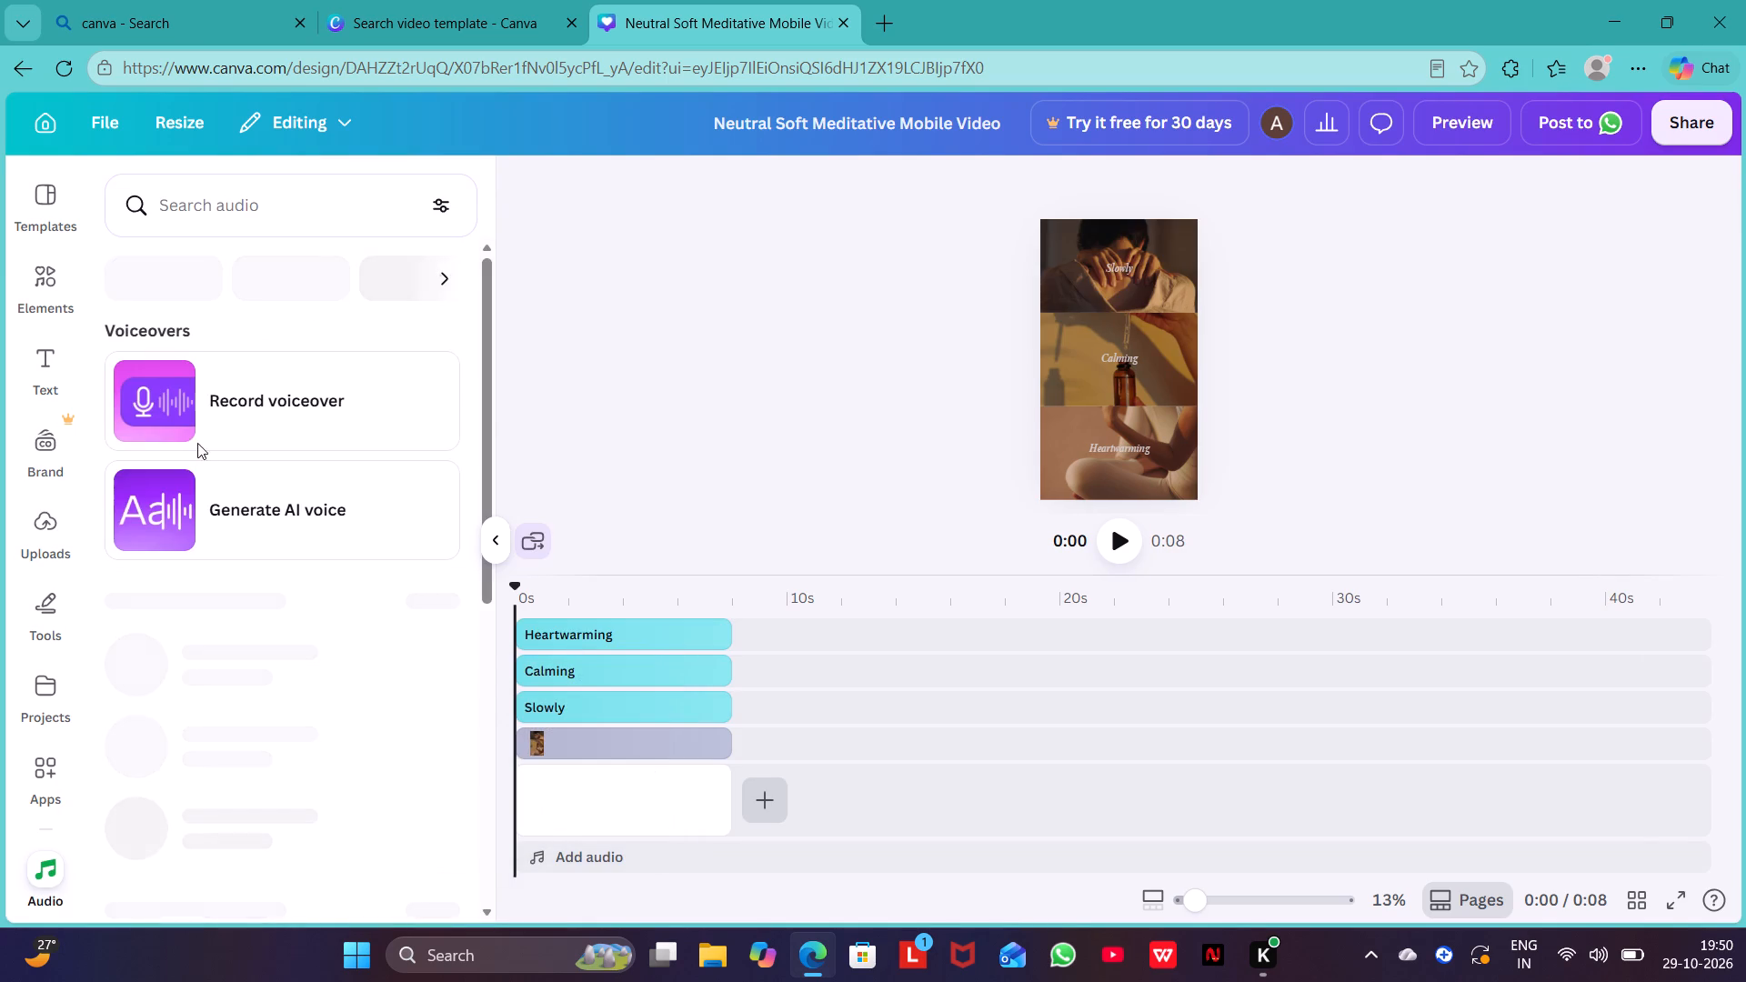
scroll(299, 579, down, 1)
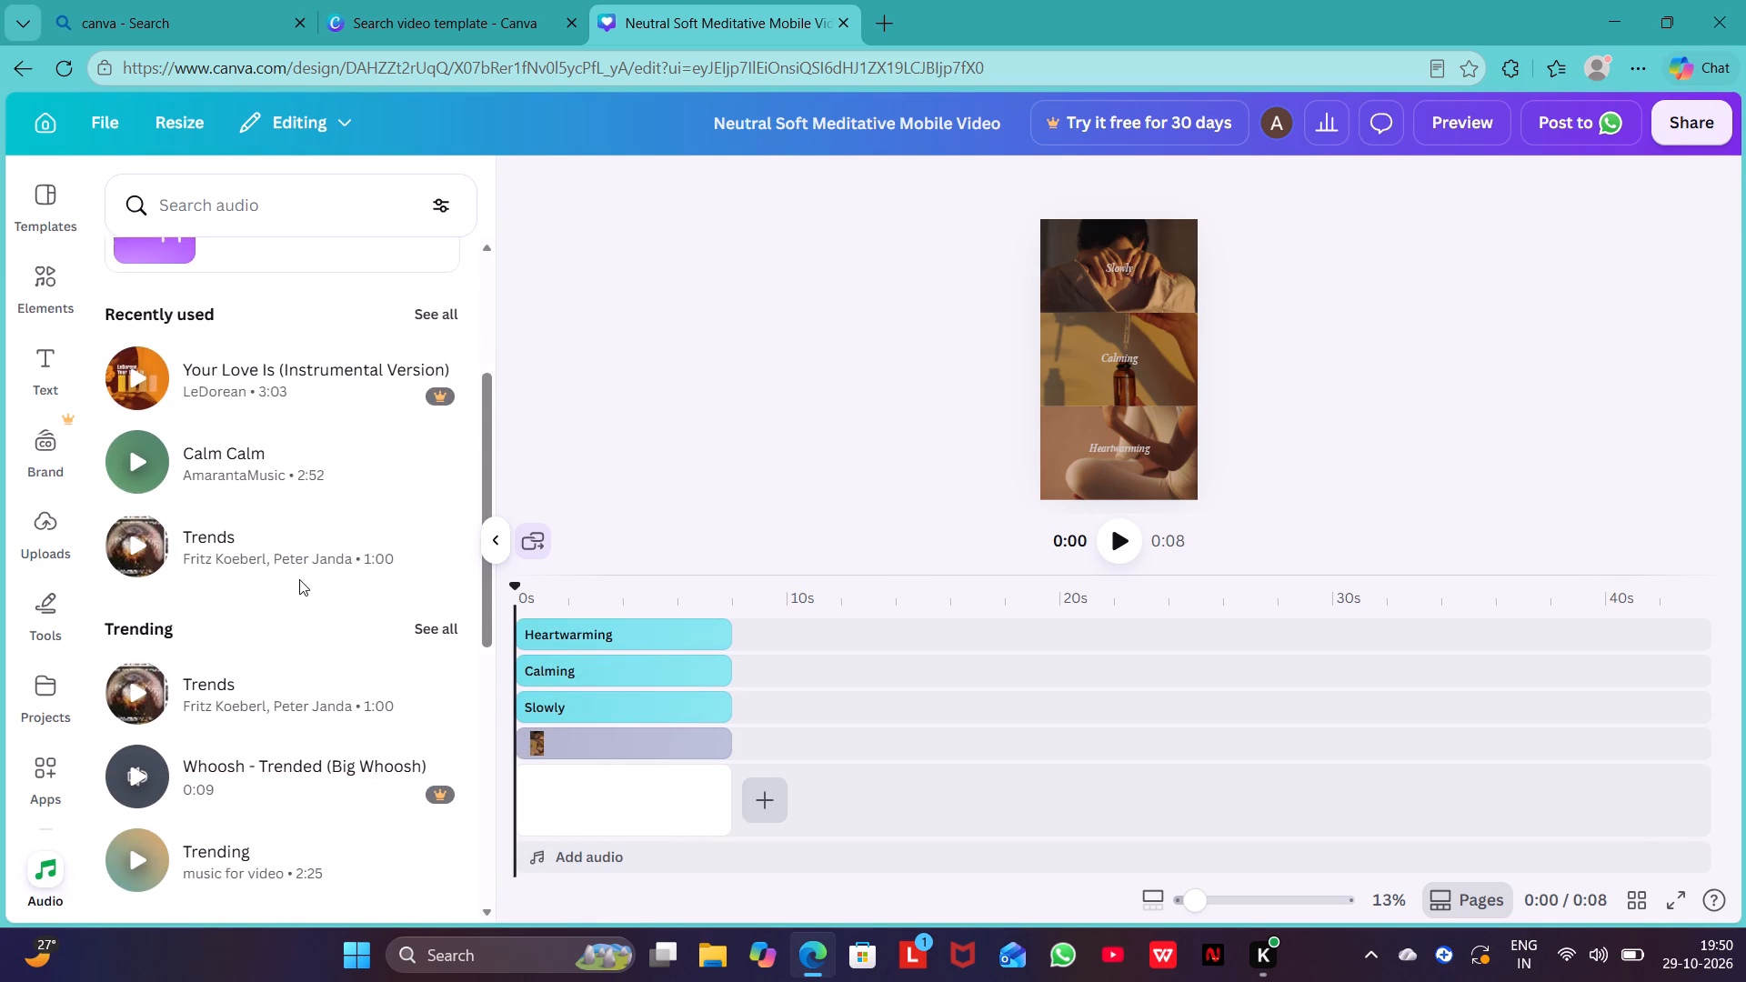
scroll(299, 579, down, 1)
click(138, 380)
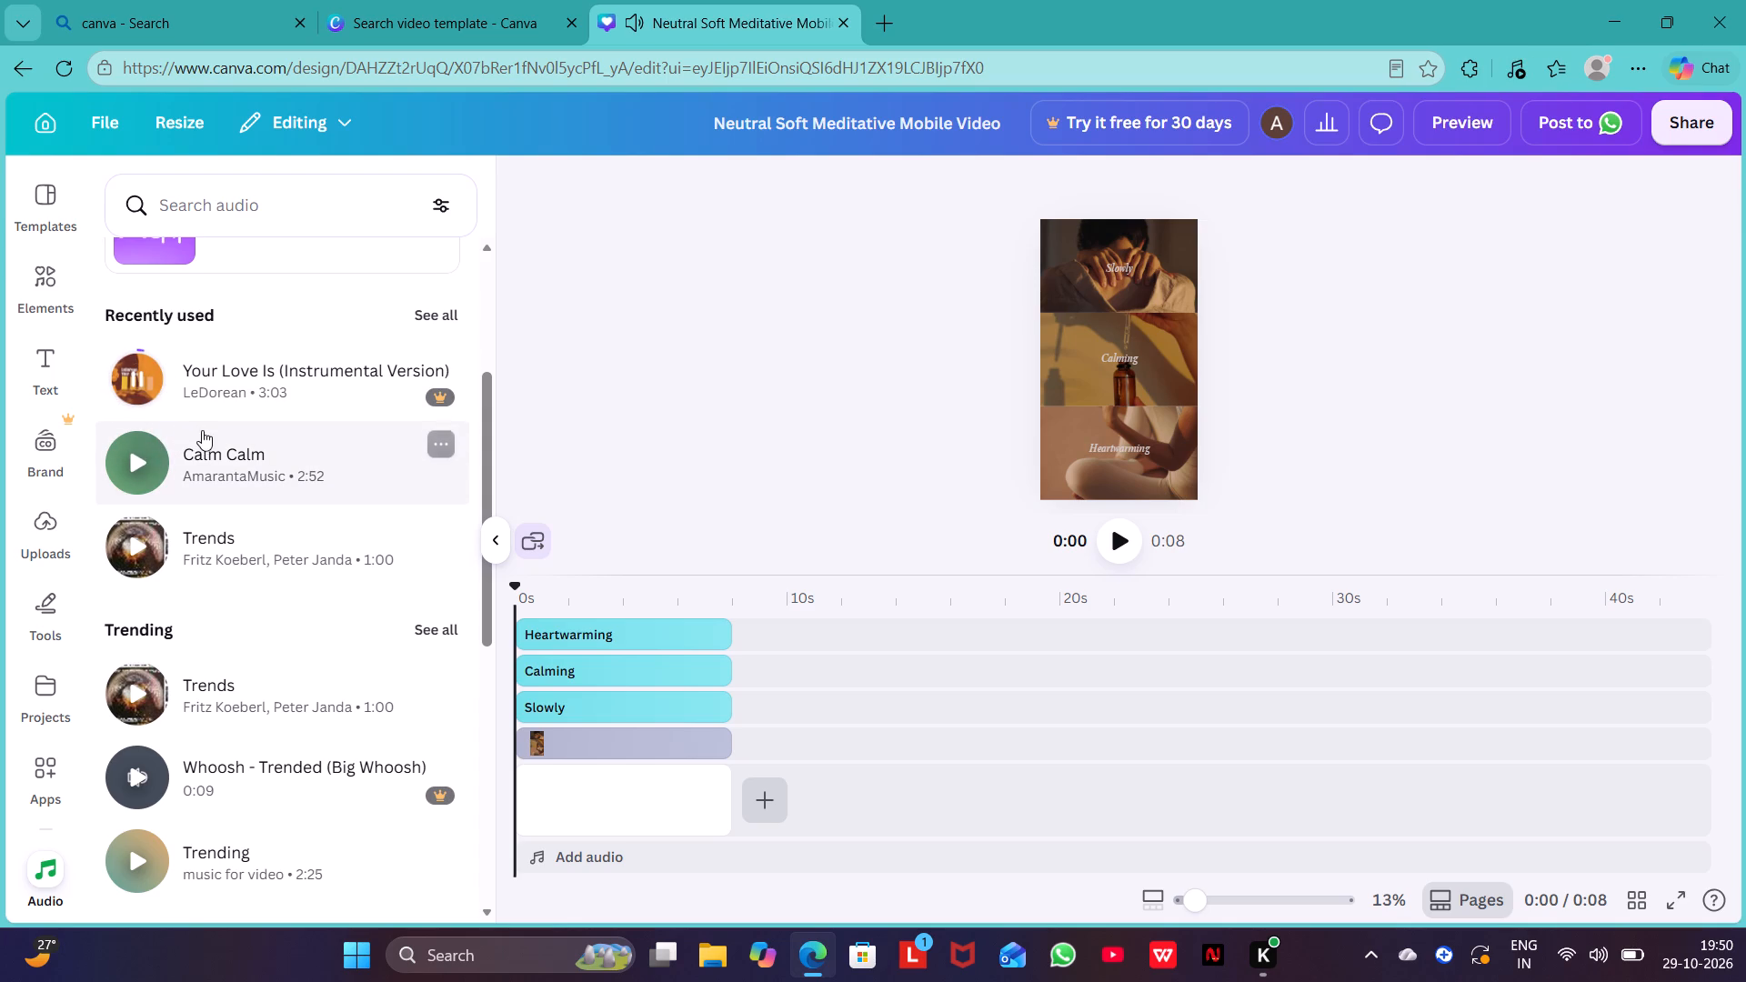
click(140, 461)
Search the audio library for "relaxing audio".
scroll(256, 413, up, 6)
click(265, 195)
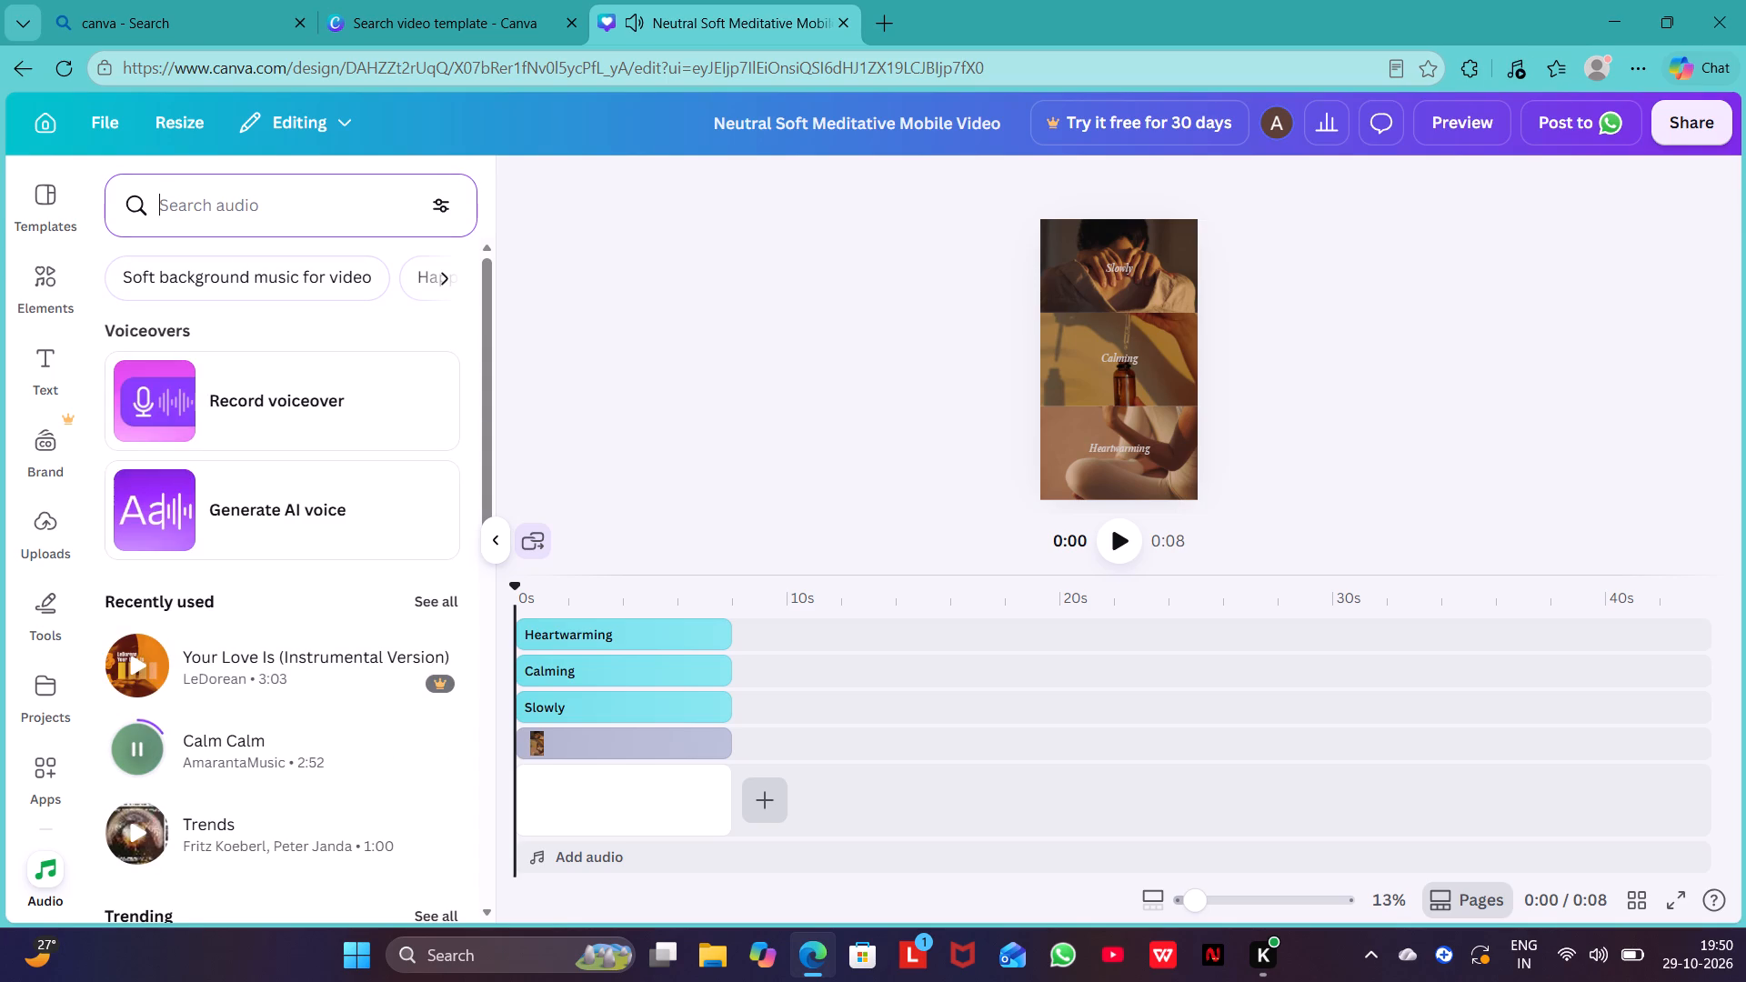
text(rek)
key(BackSpace)
text(laxing audio)
key(Return)
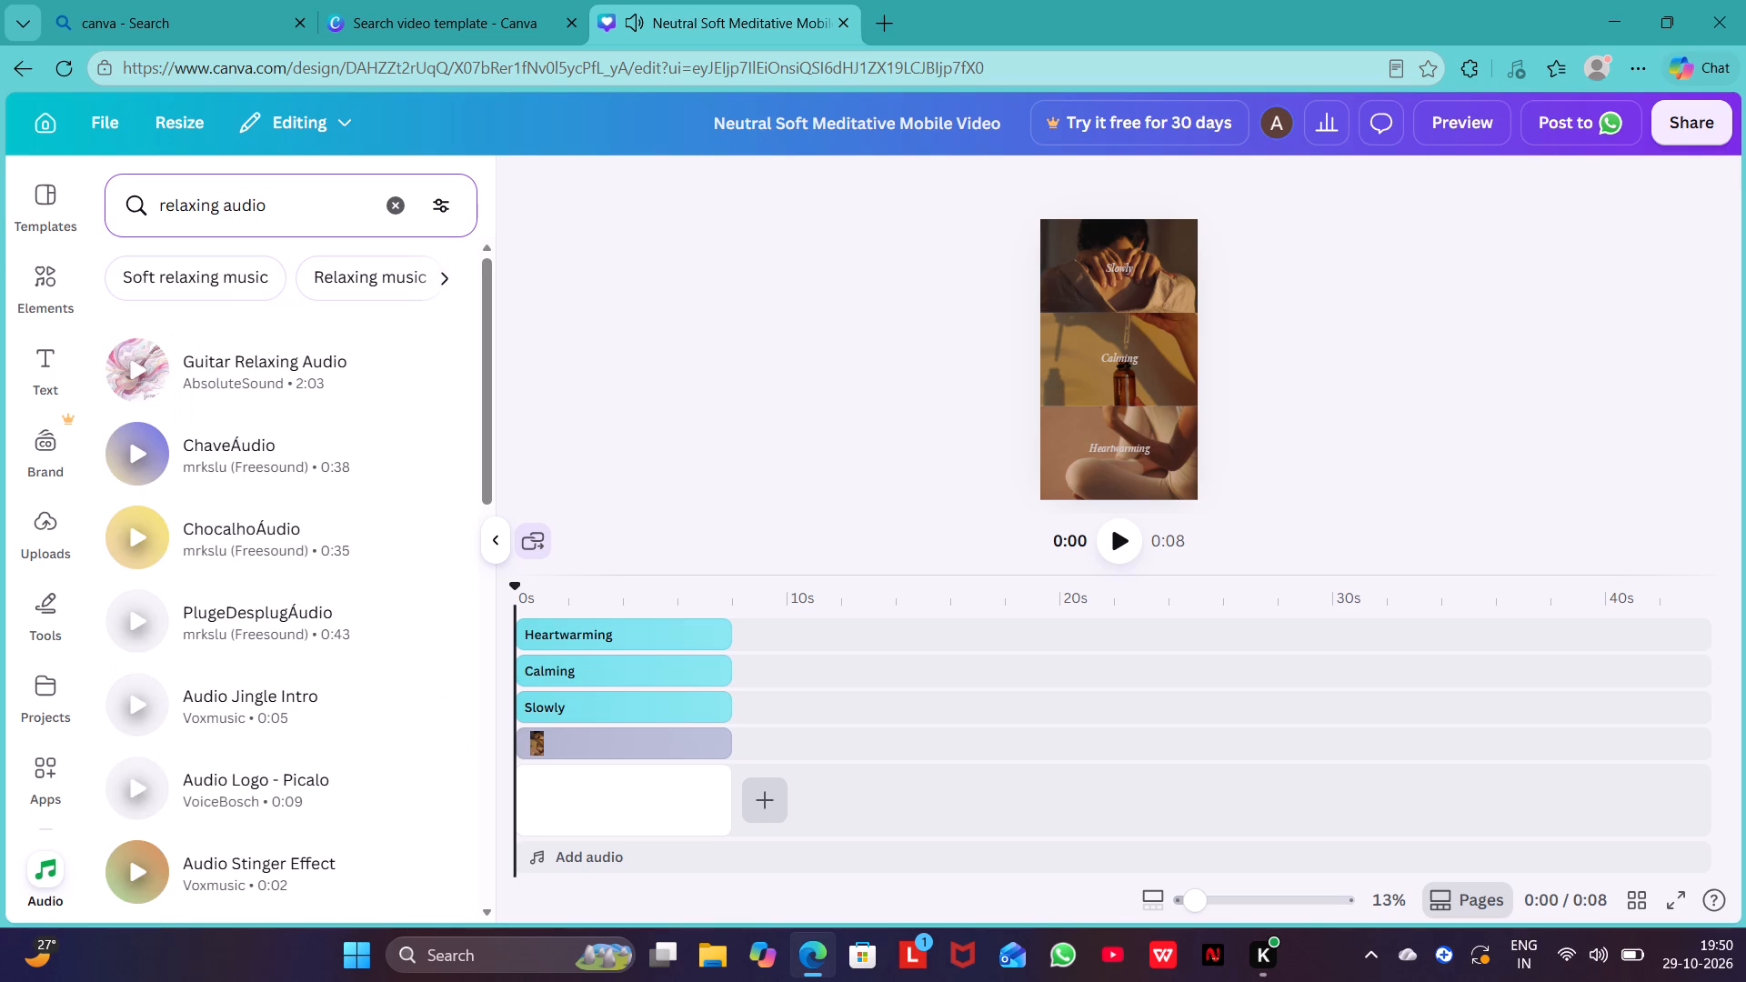
Preview the results Guitar Relaxing Audio, ChaveÁudio, PlugeDesplugÁudio and Audio Logo - Picalo, and look through further tracks.
click(135, 372)
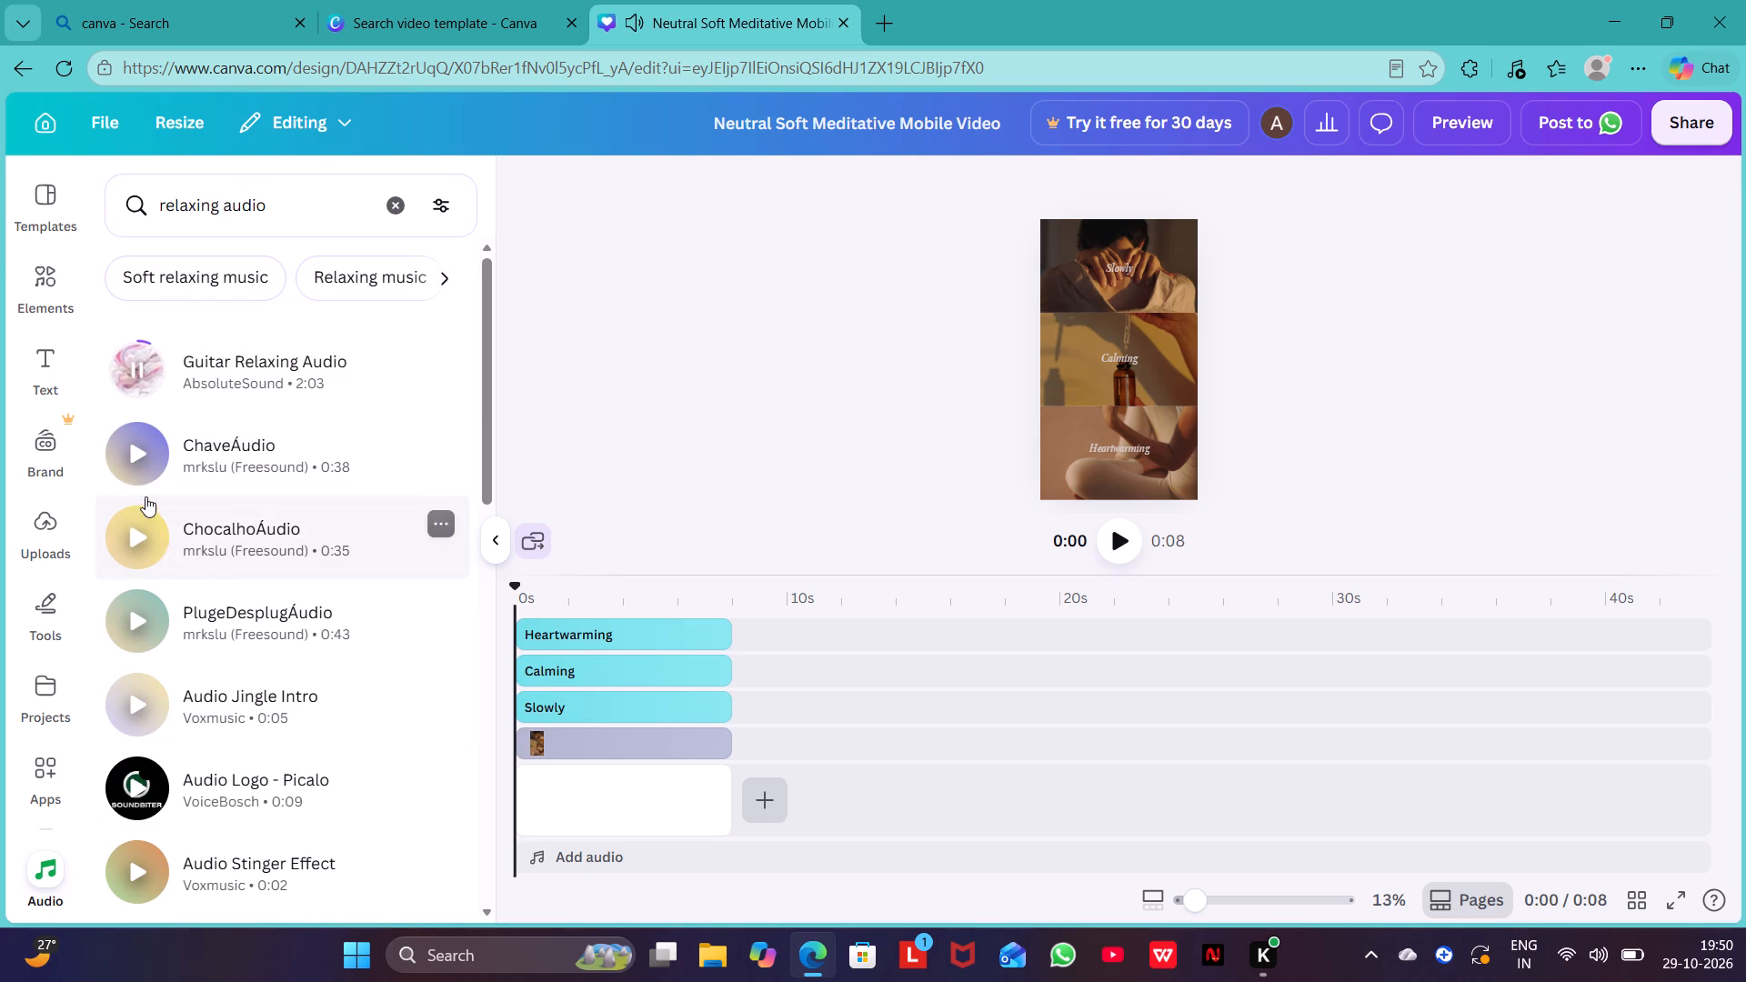
click(143, 452)
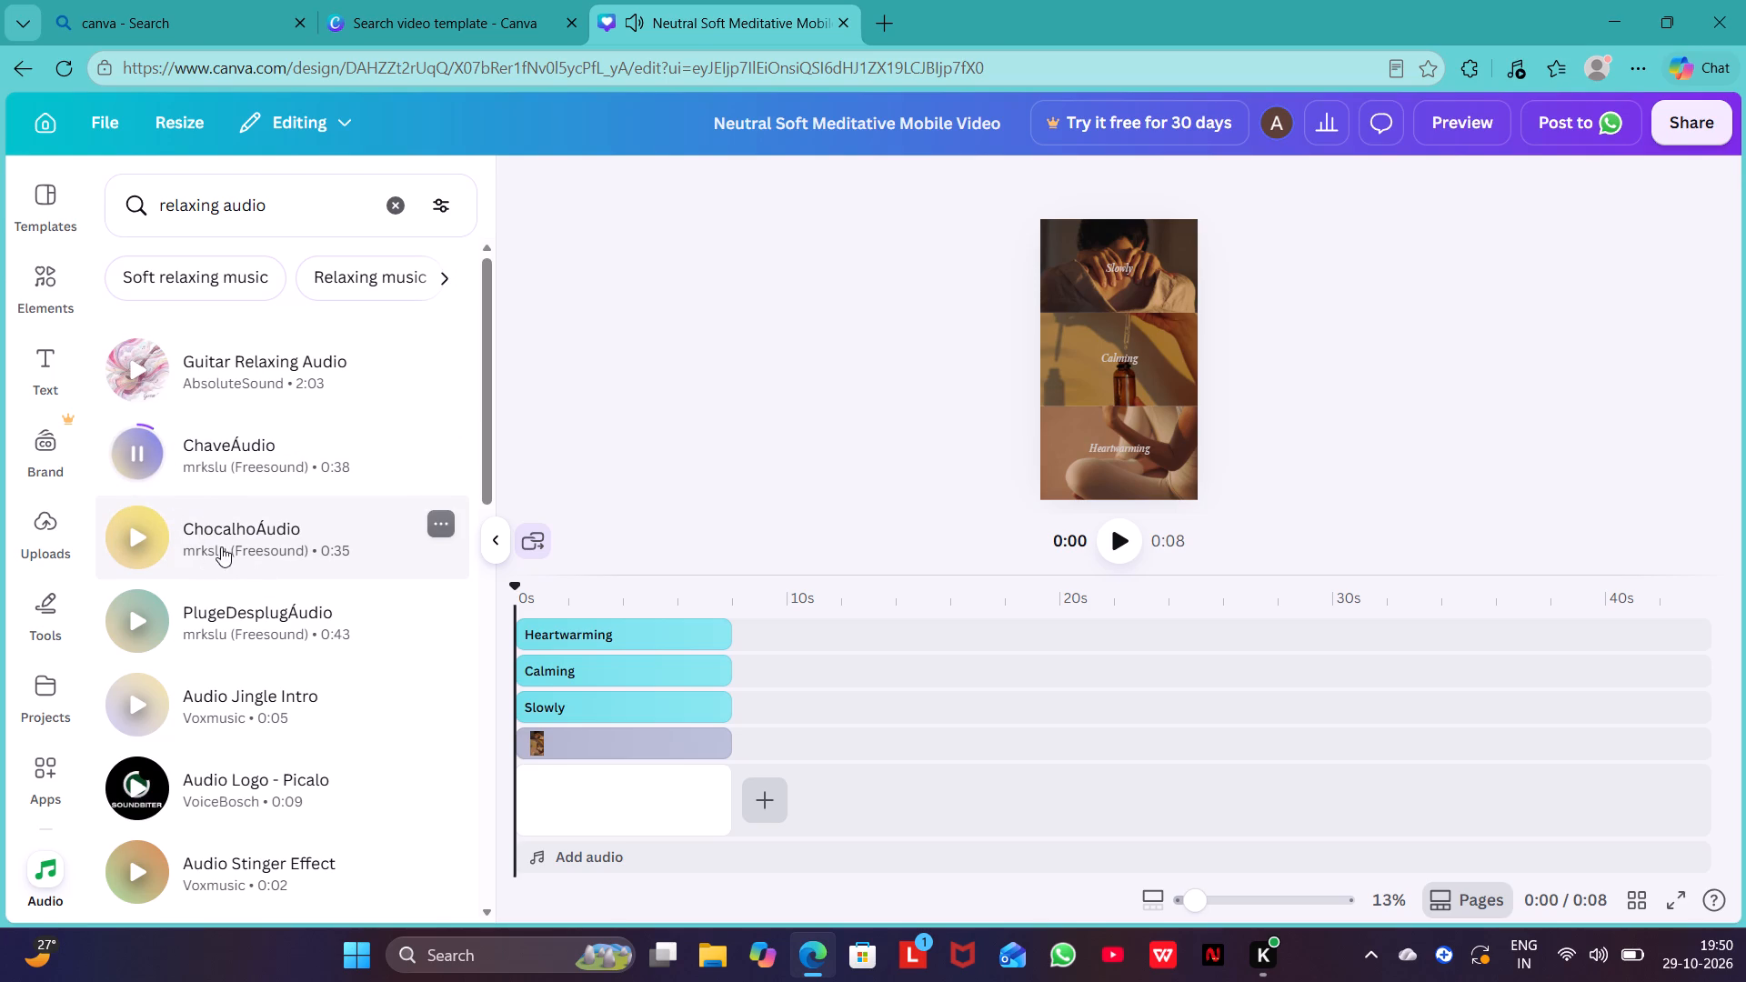
click(140, 620)
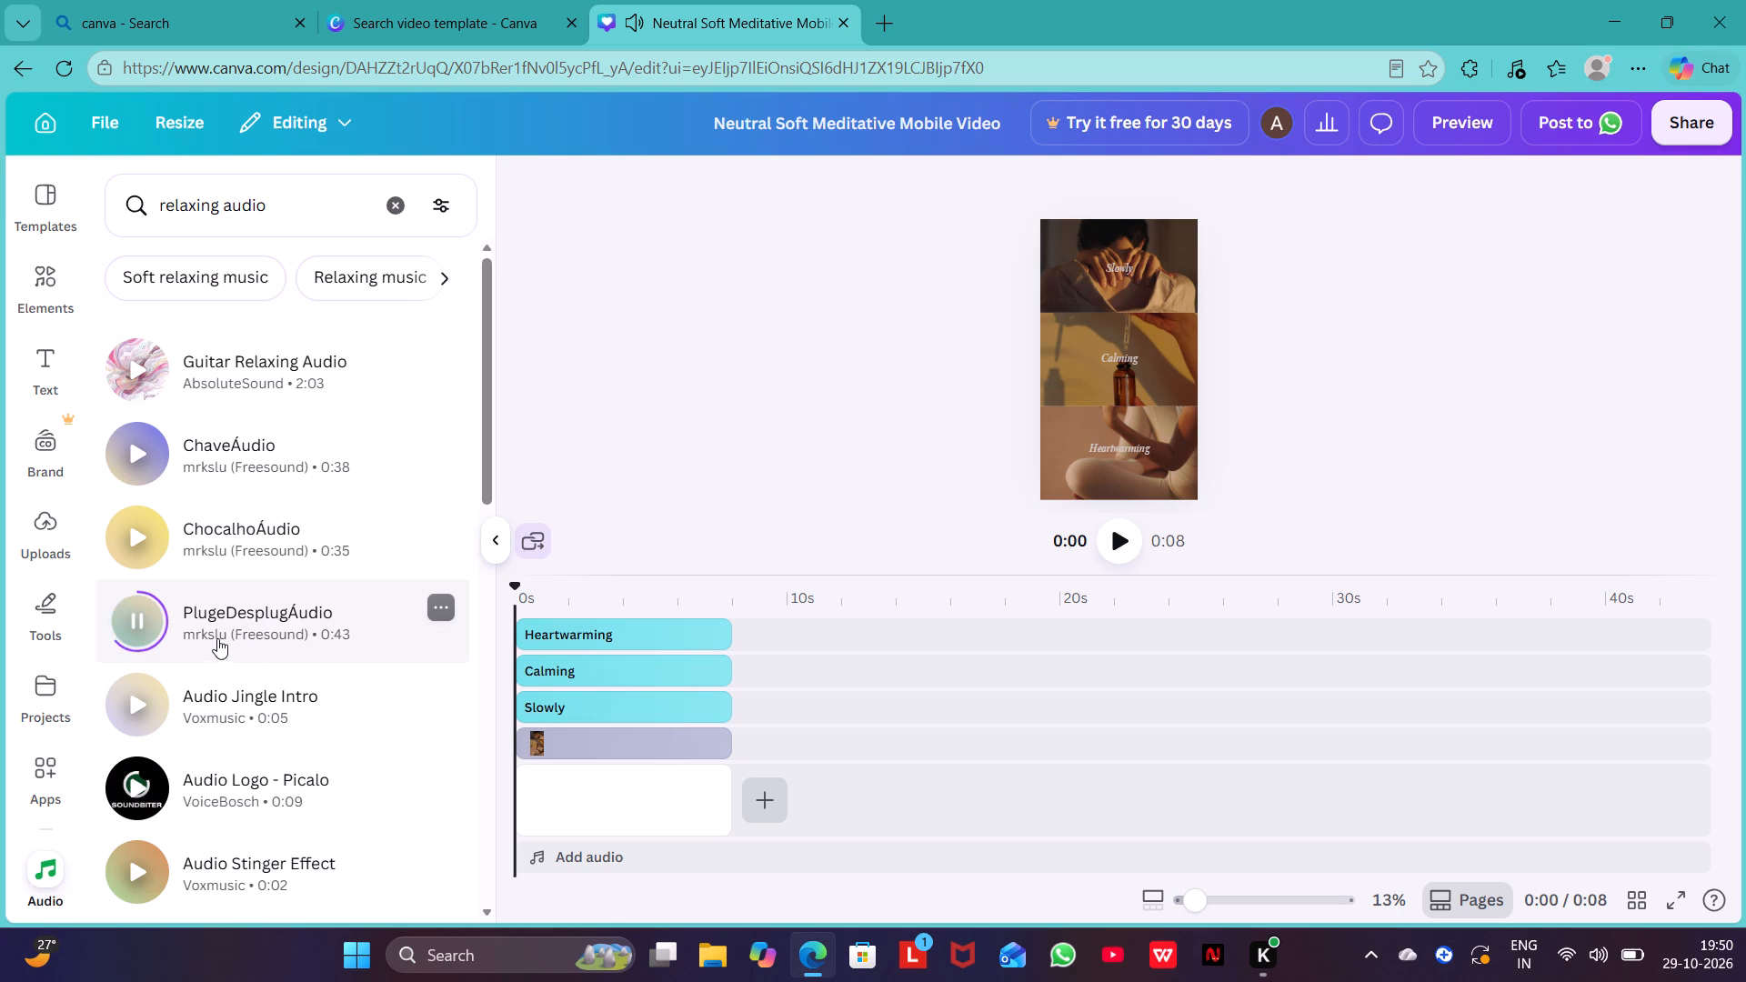
click(132, 784)
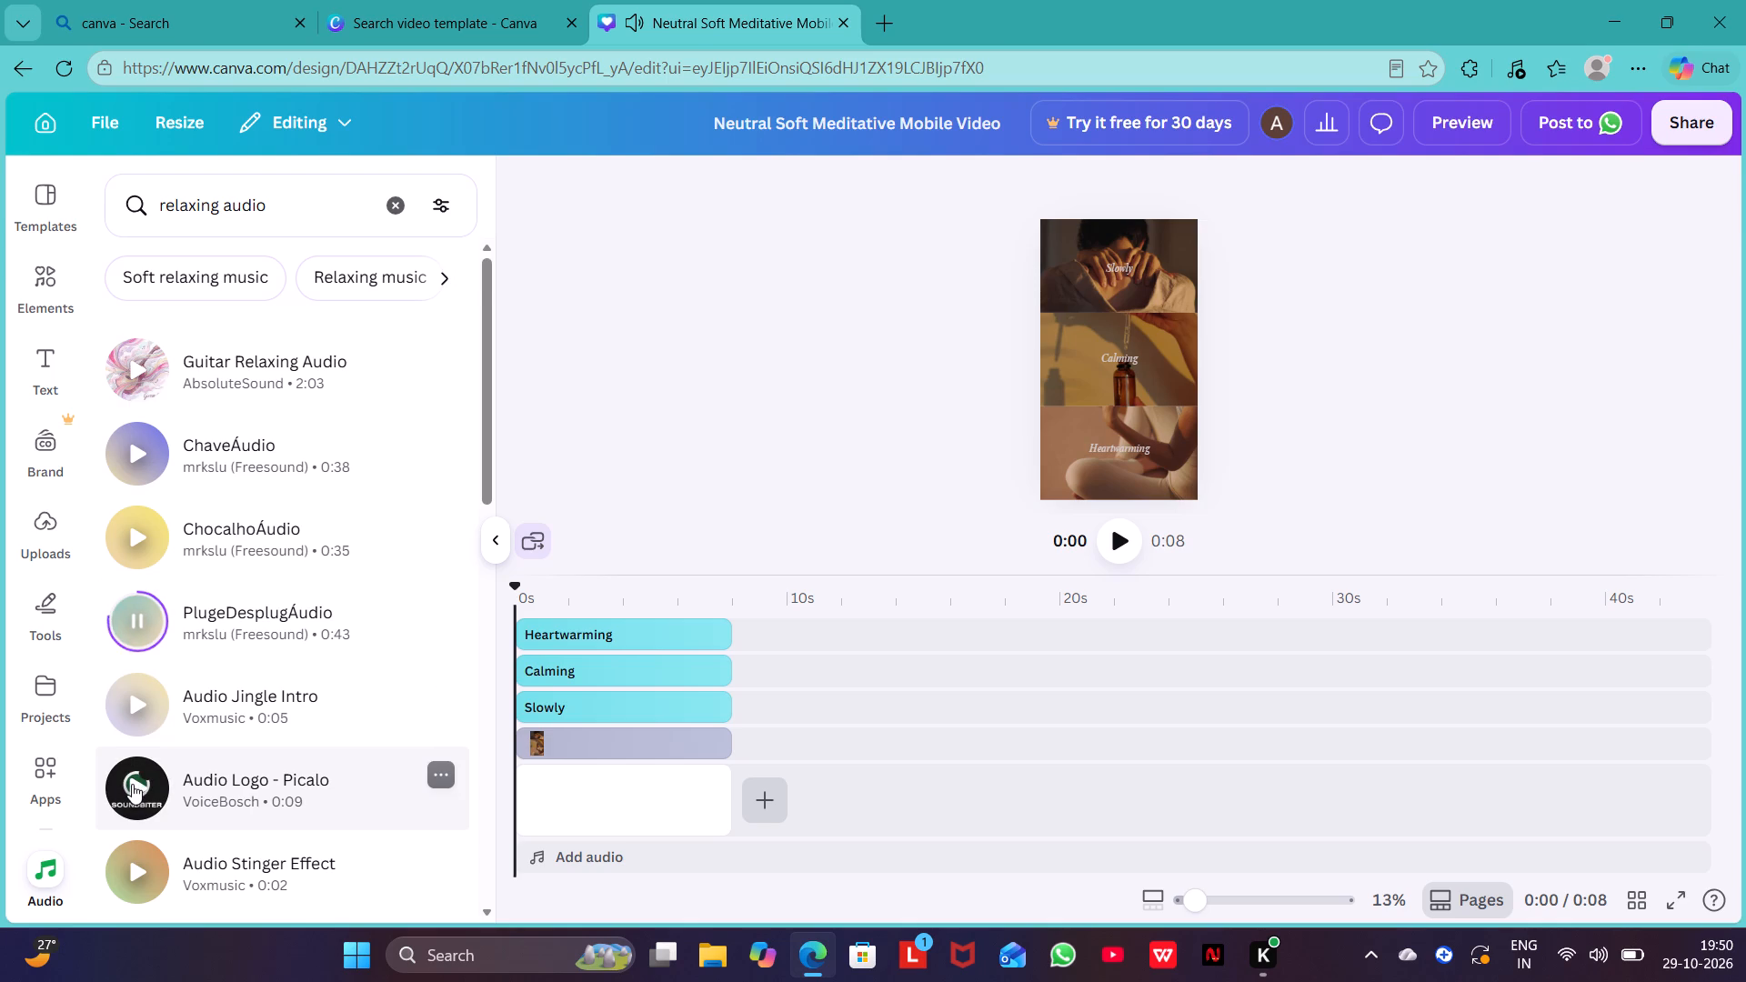
scroll(132, 784, down, 4)
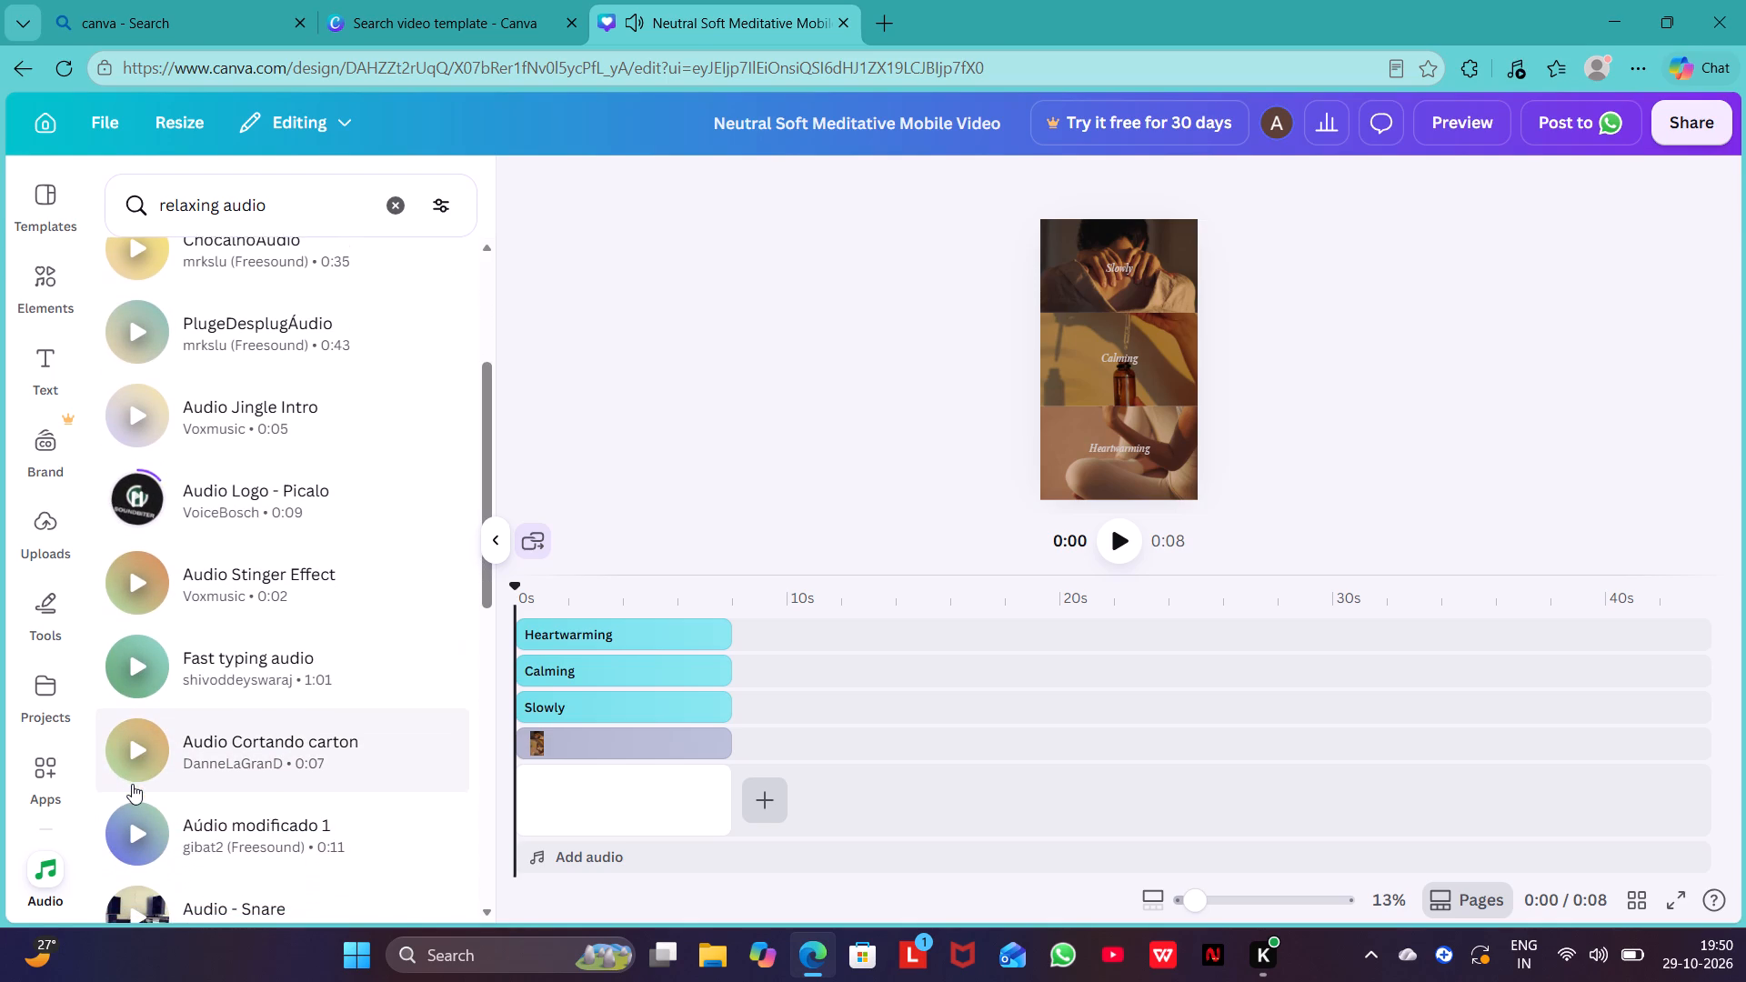
scroll(132, 784, down, 1)
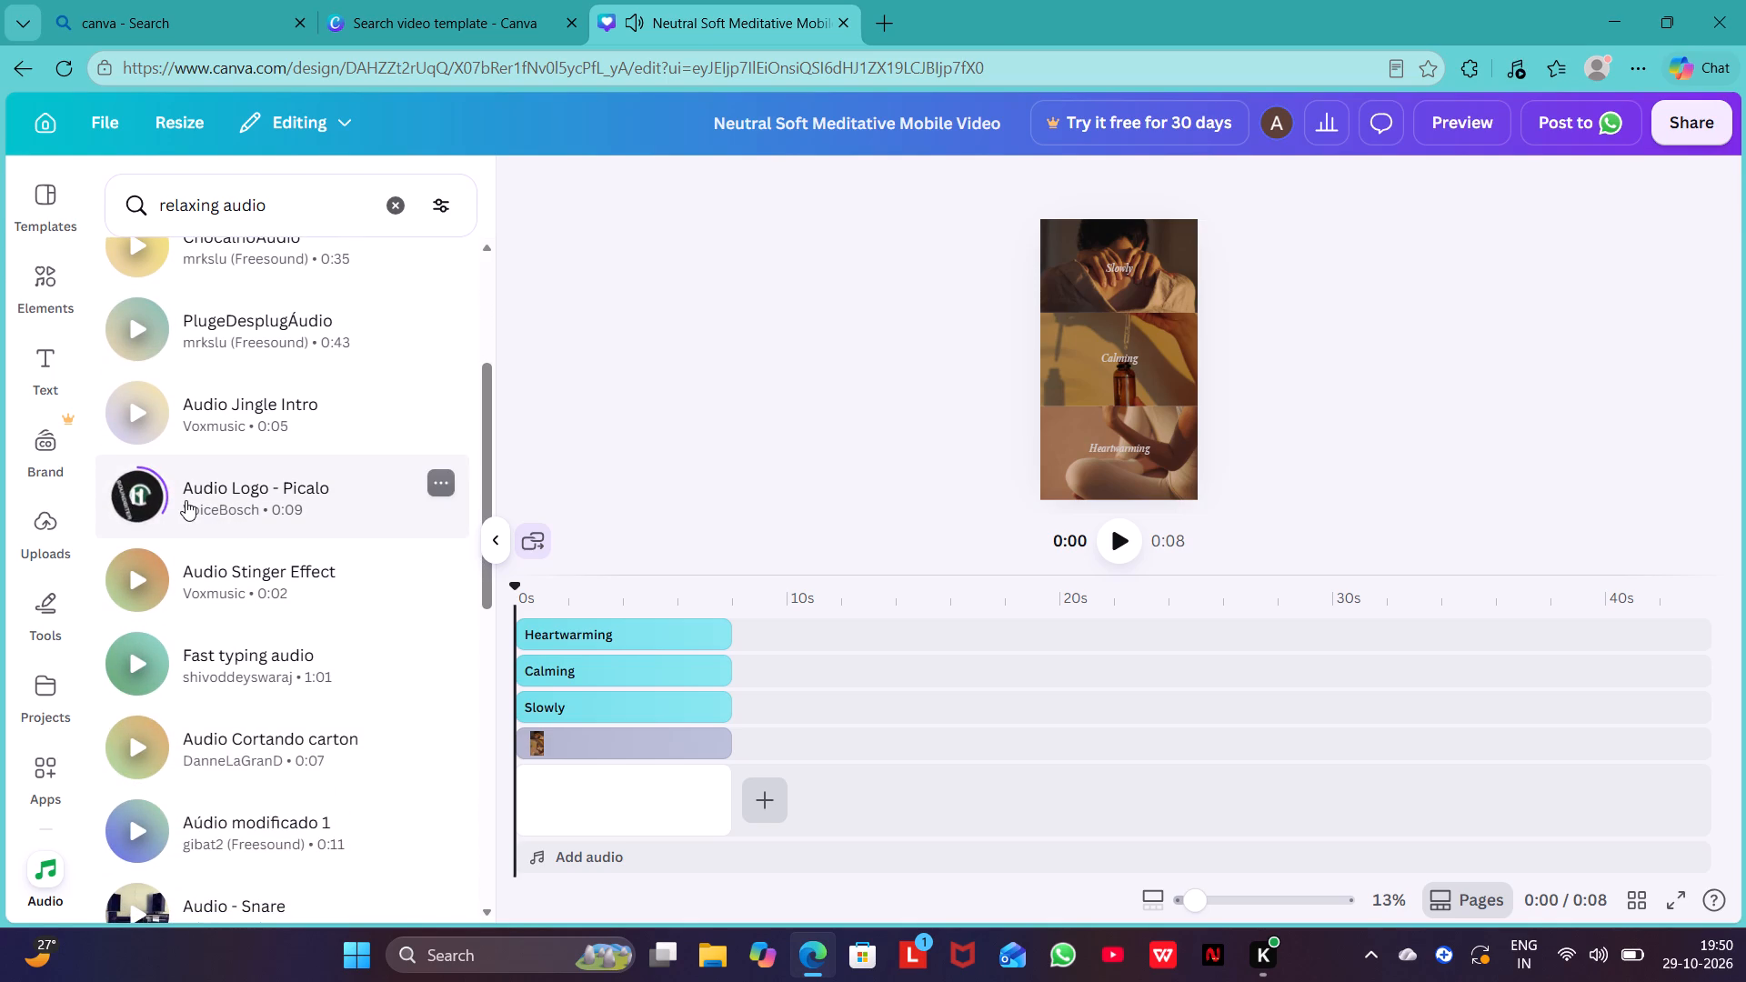
Add the Audio Logo - Picalo track to the timeline and trim its end to about 7.7 s.
click(210, 493)
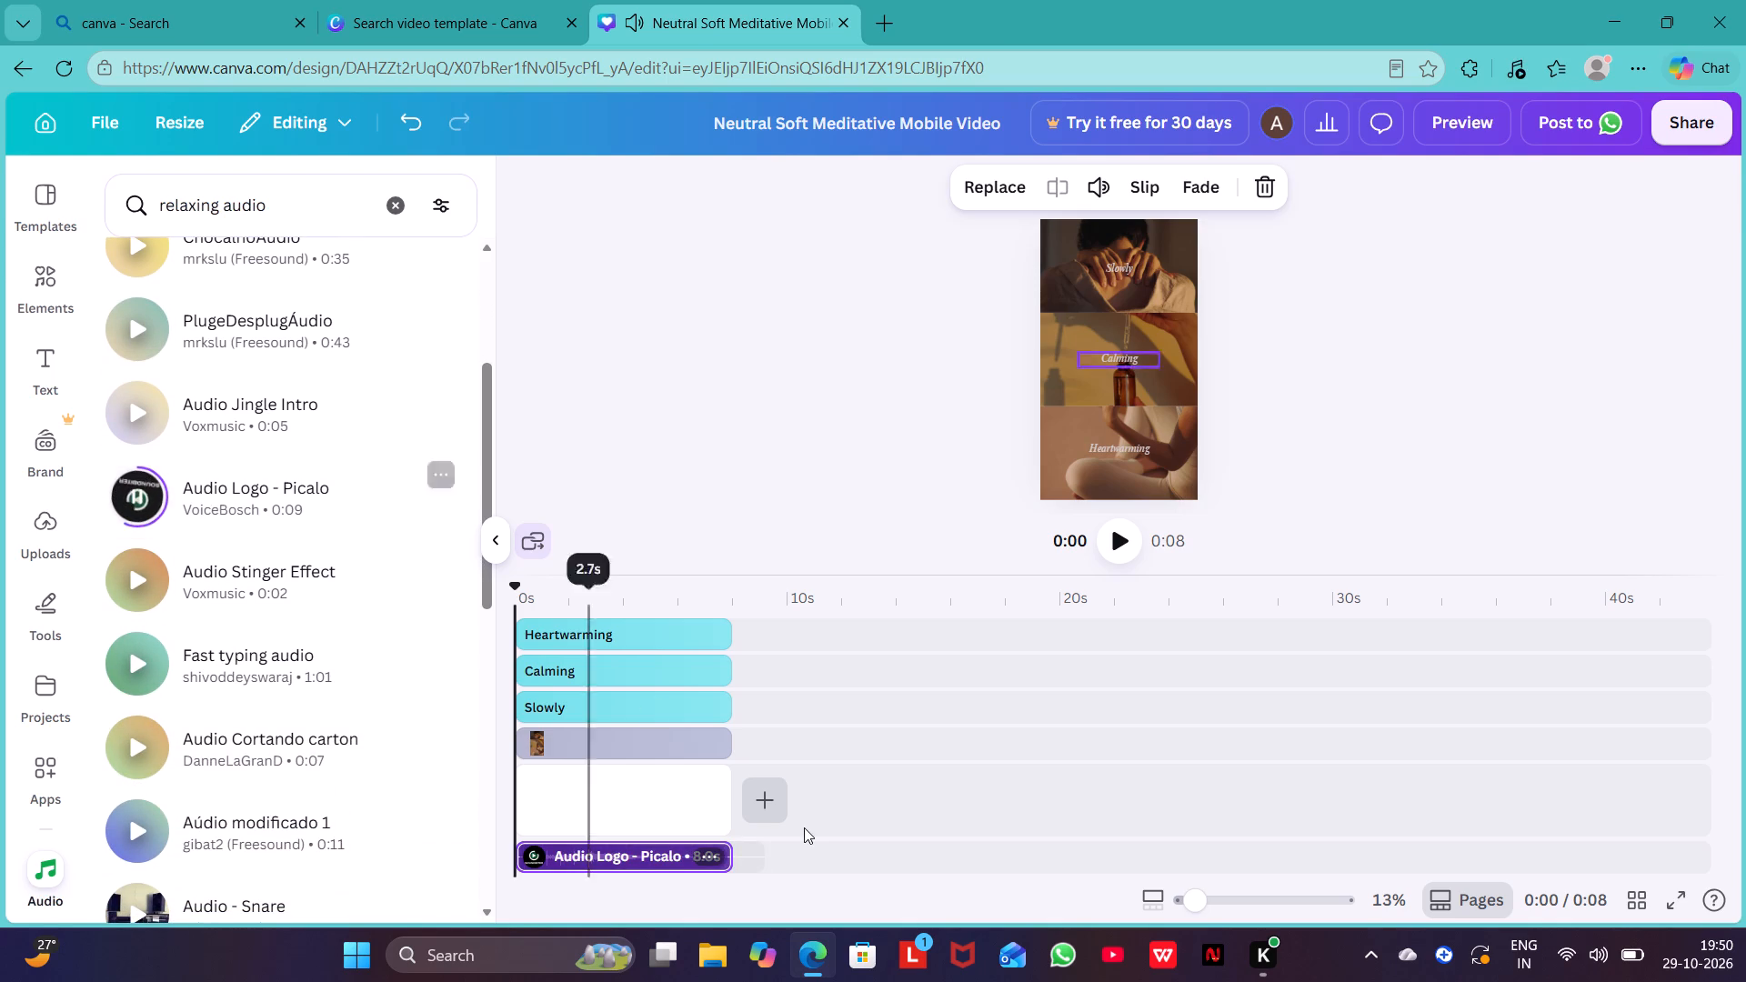
click(732, 855)
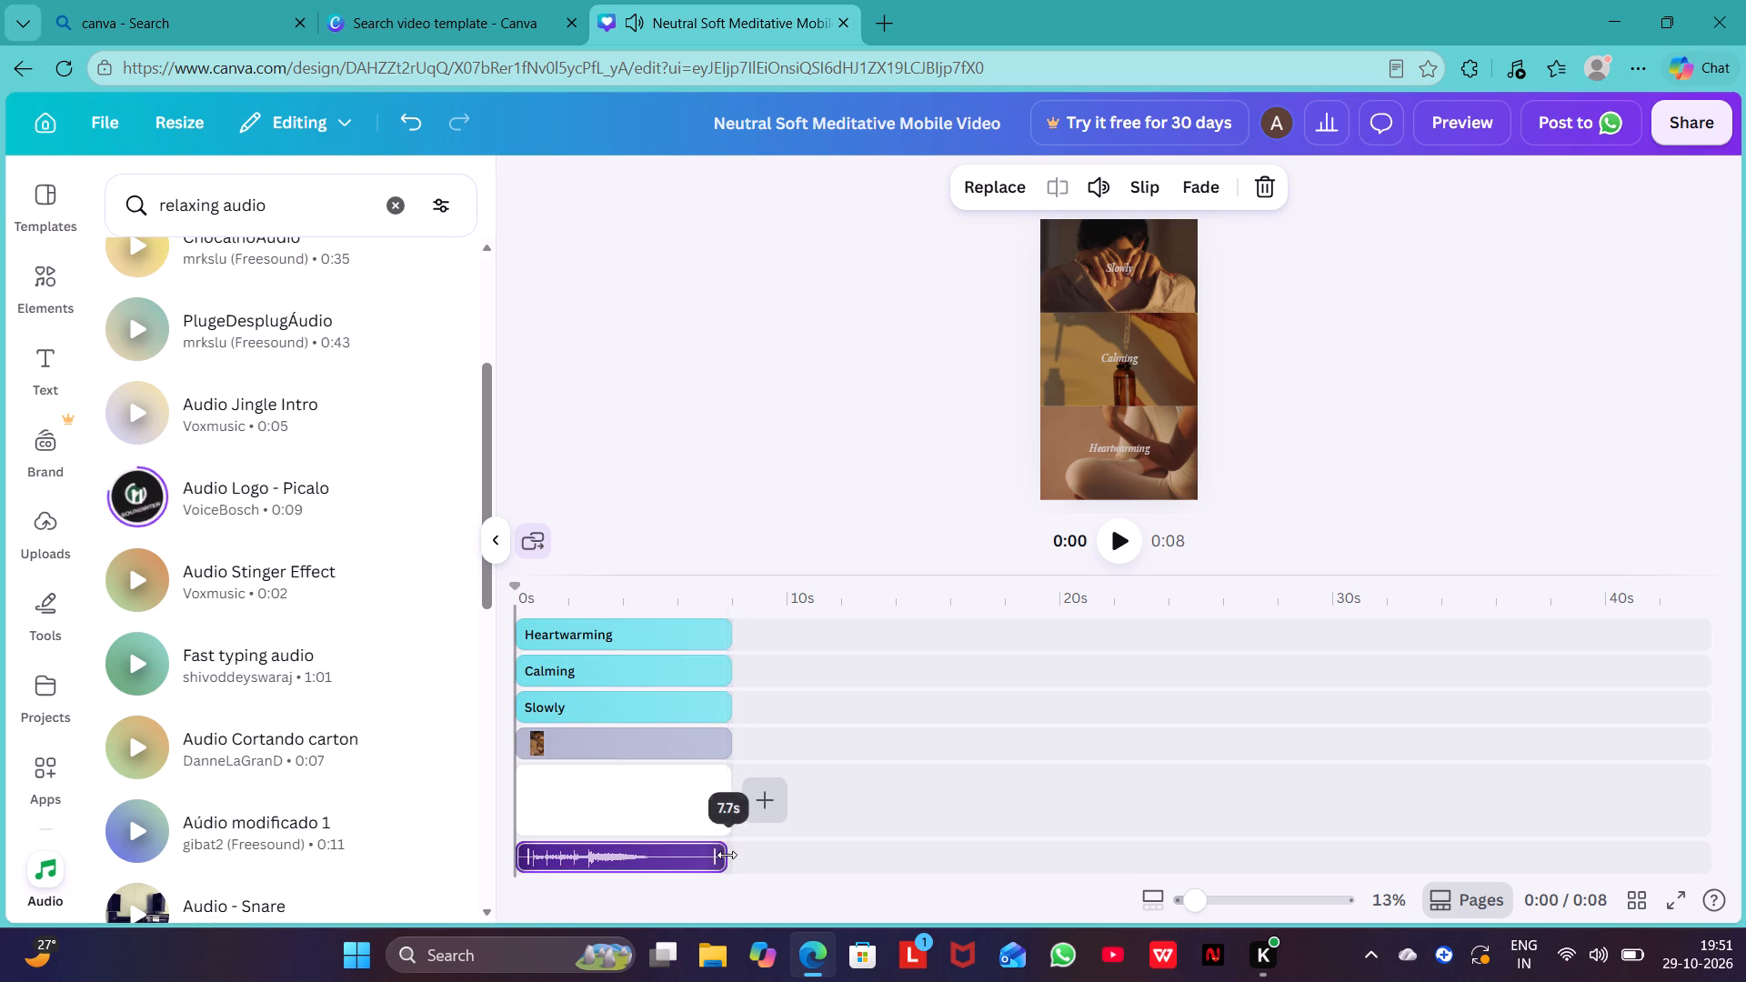
Delete the three-photo background layer from the first page.
click(546, 741)
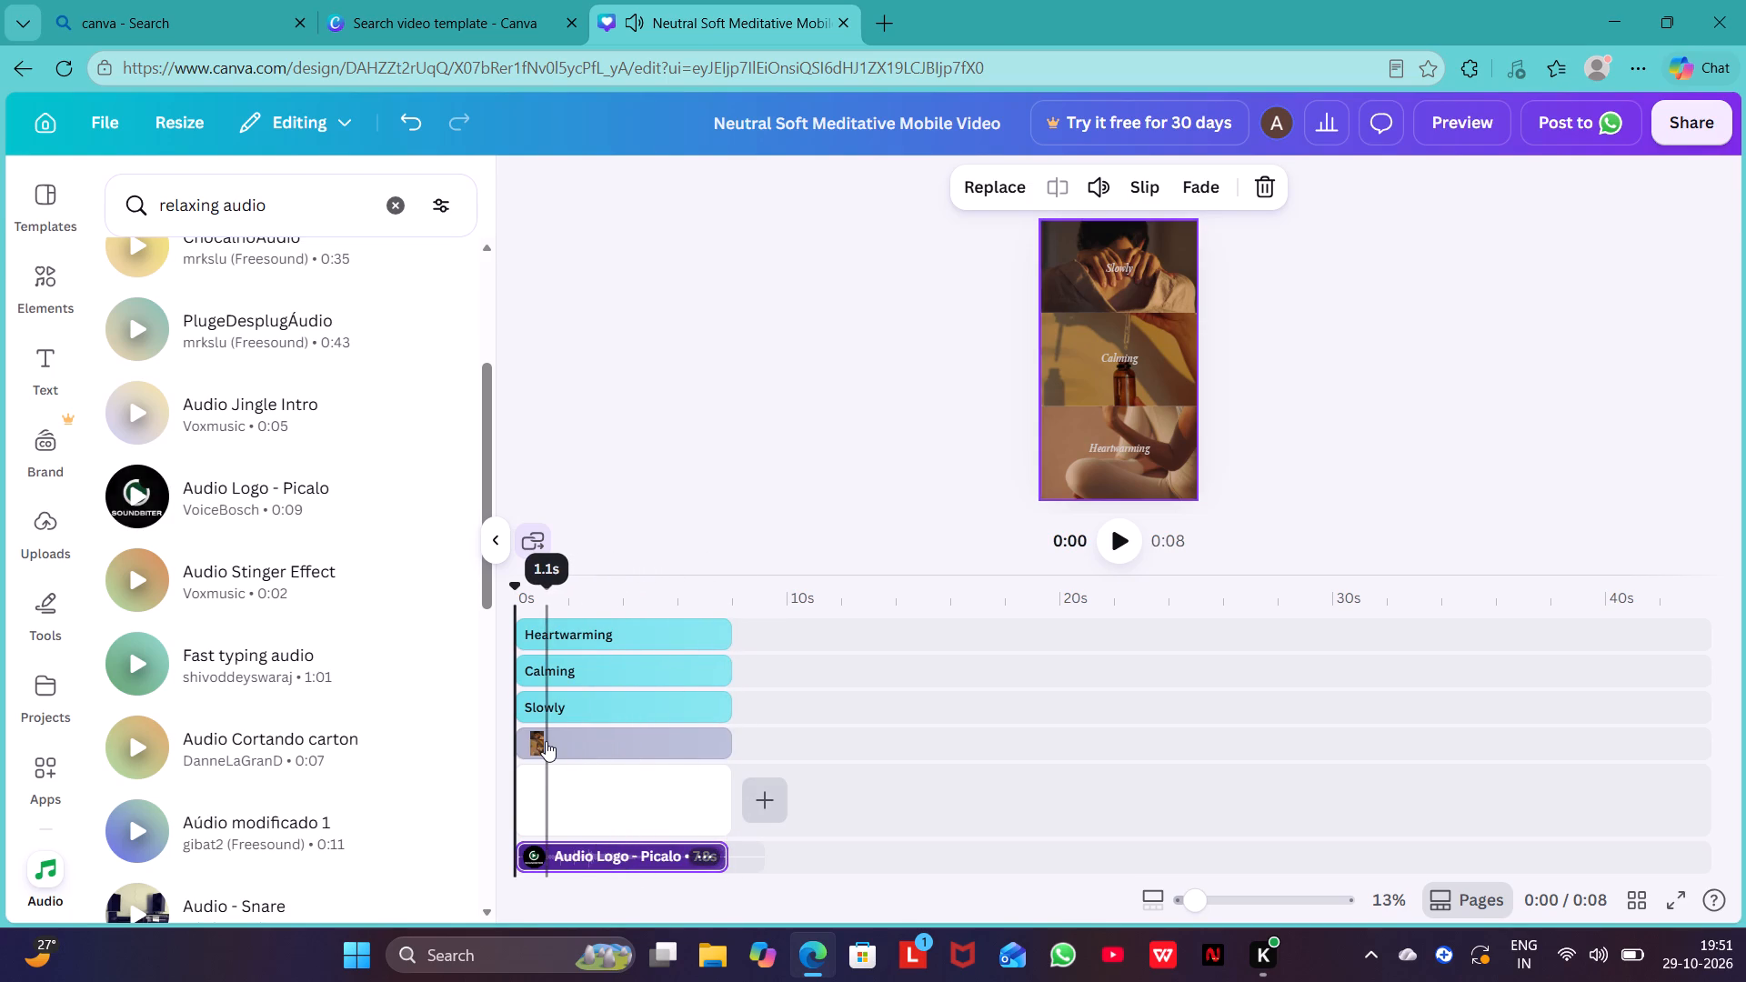
click(538, 741)
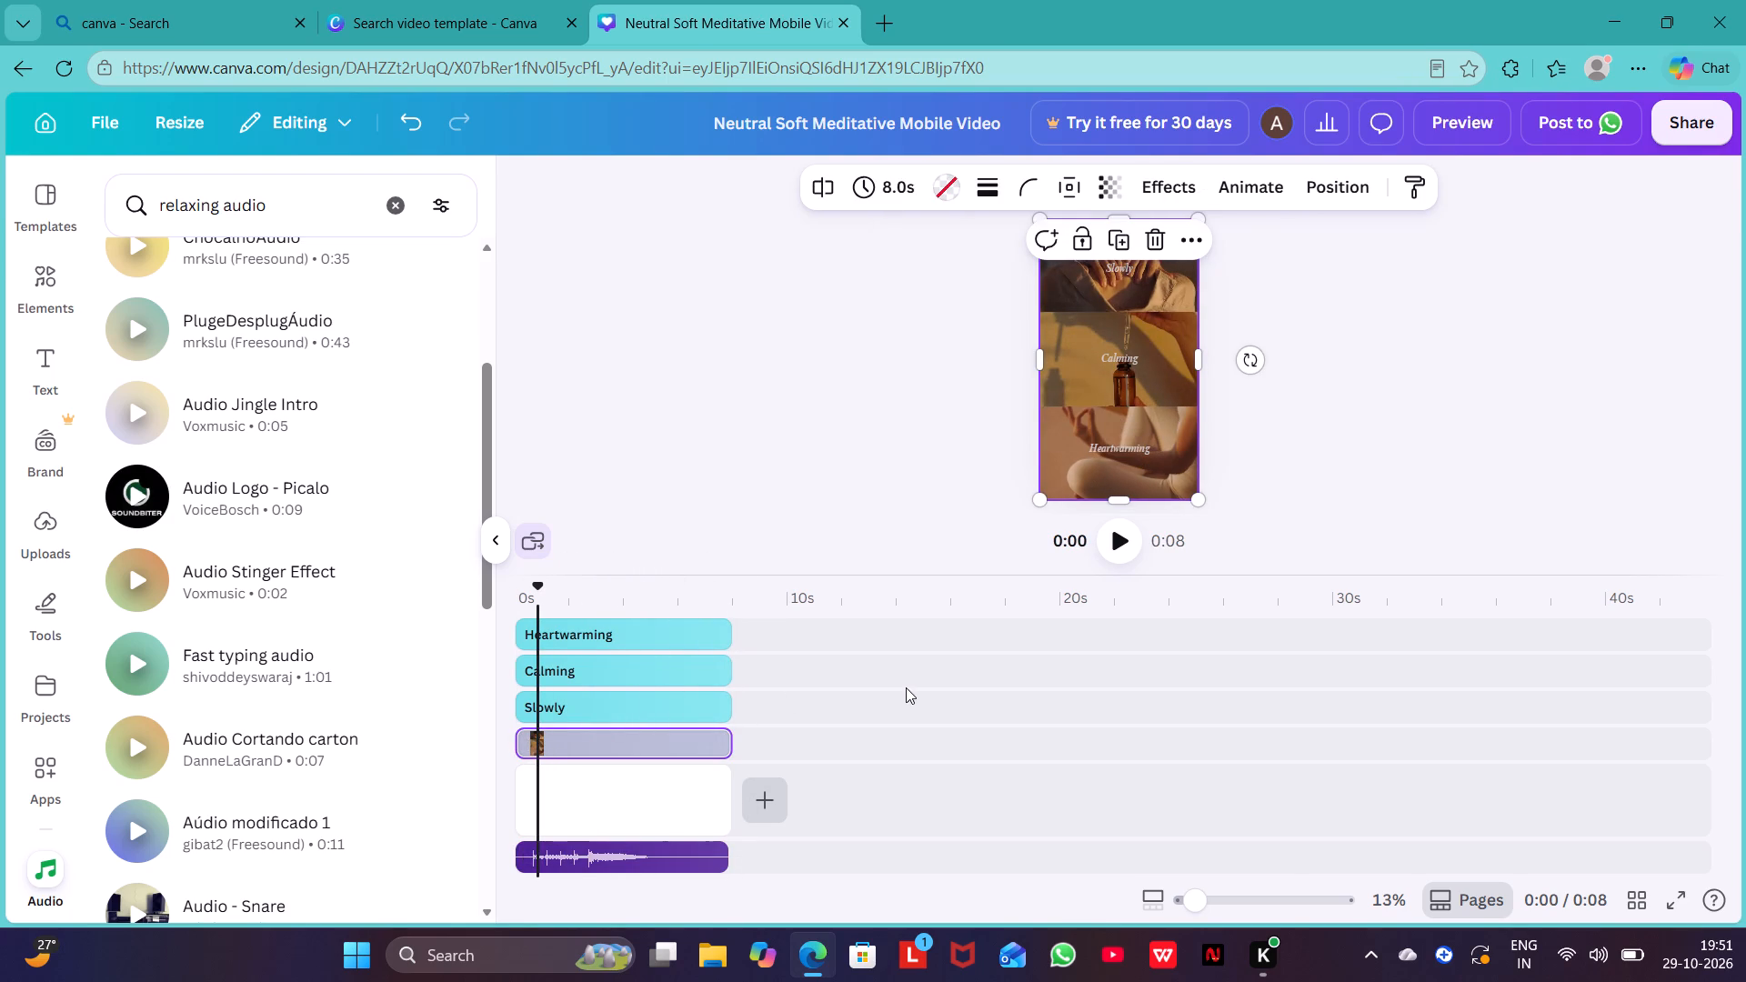
click(657, 735)
key(Delete)
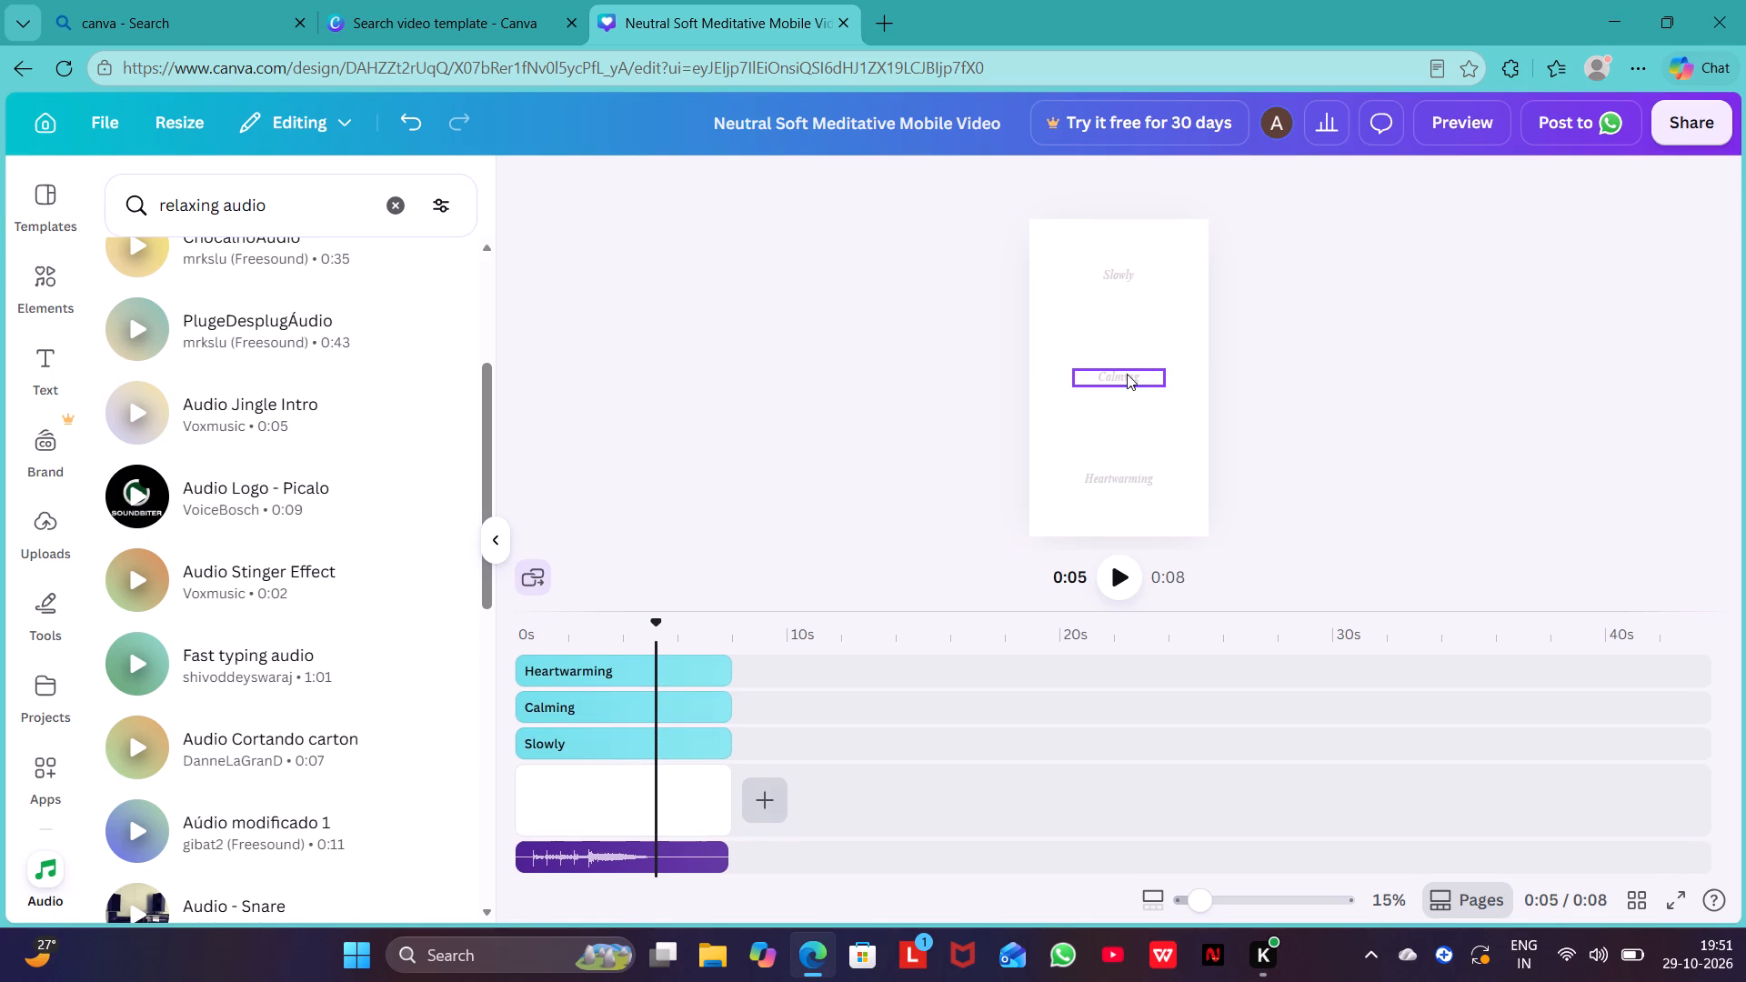
Delete the Slowly, Calming and Heartwarming text elements from the page.
click(1119, 283)
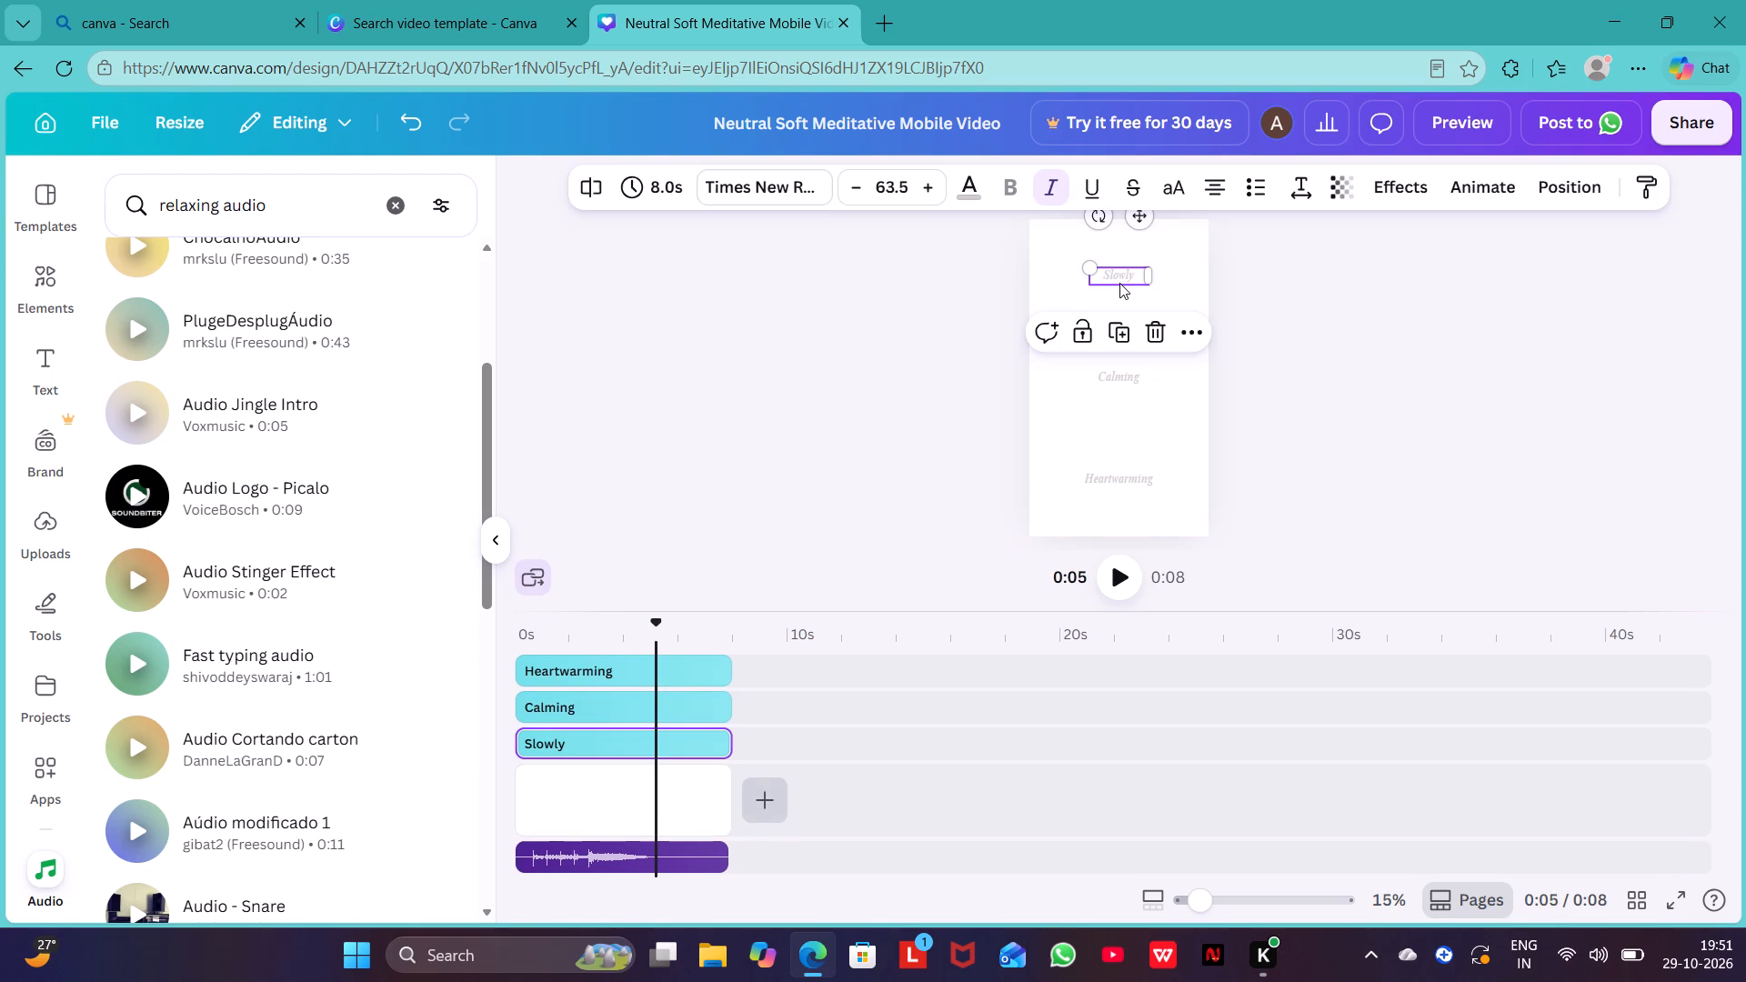
key(Delete)
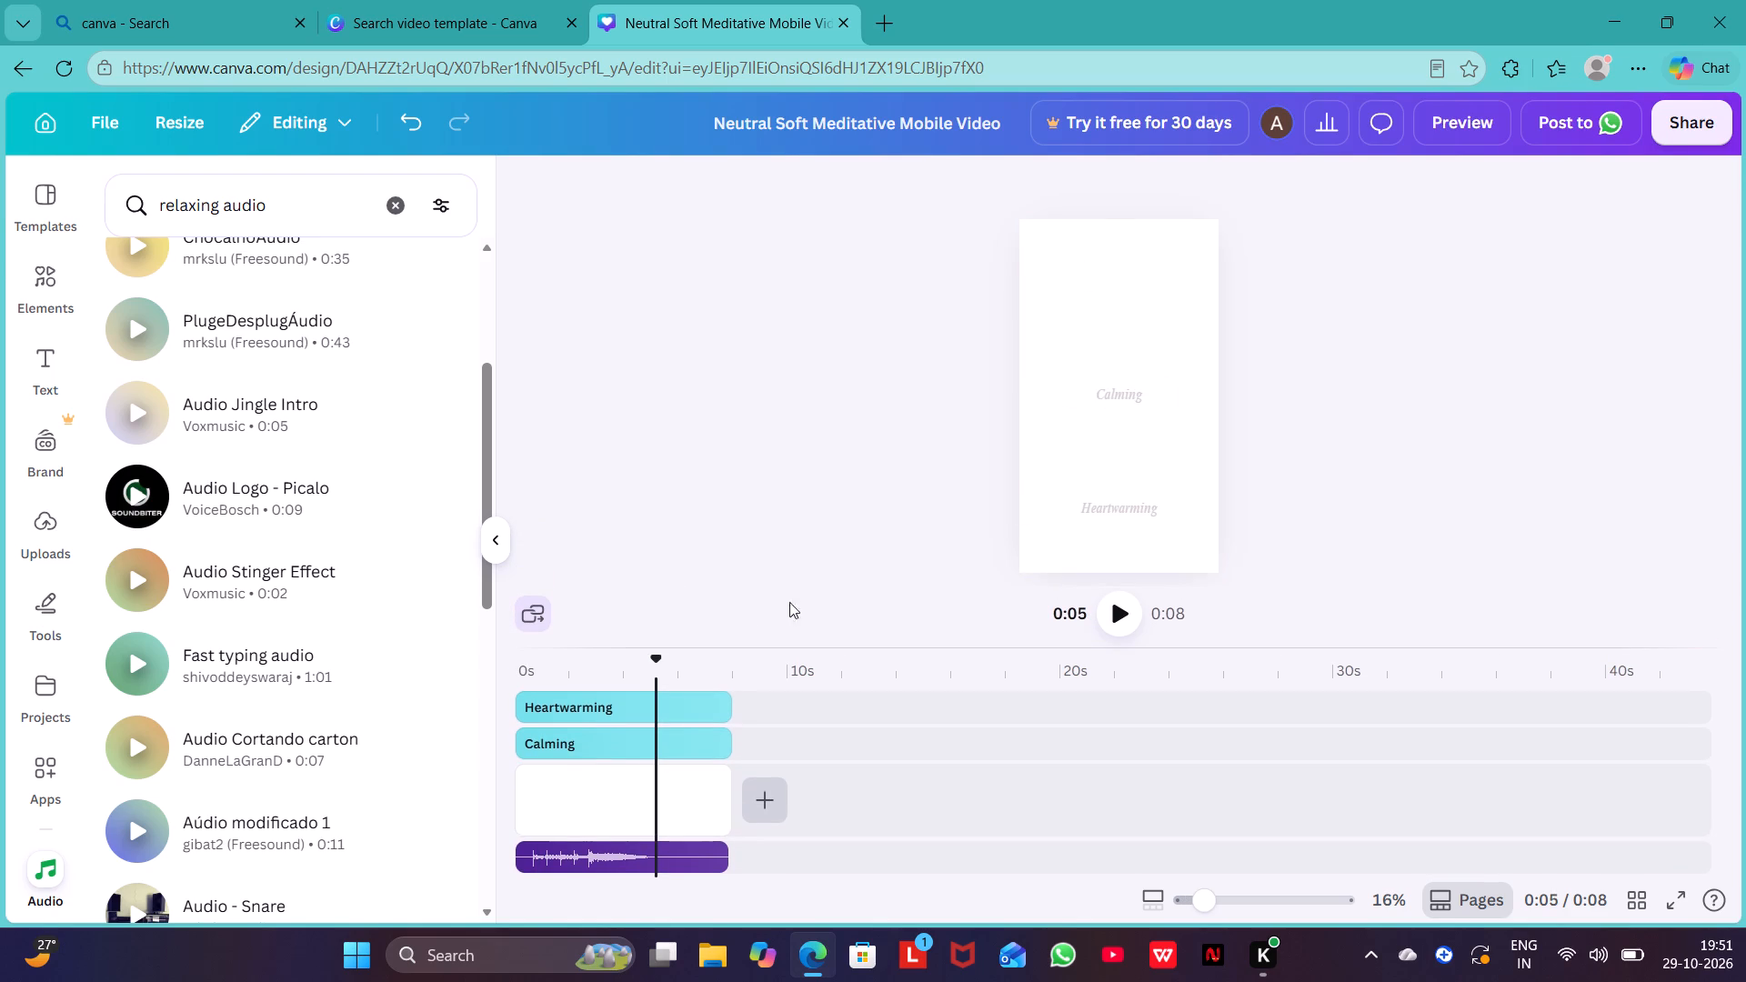
click(1130, 396)
key(Delete)
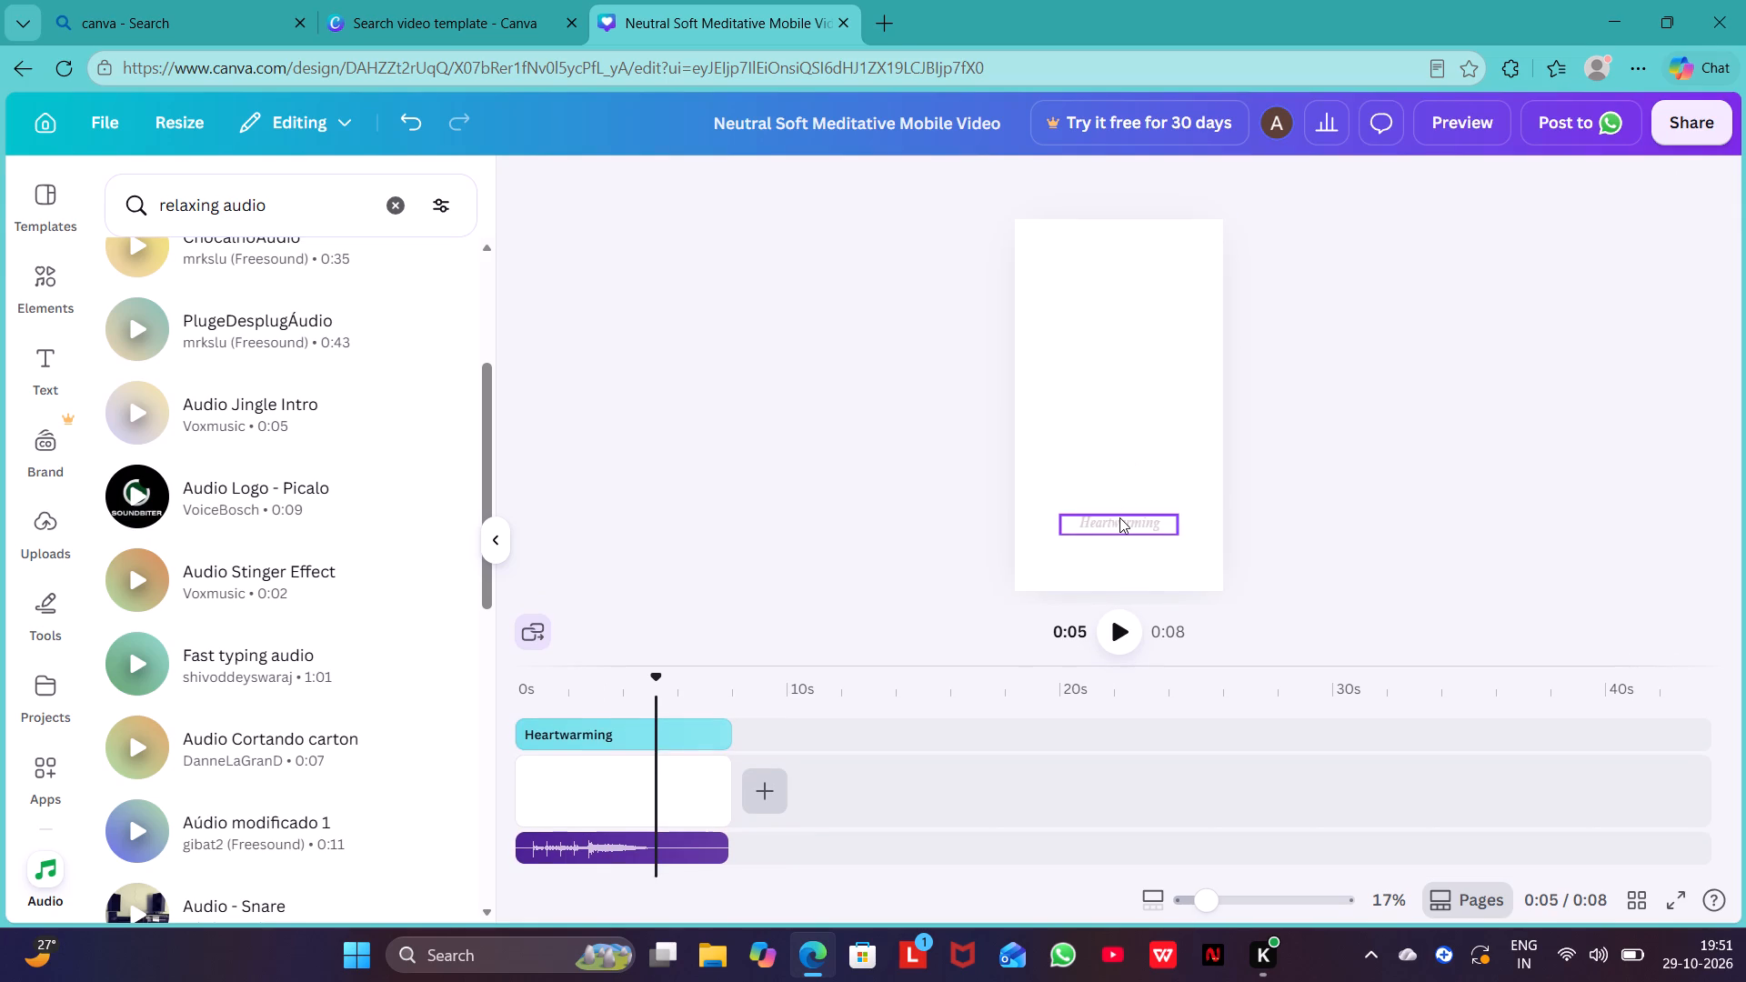
click(1119, 517)
key(Delete)
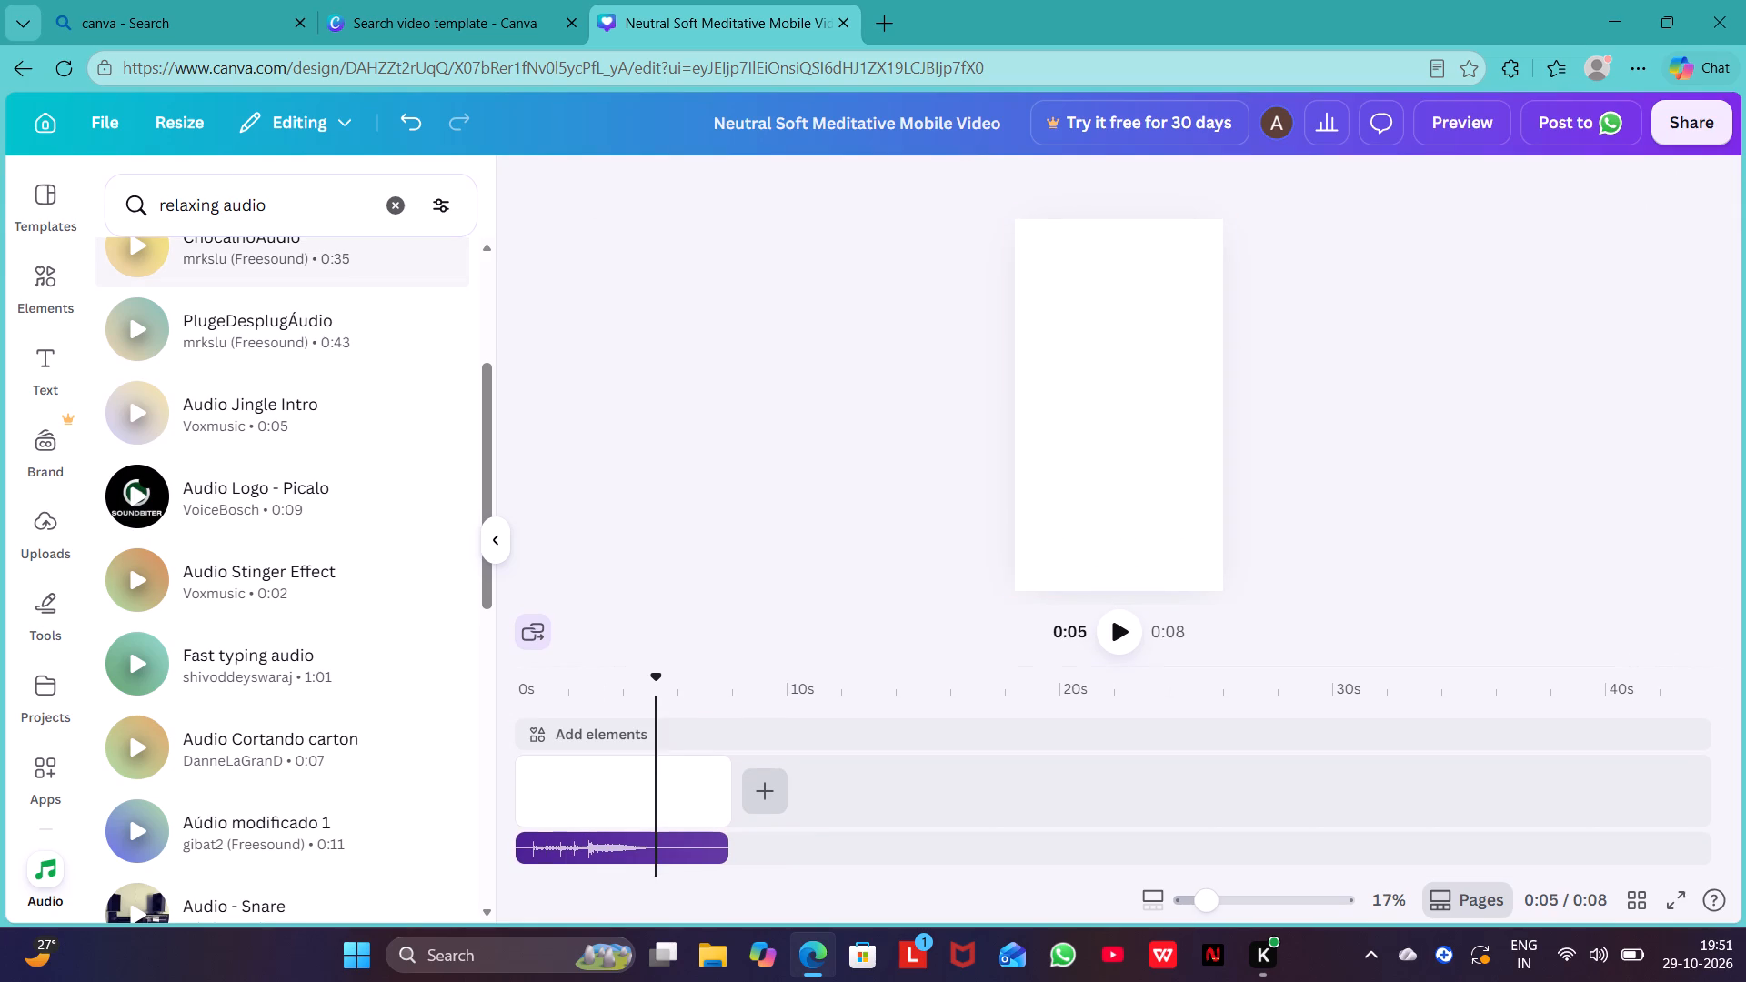
Search the elements for "yoga" and add the 28.0 s lakeside sunset meditation video to the design.
click(39, 295)
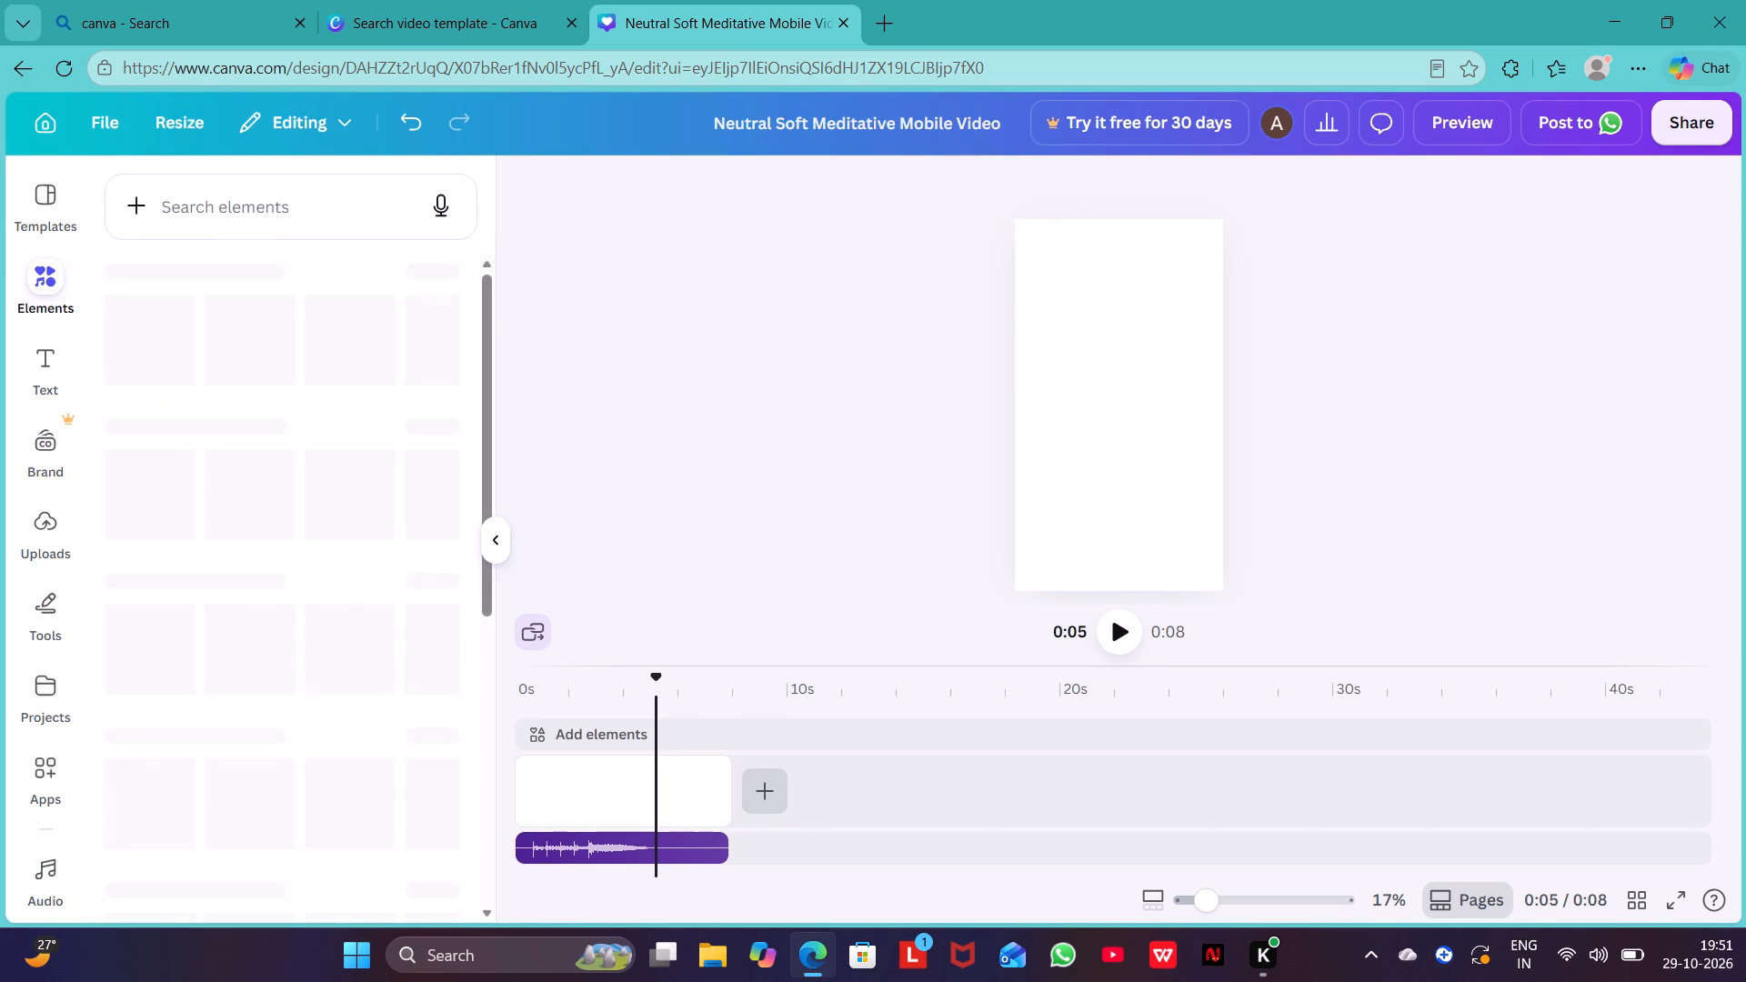
click(239, 198)
key(e)
key(BackSpace)
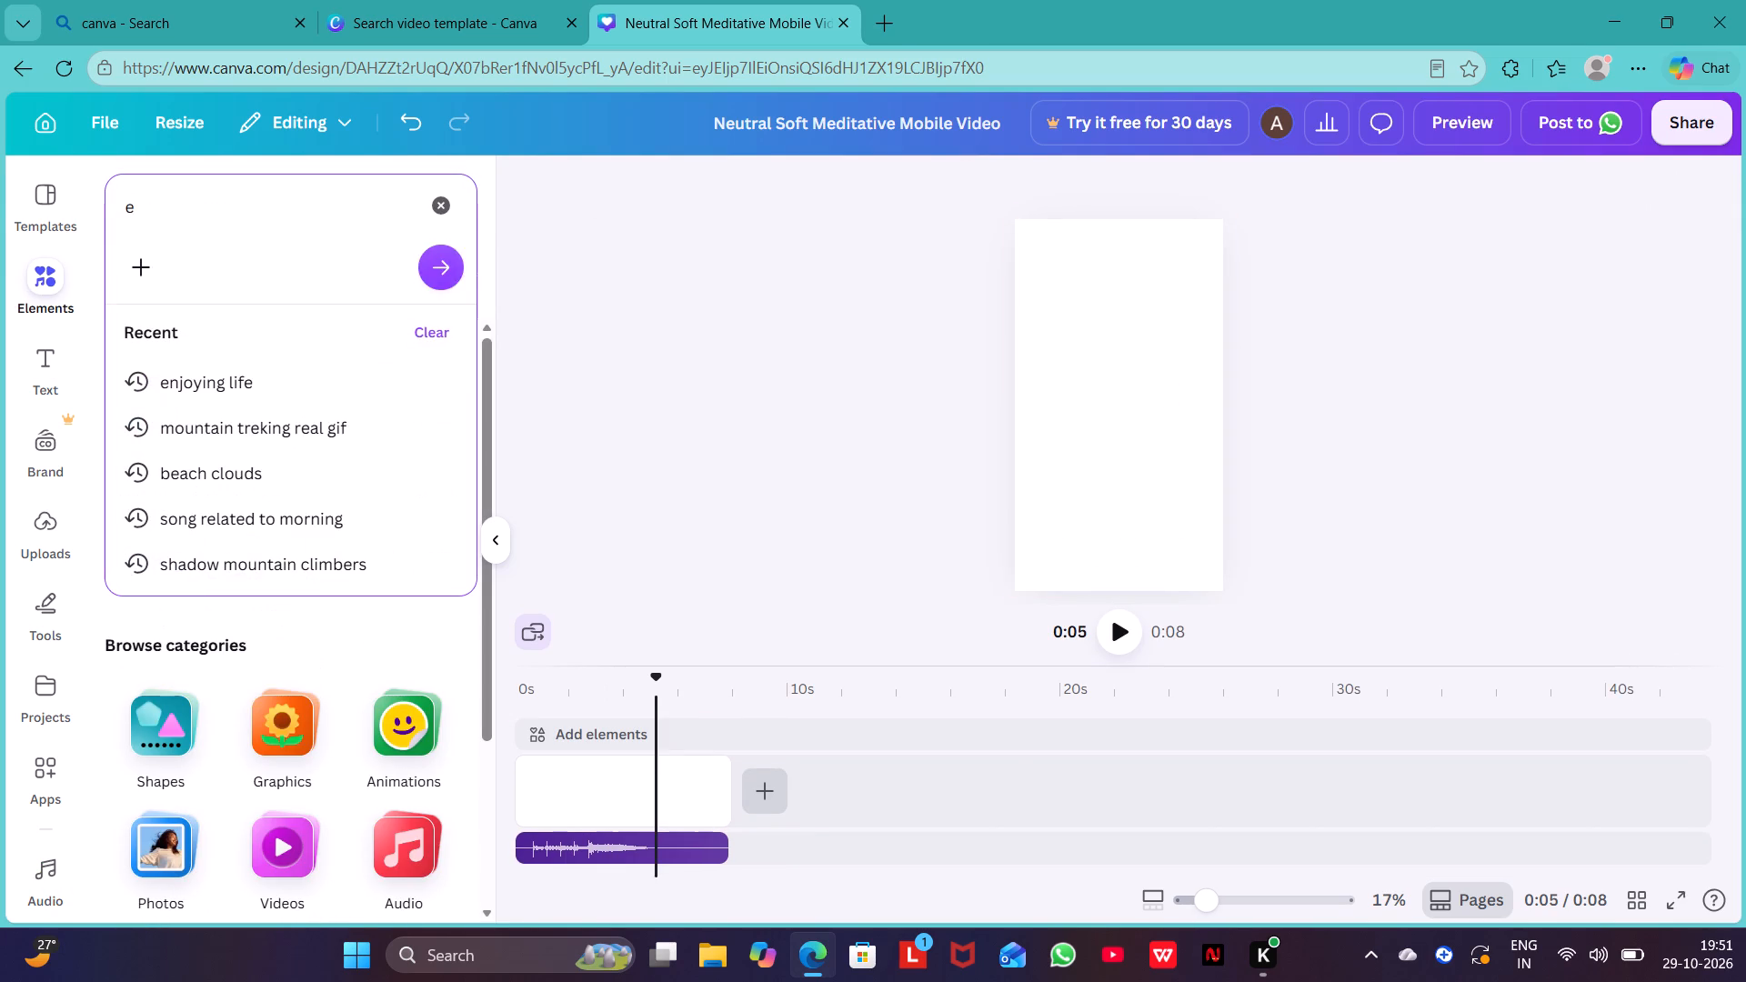
text(yoga)
key(Return)
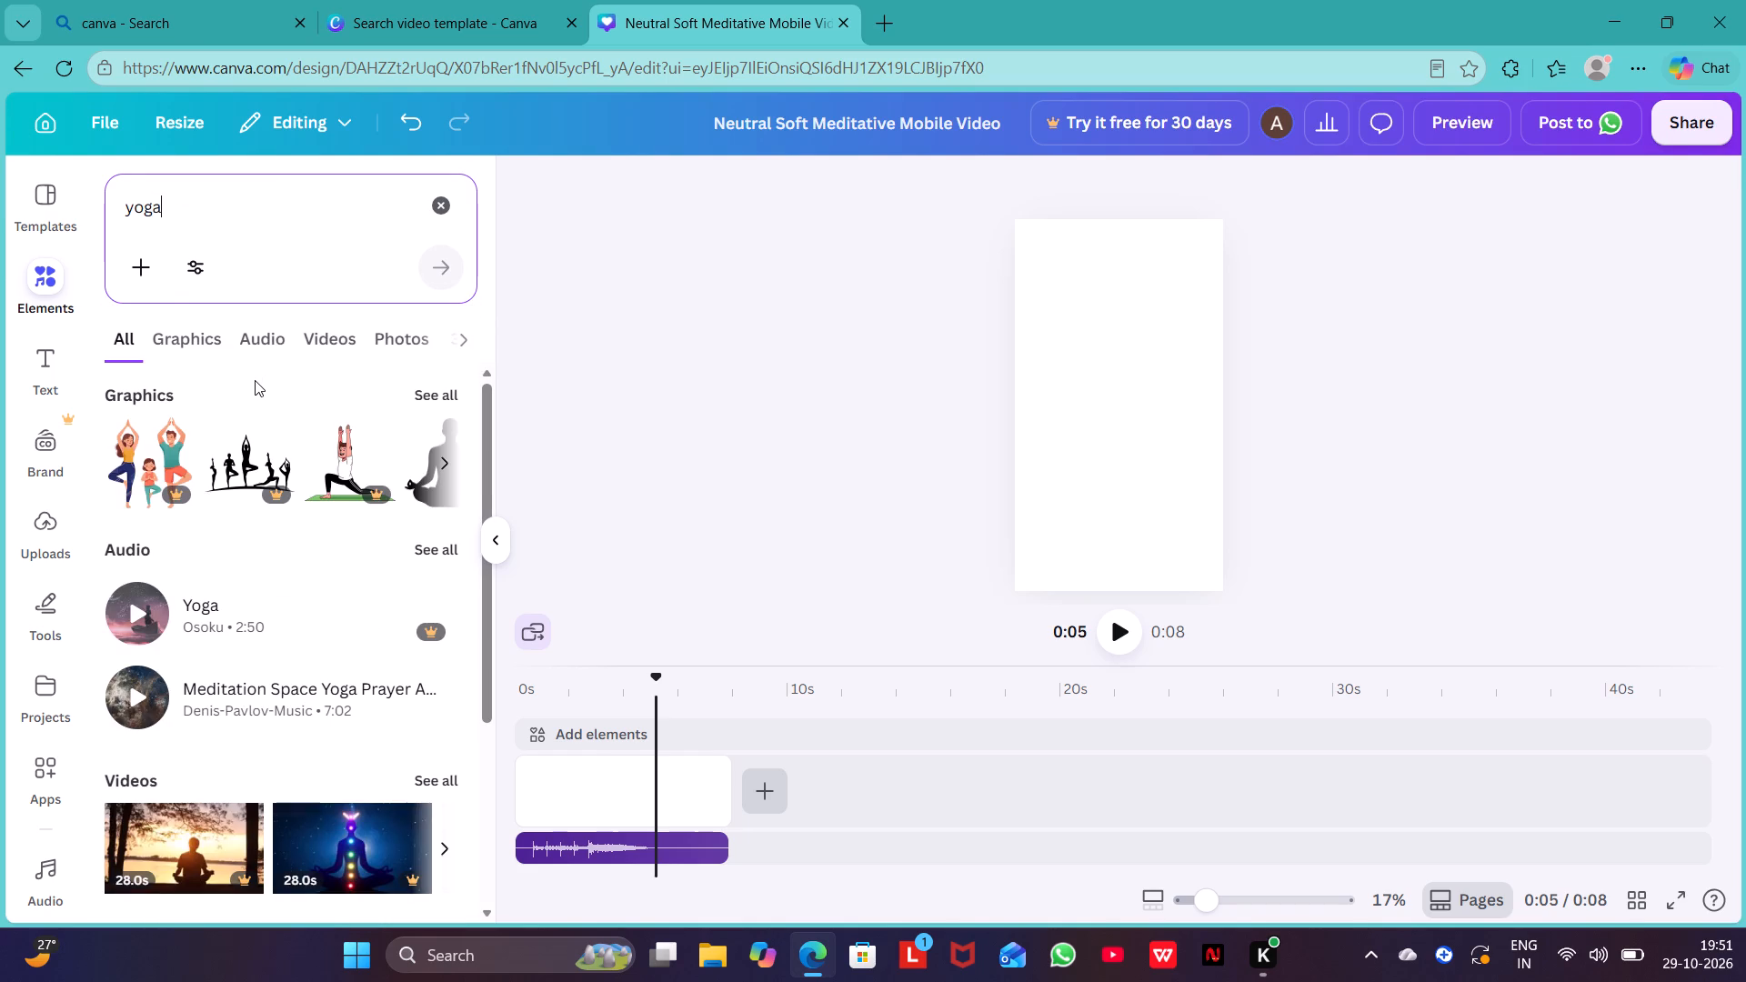
scroll(255, 380, down, 3)
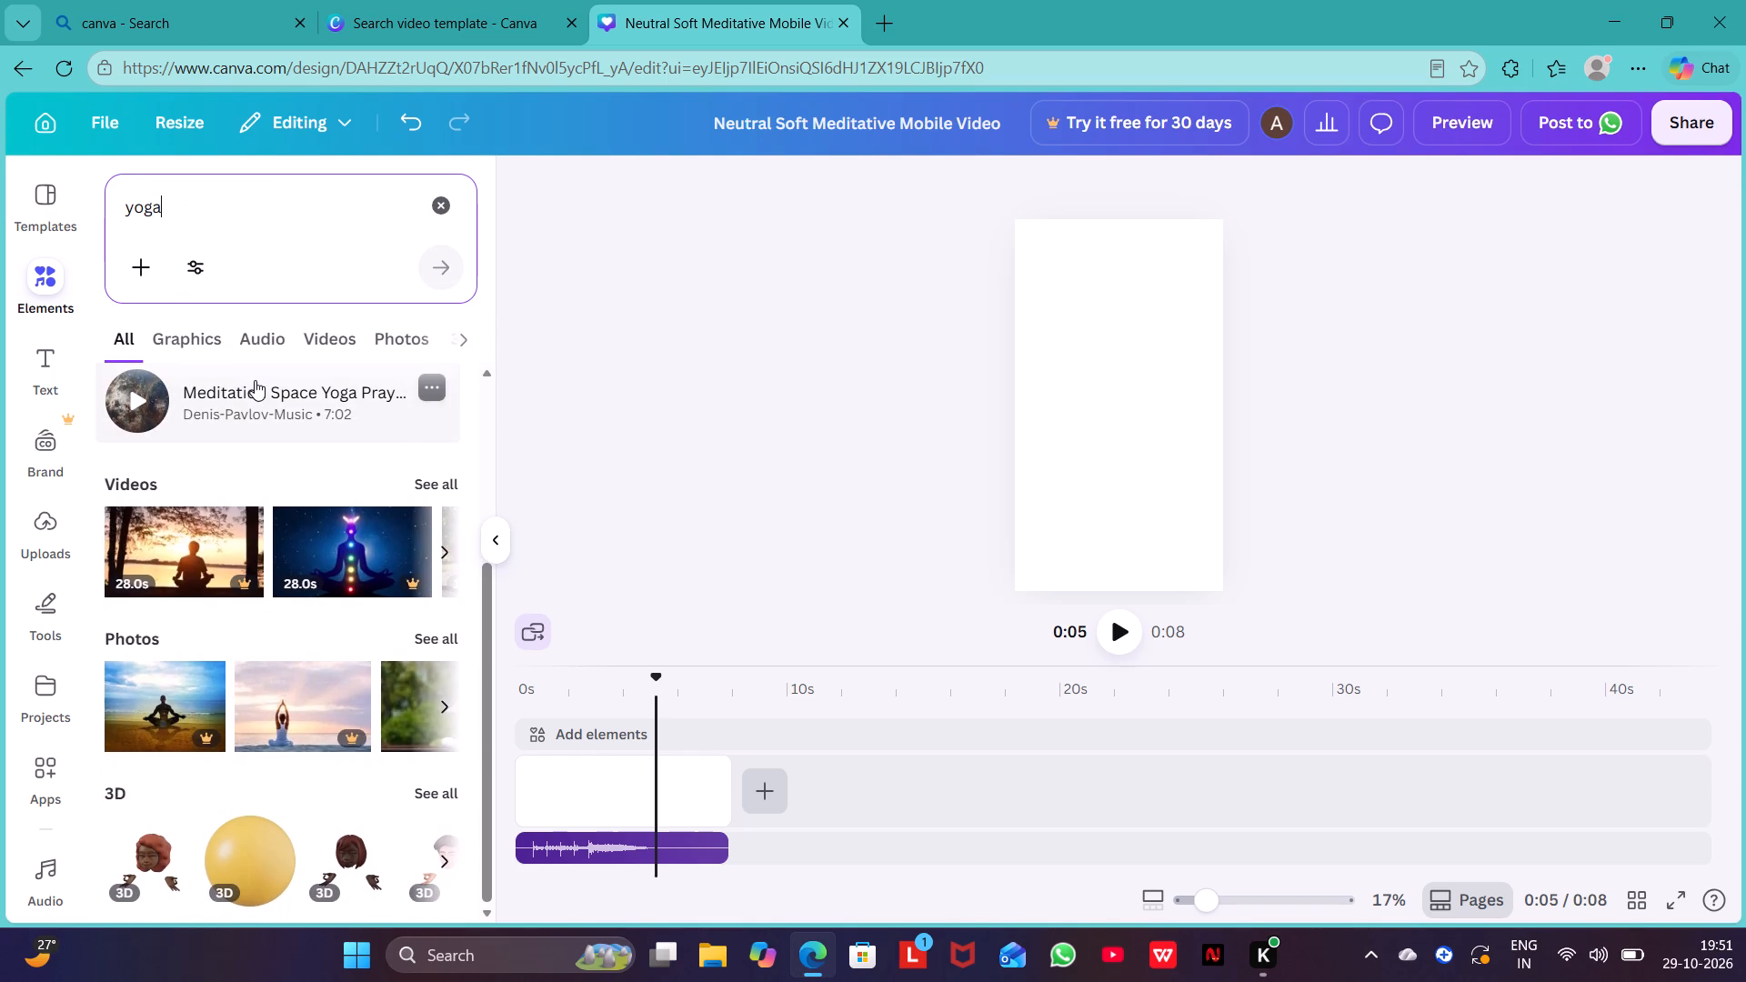
click(200, 566)
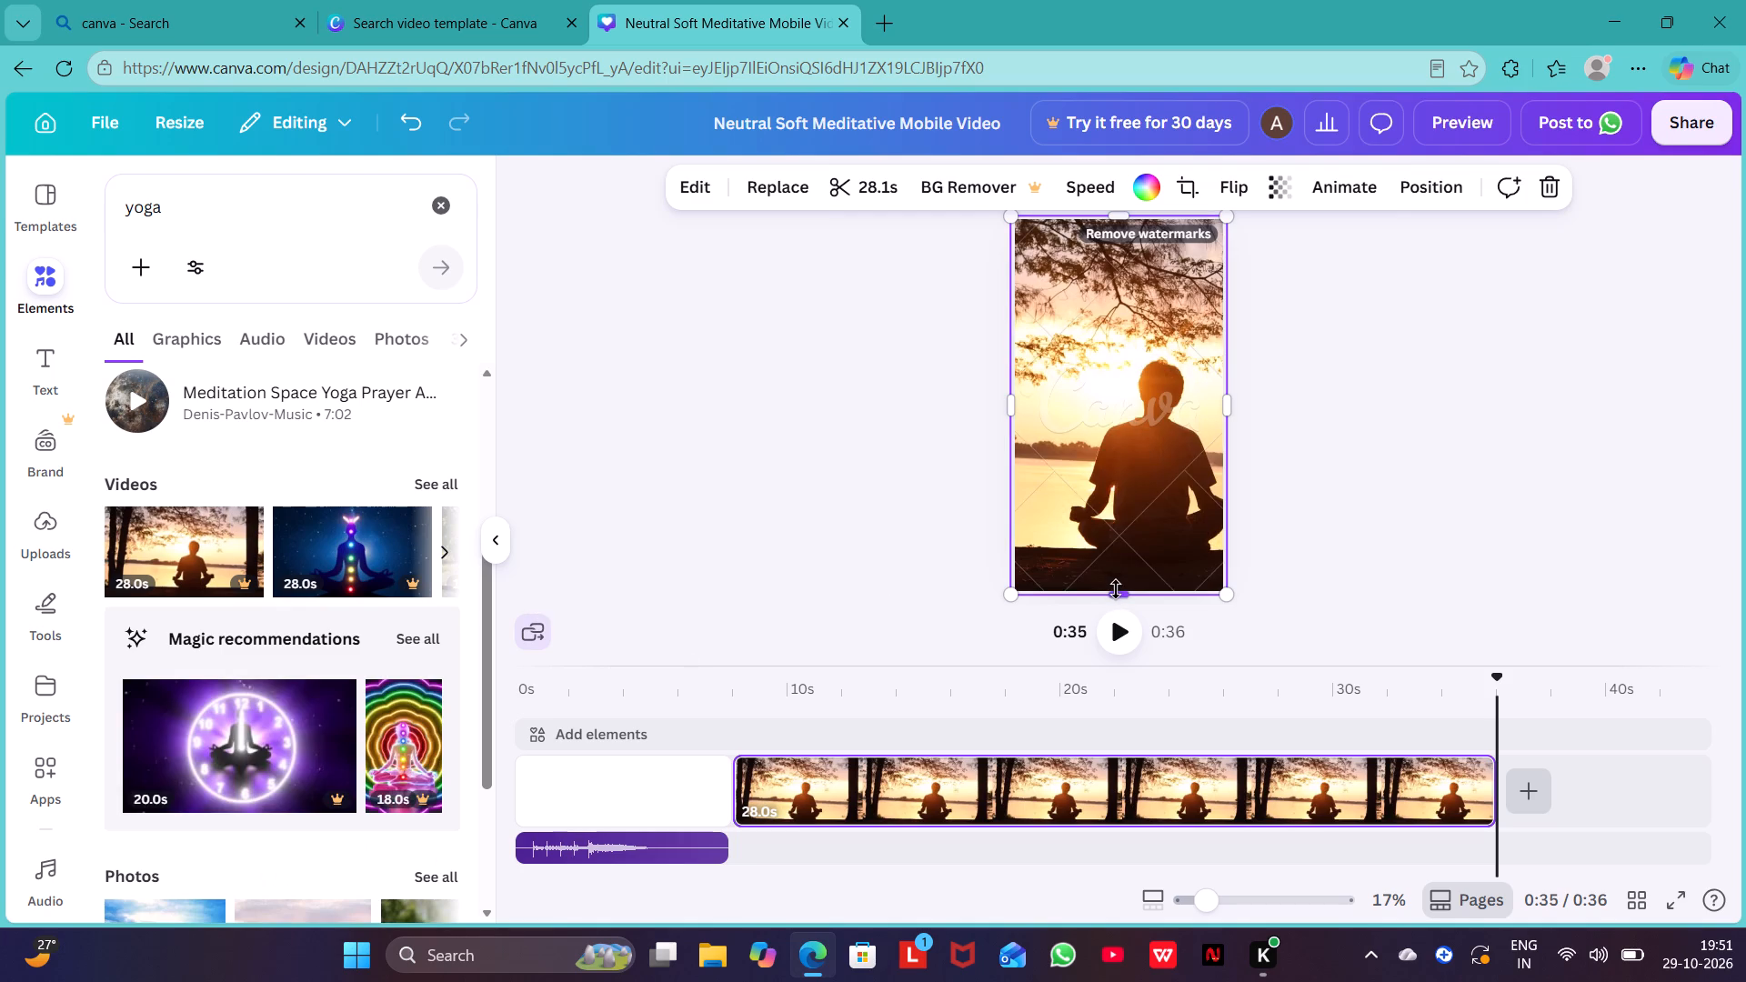
Crop the sunset video's bottom edge up to the page's upper third, and extend it back down to the full page height.
drag(1116, 589, 1112, 345)
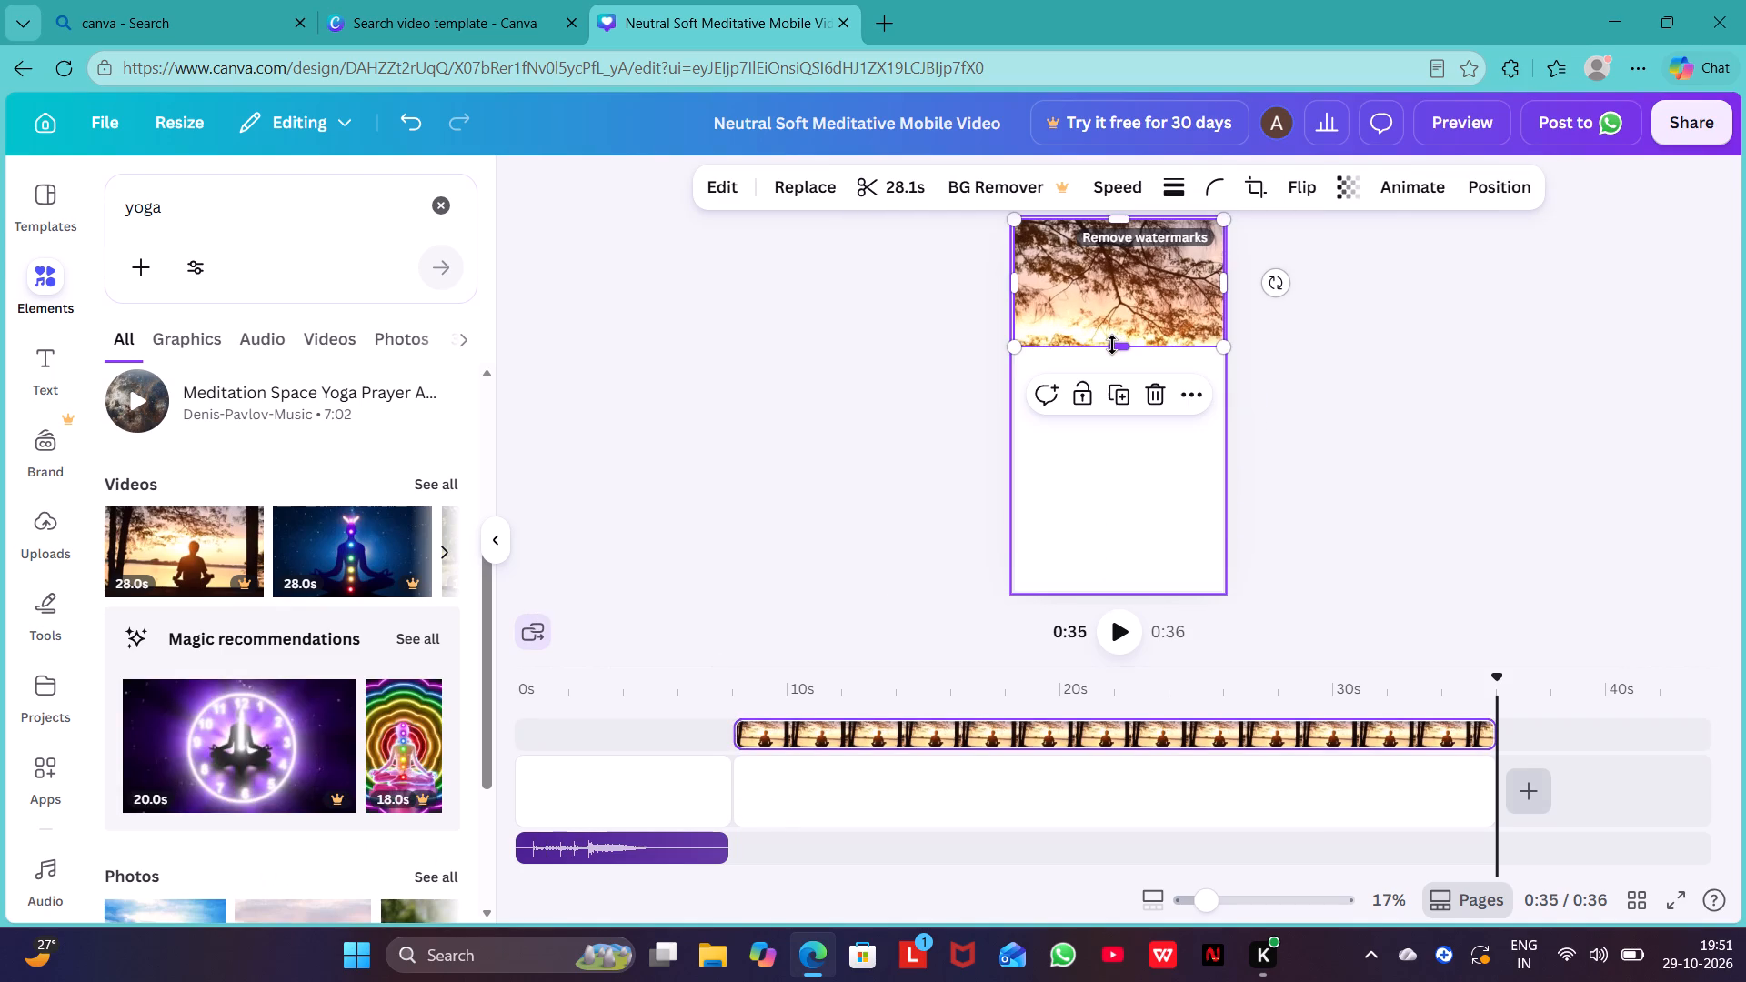
drag(1119, 341, 1125, 552)
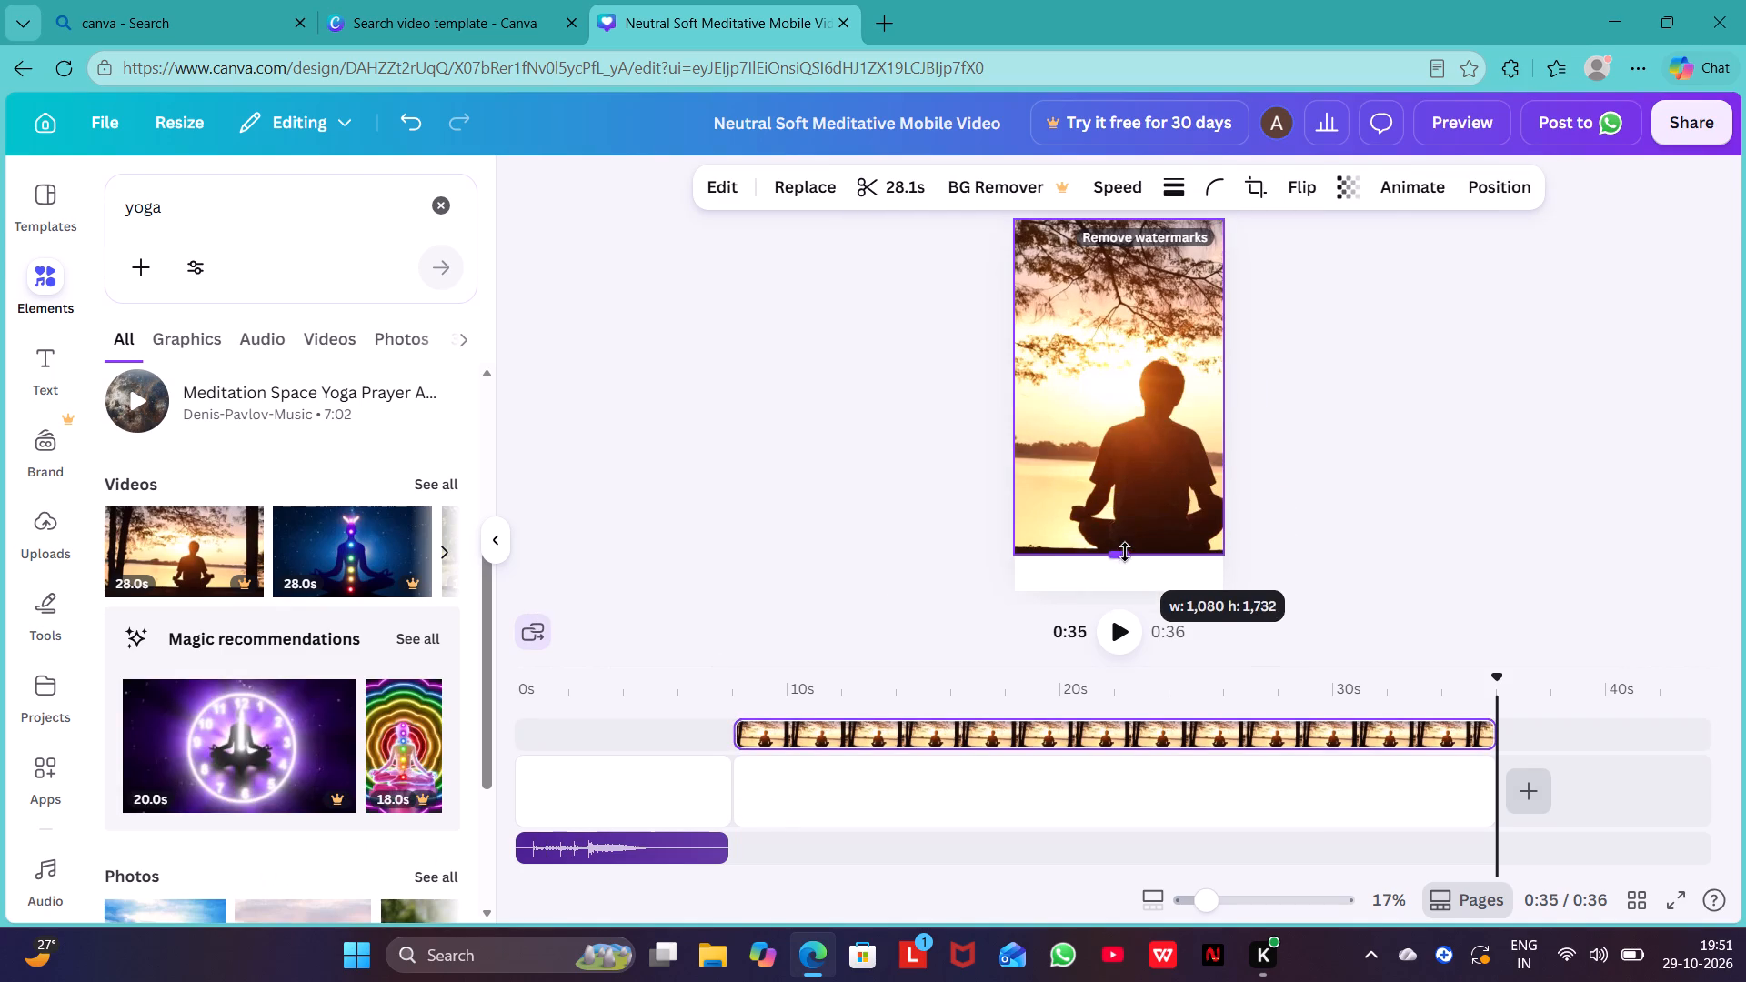
drag(1125, 552, 1125, 586)
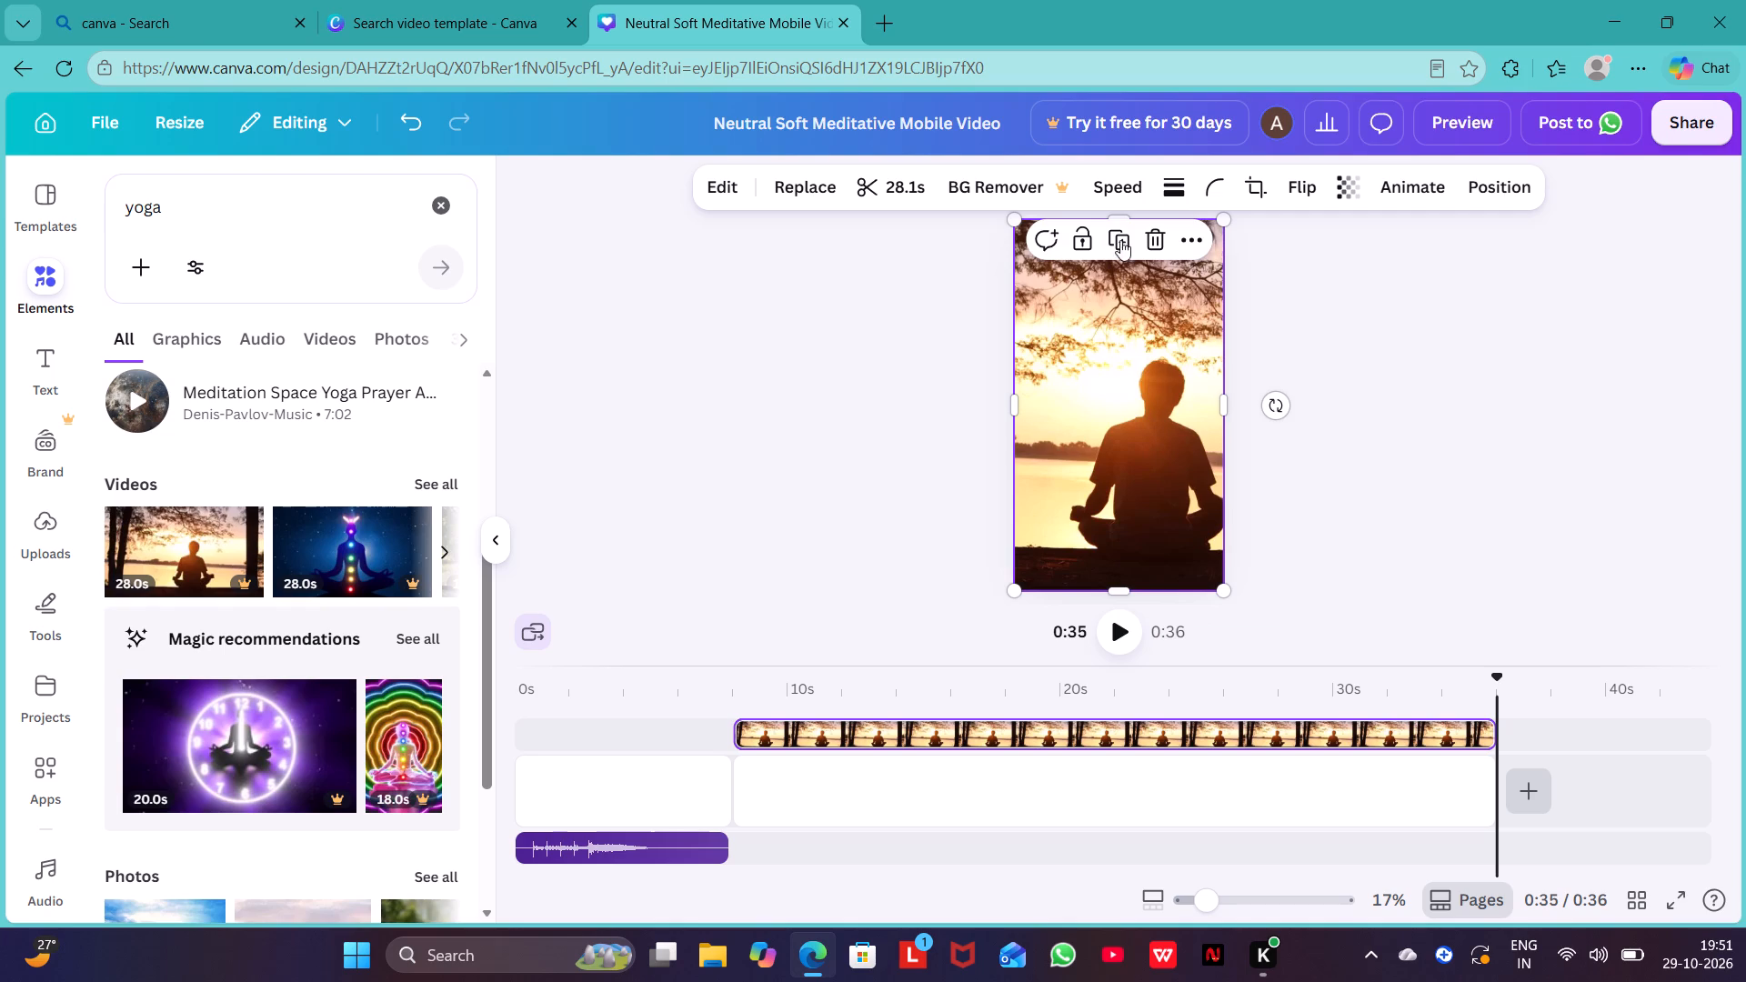
Duplicate the sunset video and crop the copy's top edge down to about the middle of the page.
click(1119, 221)
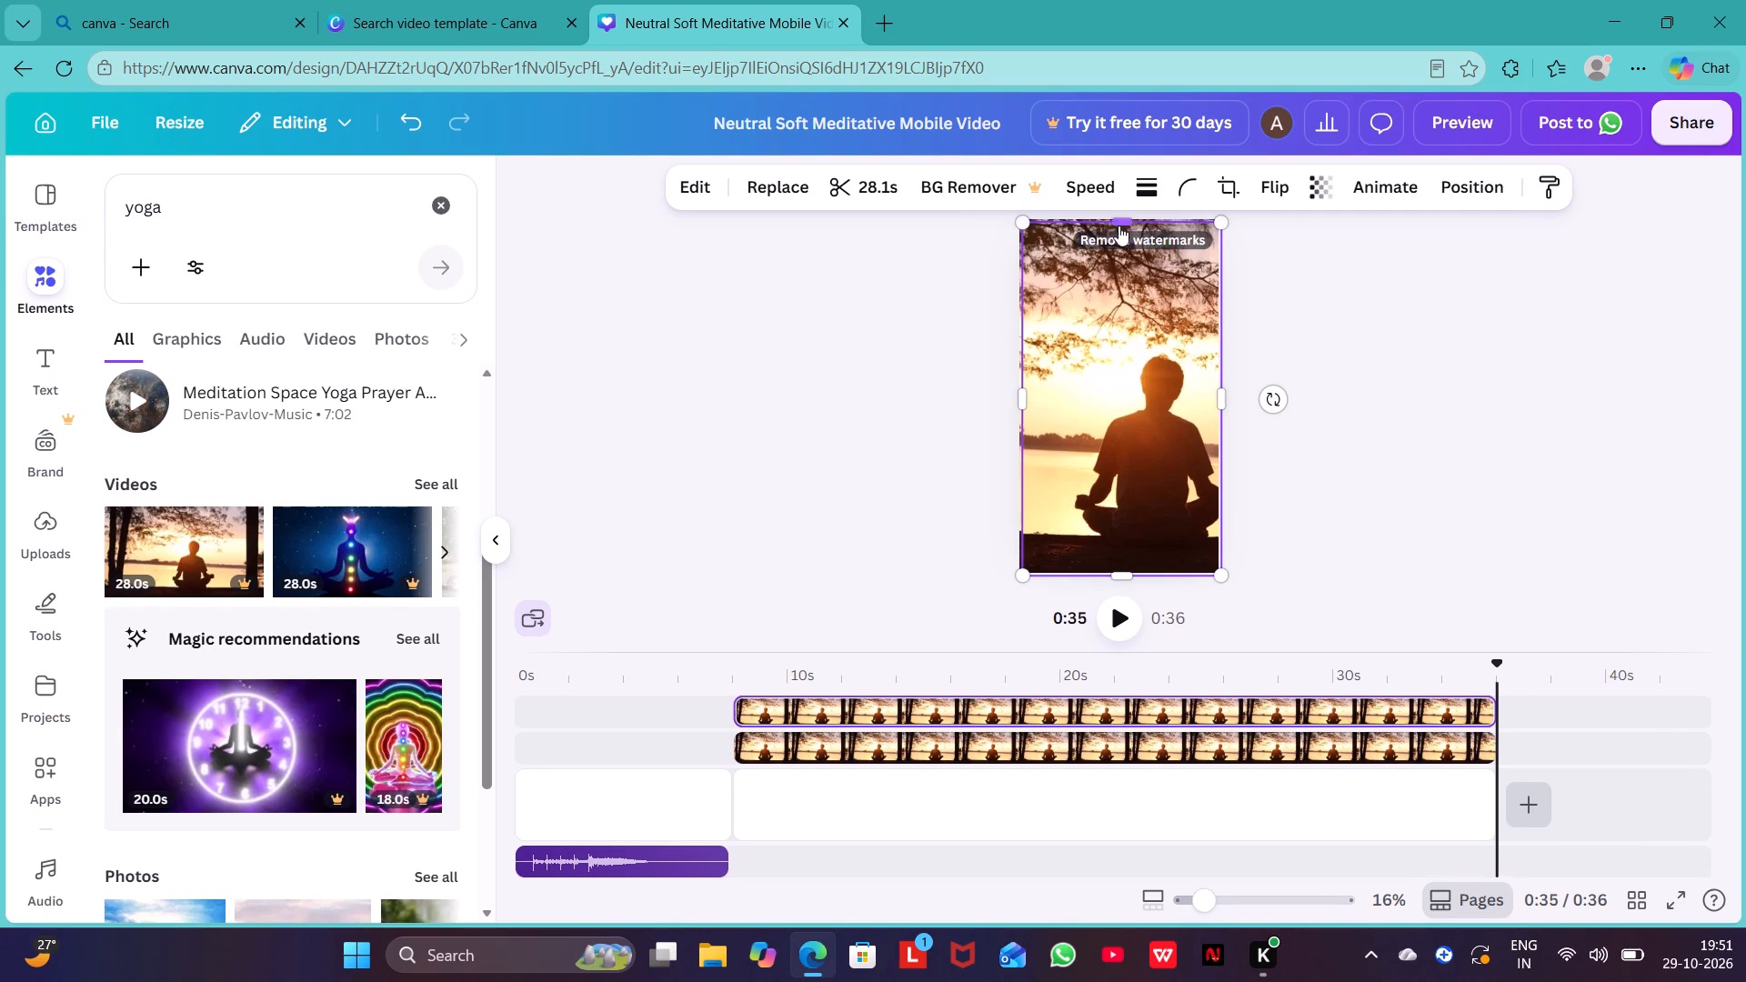
click(965, 266)
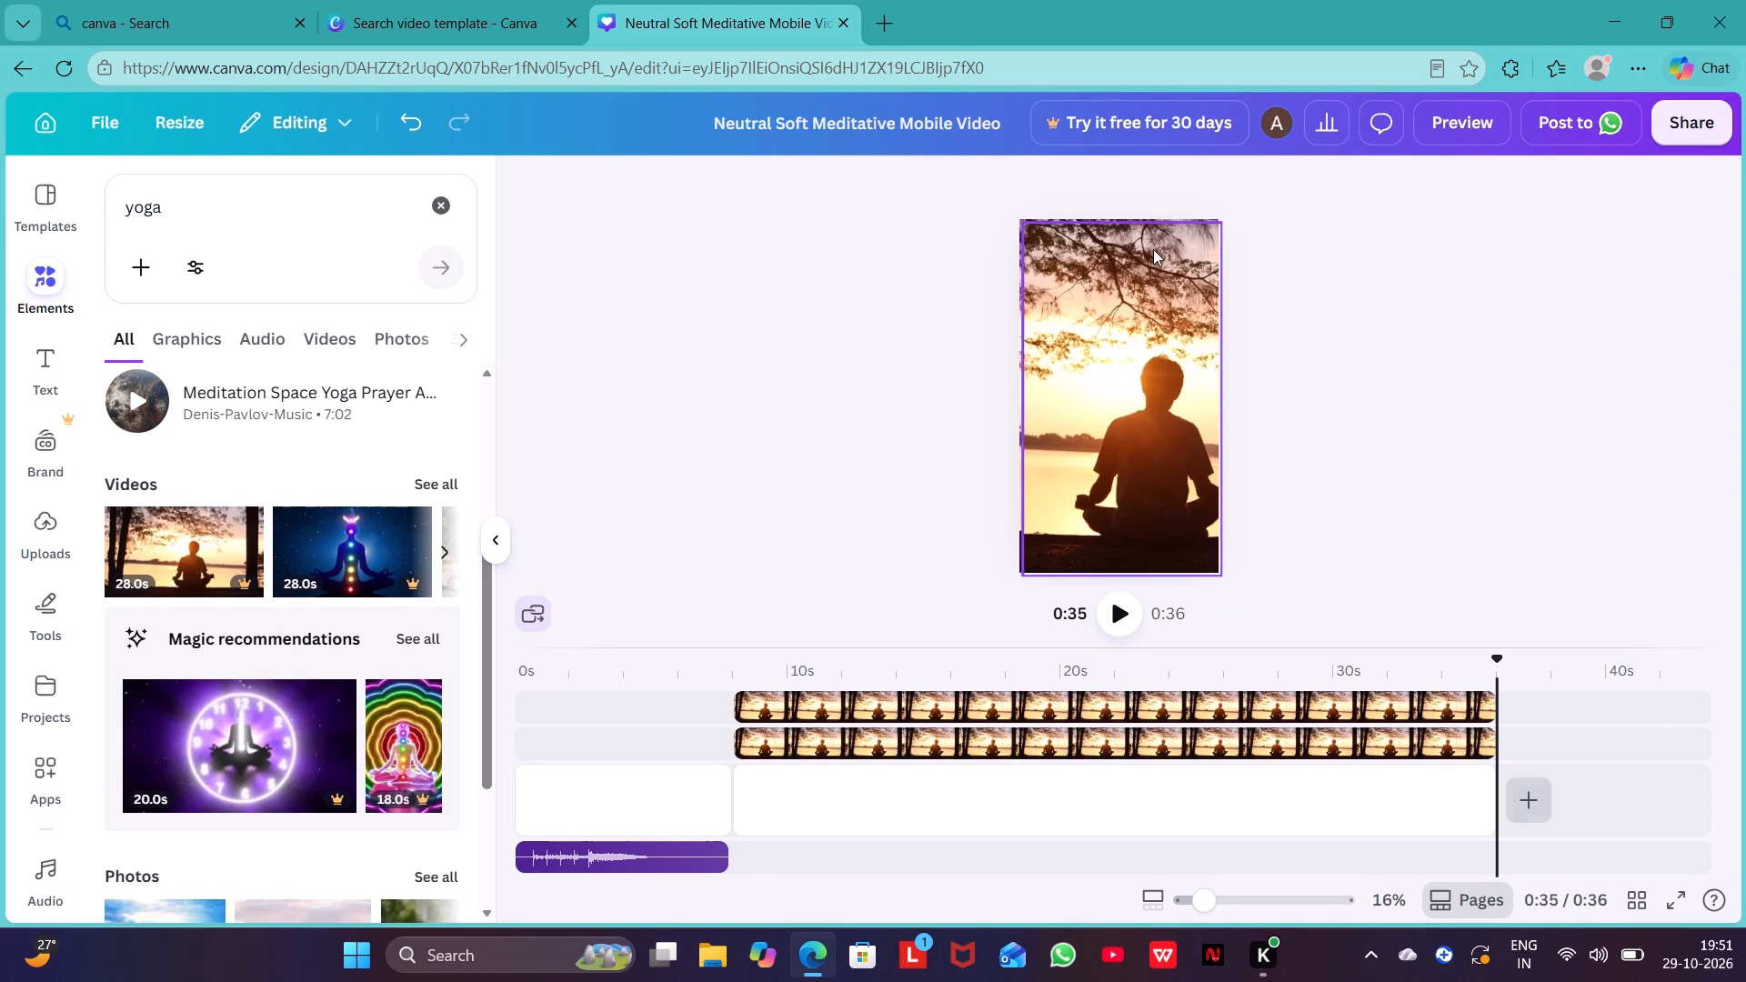
click(1141, 252)
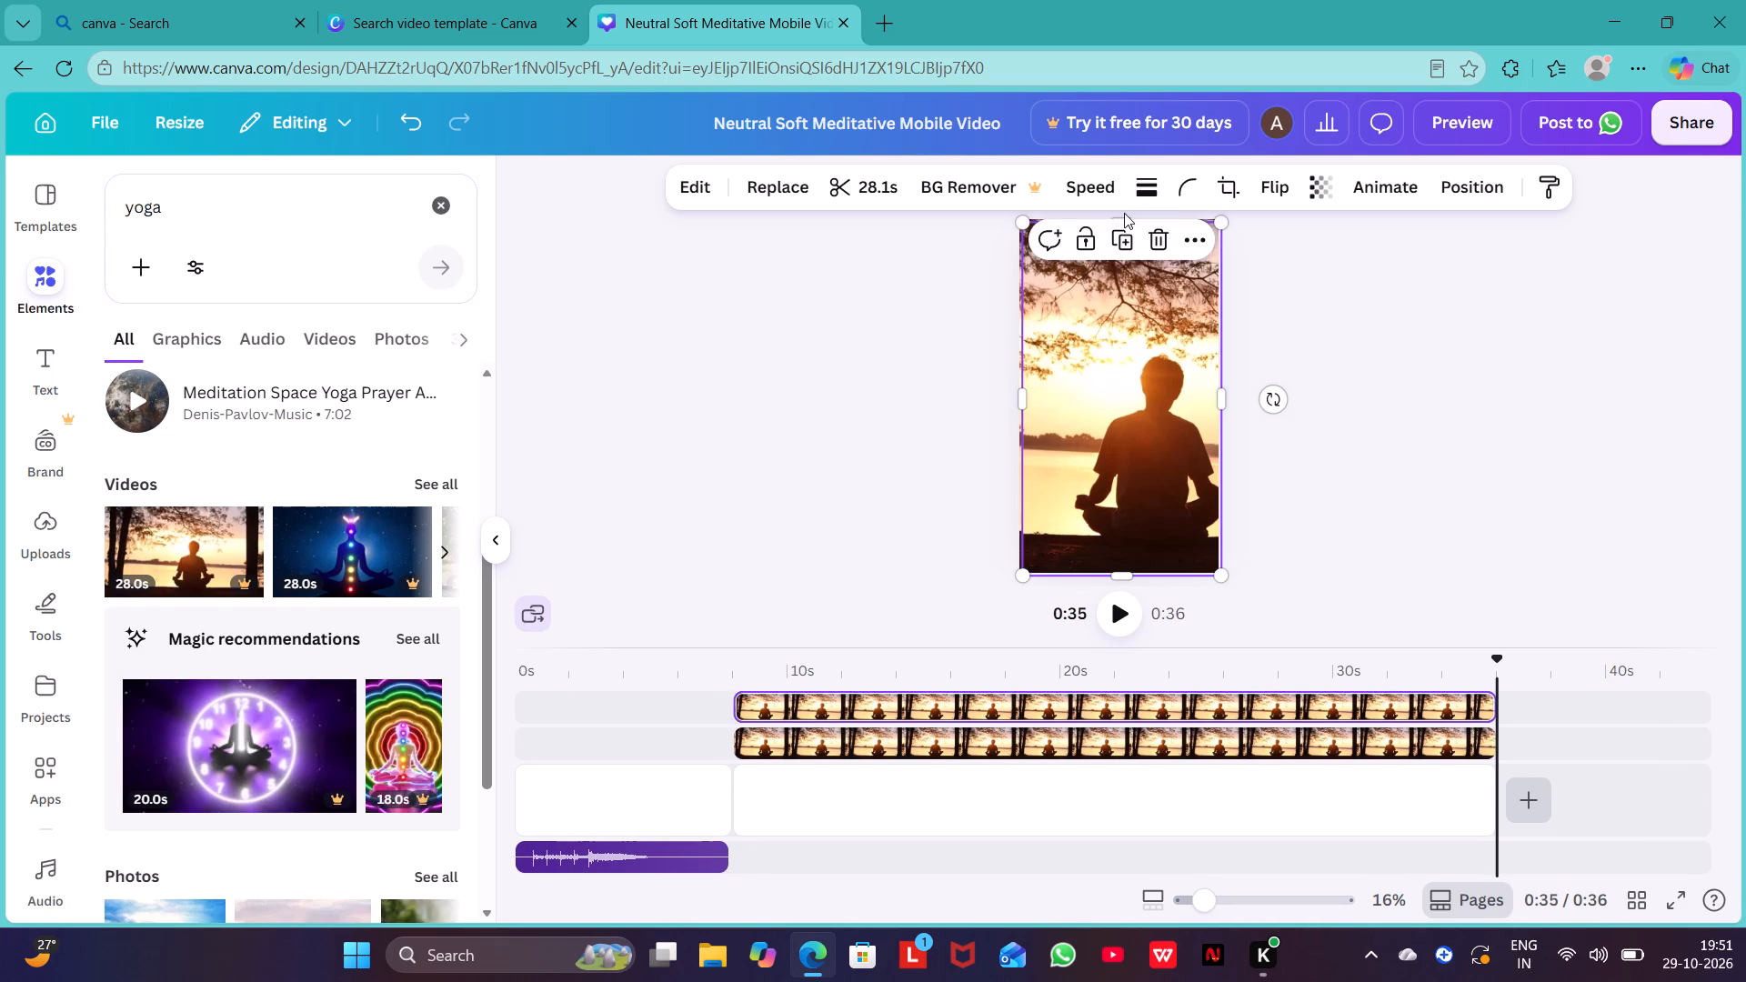
drag(1121, 217, 1116, 310)
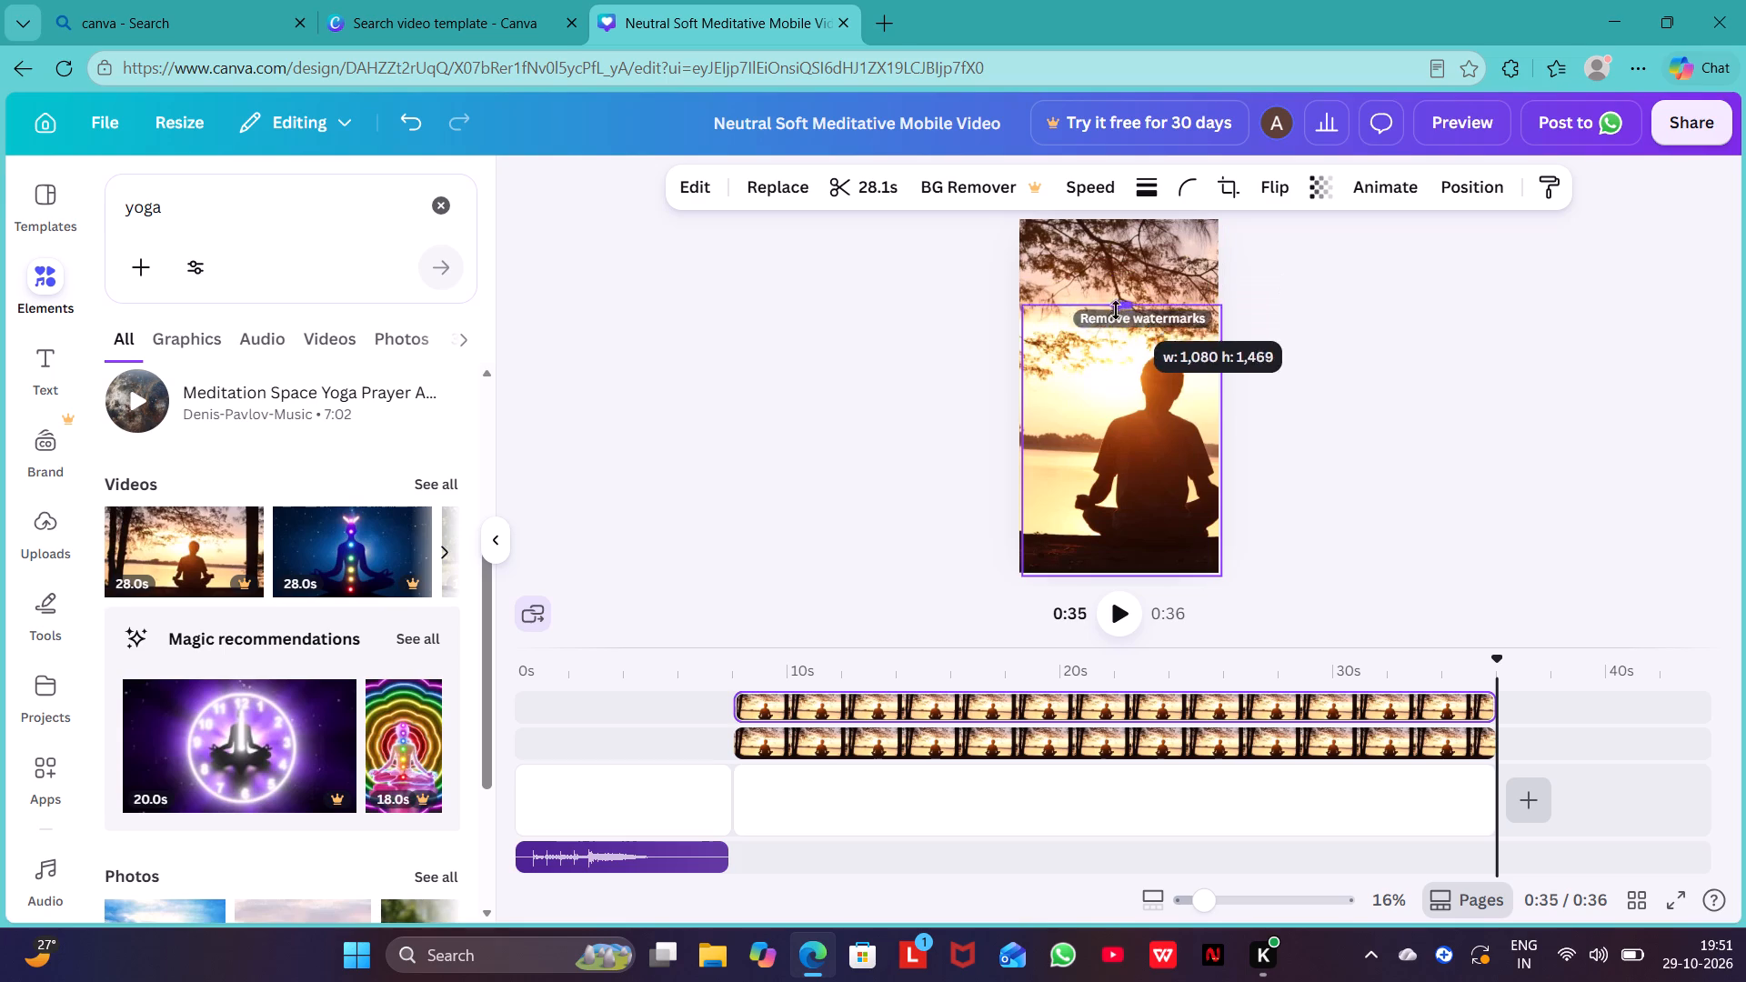
drag(1116, 310, 1112, 379)
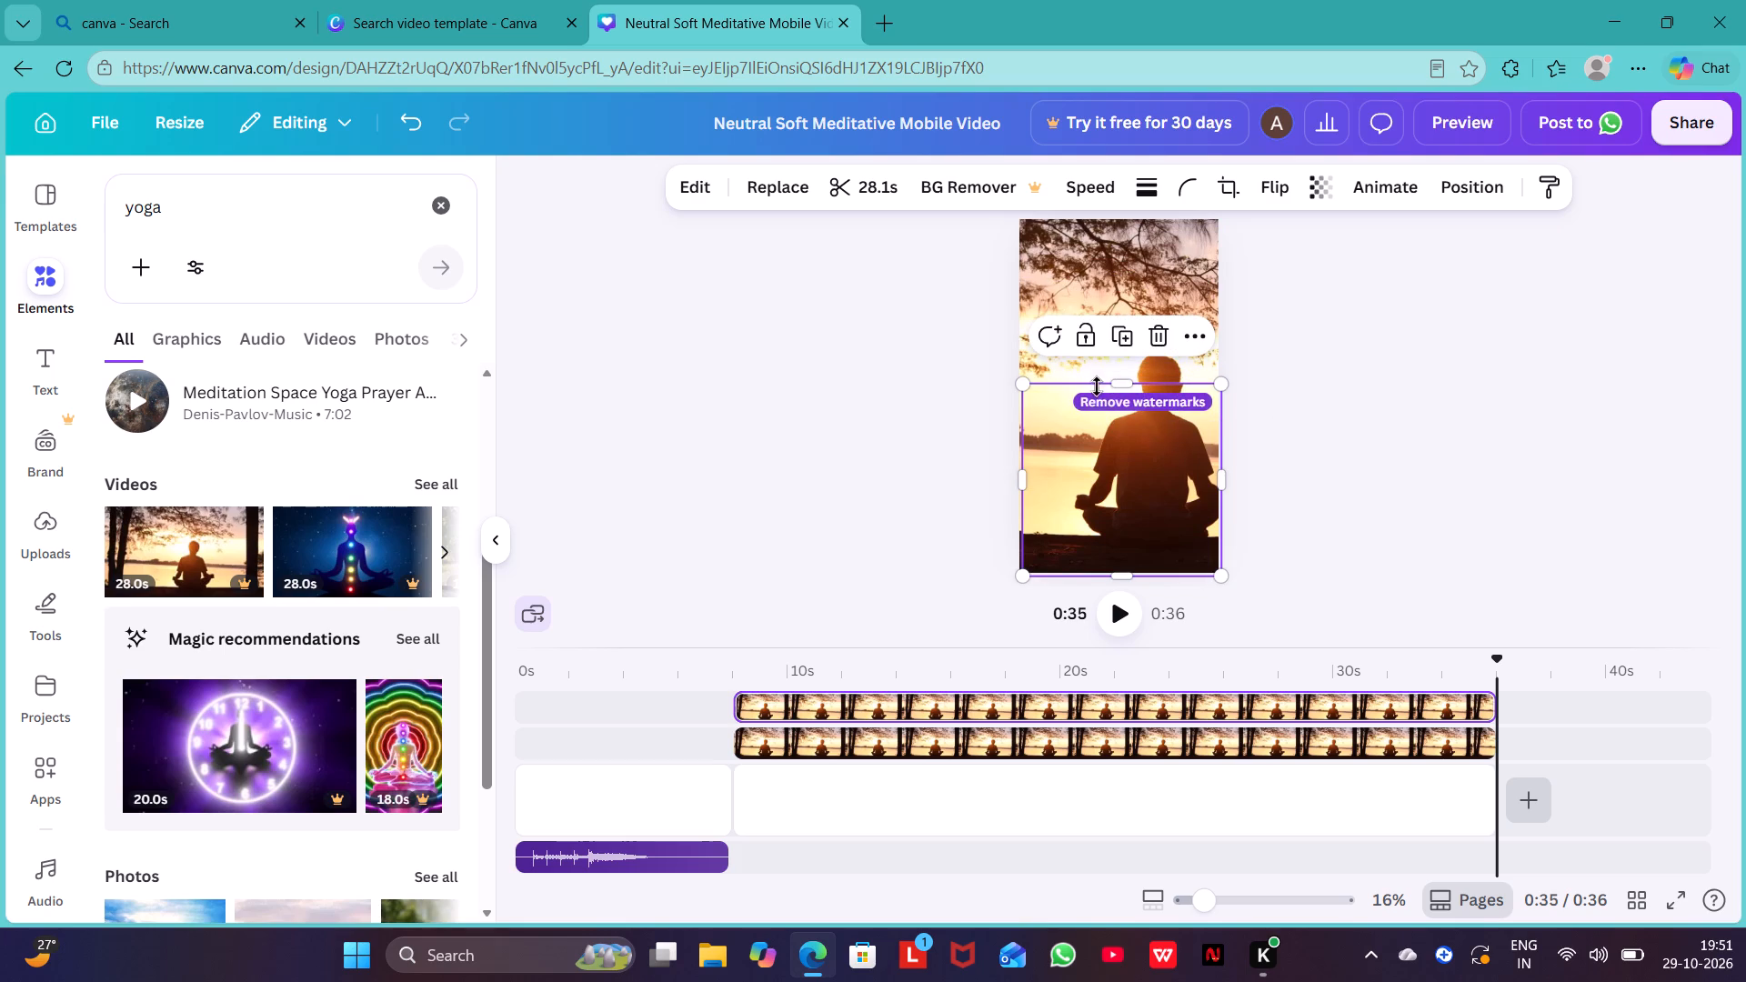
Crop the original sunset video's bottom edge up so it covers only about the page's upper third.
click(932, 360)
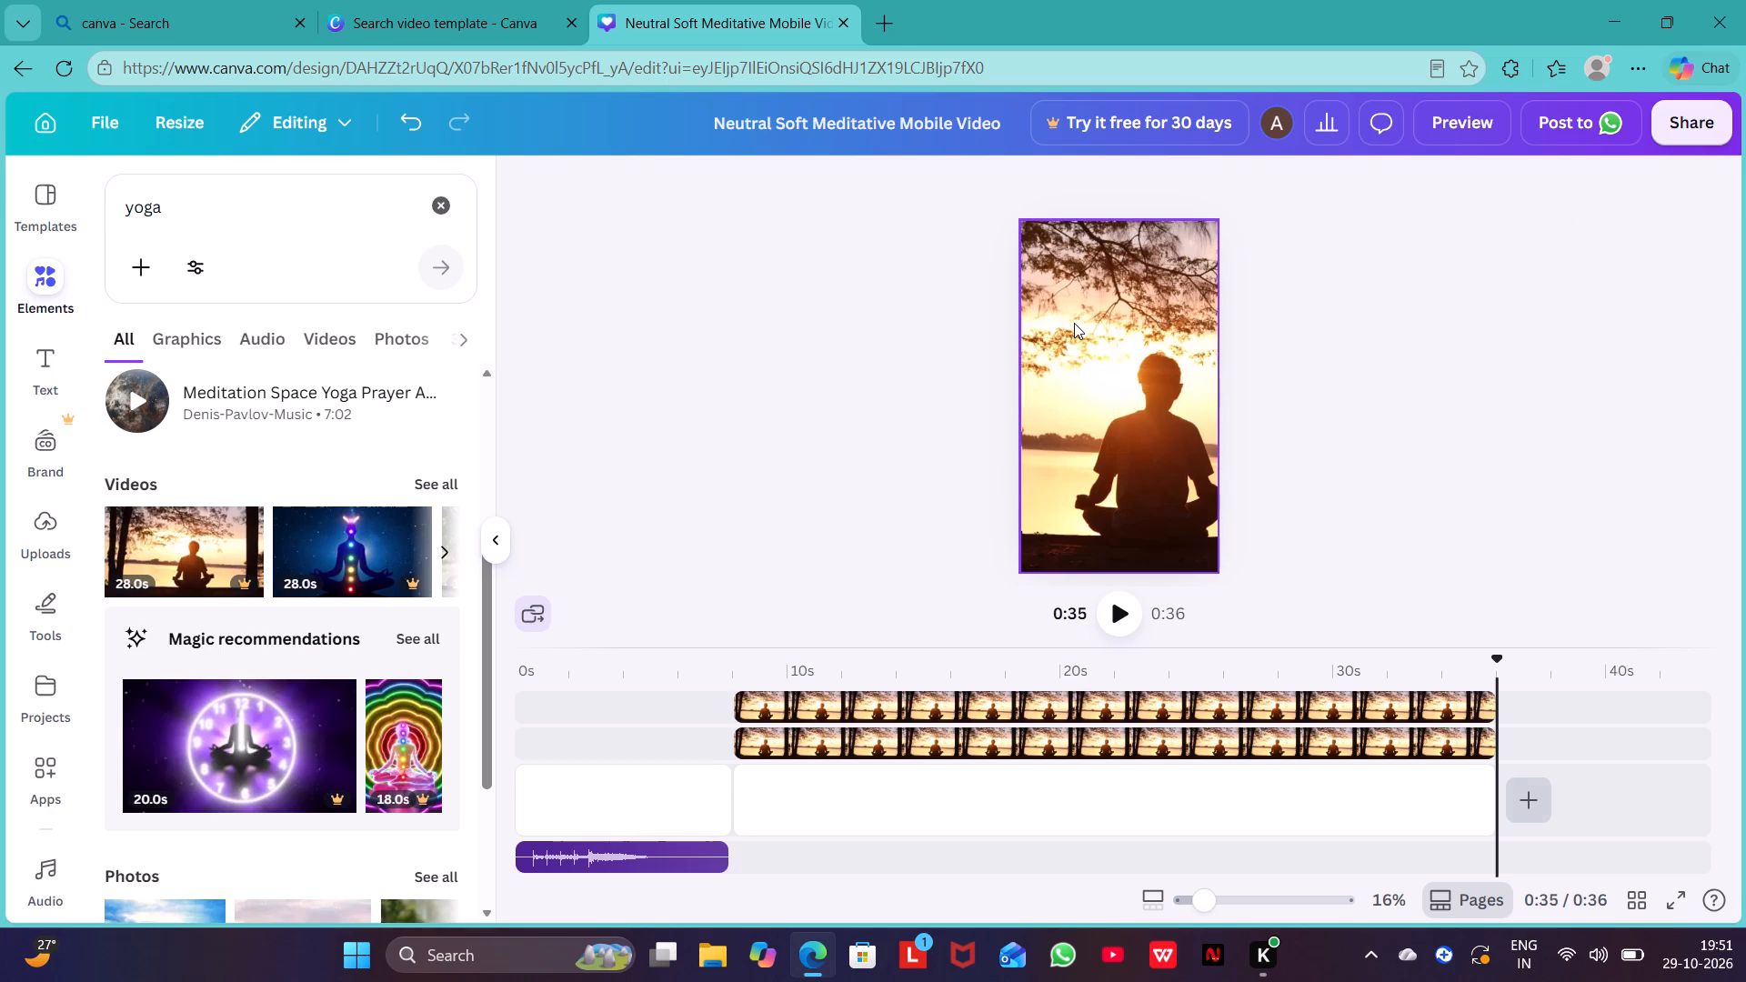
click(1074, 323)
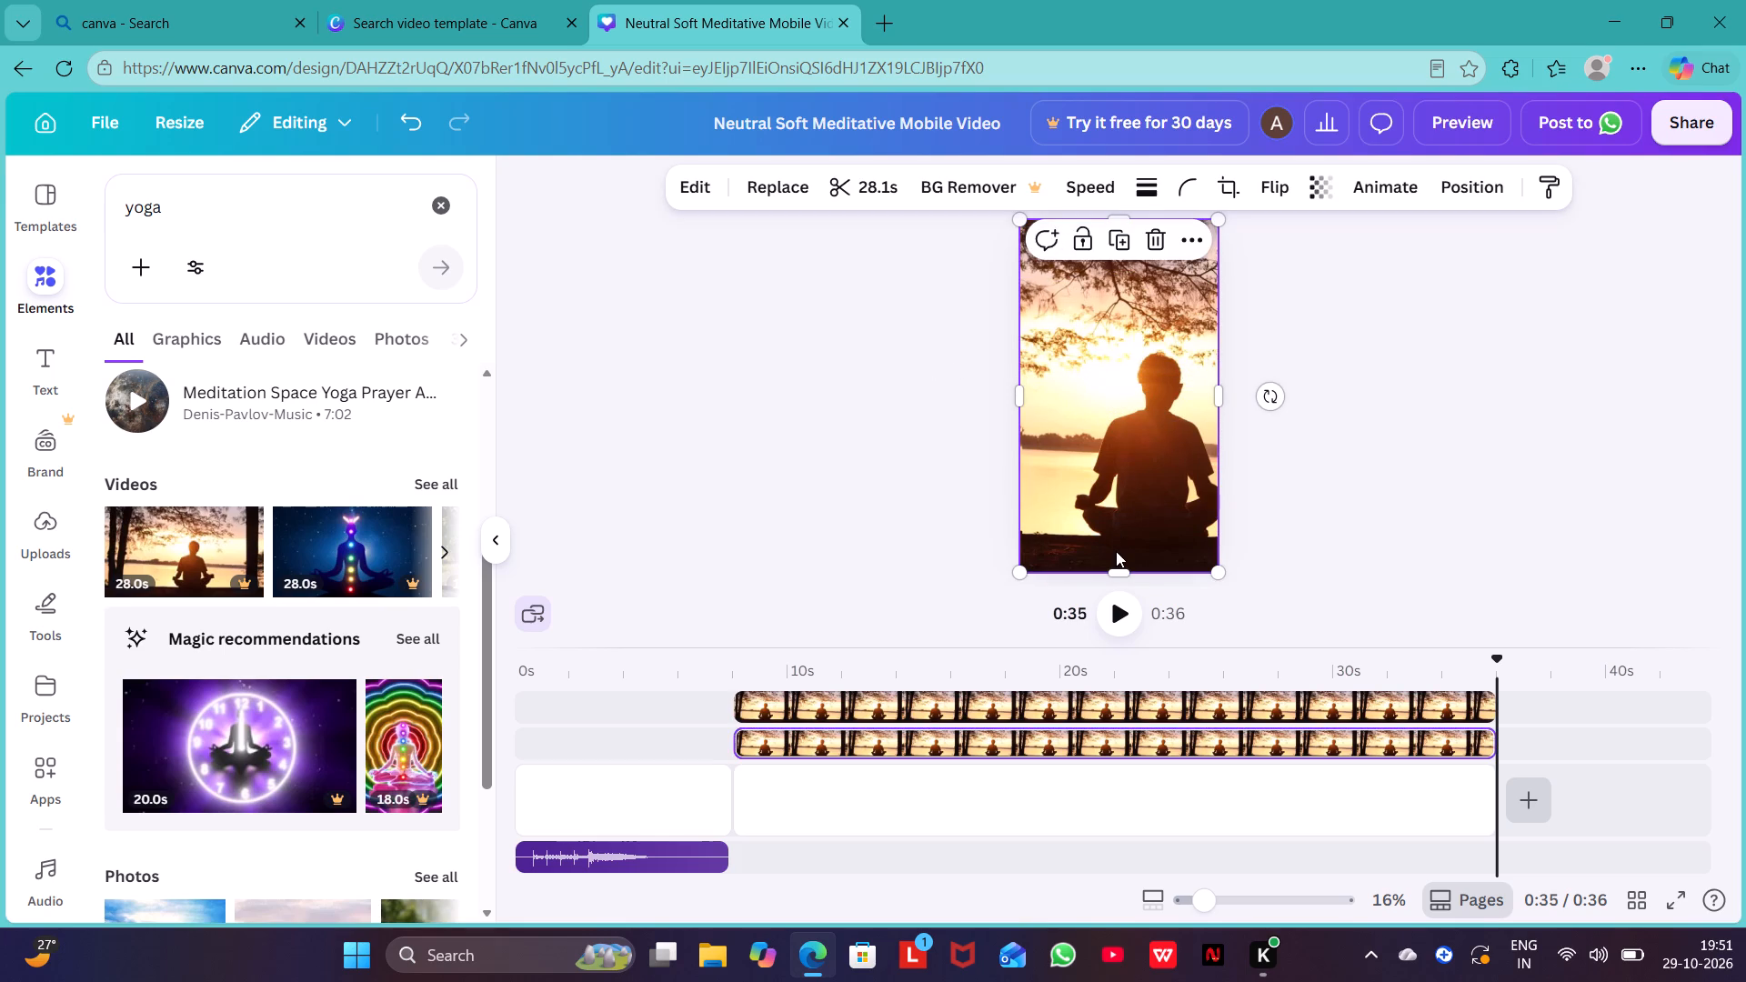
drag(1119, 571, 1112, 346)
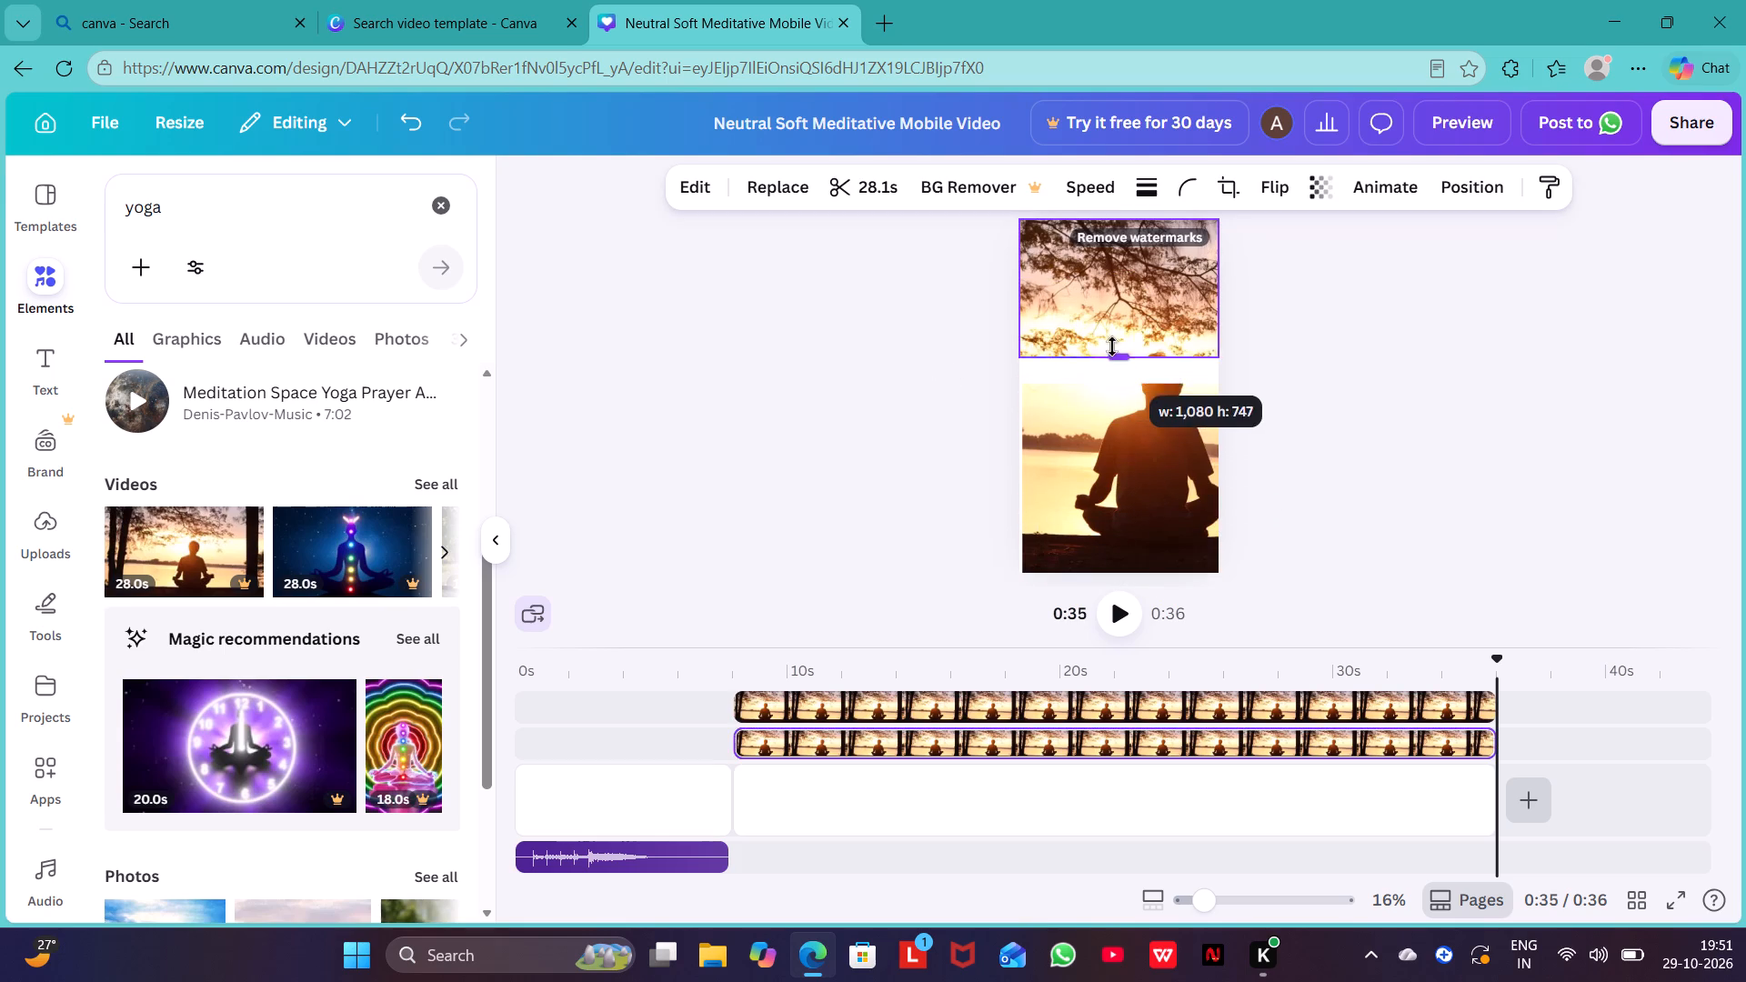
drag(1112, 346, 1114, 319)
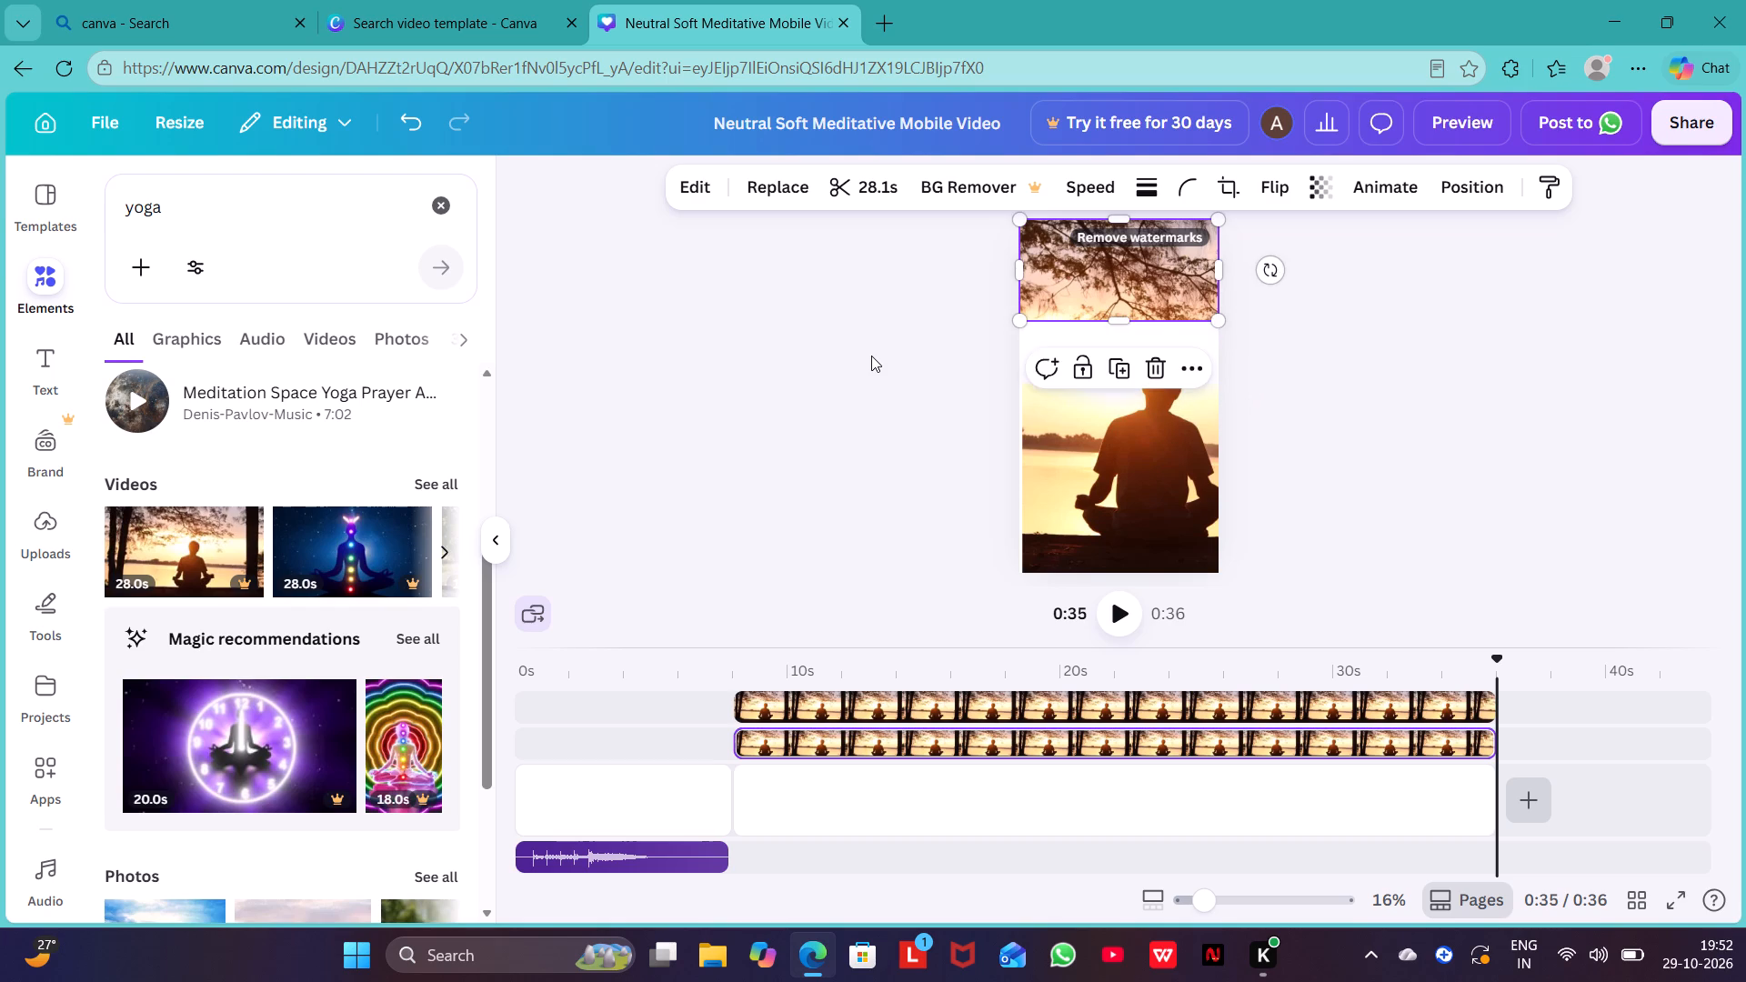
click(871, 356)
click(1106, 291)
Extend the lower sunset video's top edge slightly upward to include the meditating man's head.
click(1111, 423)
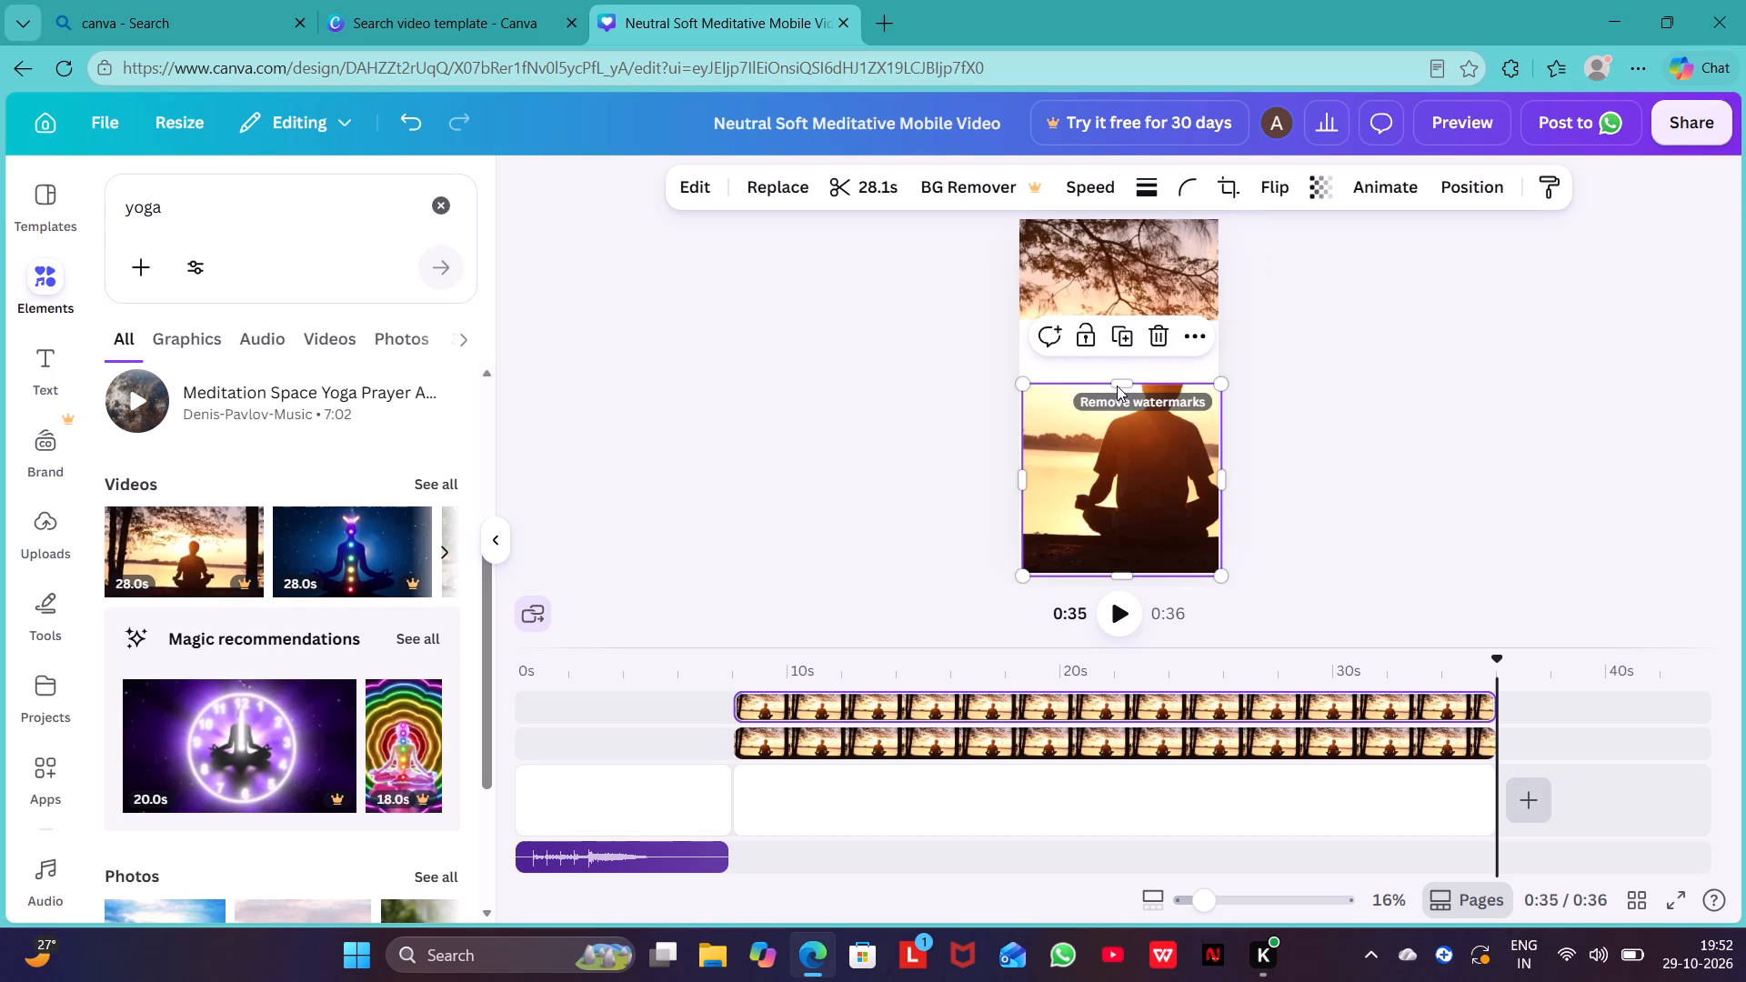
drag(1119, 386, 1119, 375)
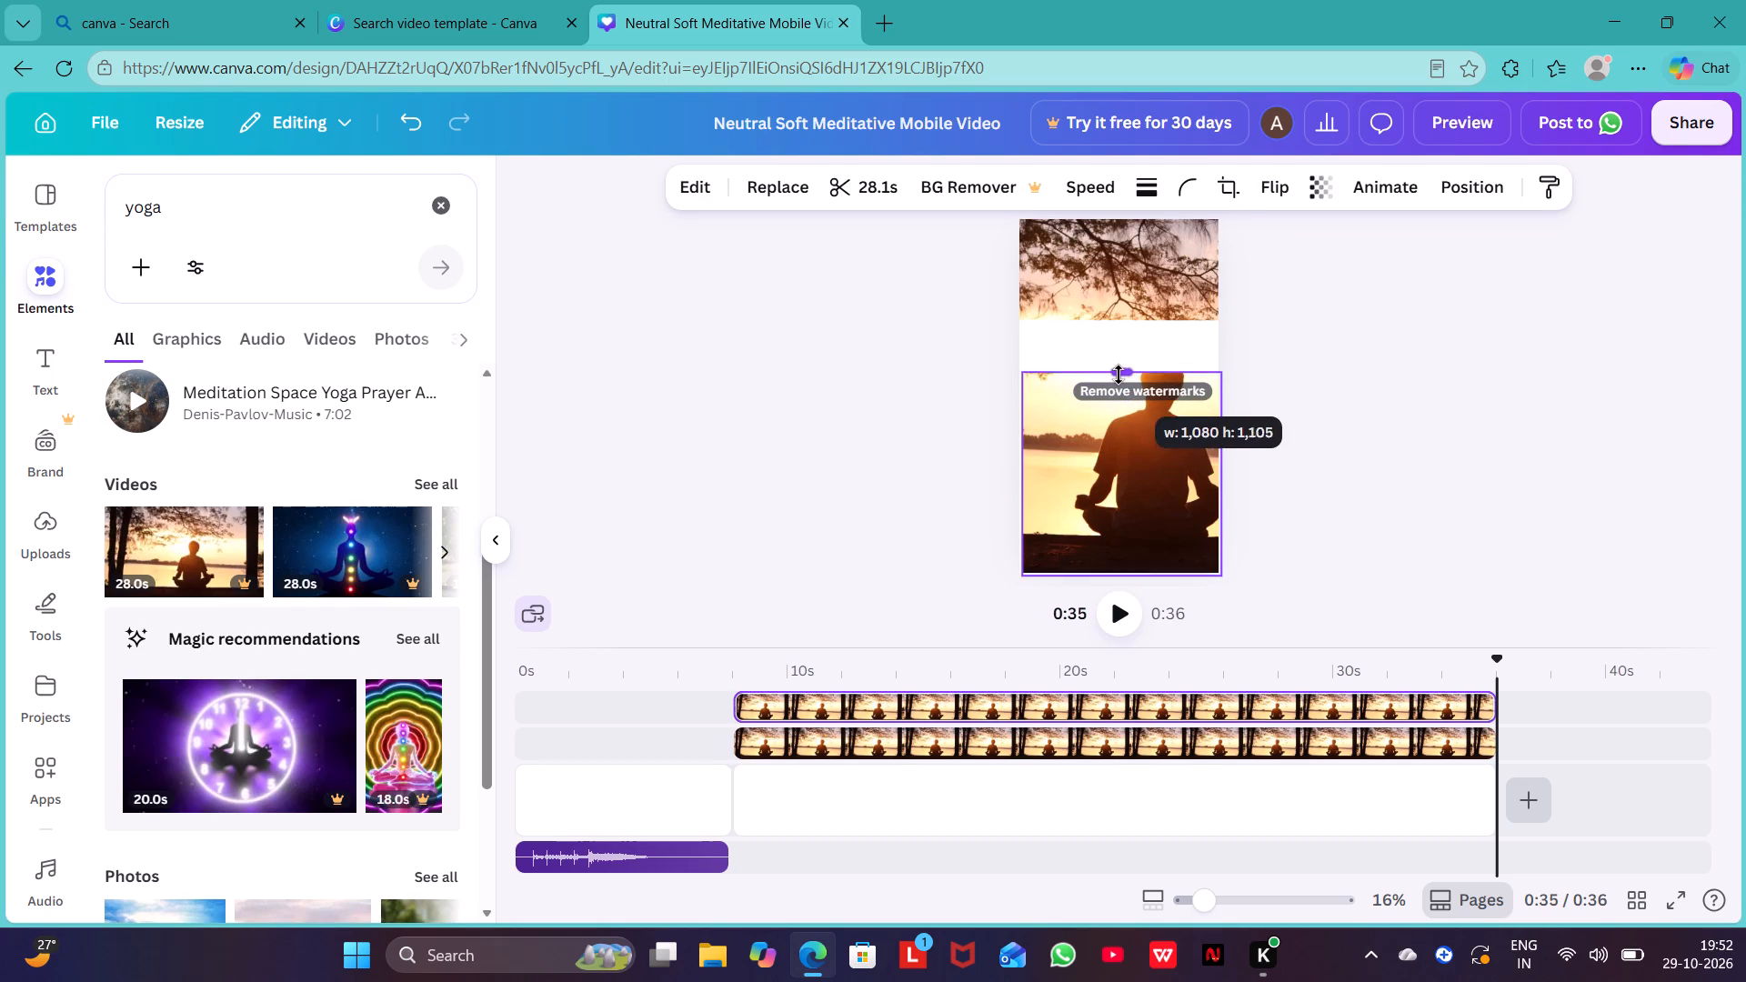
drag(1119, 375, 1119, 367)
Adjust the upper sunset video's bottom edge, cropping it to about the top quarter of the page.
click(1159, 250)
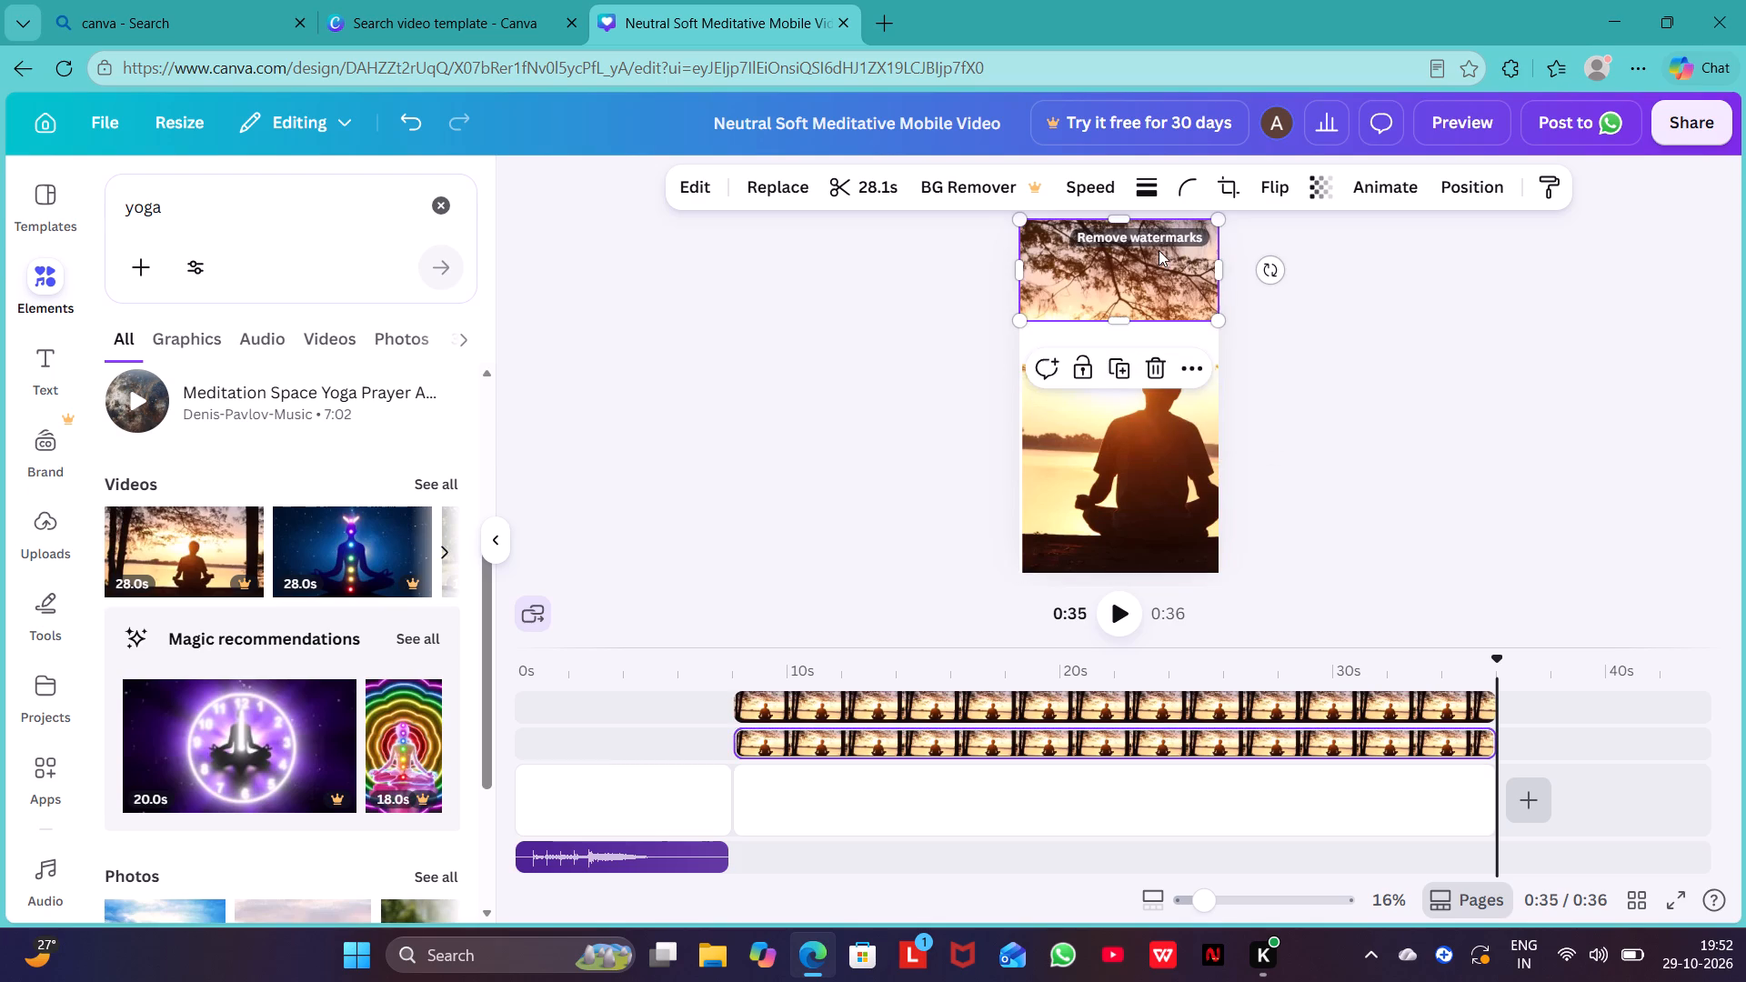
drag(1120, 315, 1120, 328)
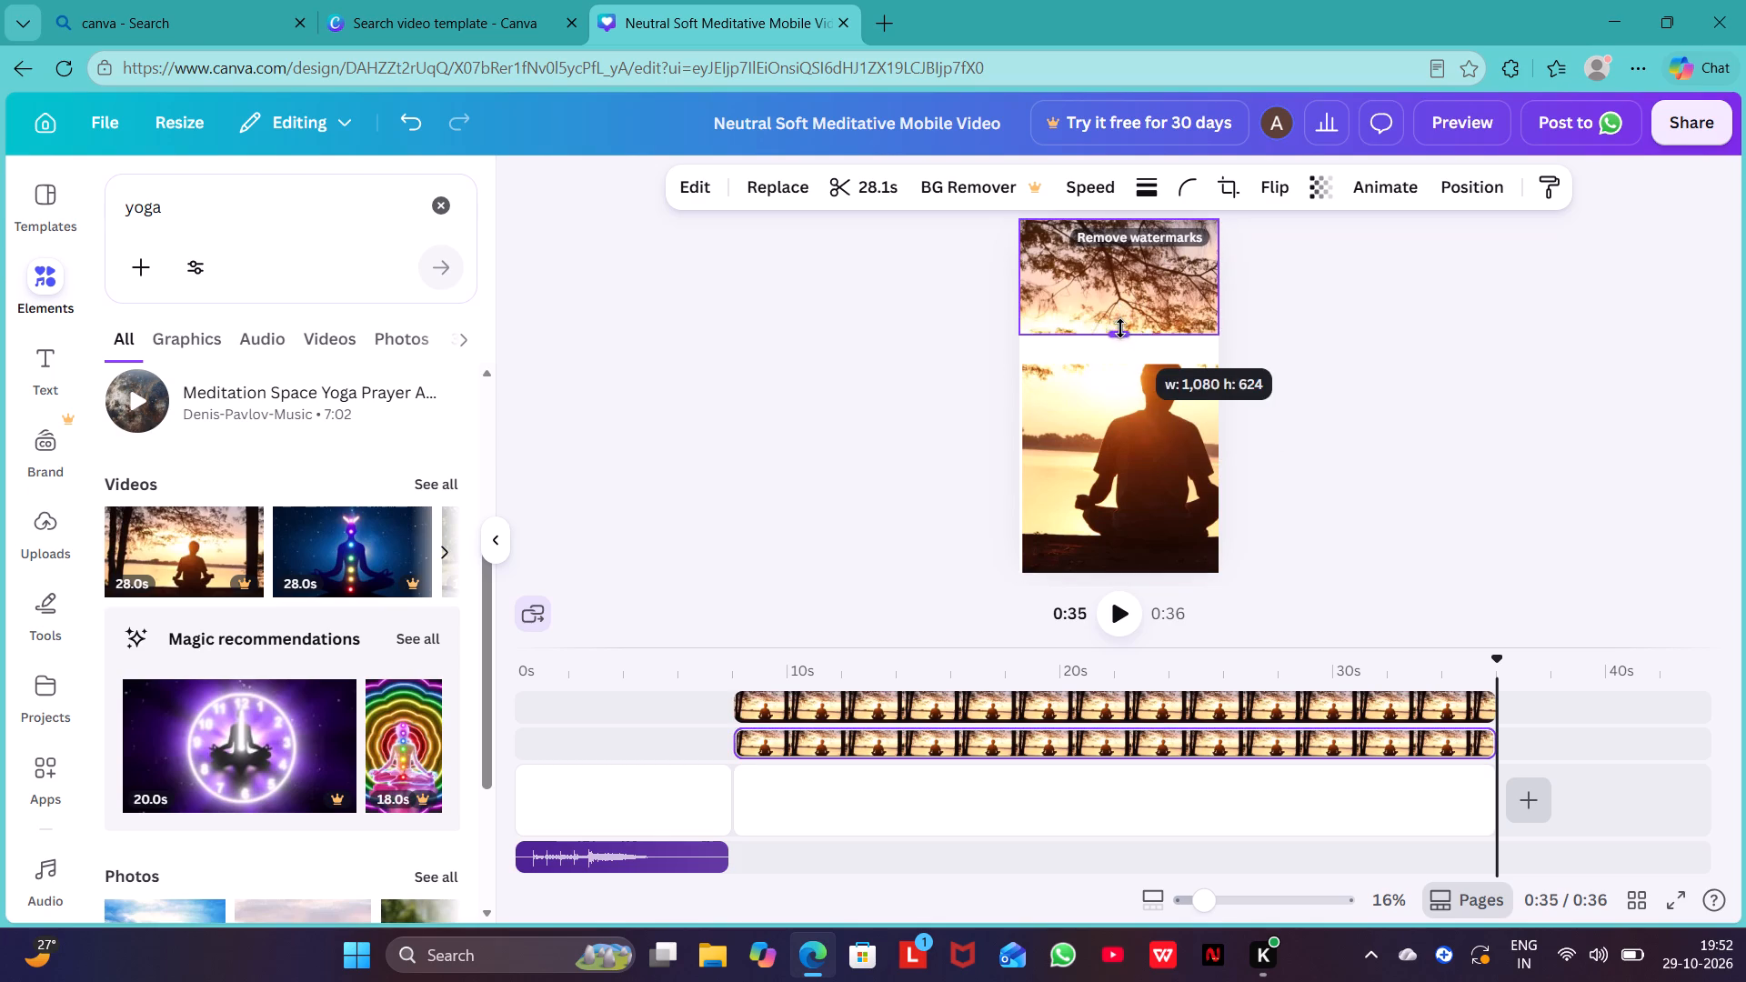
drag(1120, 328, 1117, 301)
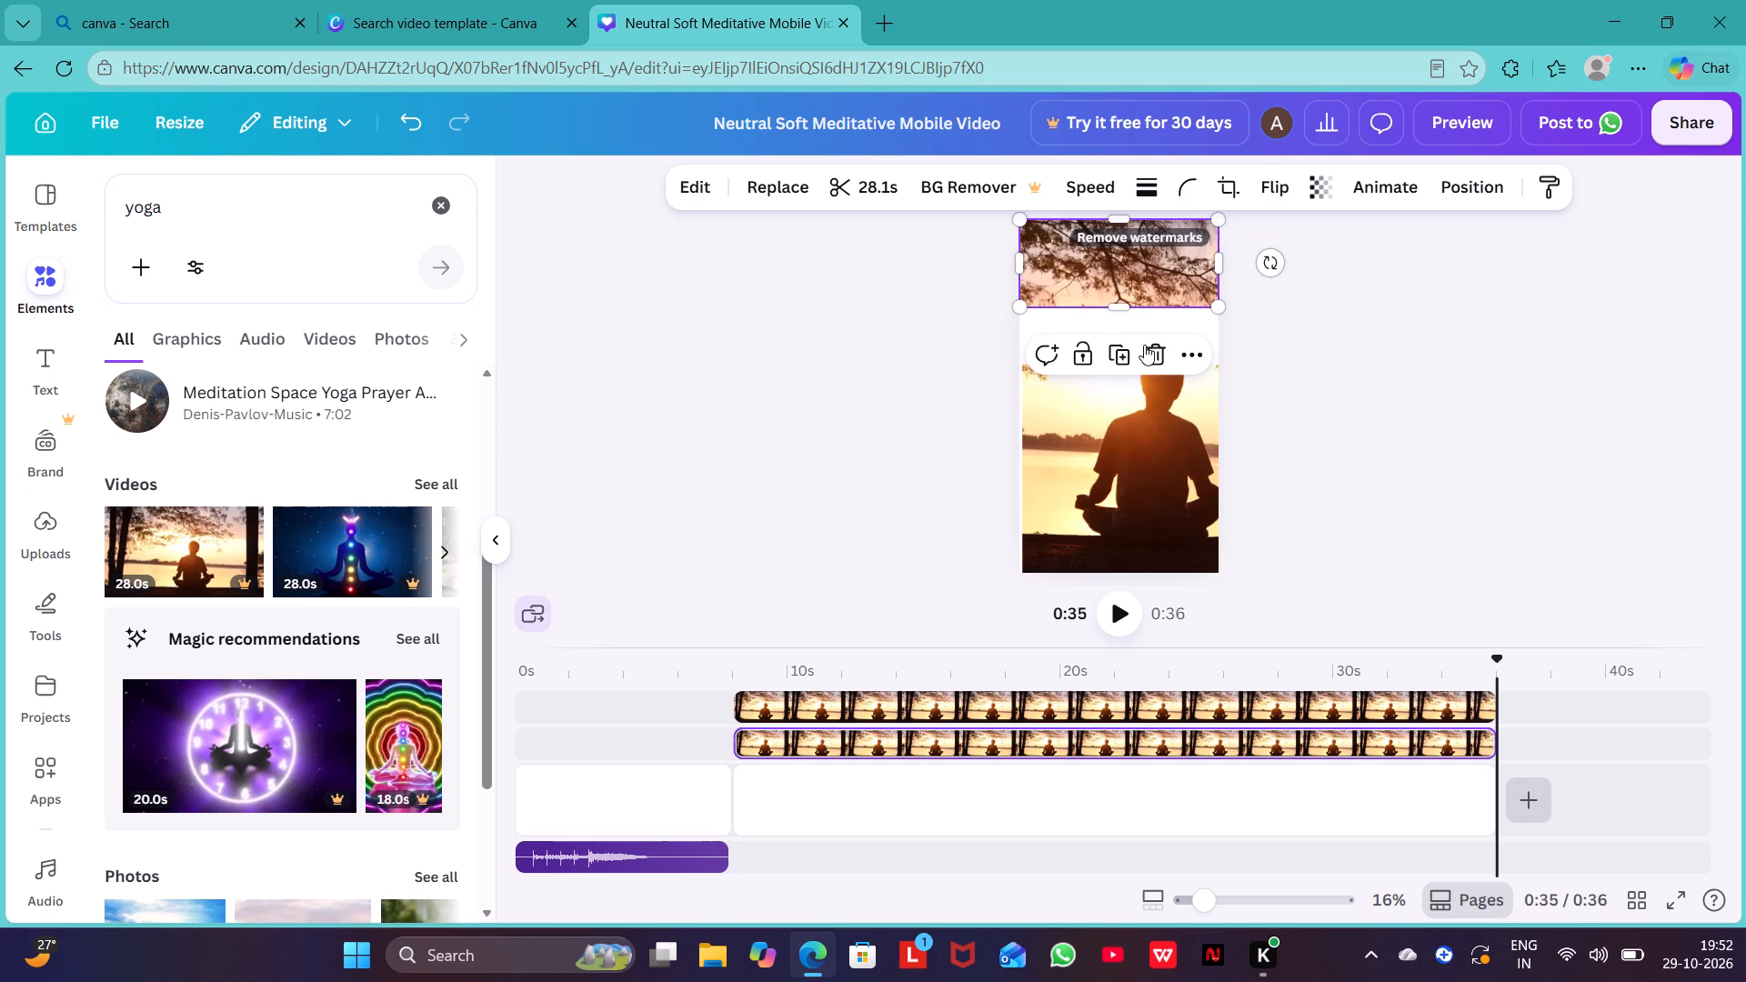
Delete the upper sunset video, keeping only the copy on the lower part of the page.
click(1147, 349)
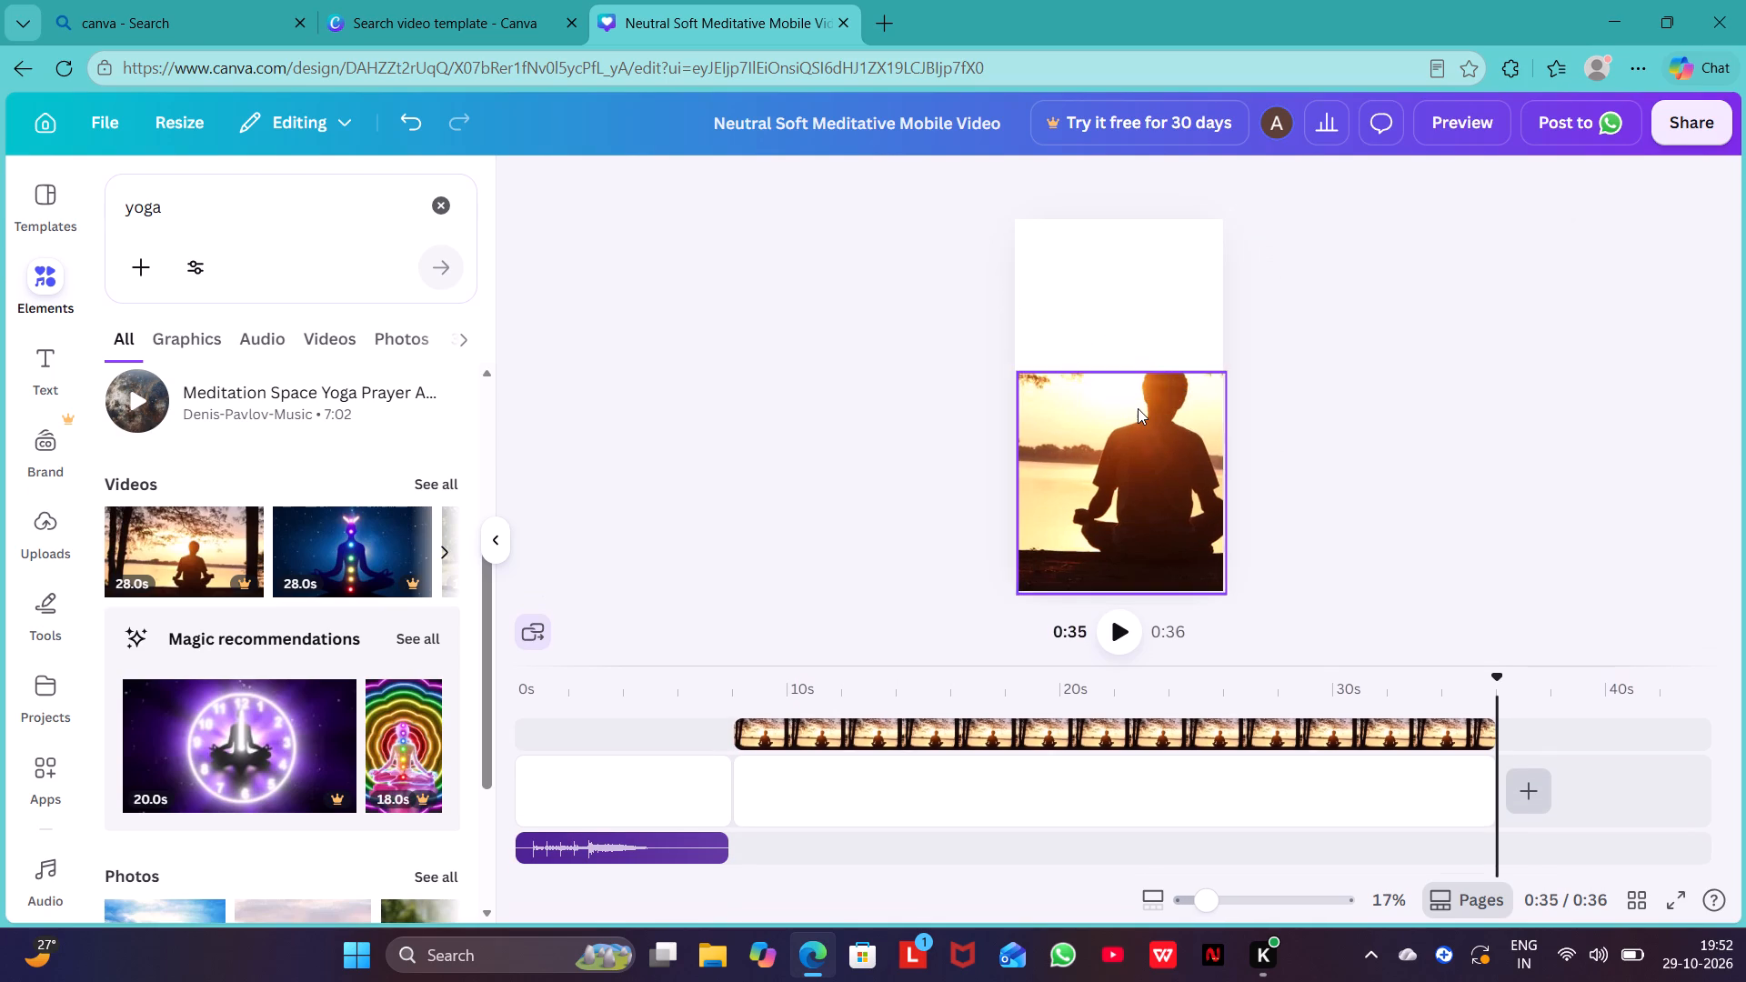
click(1138, 408)
click(778, 336)
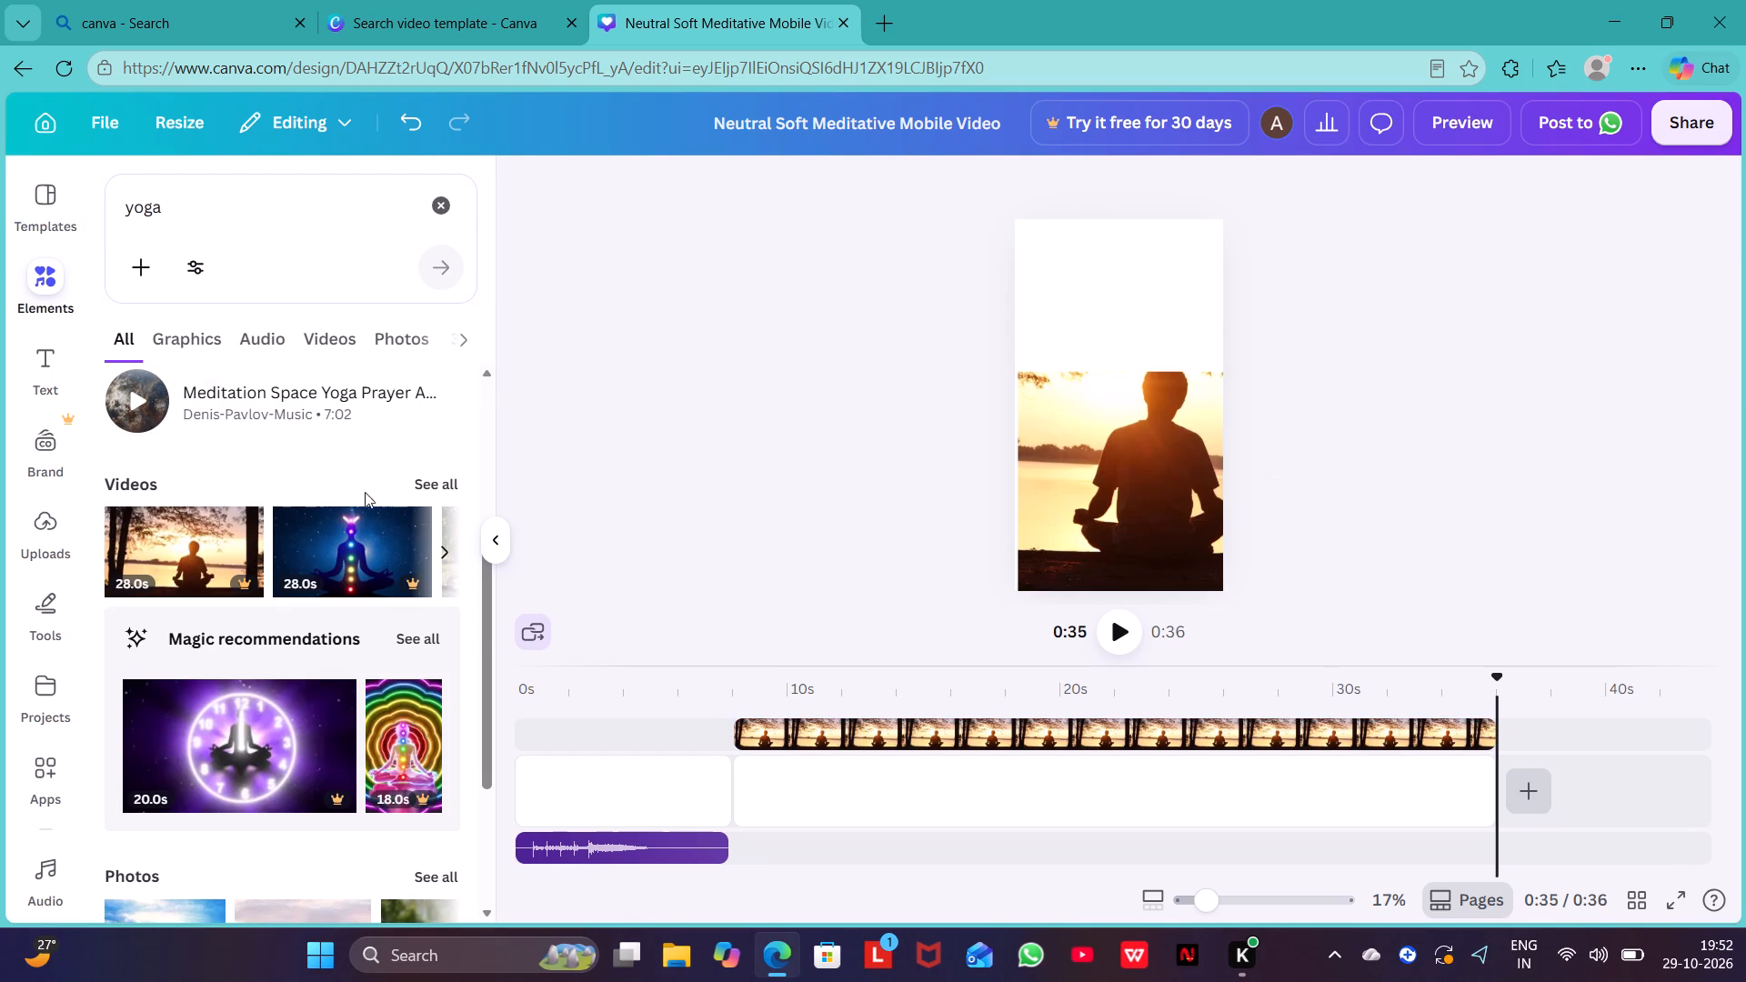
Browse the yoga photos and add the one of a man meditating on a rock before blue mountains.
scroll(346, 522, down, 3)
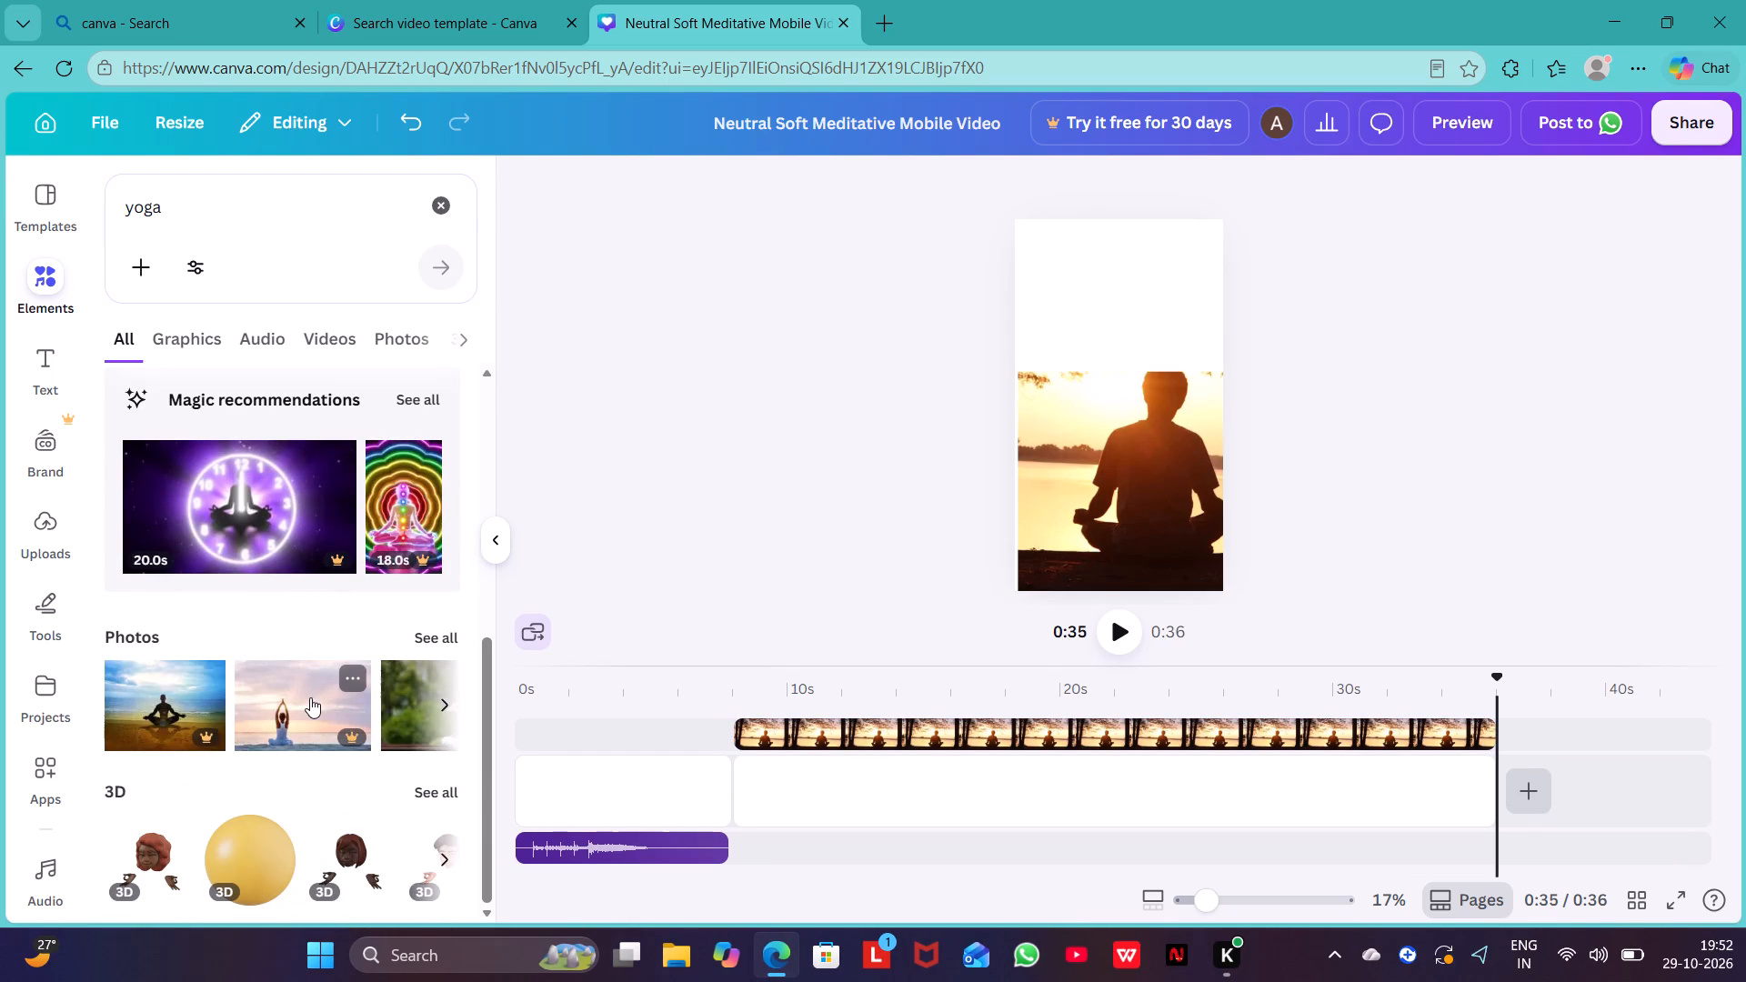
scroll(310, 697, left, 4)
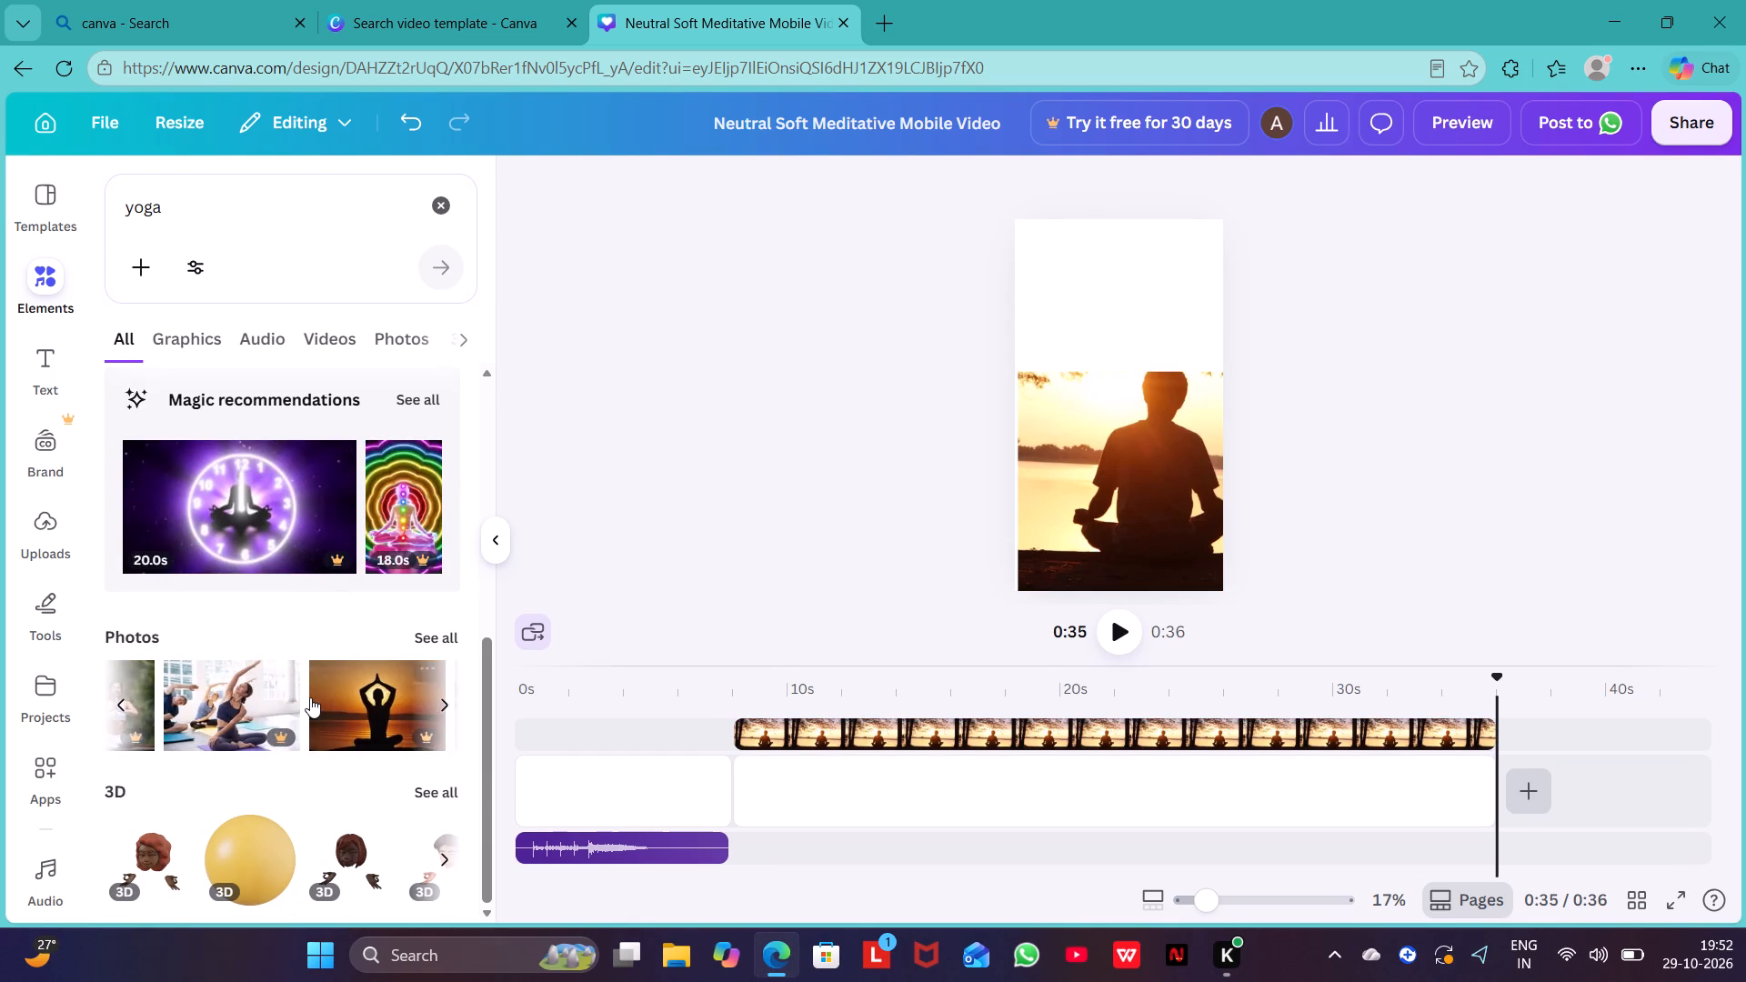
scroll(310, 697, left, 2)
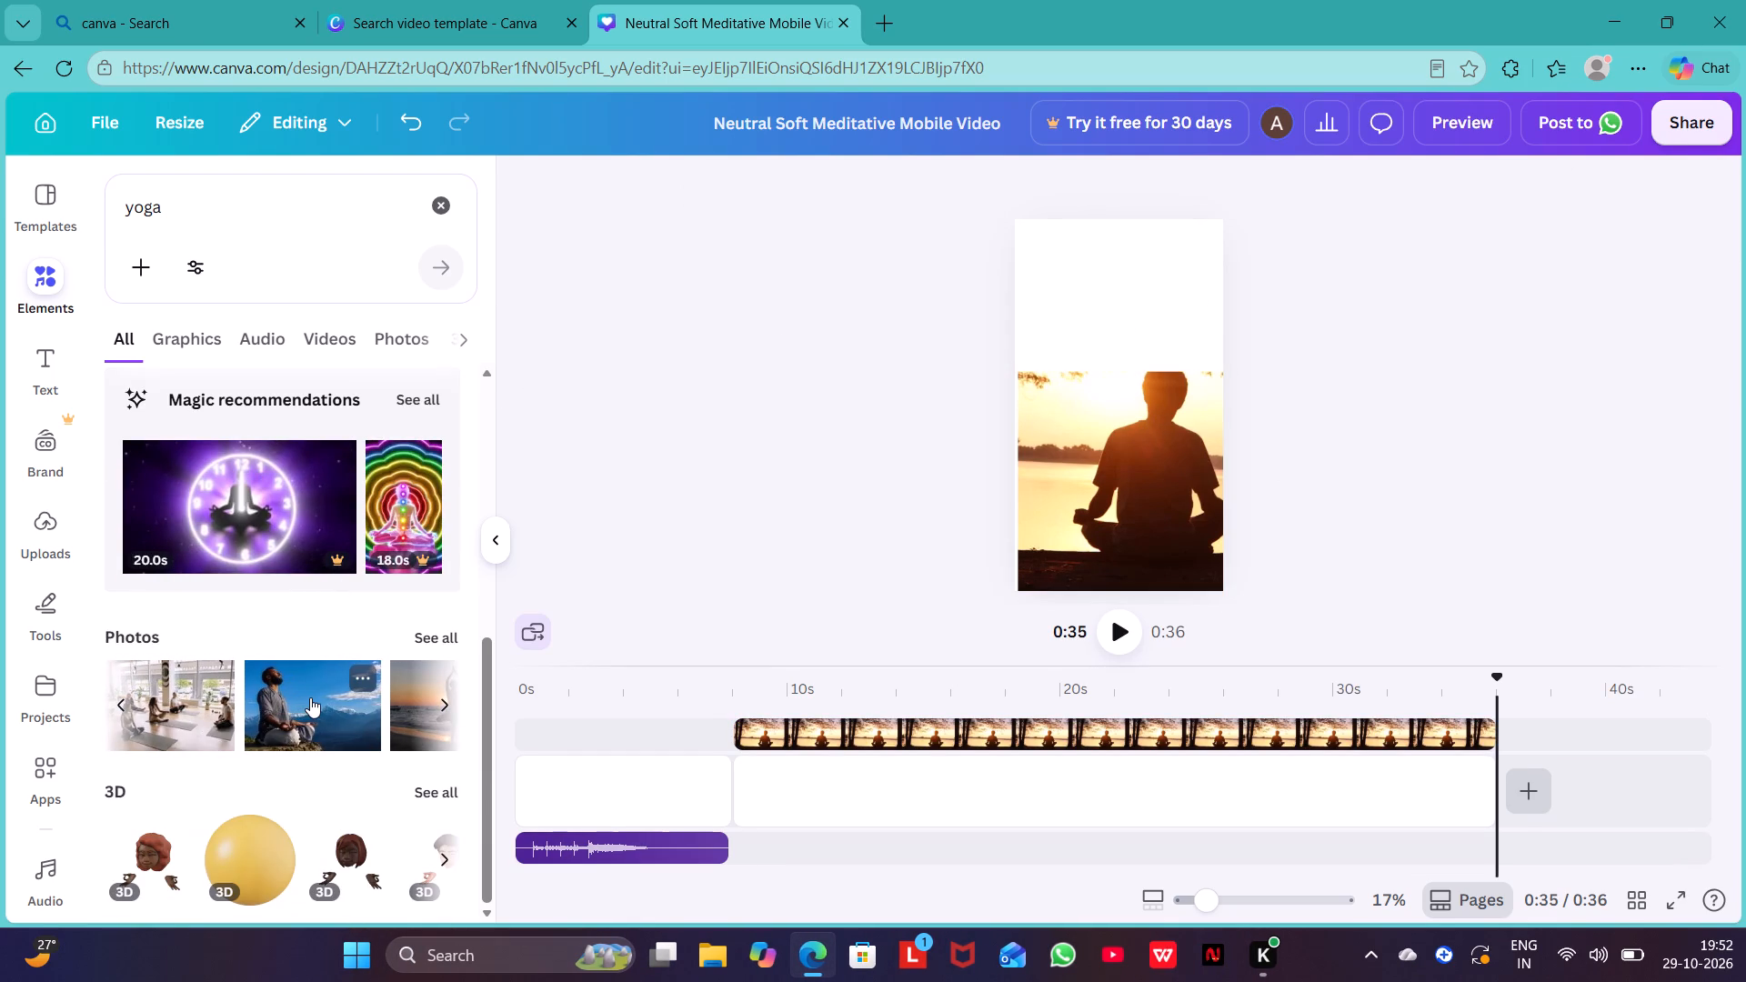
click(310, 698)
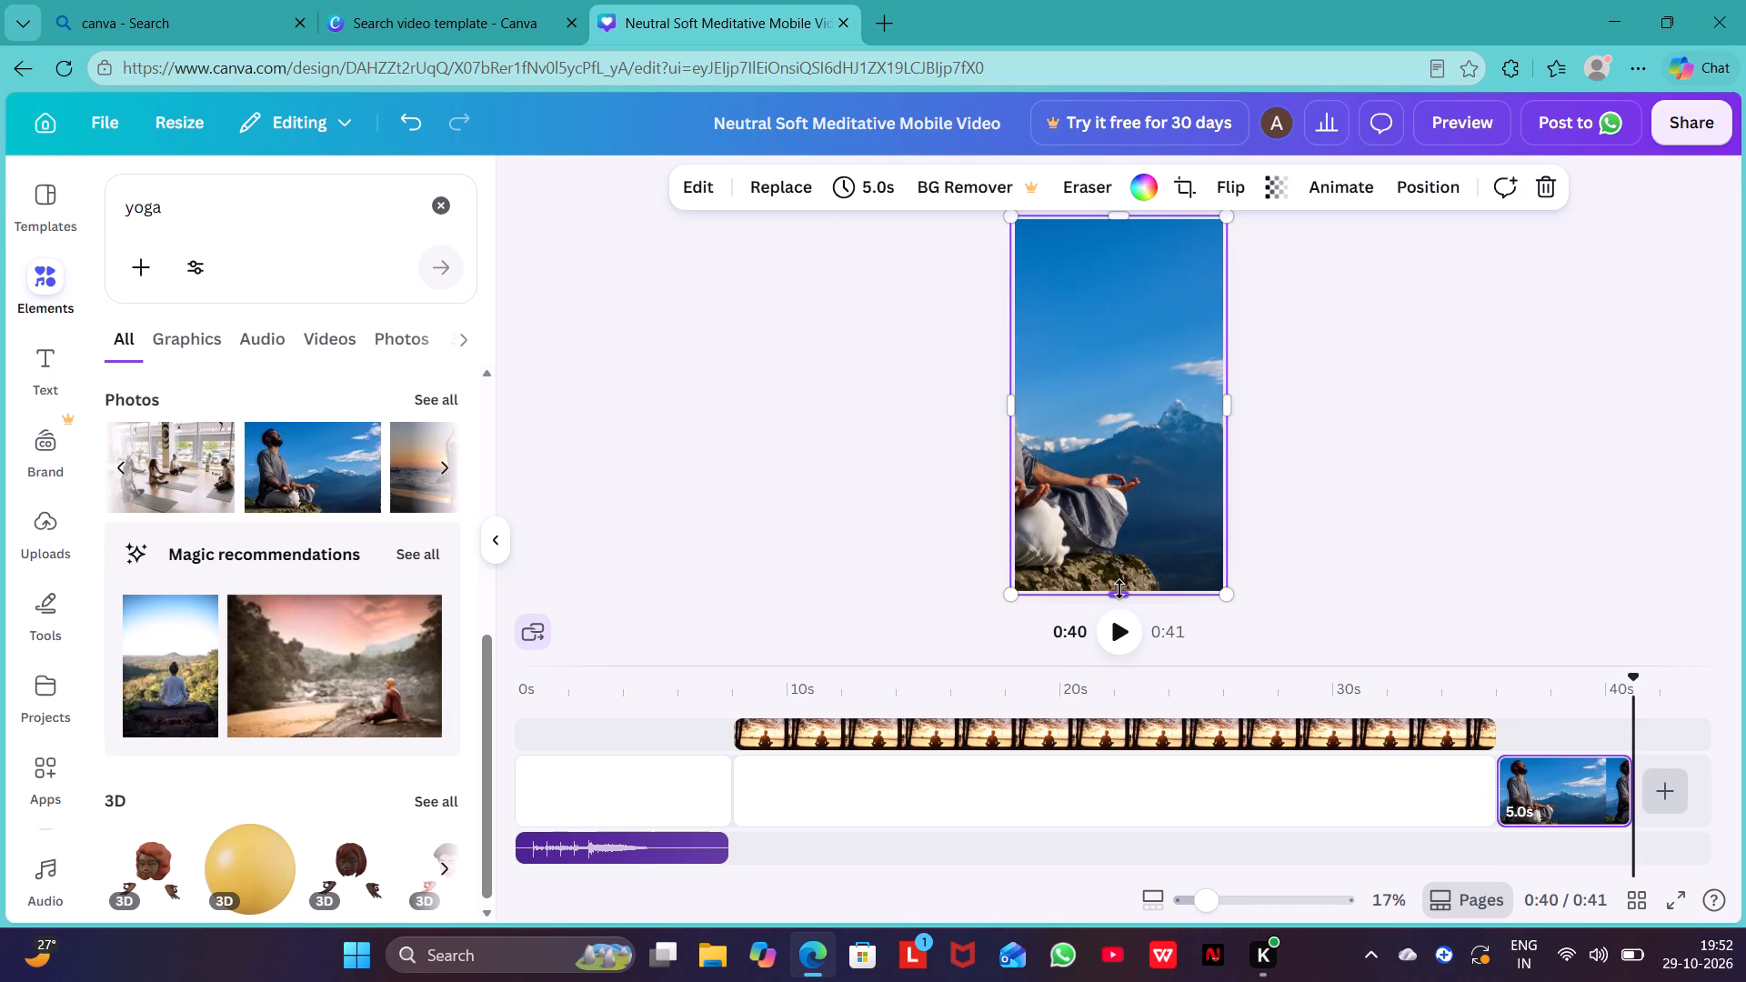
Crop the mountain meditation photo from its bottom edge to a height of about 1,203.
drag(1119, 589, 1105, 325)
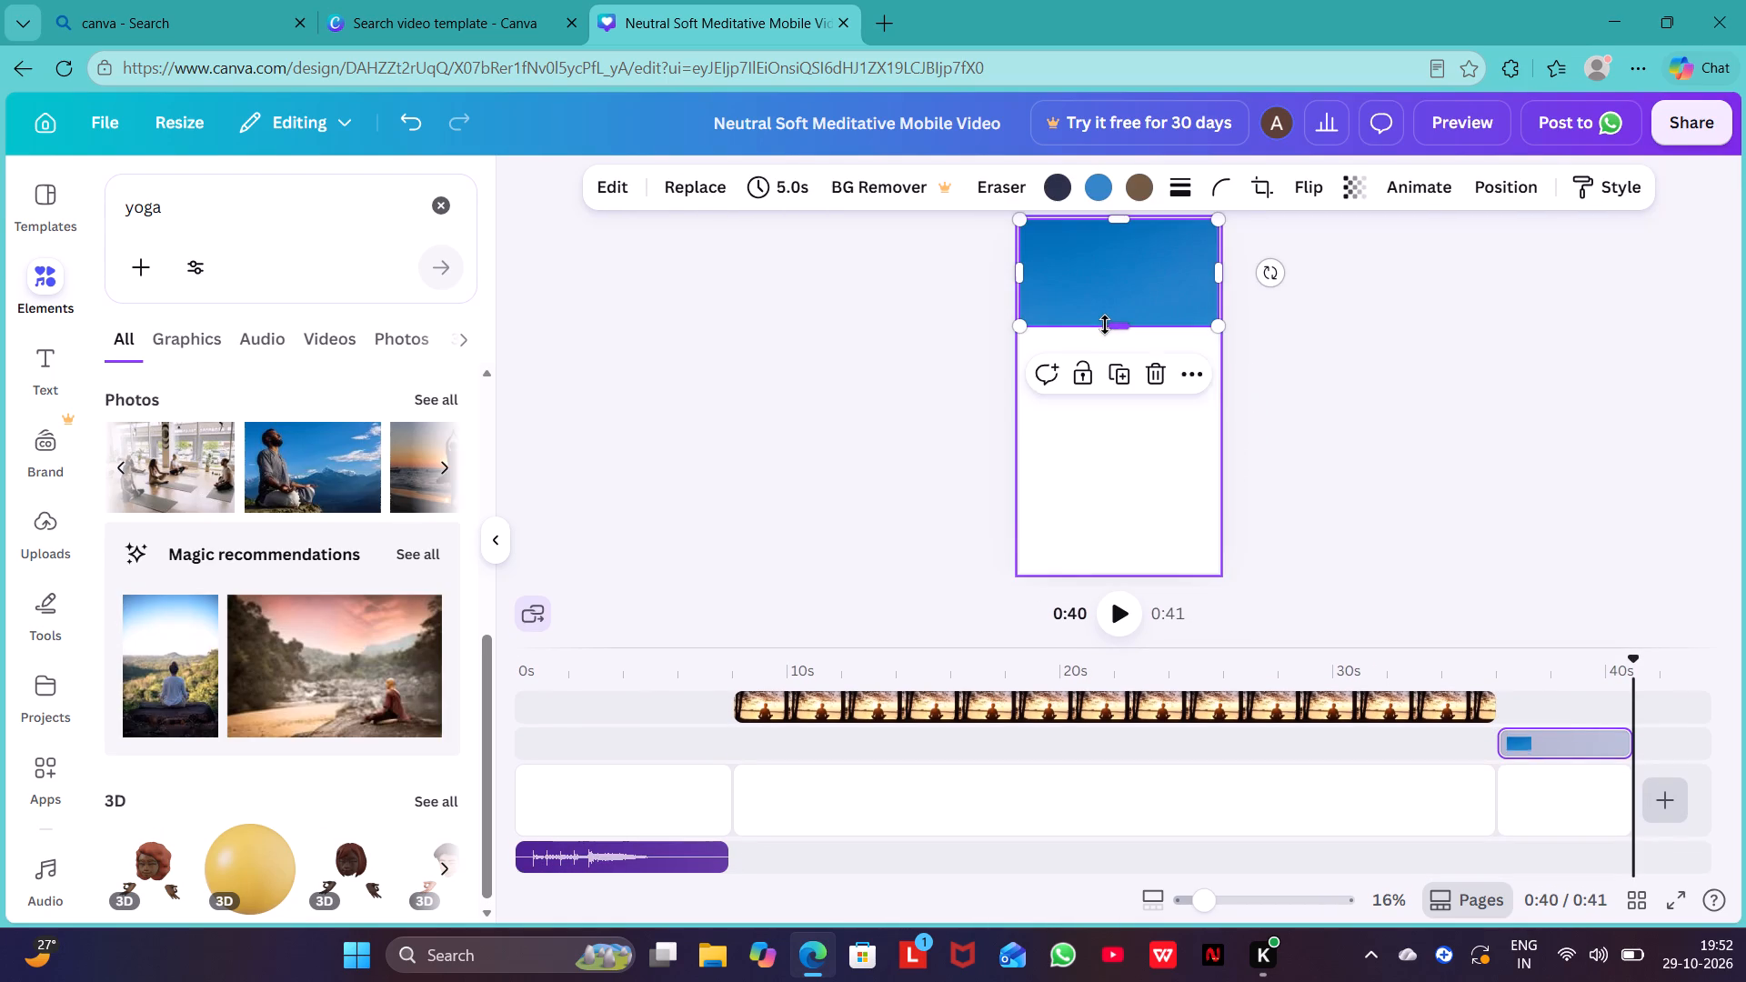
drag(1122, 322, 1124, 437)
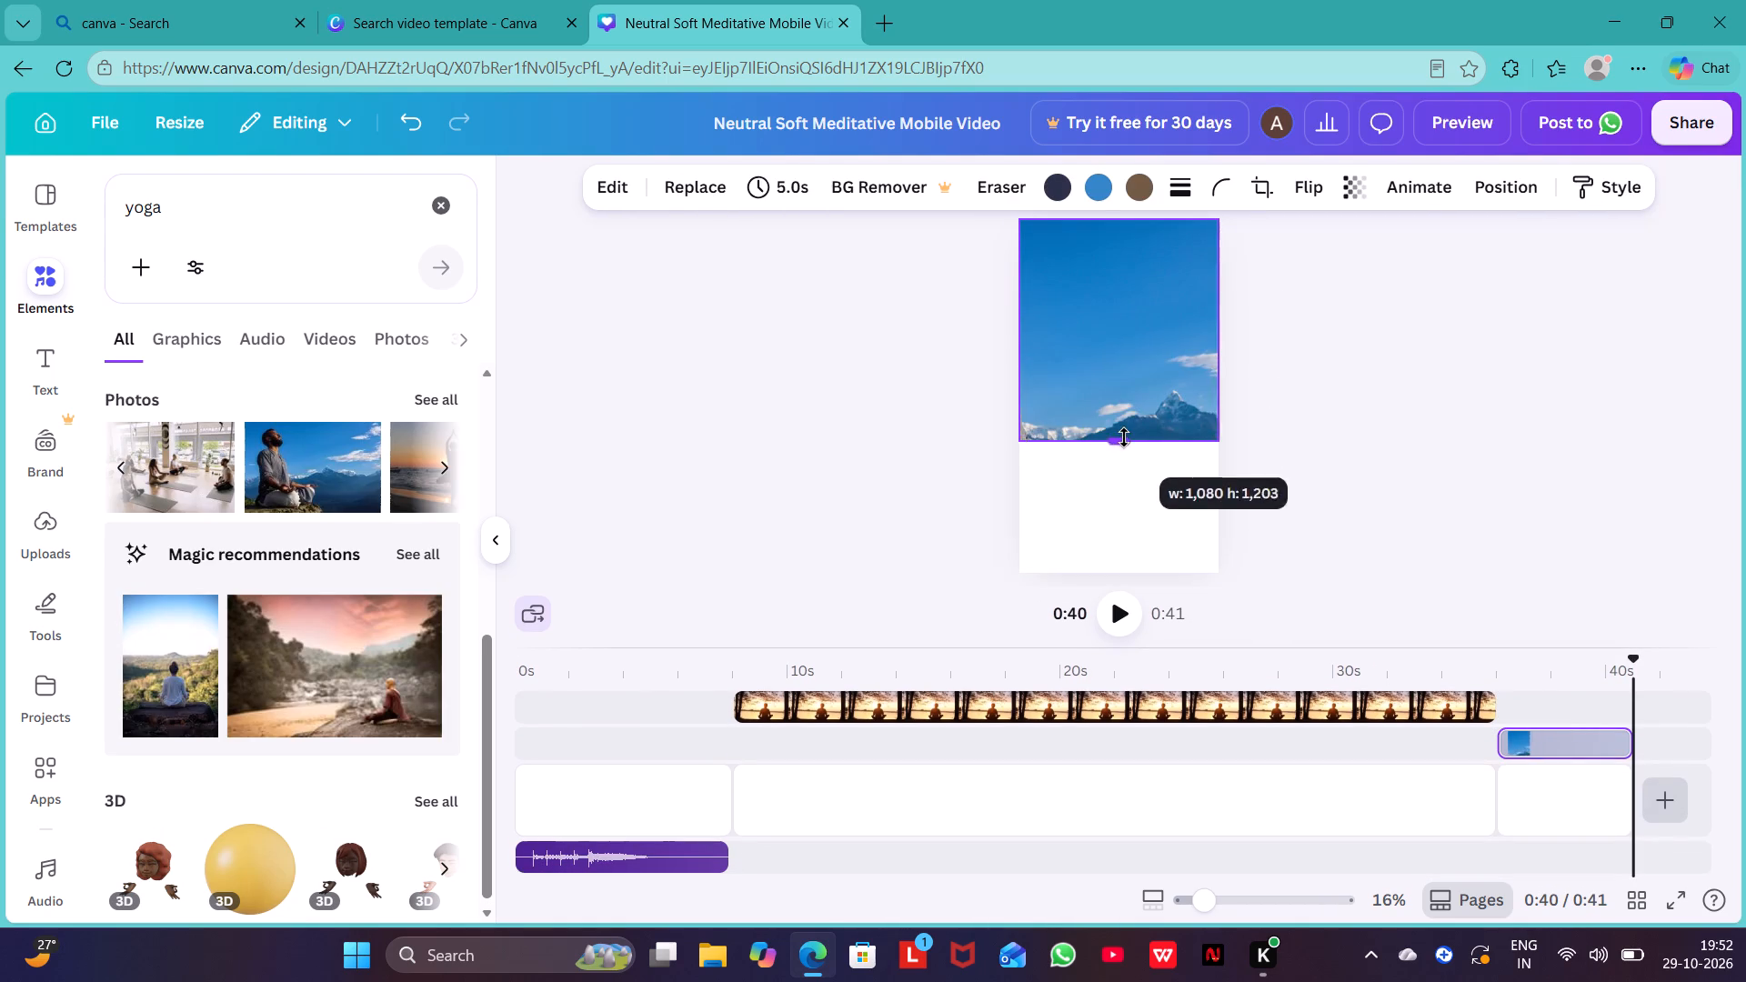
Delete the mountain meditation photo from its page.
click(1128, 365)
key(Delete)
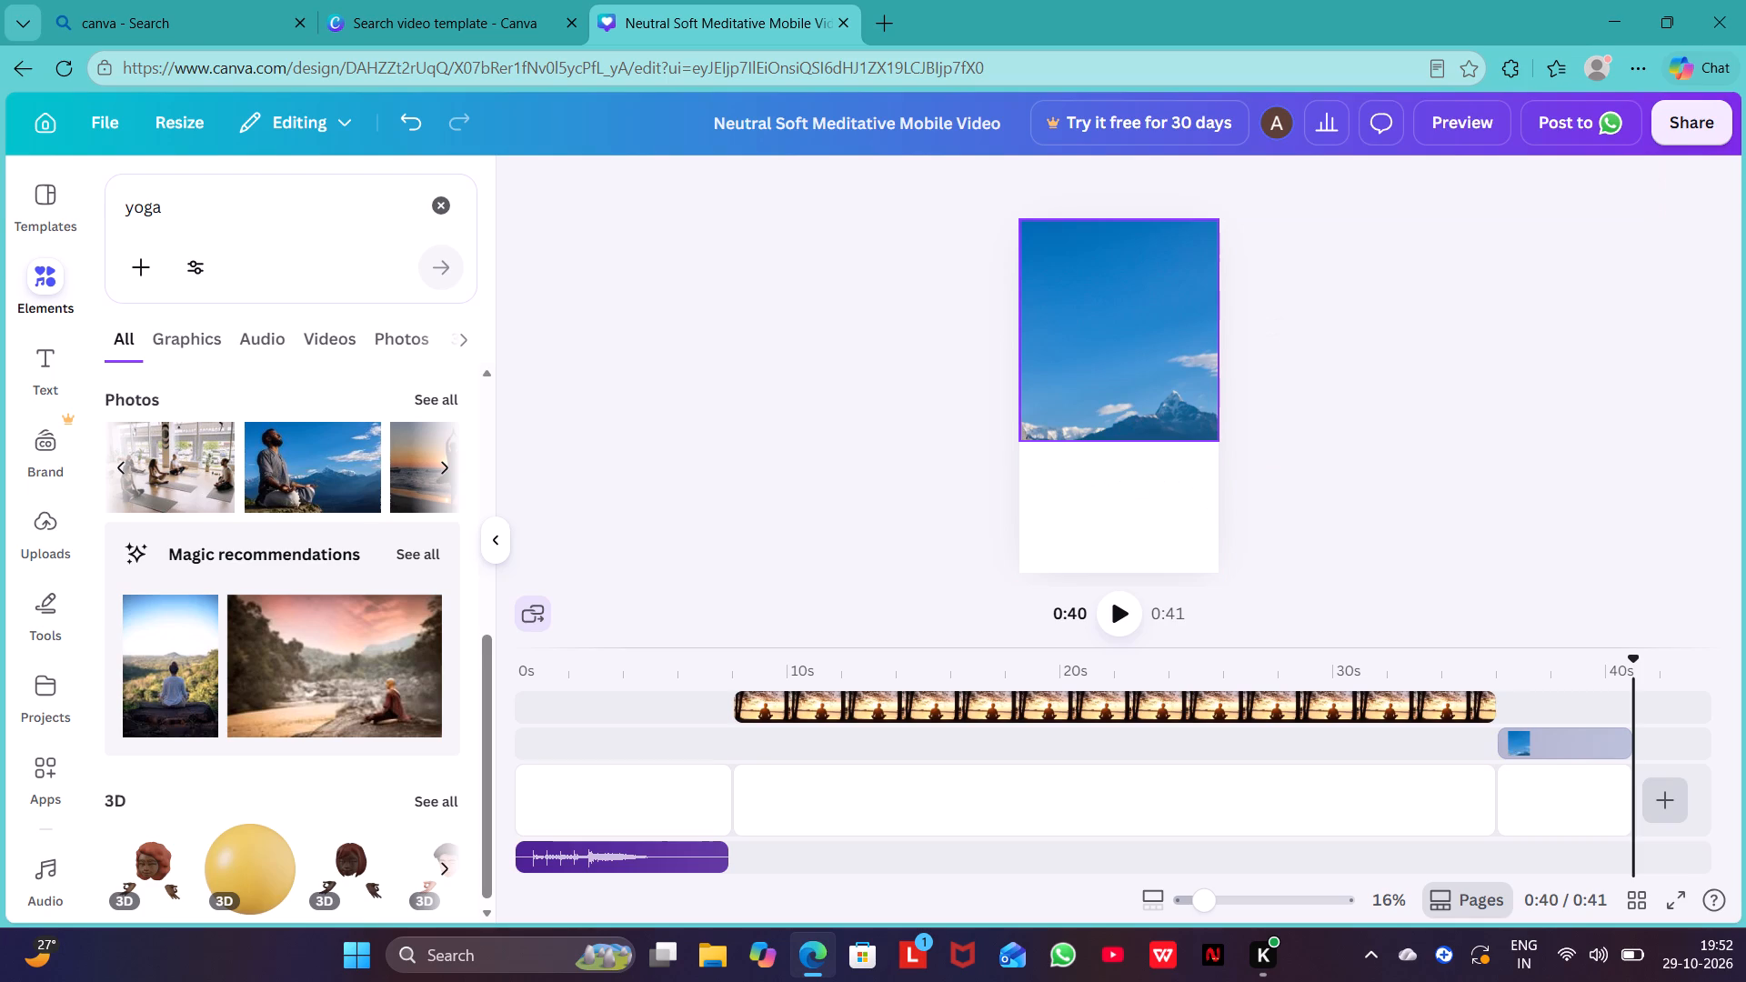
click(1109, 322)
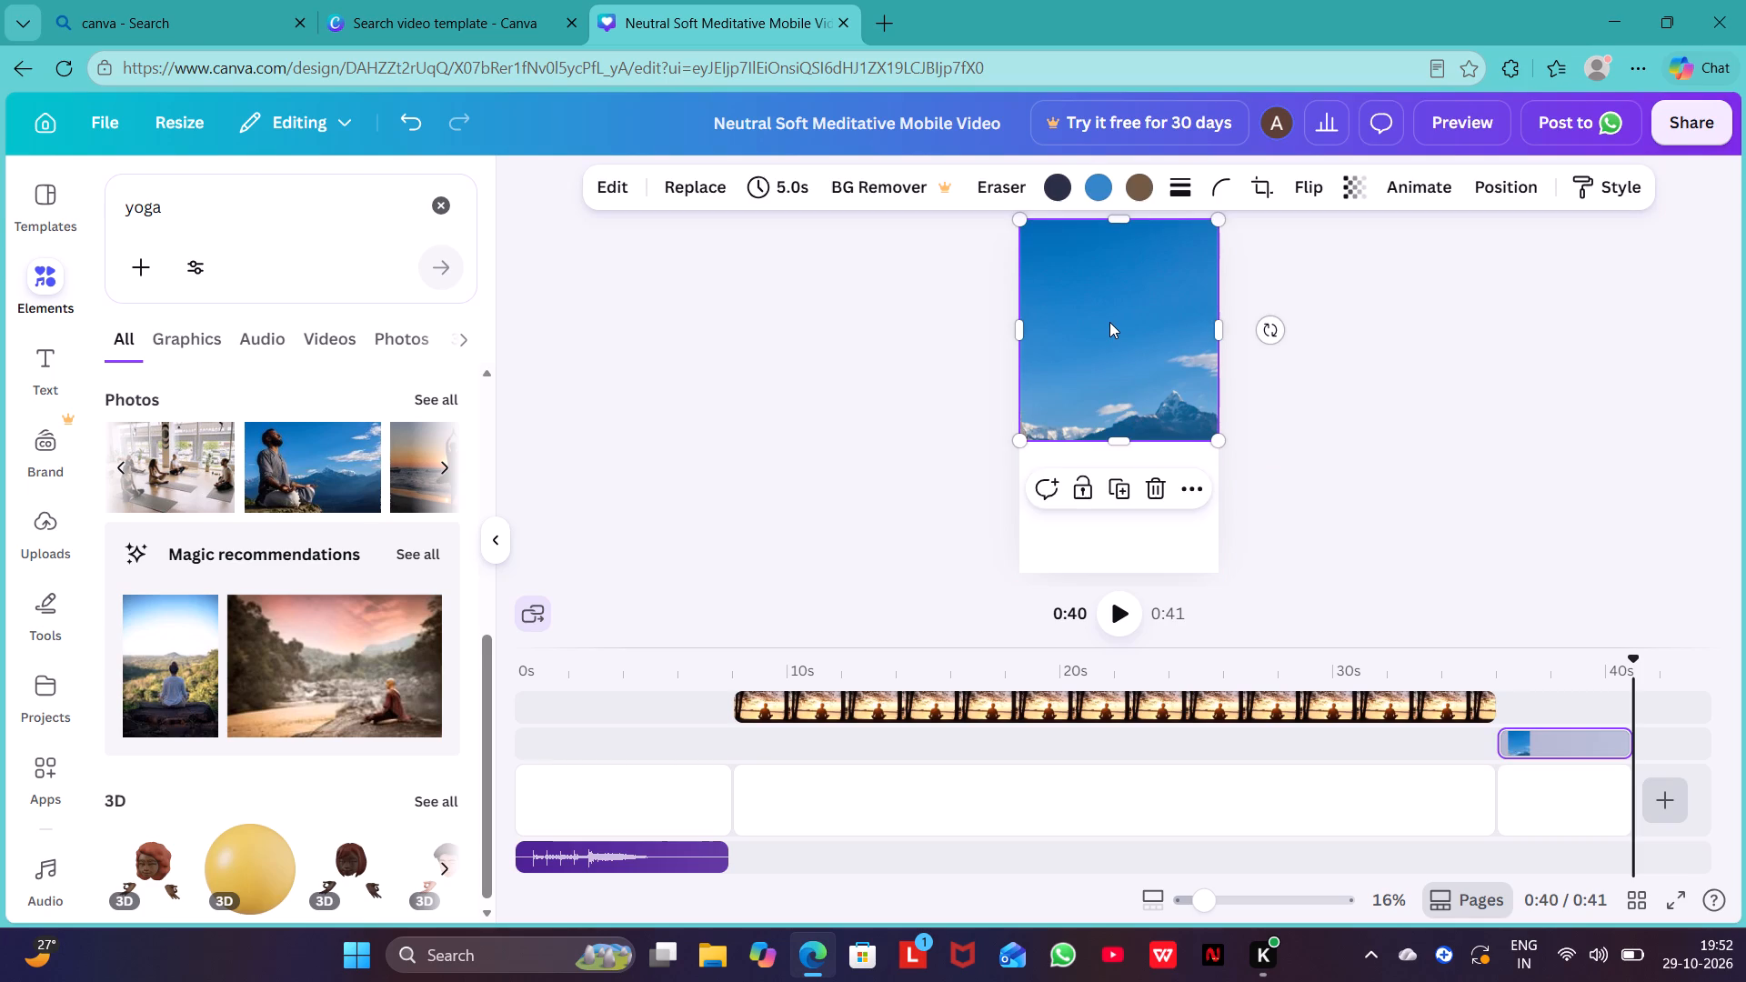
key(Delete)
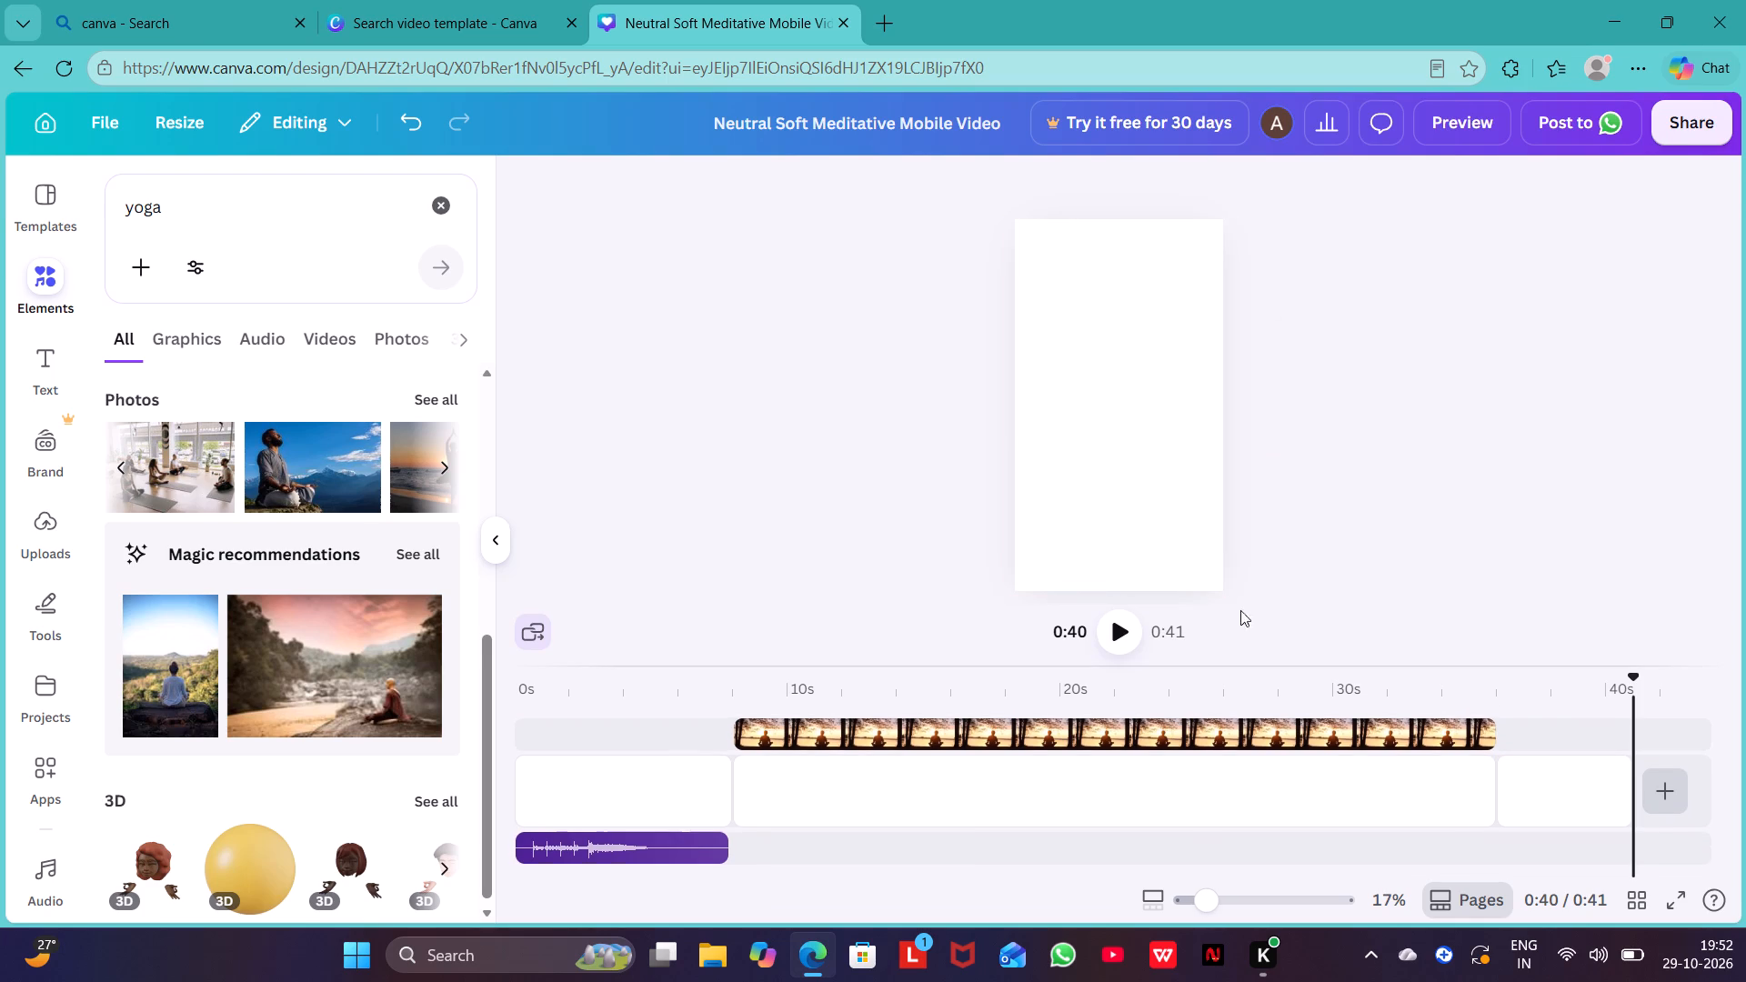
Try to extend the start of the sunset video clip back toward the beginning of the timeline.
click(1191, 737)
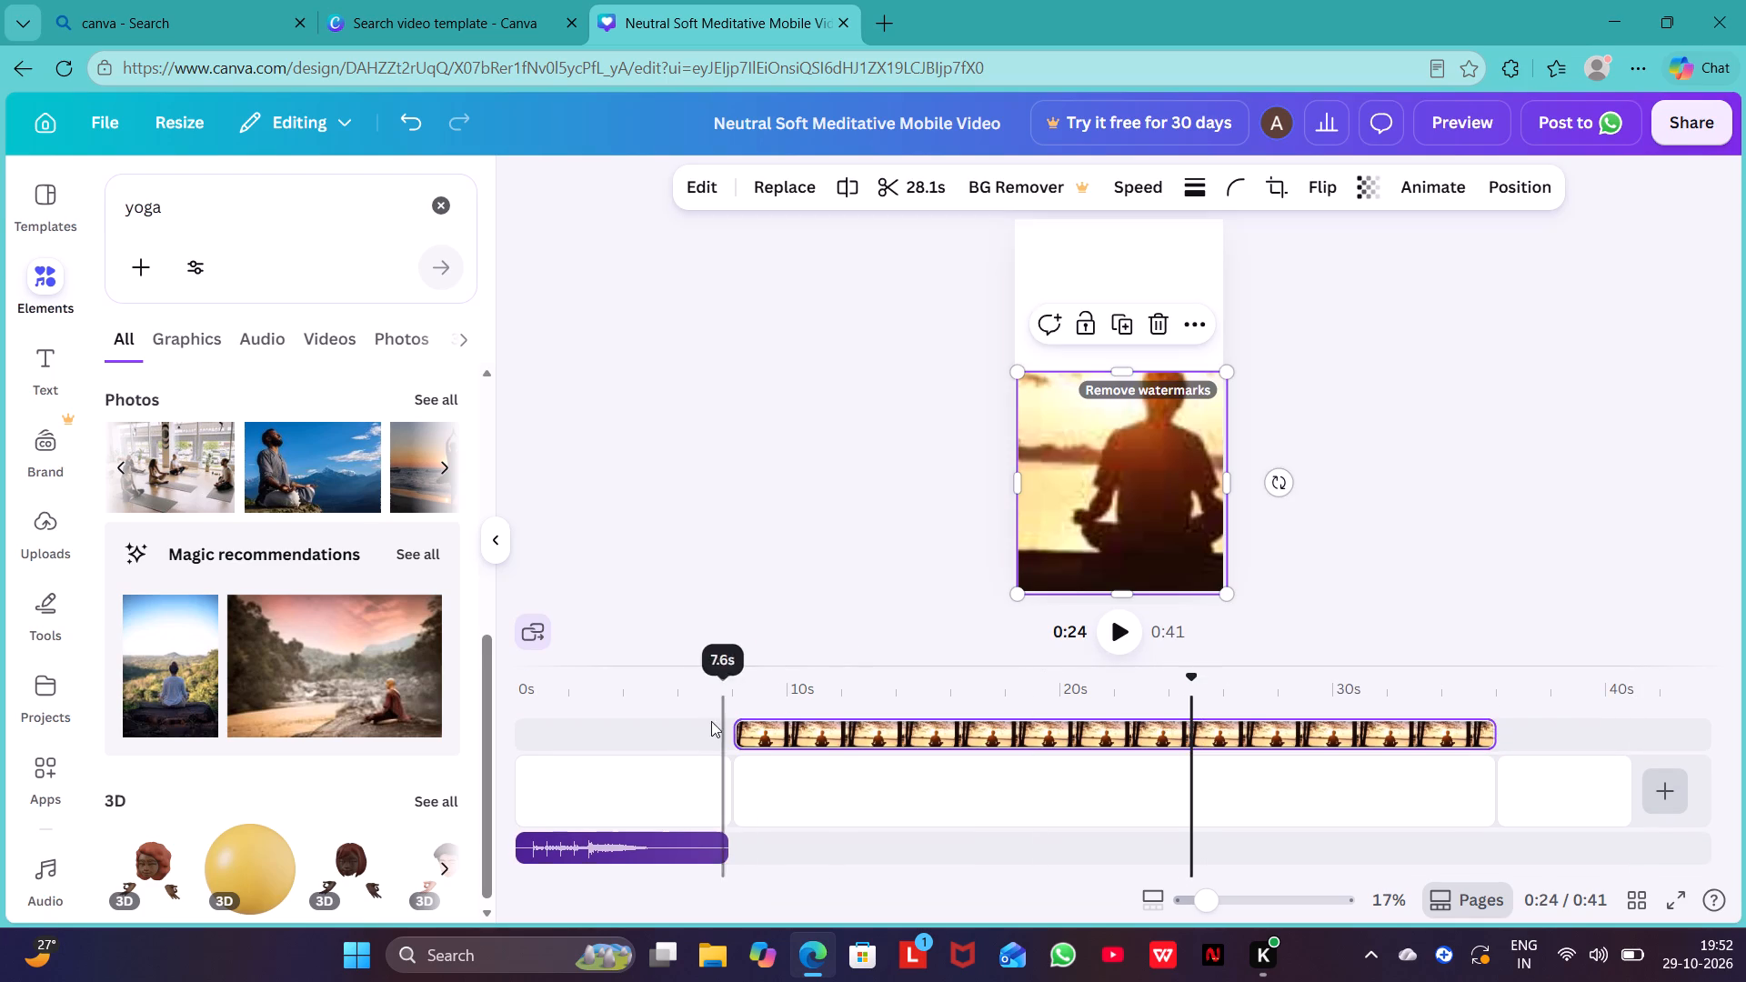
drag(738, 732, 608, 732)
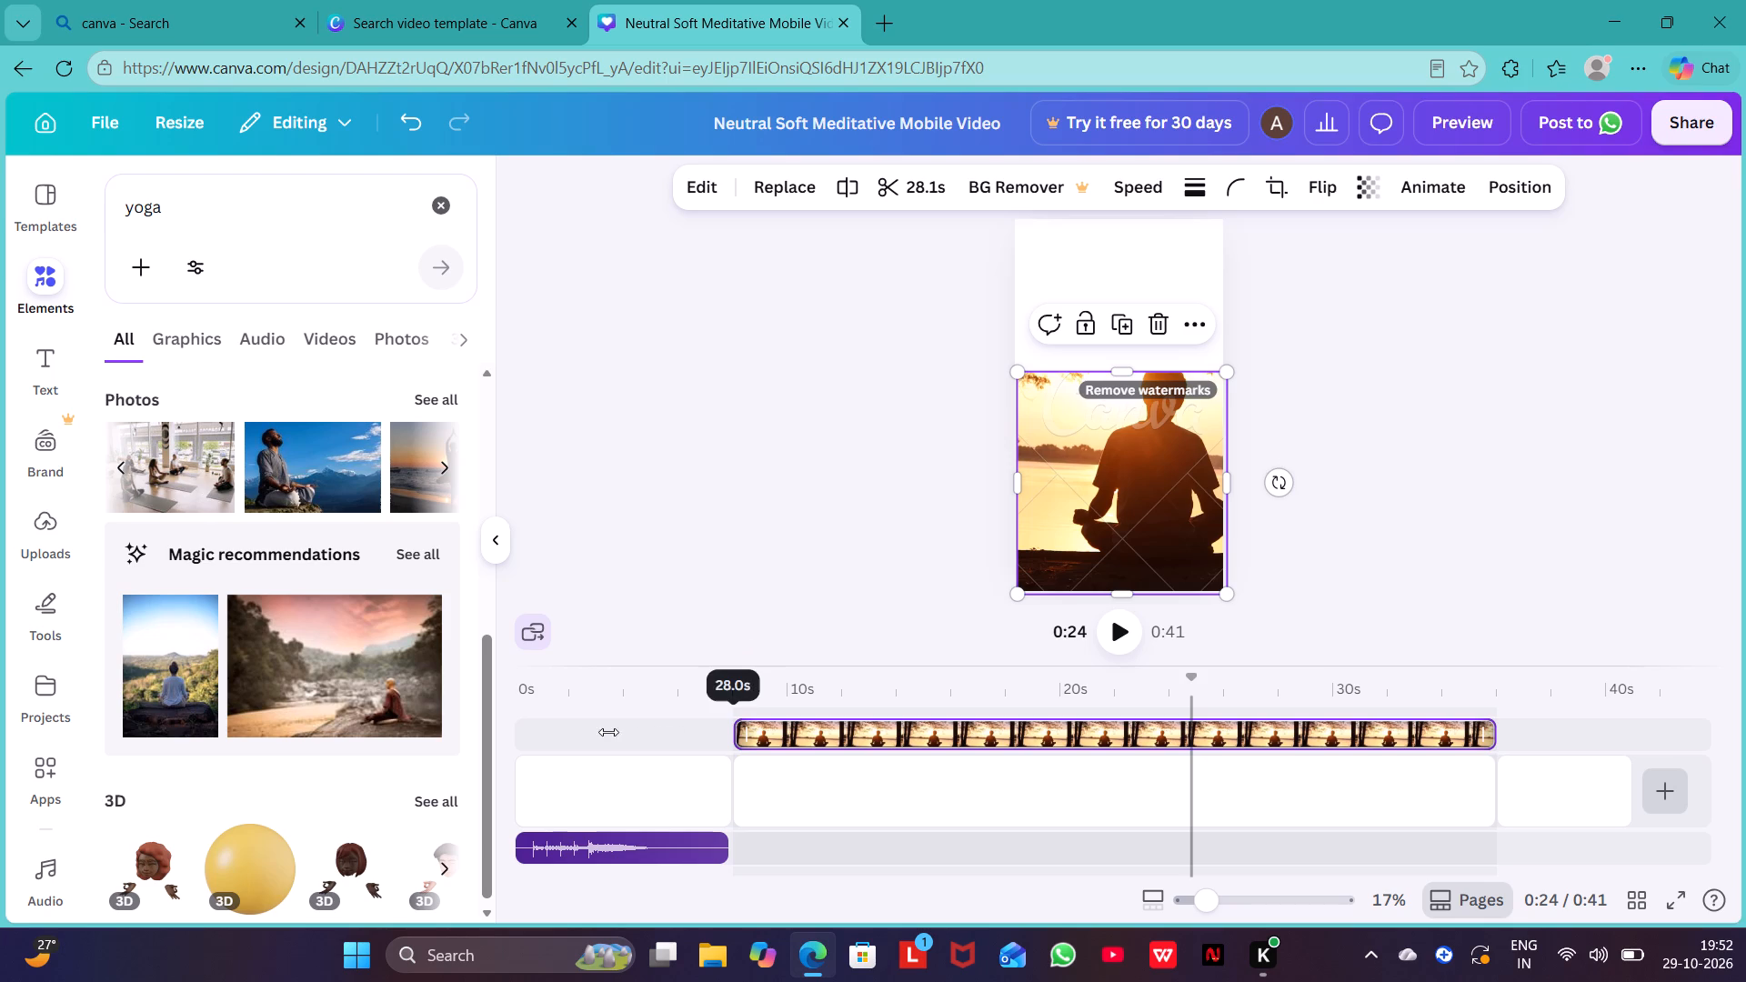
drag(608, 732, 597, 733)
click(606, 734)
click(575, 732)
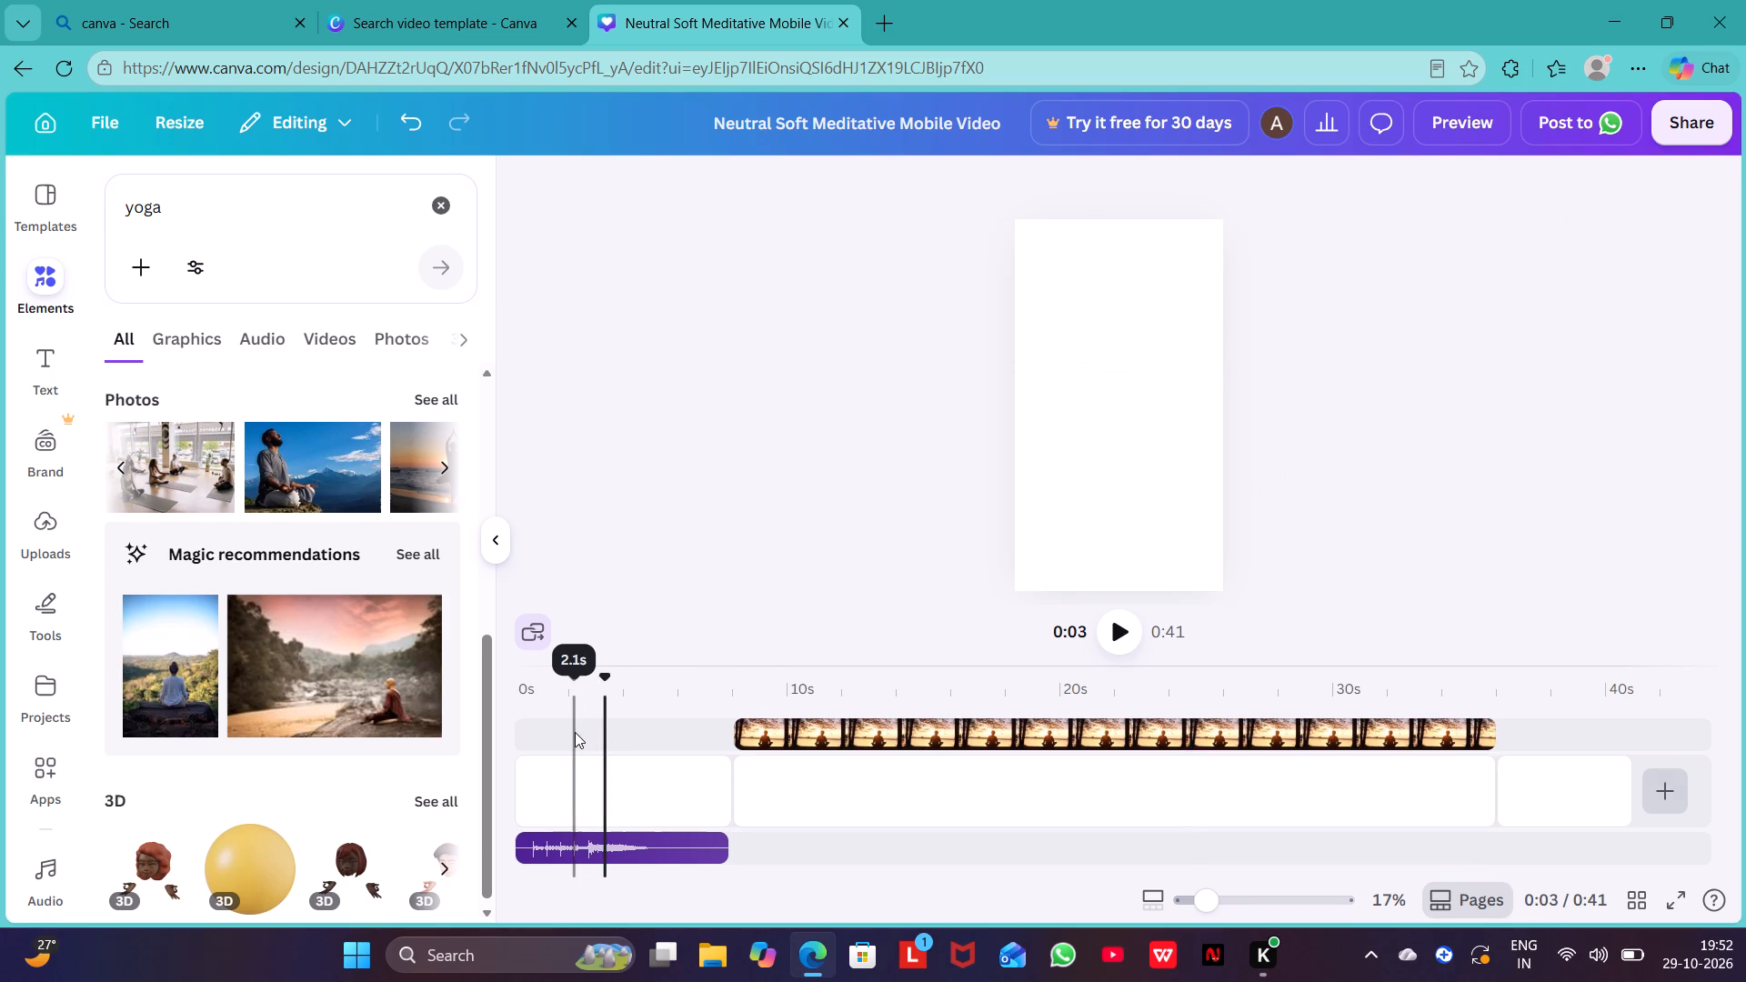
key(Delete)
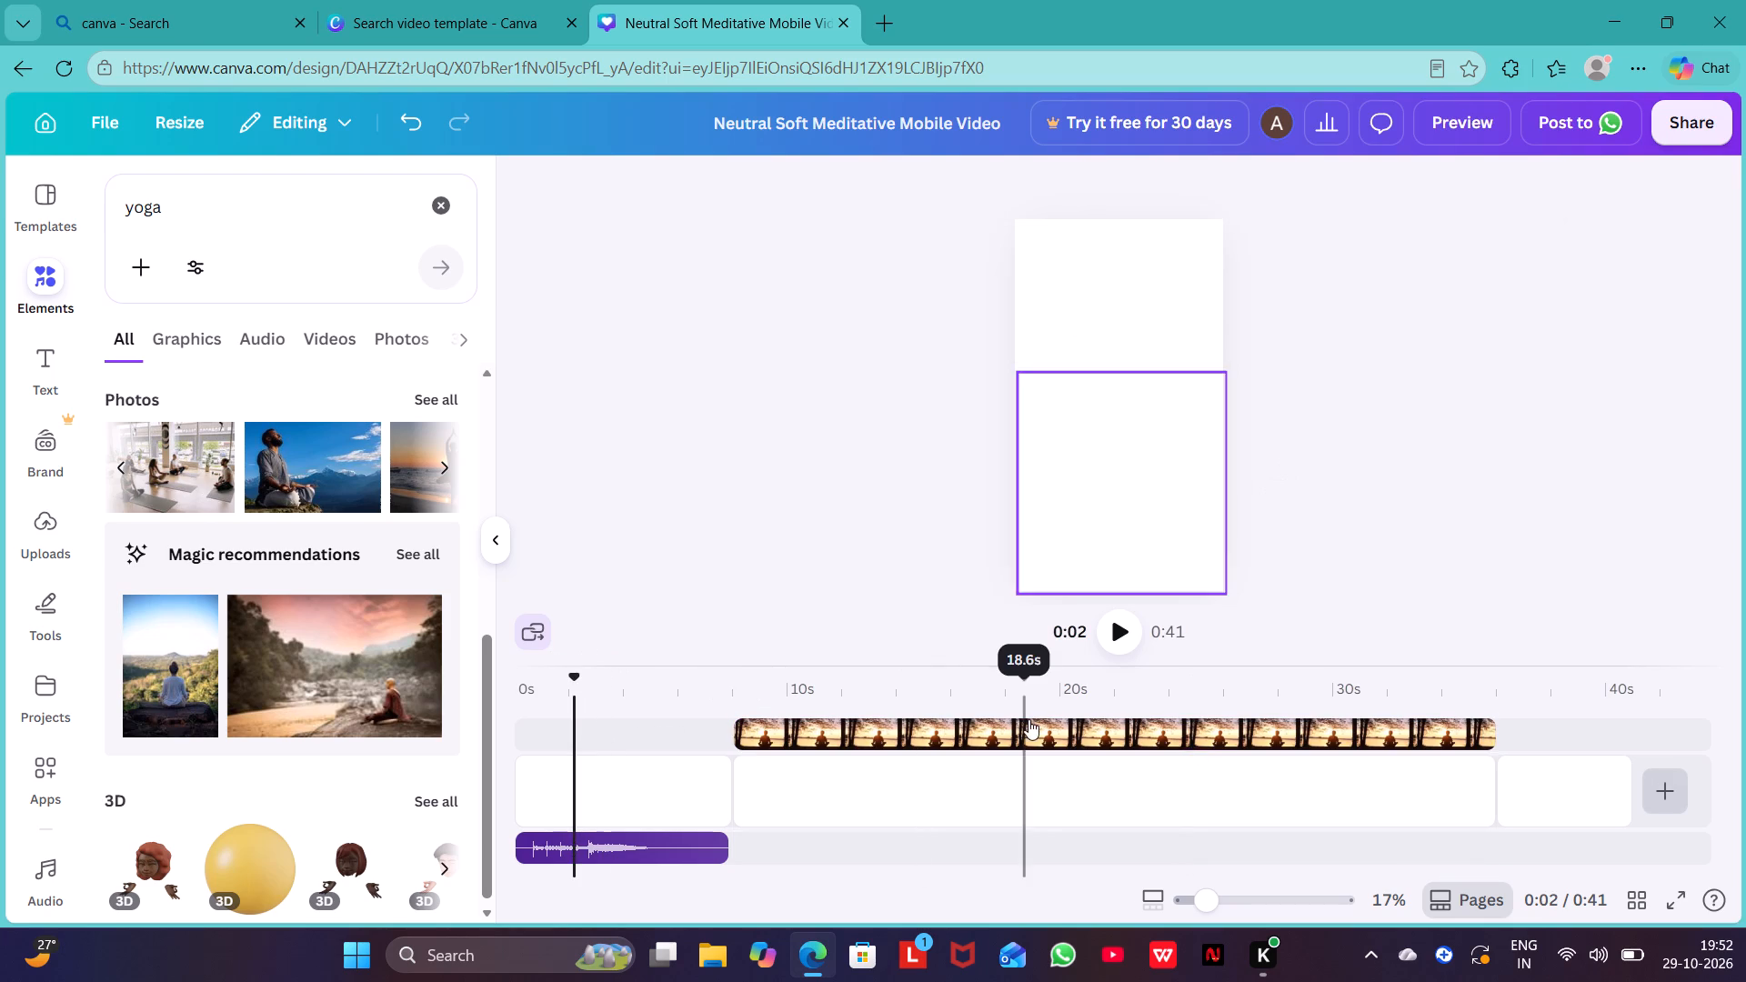
Move the sunset video clip to the start of the timeline and trim its end to 11.0 s.
drag(1053, 728, 848, 731)
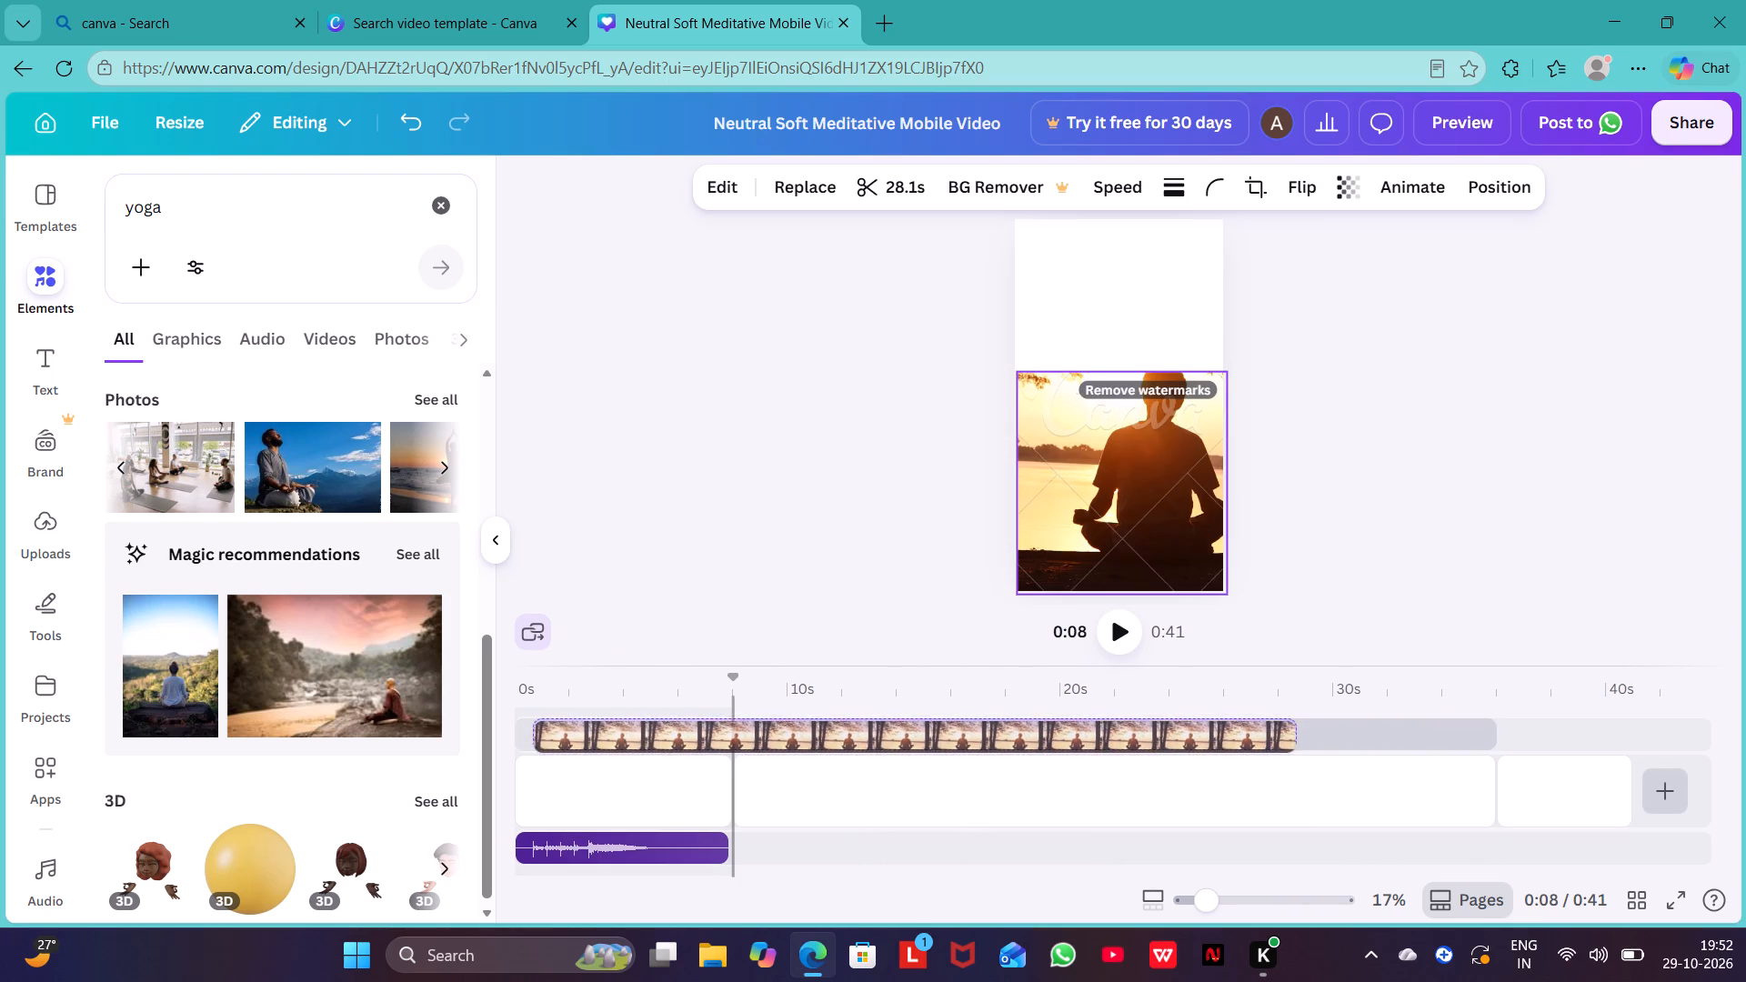
drag(848, 731, 838, 730)
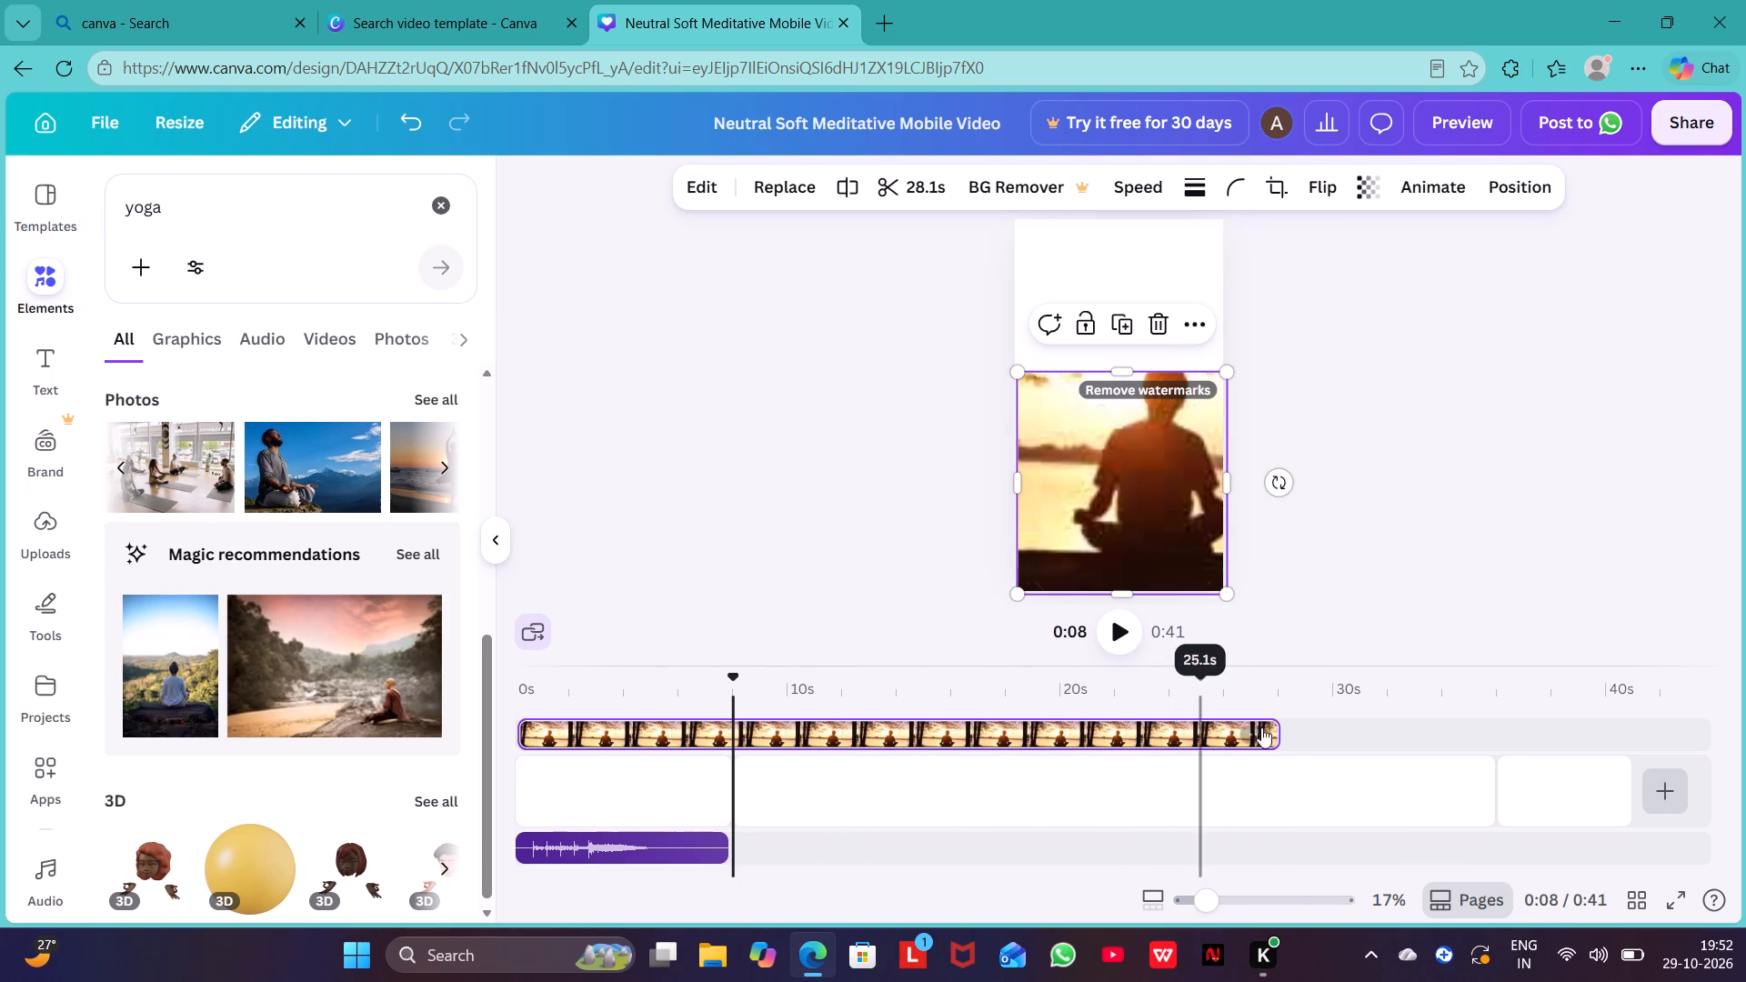
drag(1274, 726, 812, 729)
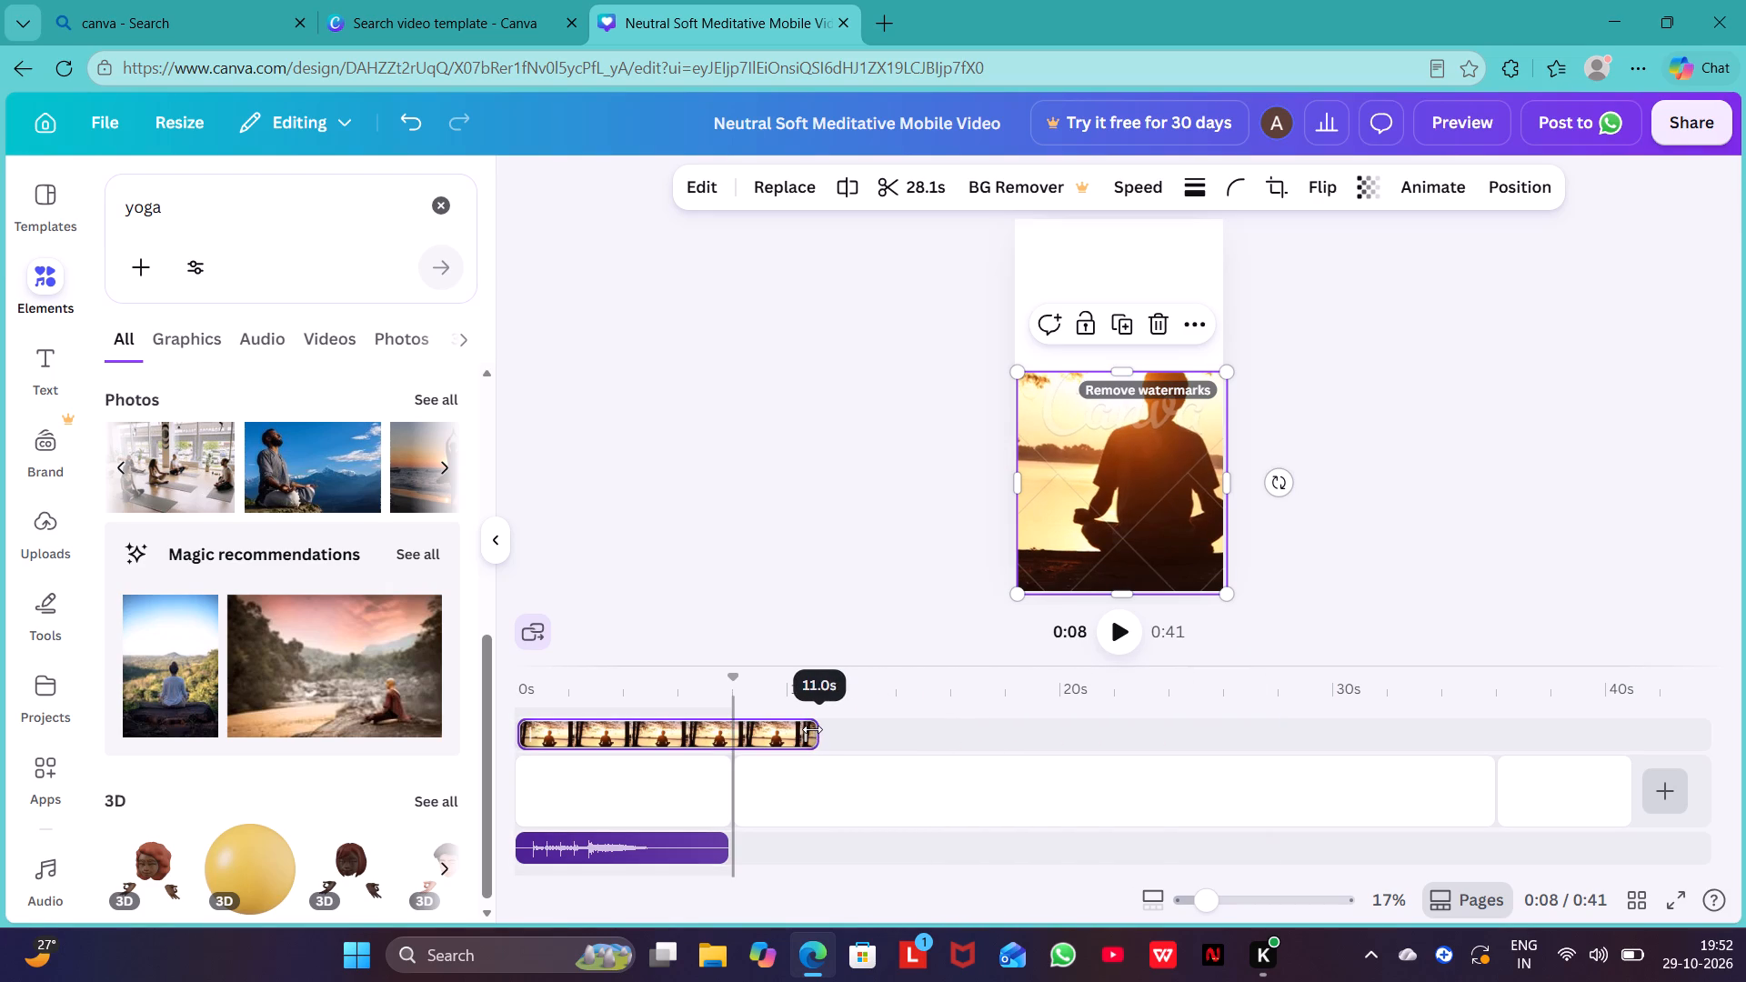
drag(812, 729, 811, 730)
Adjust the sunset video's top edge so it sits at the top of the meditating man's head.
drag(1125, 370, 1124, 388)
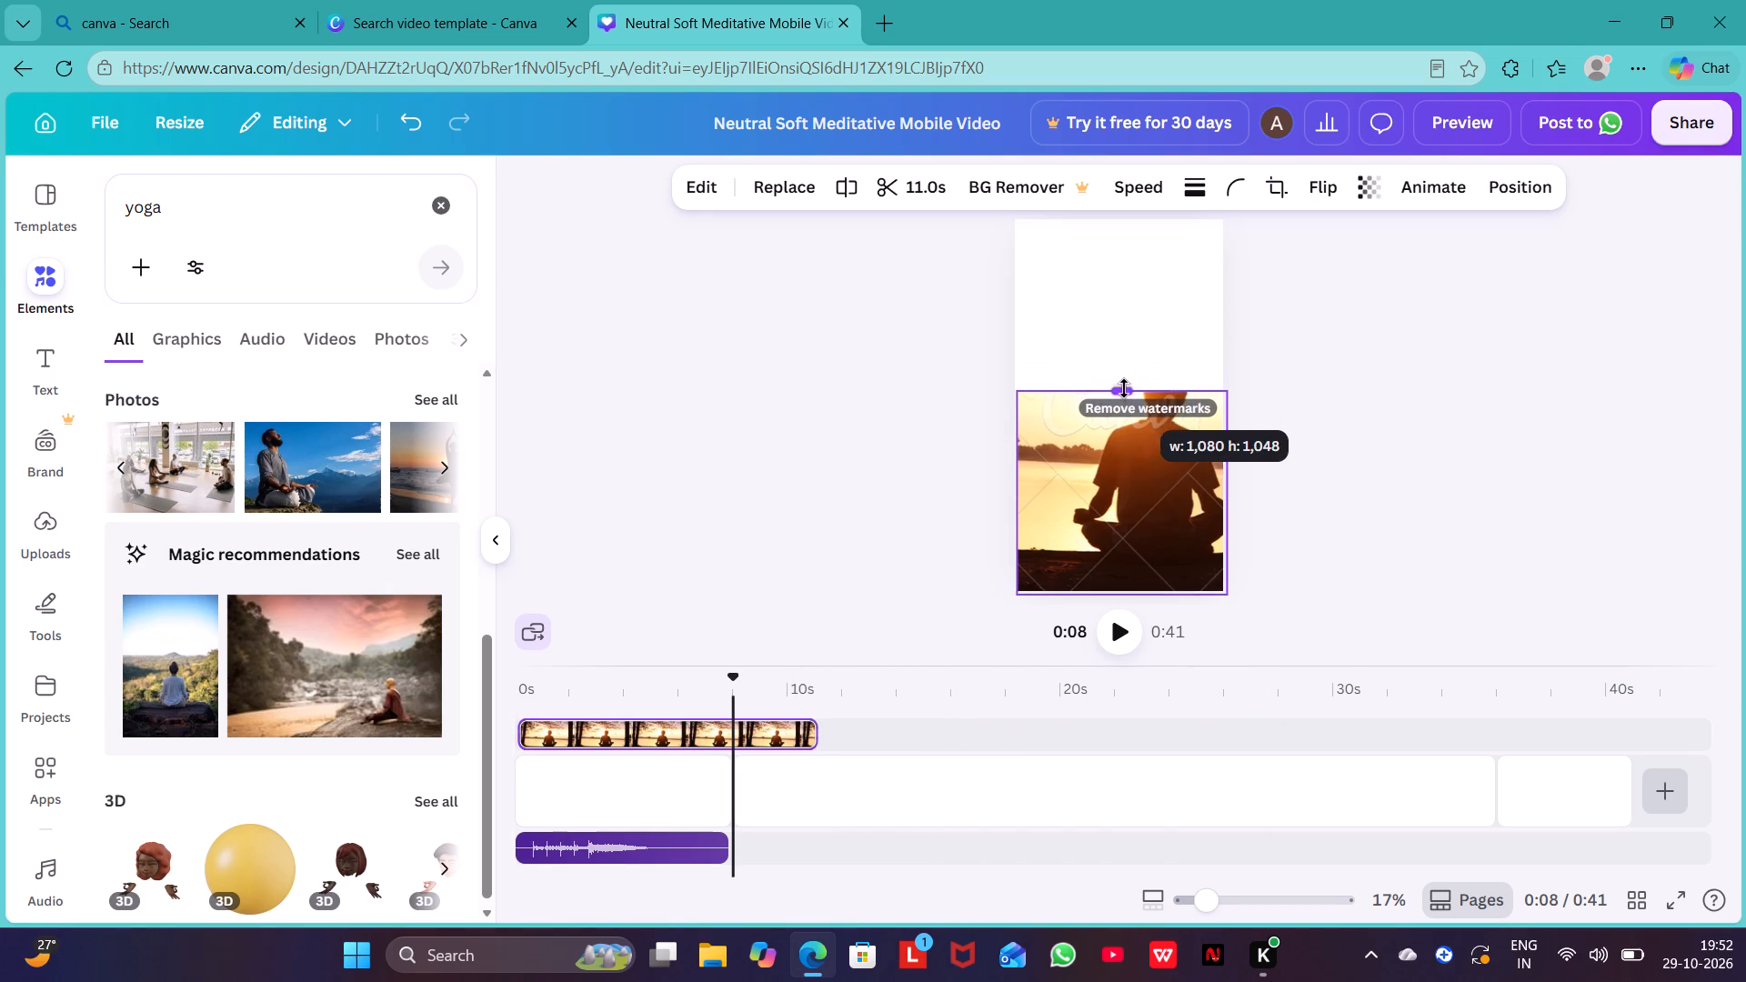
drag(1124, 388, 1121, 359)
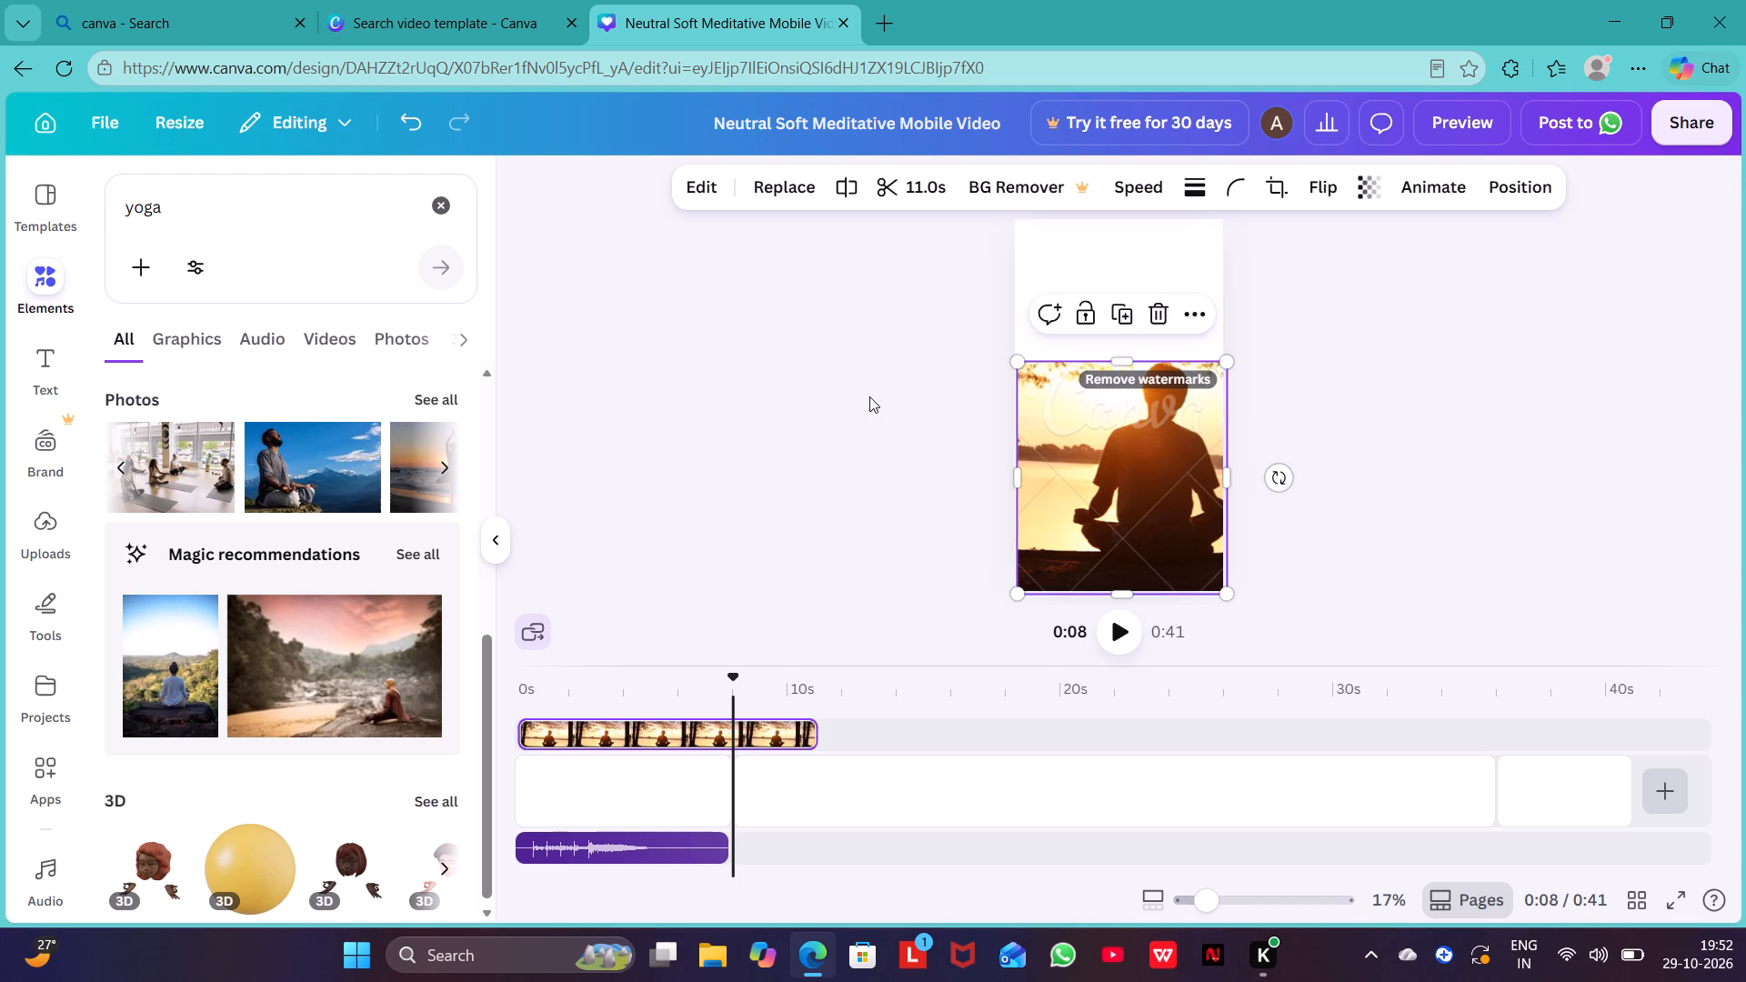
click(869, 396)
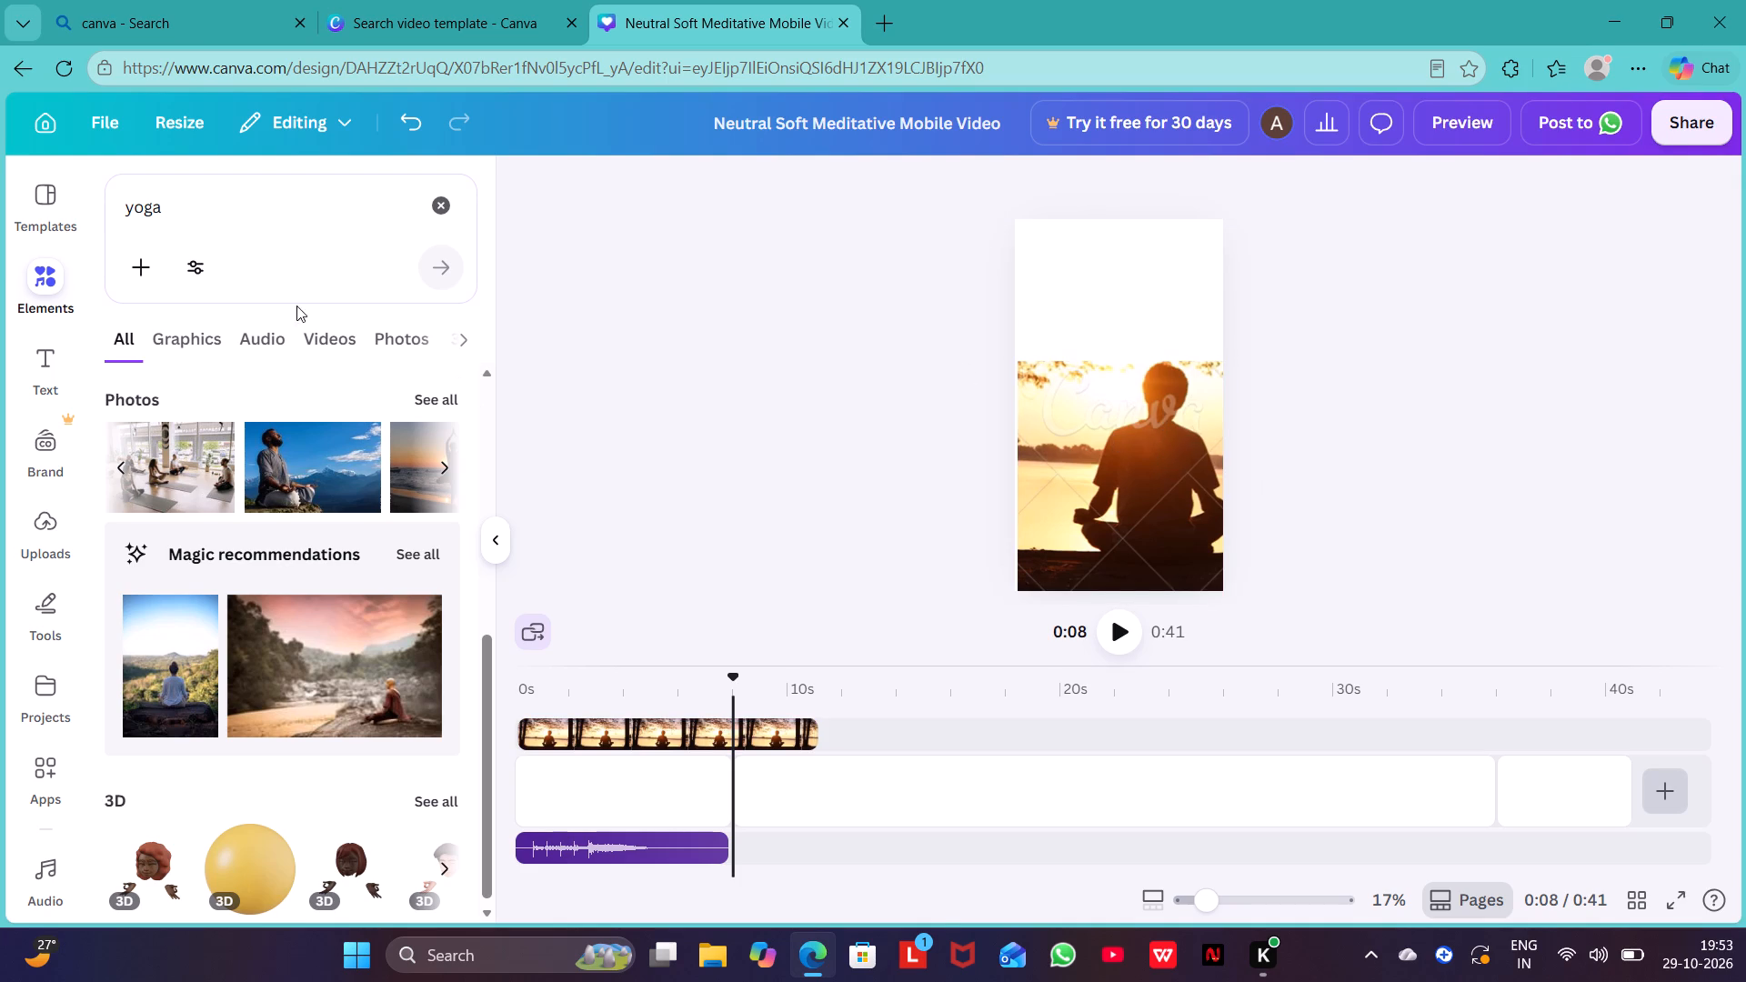
Add the recommended photo of a person seated on a log overlooking a green valley.
scroll(316, 466, down, 1)
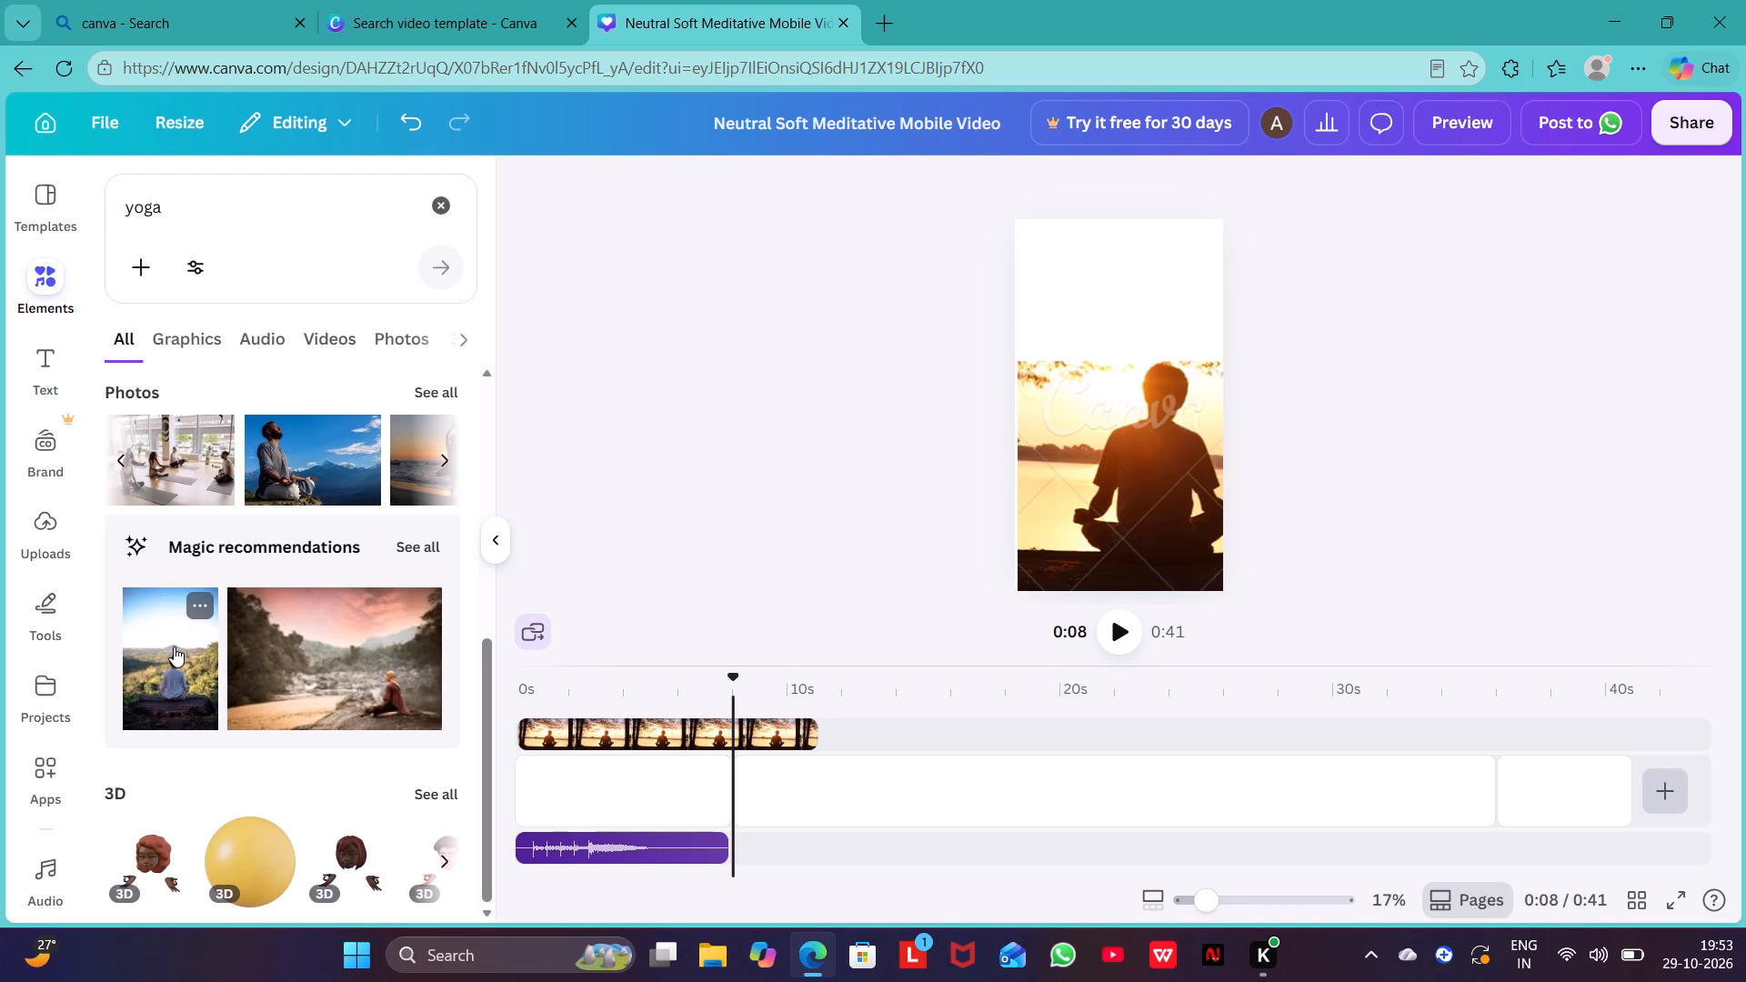
click(174, 646)
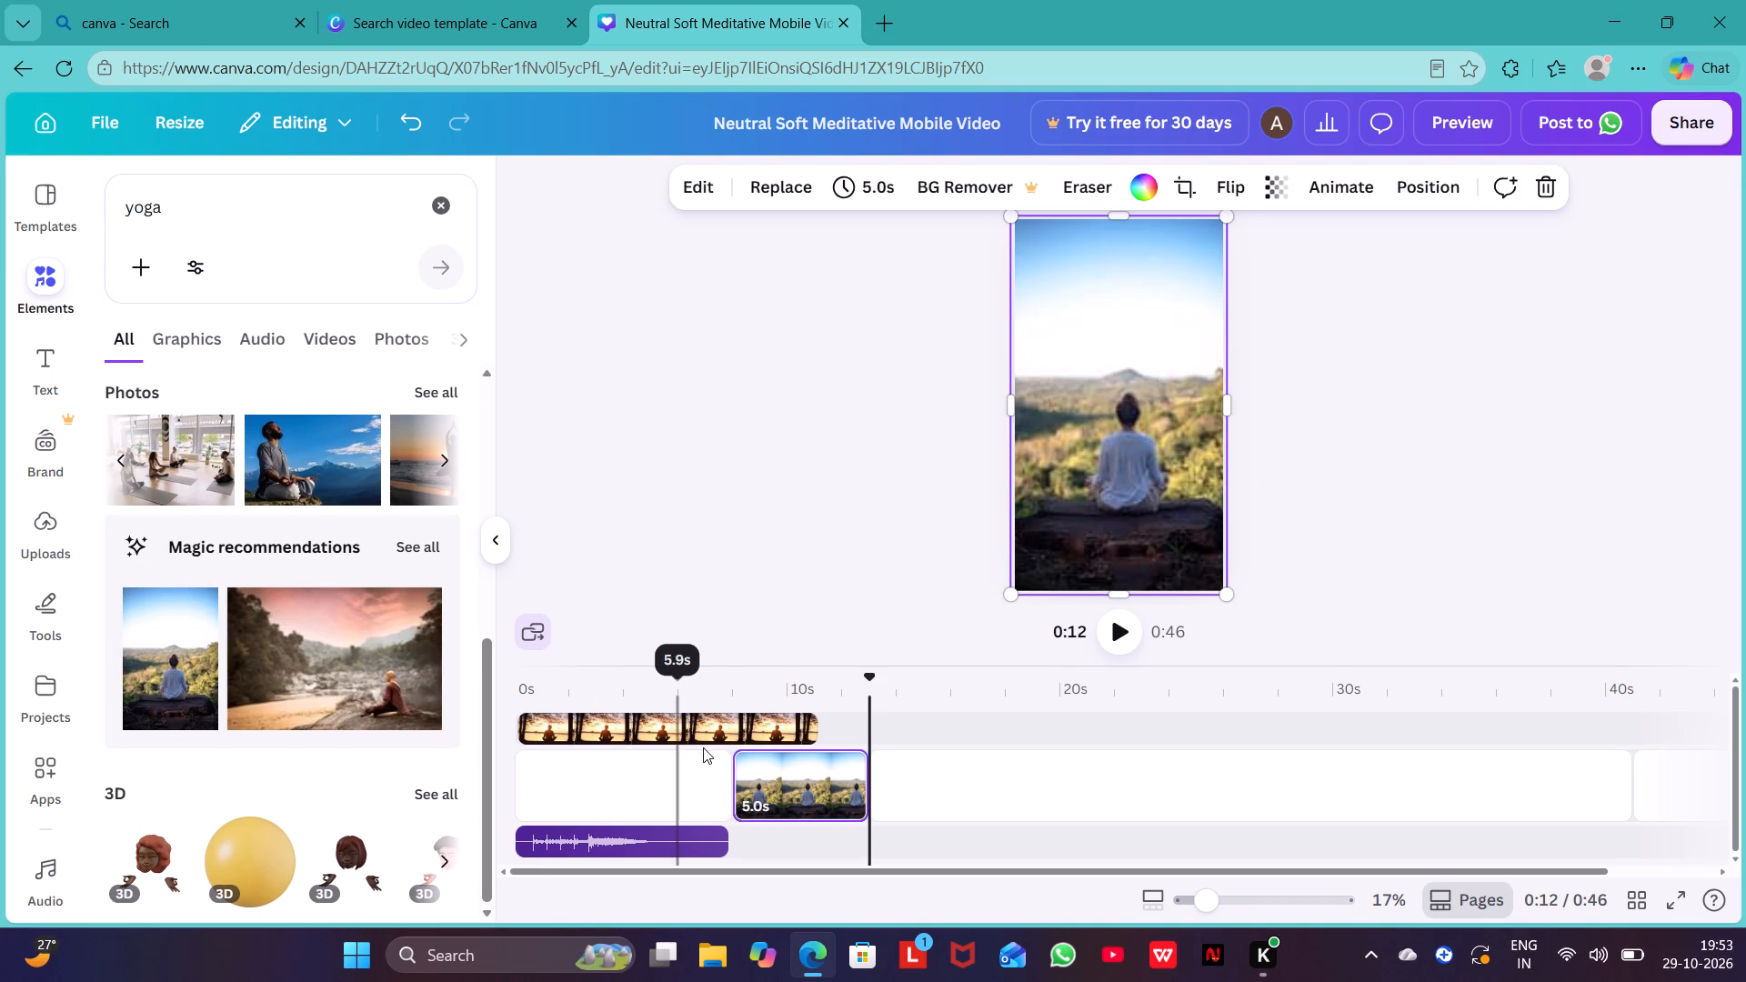
Delete the 8.0 s first page that holds the sunset video.
click(677, 763)
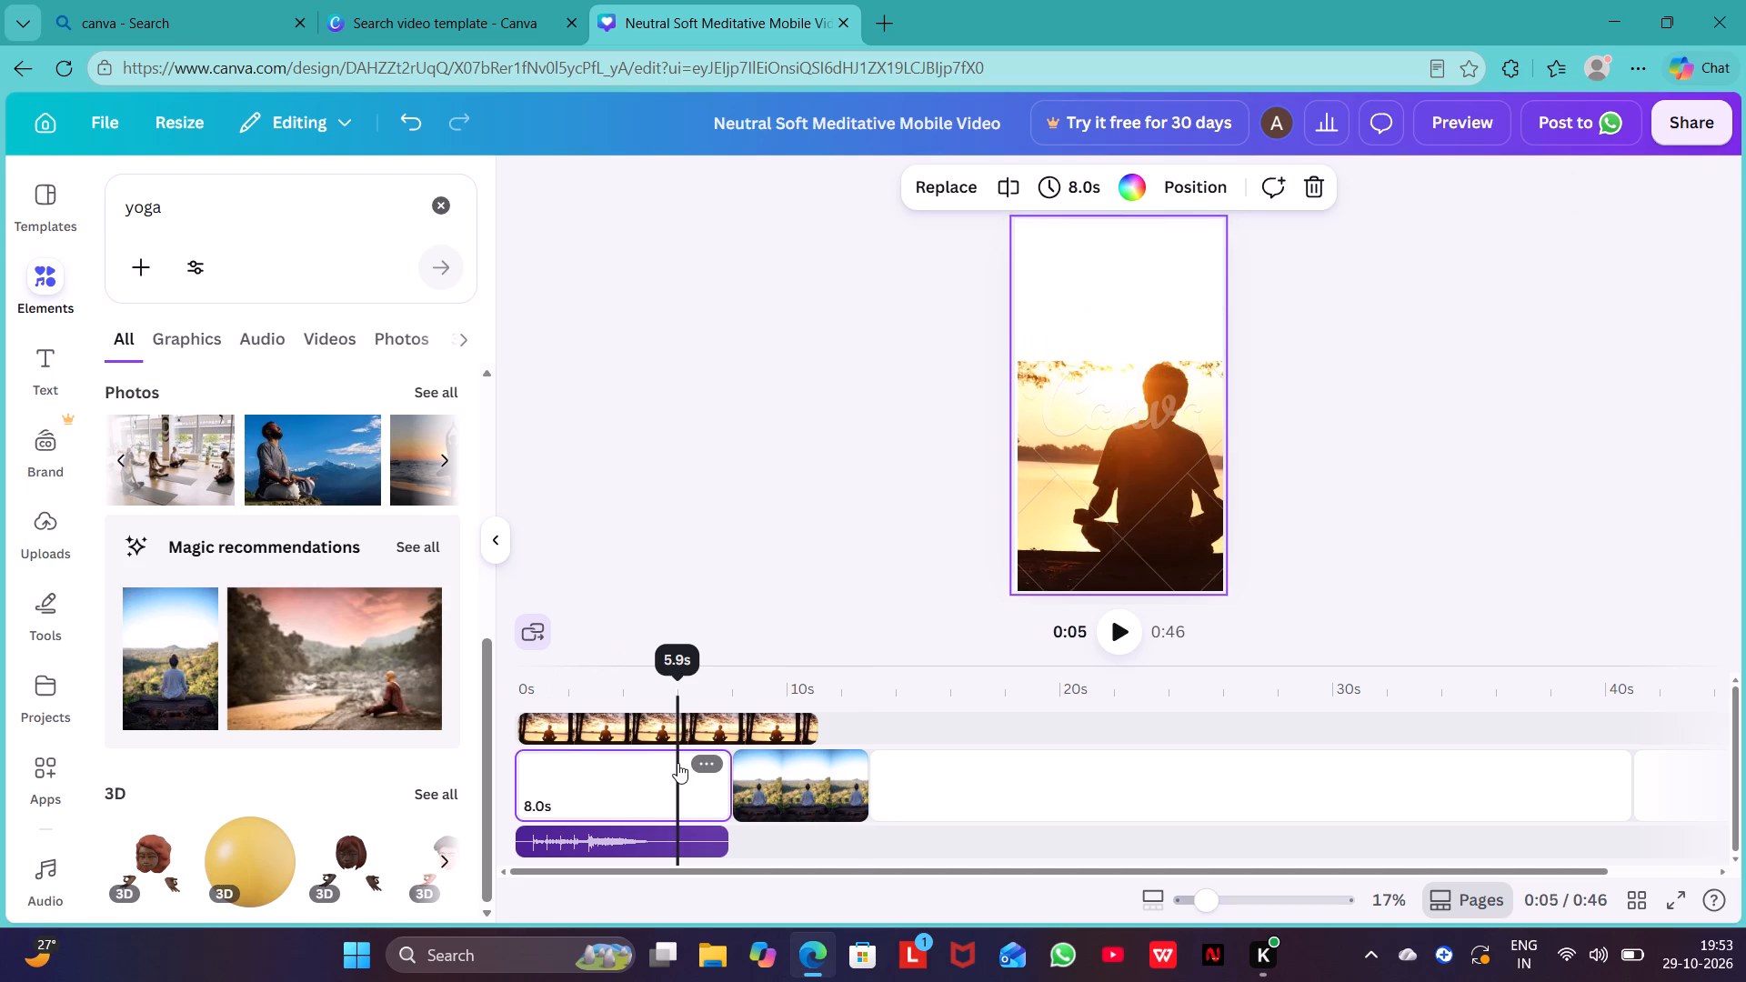
key(Delete)
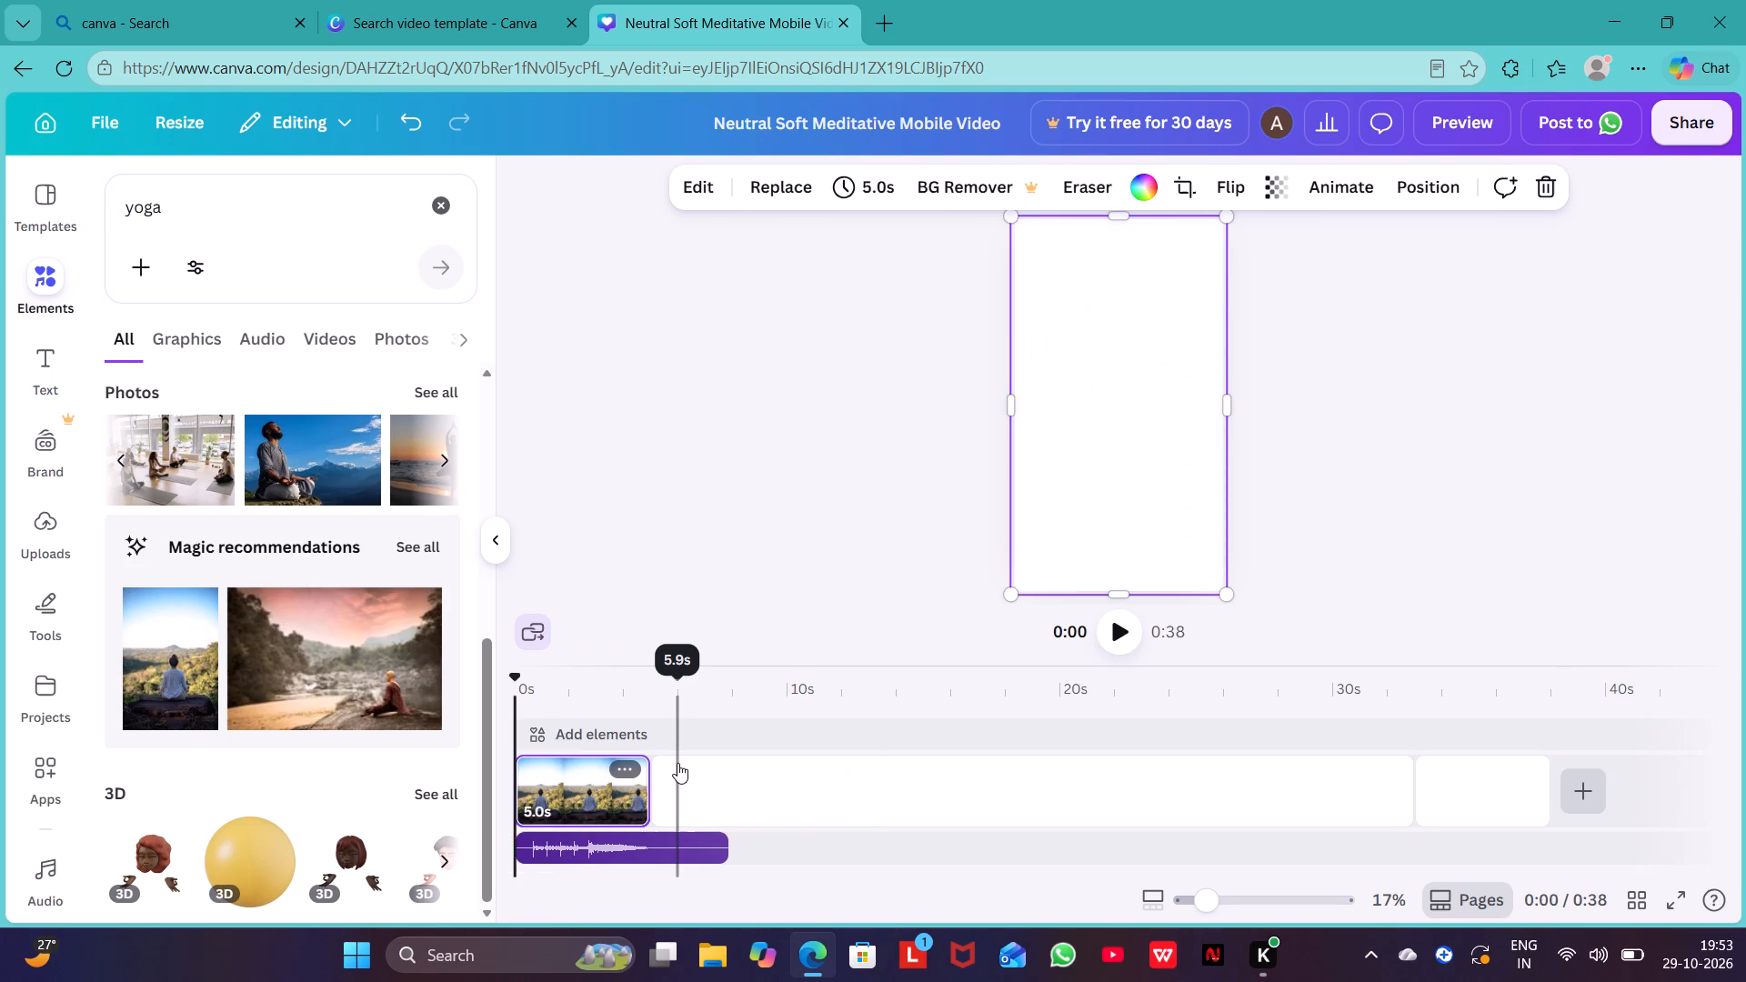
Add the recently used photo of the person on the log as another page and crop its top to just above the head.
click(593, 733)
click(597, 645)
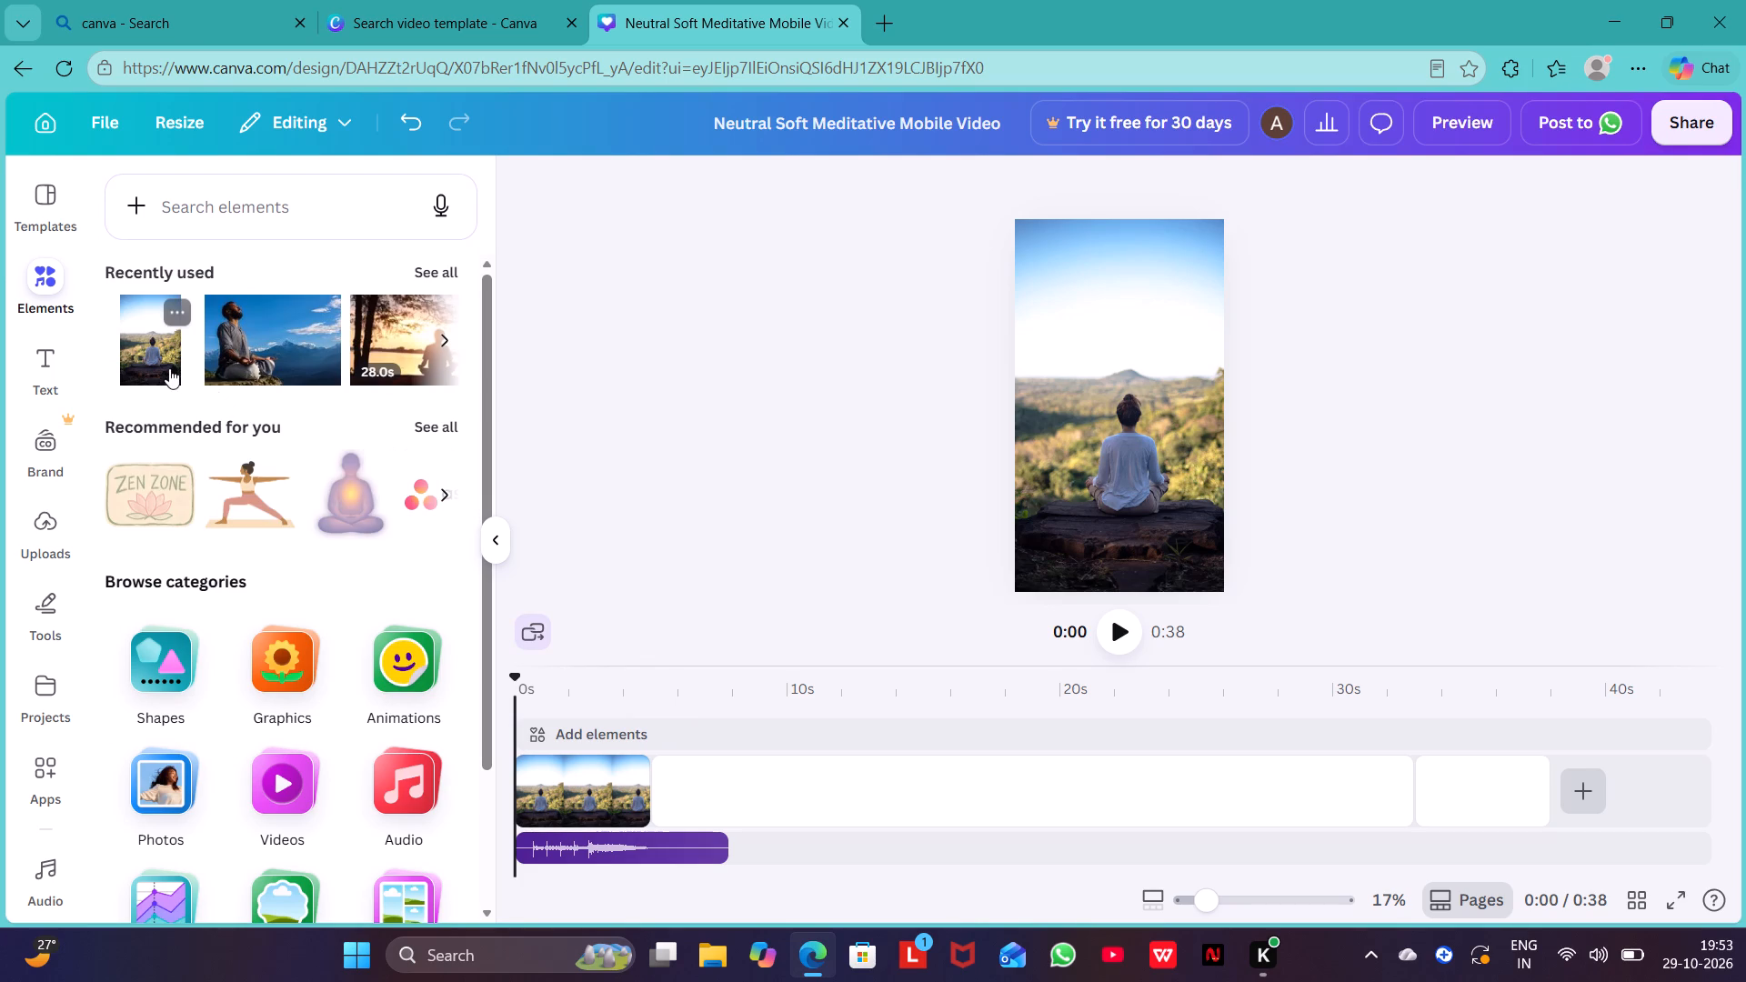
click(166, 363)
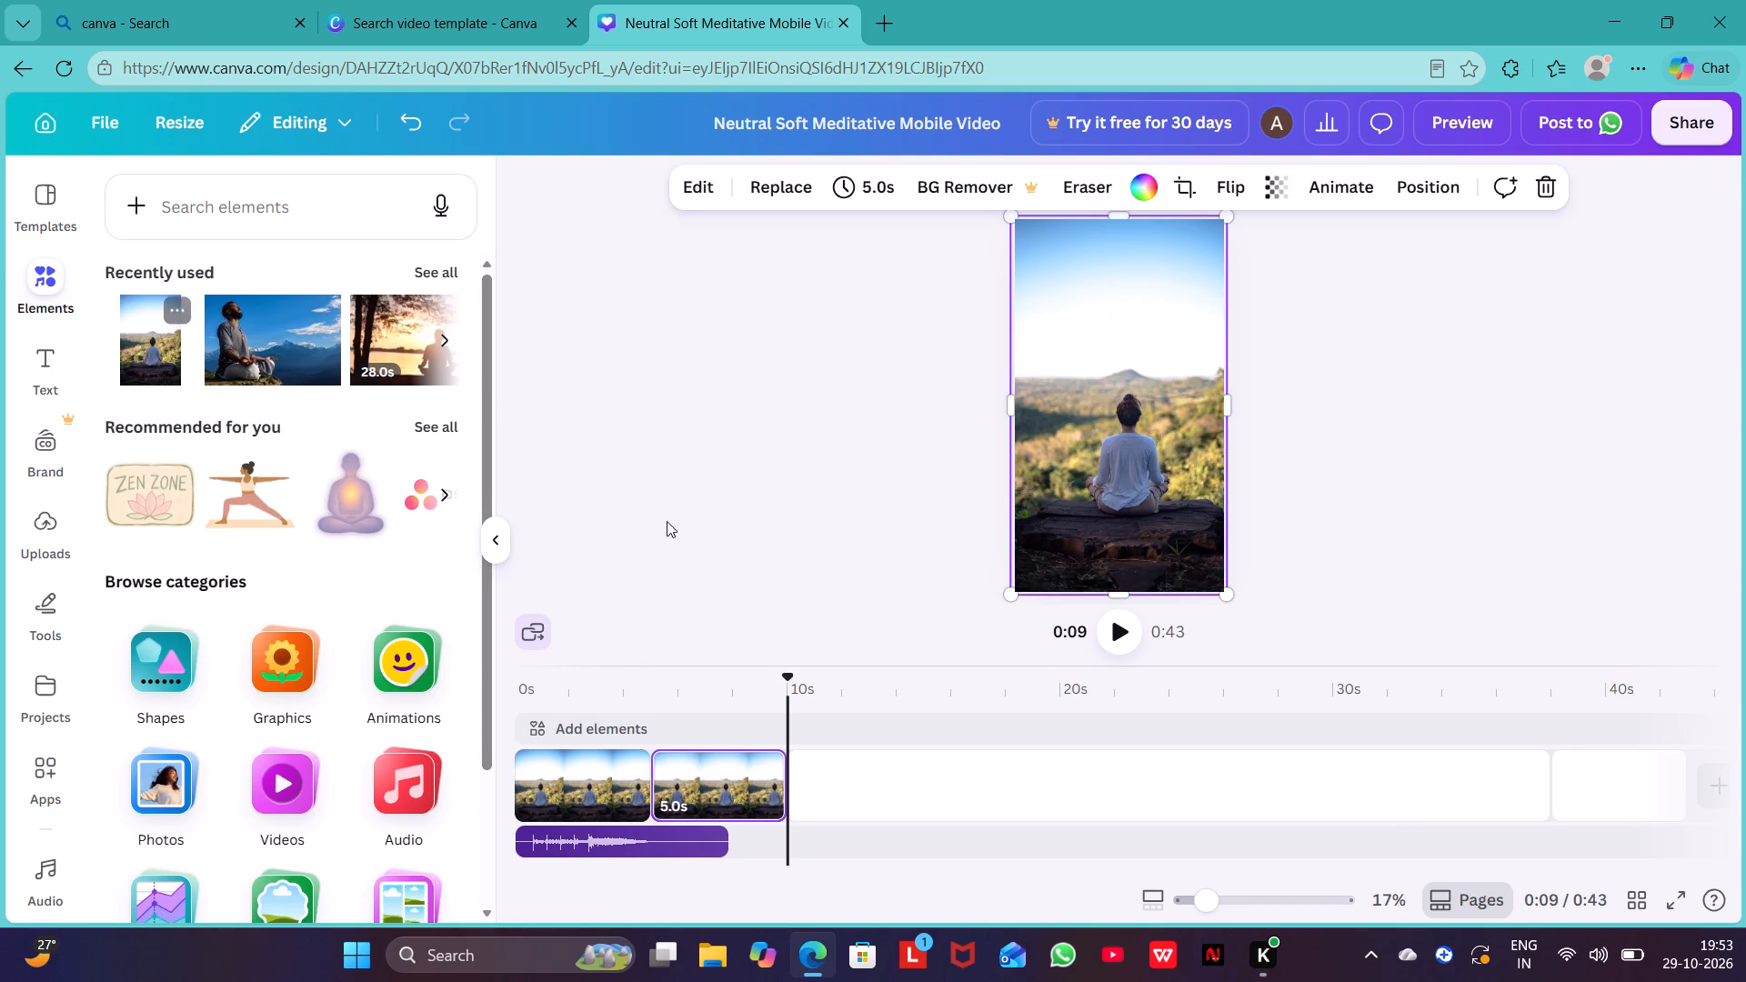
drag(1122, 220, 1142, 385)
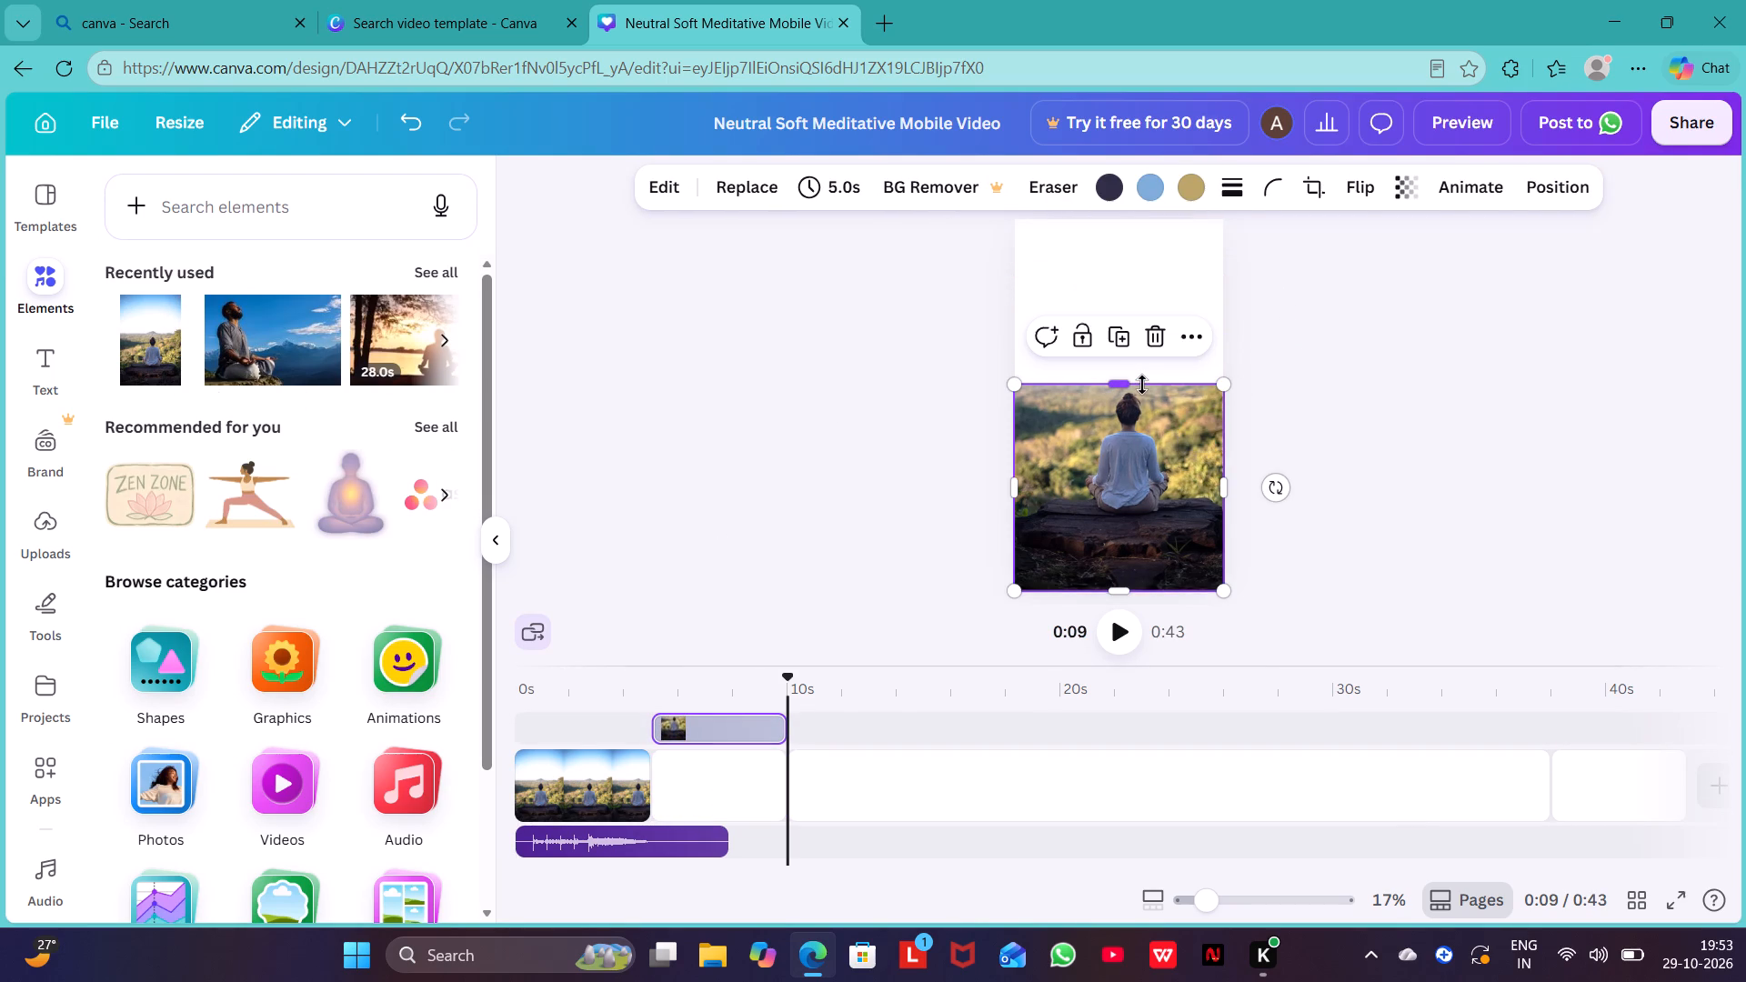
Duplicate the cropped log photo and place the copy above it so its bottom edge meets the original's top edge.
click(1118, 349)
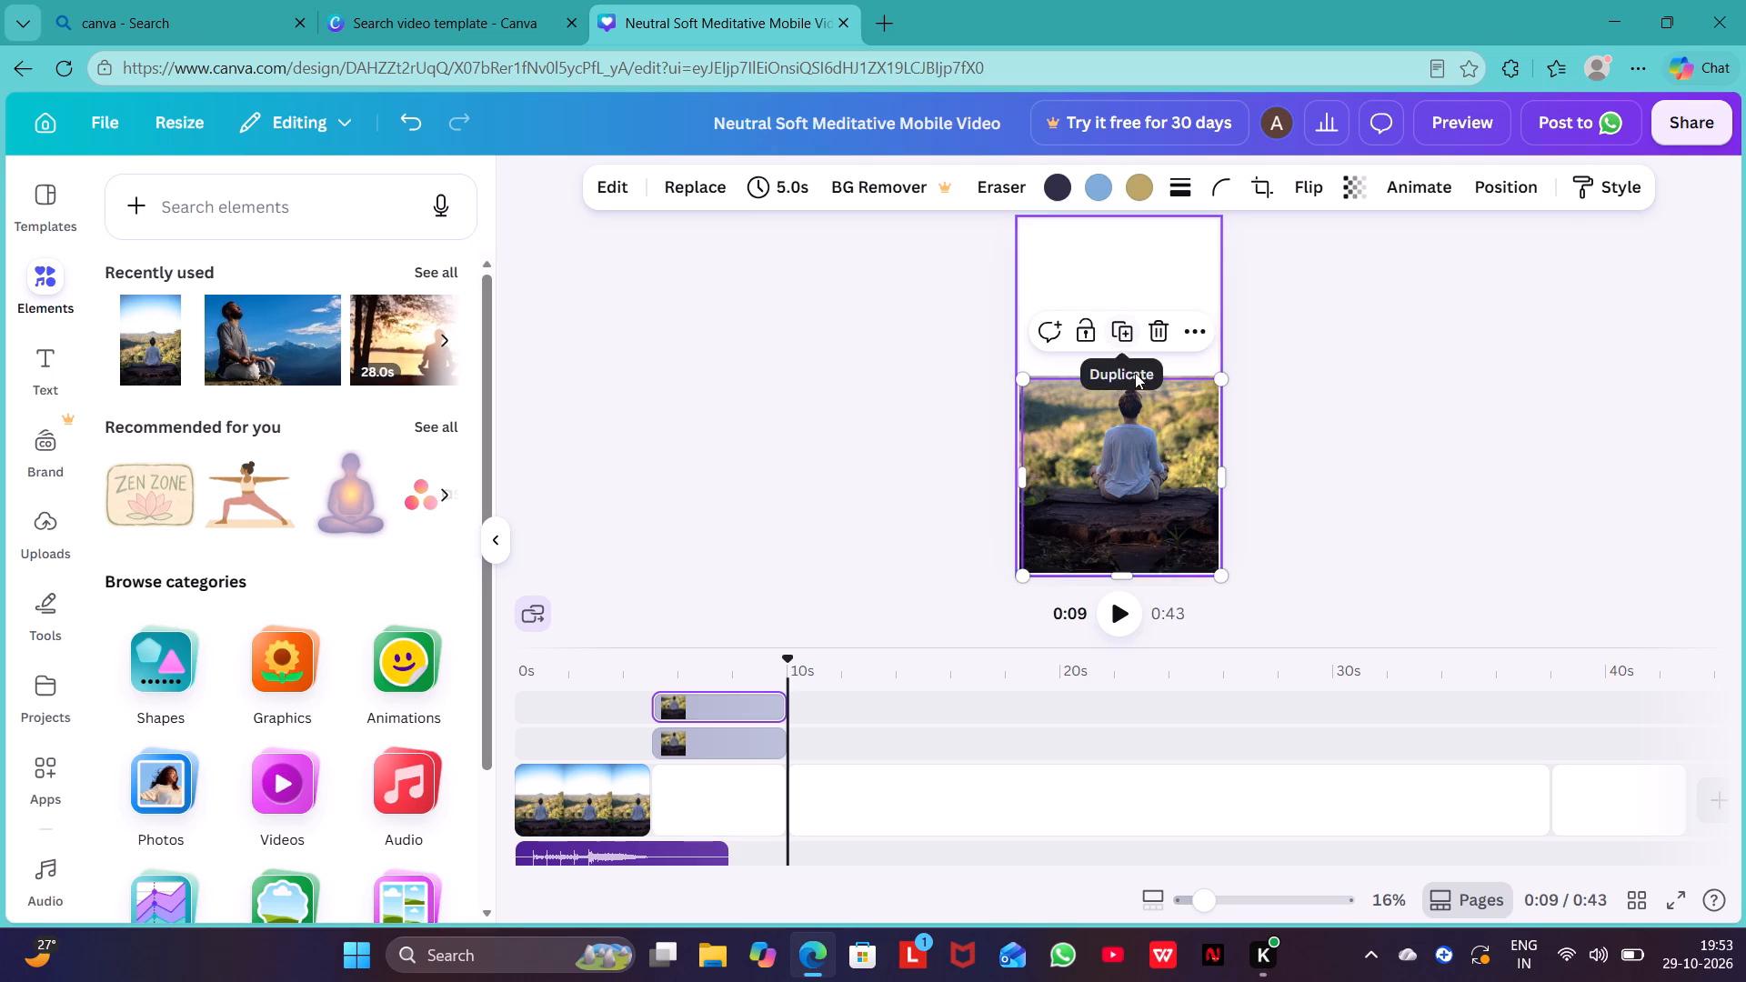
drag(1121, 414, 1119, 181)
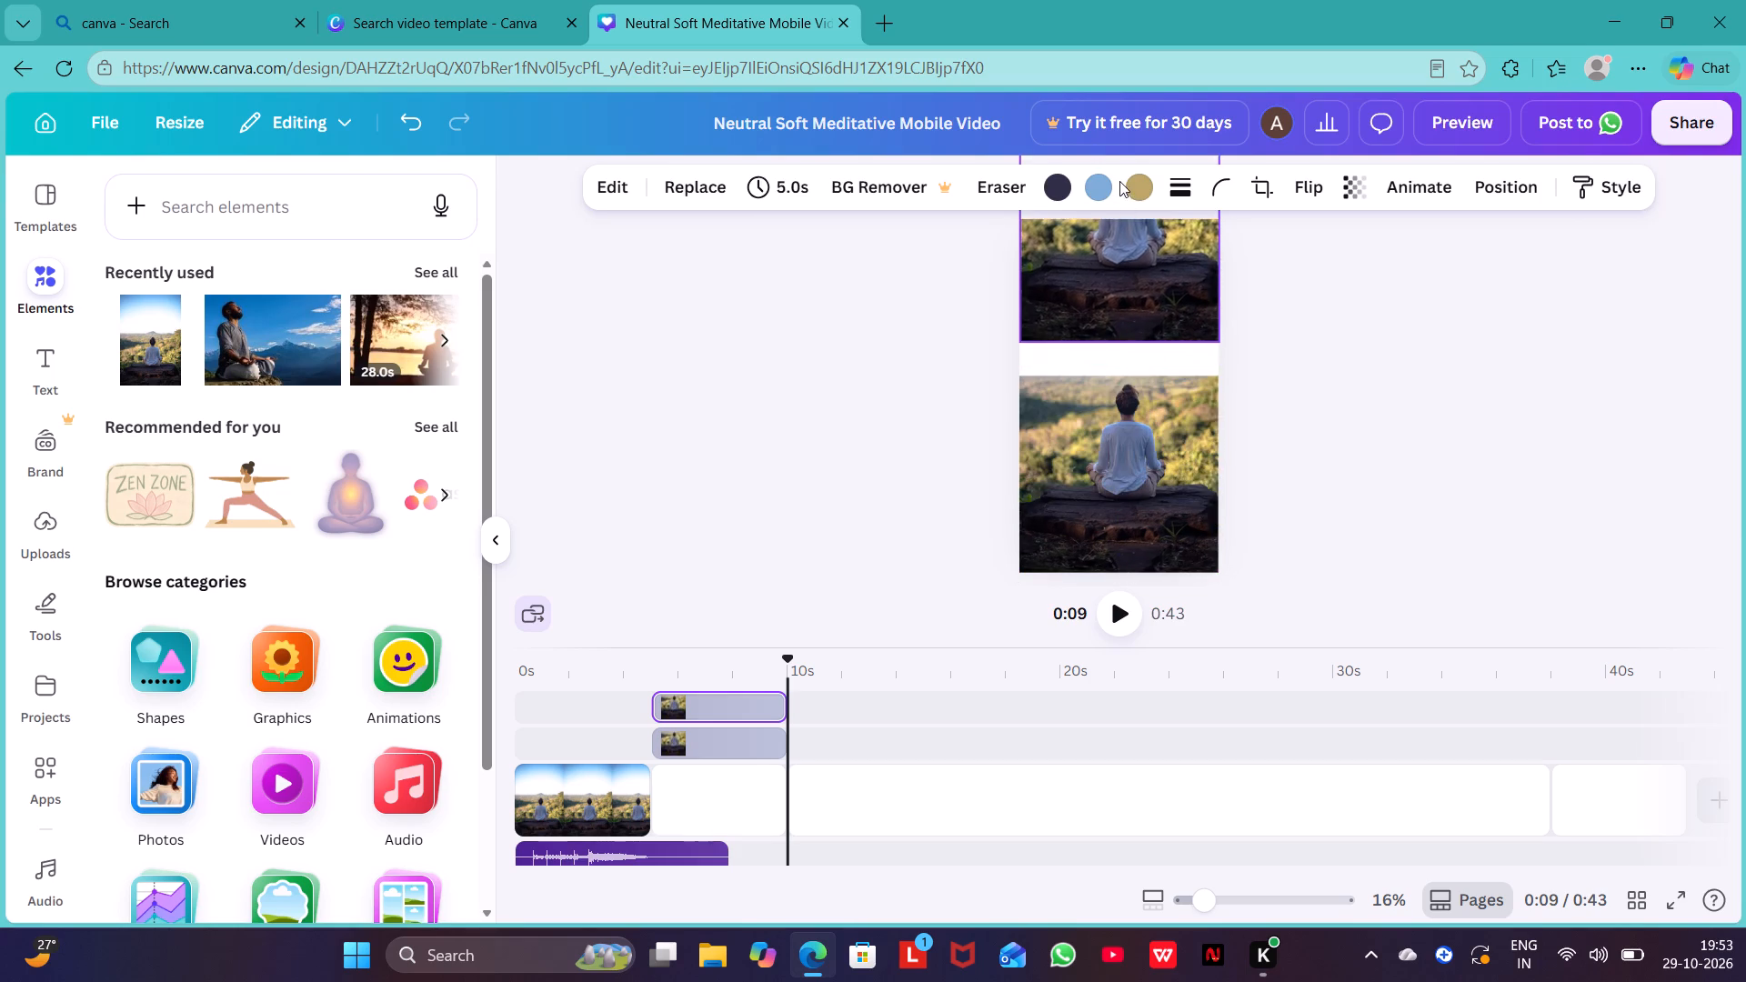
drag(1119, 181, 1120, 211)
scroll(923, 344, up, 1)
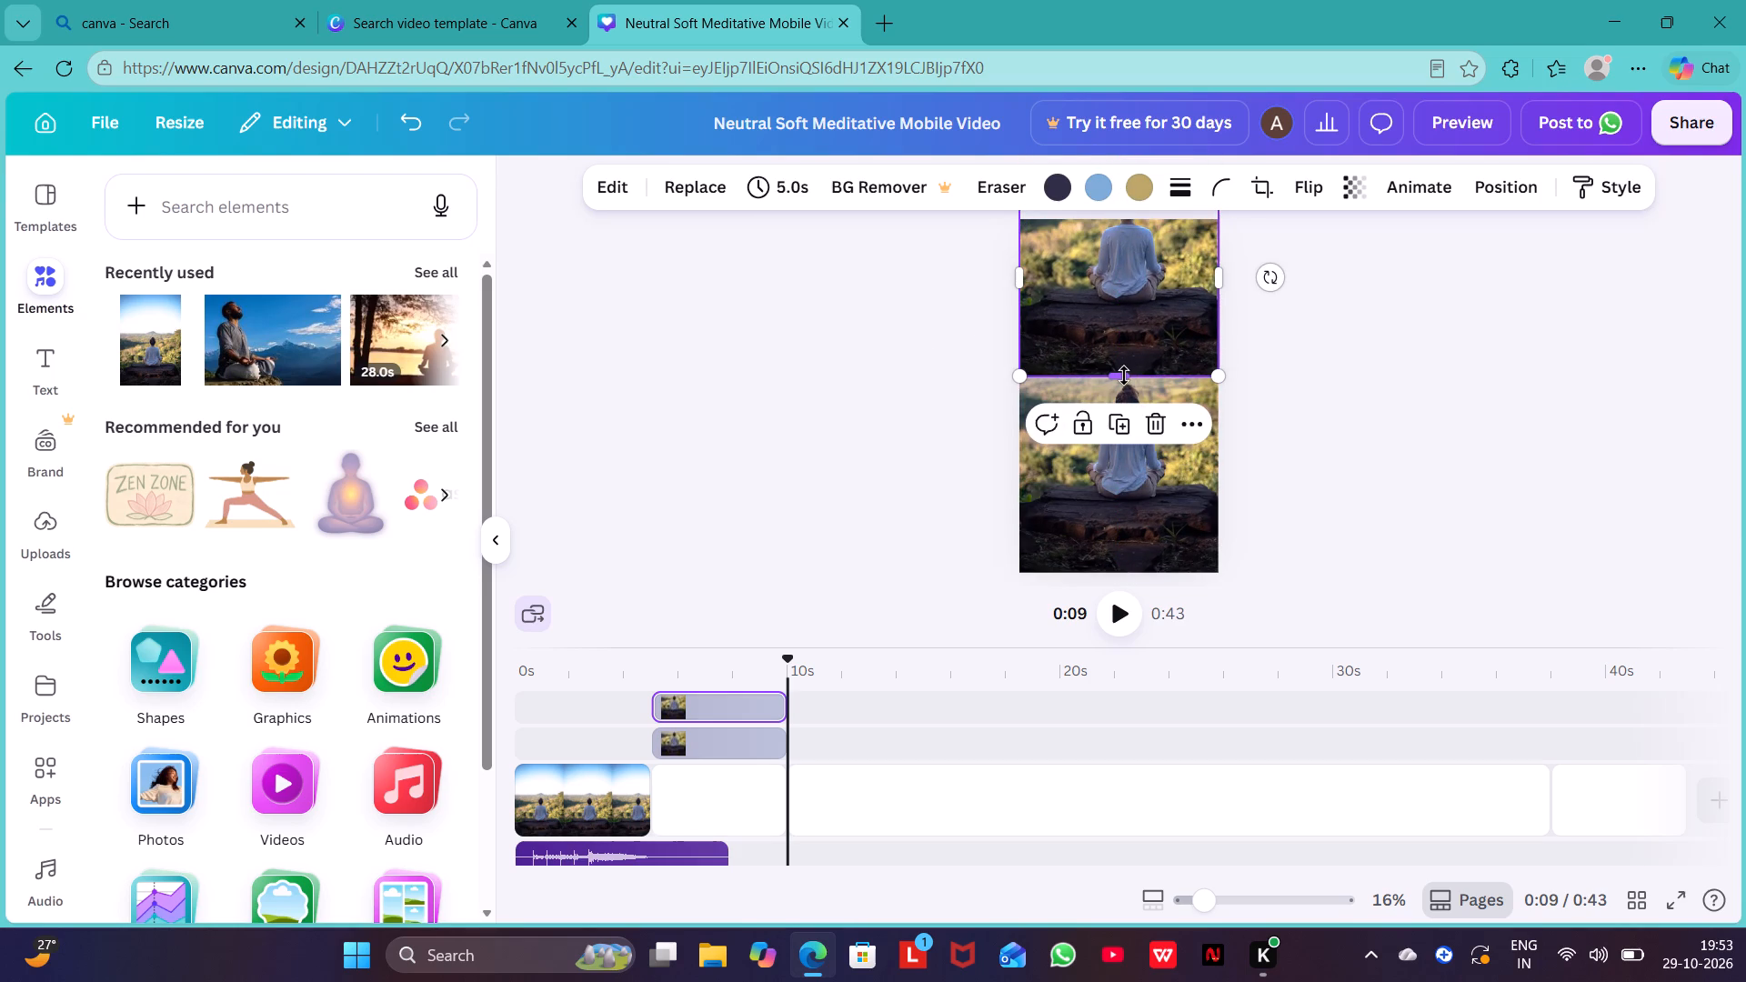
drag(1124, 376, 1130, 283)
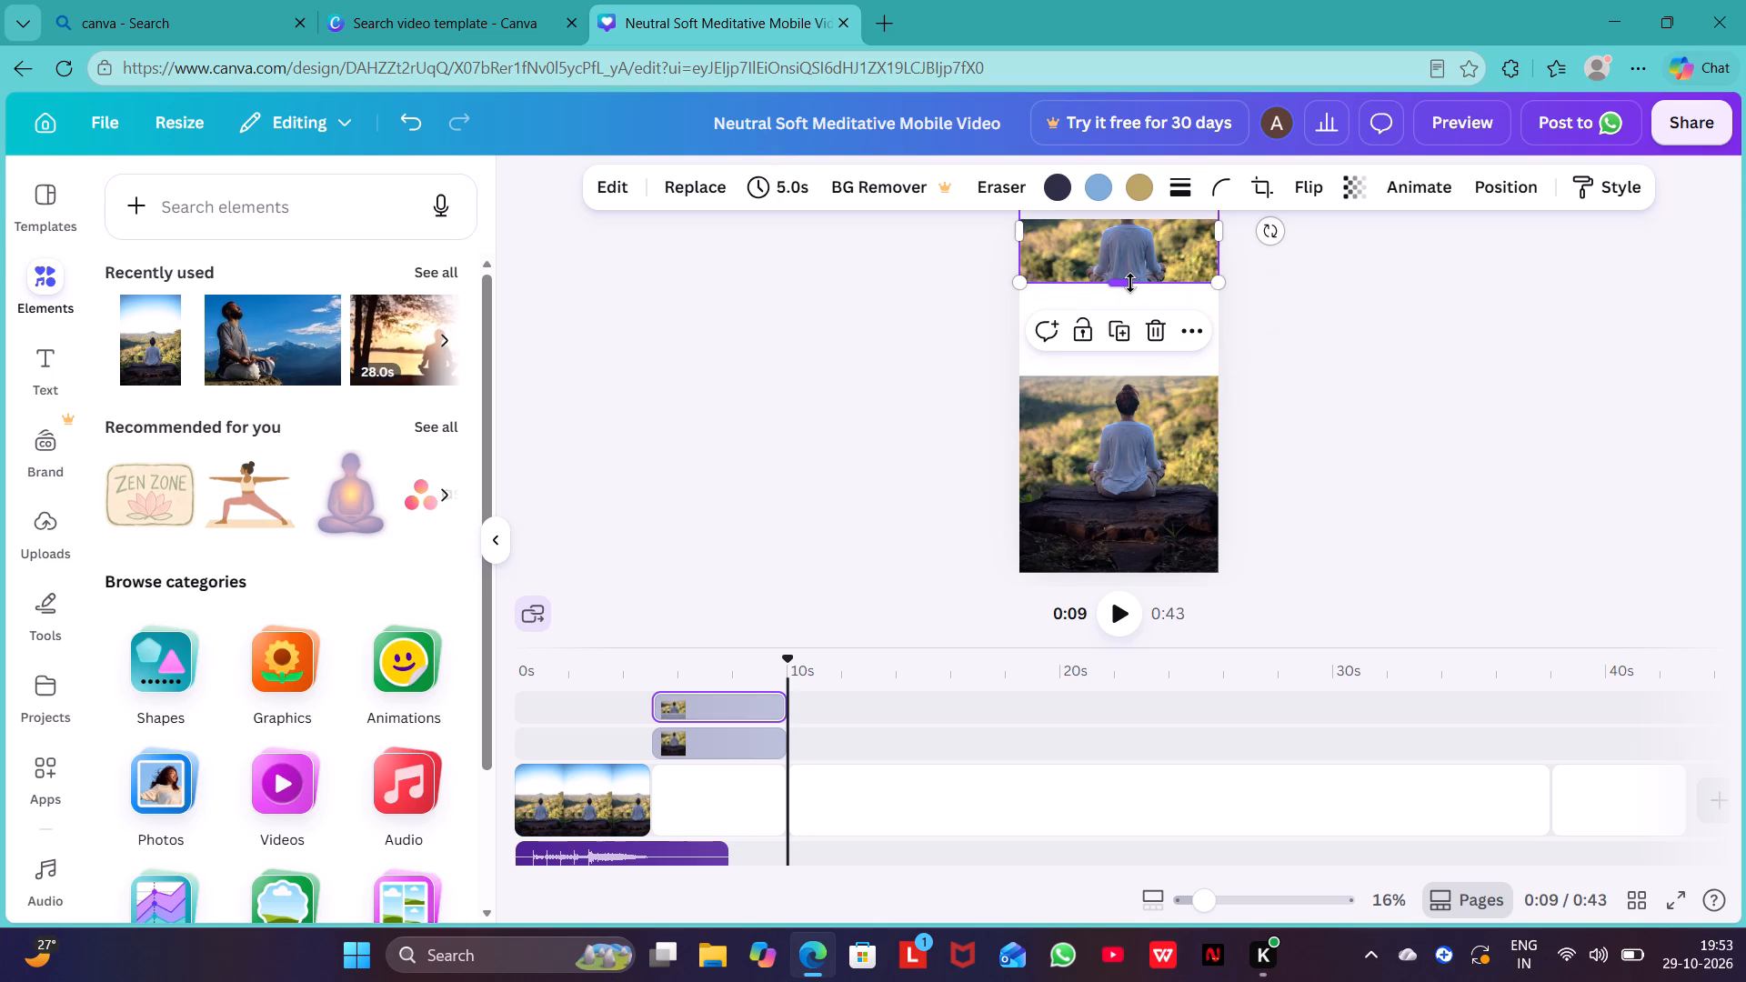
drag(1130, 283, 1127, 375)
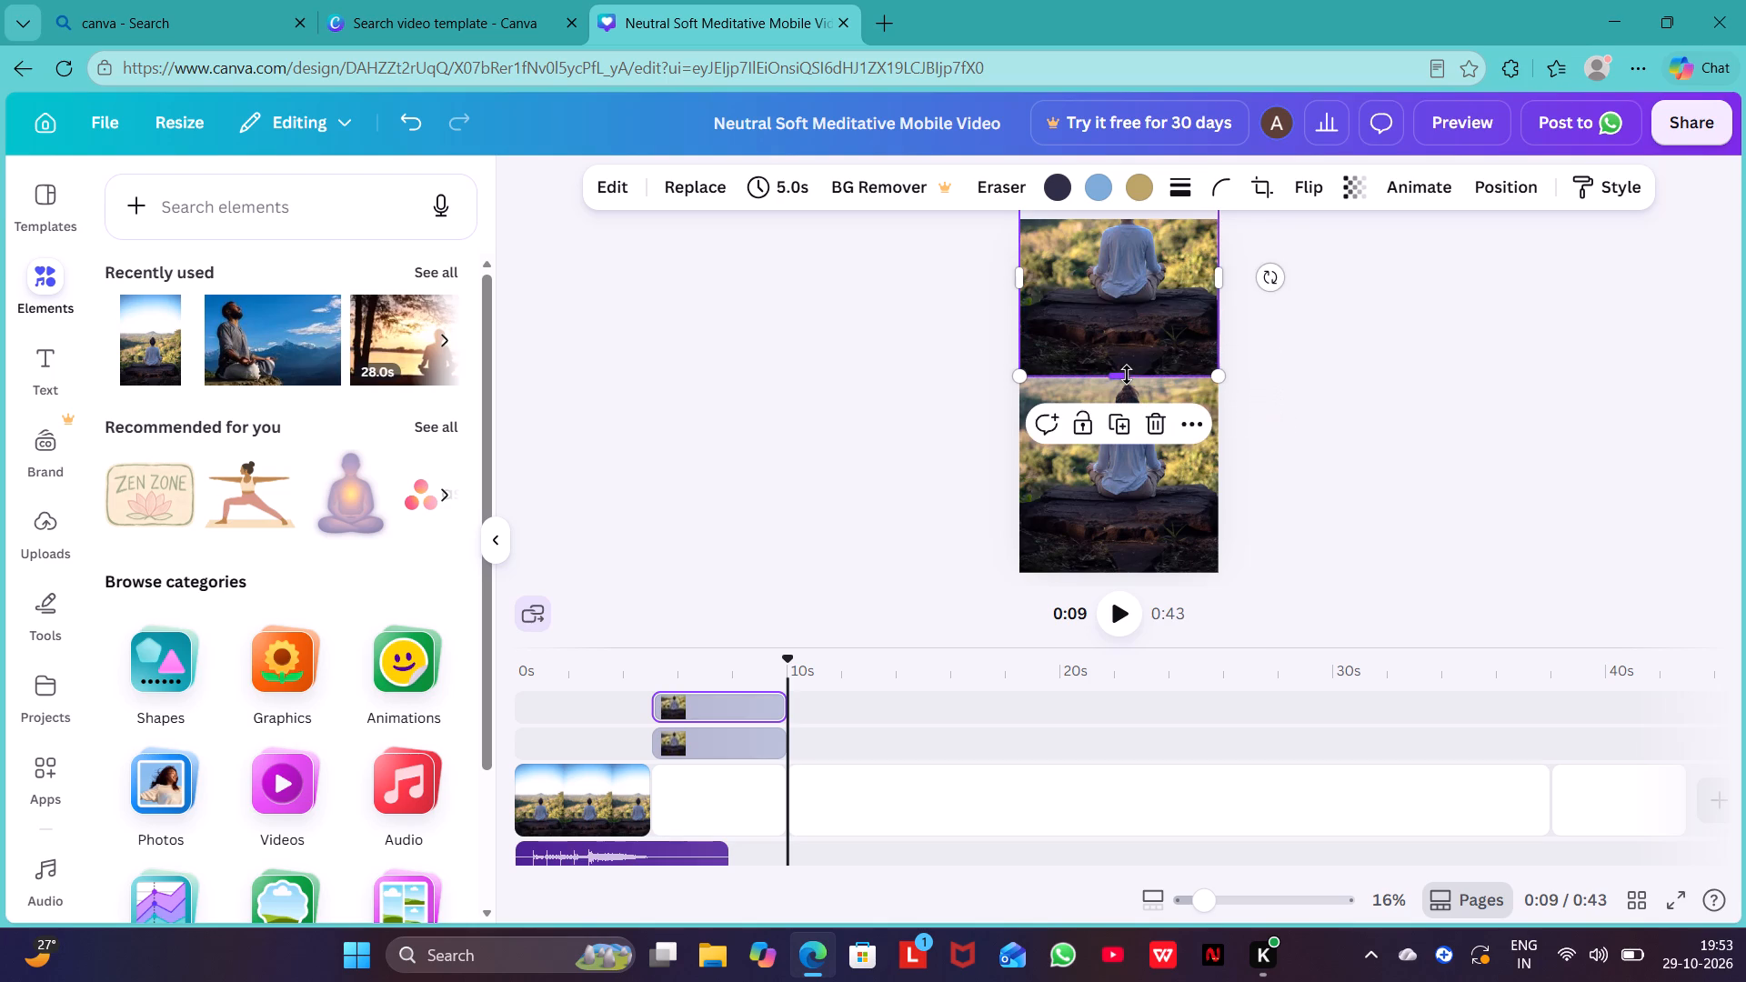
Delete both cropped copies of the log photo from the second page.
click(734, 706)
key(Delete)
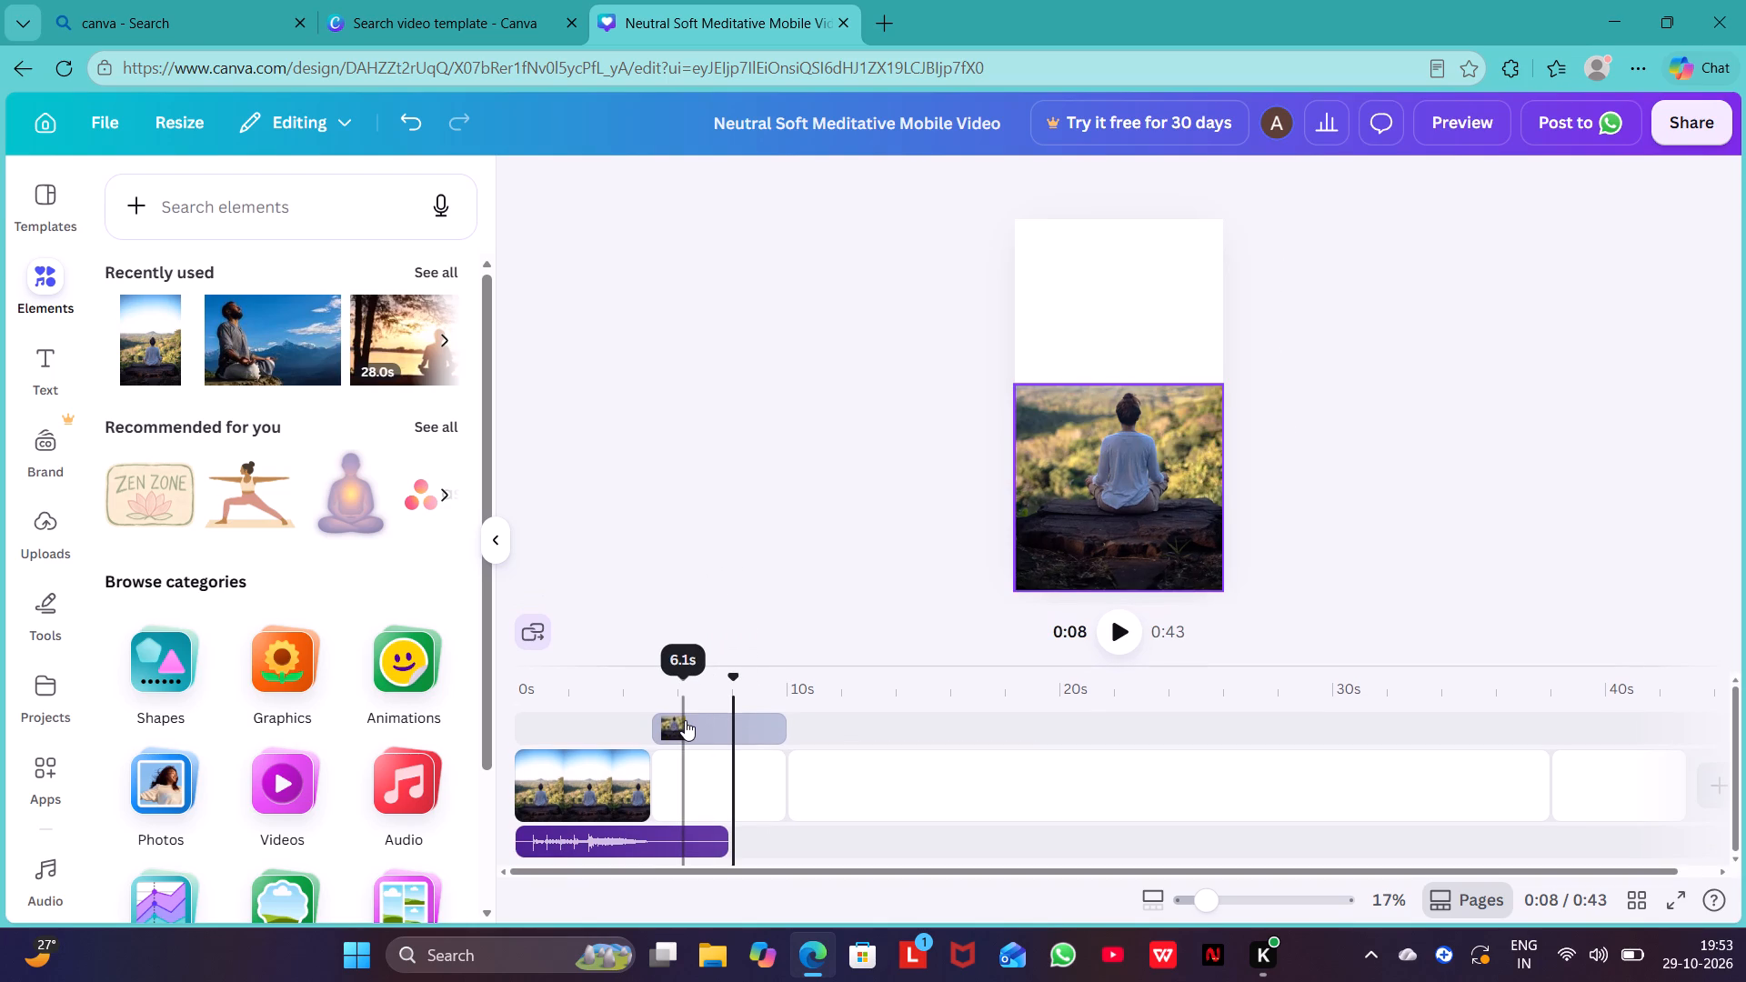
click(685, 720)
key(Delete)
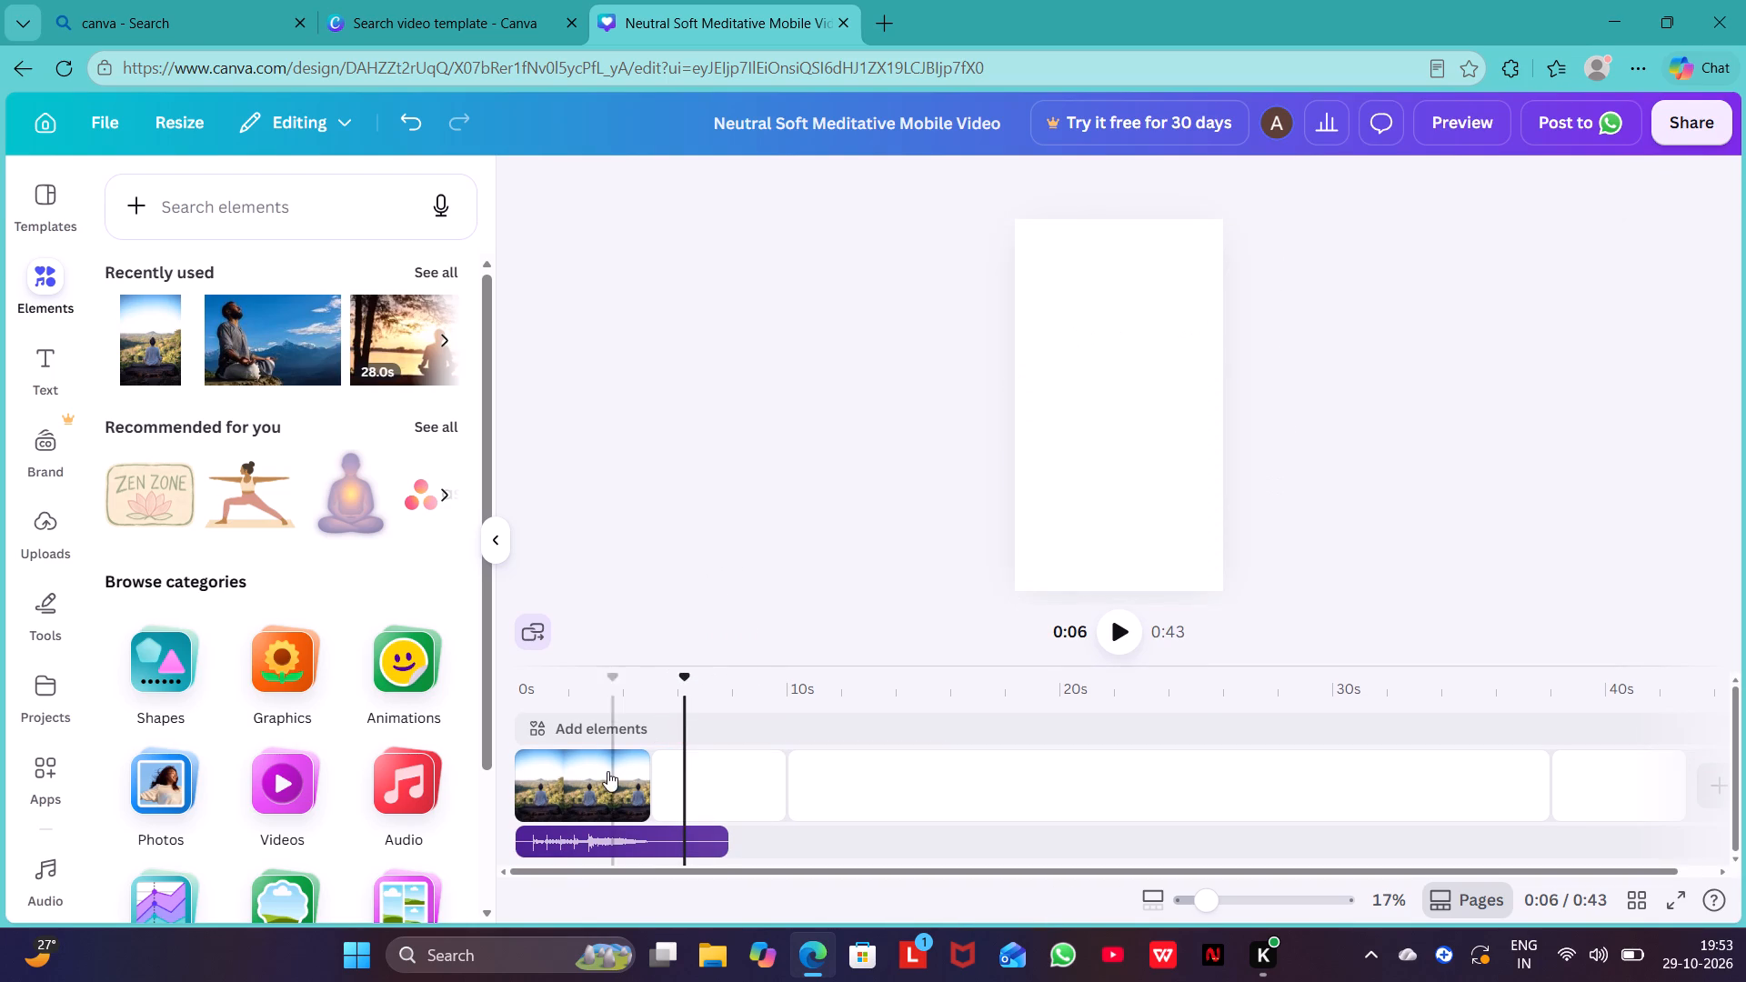
Clear the timeline of all pages: the log photo page and the blank 5.0 s, 28.0 s and 5.0 s pages.
click(601, 774)
key(Delete)
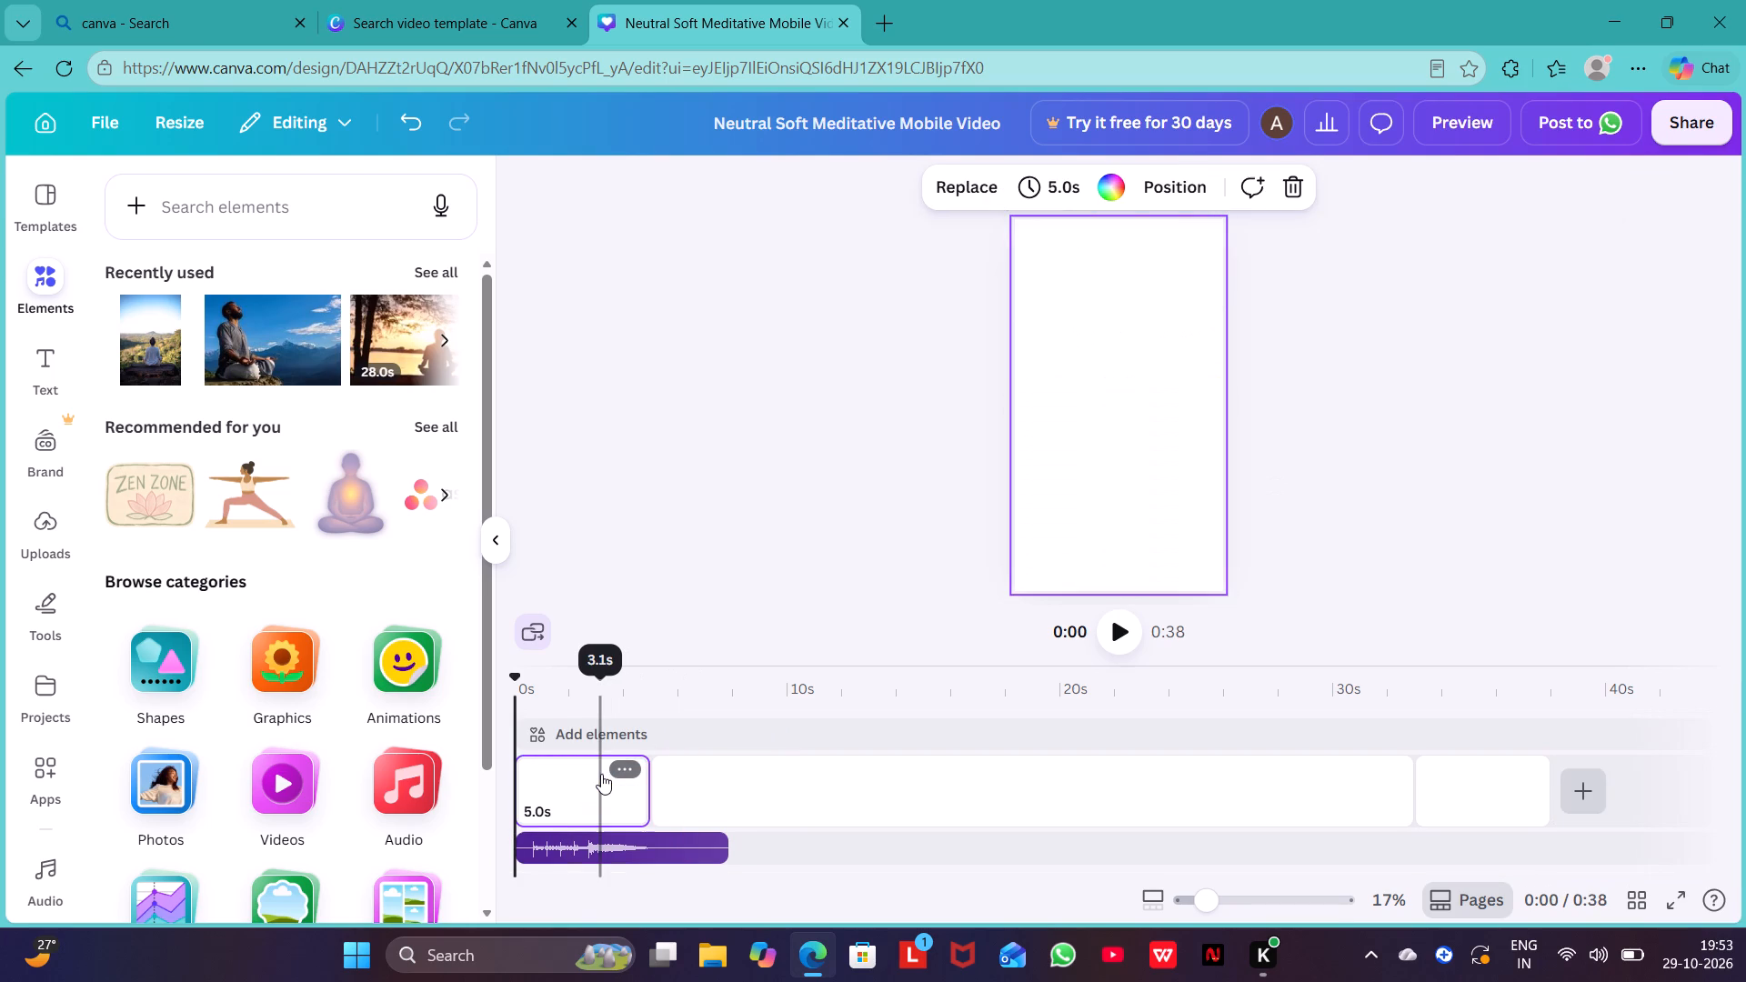
click(633, 761)
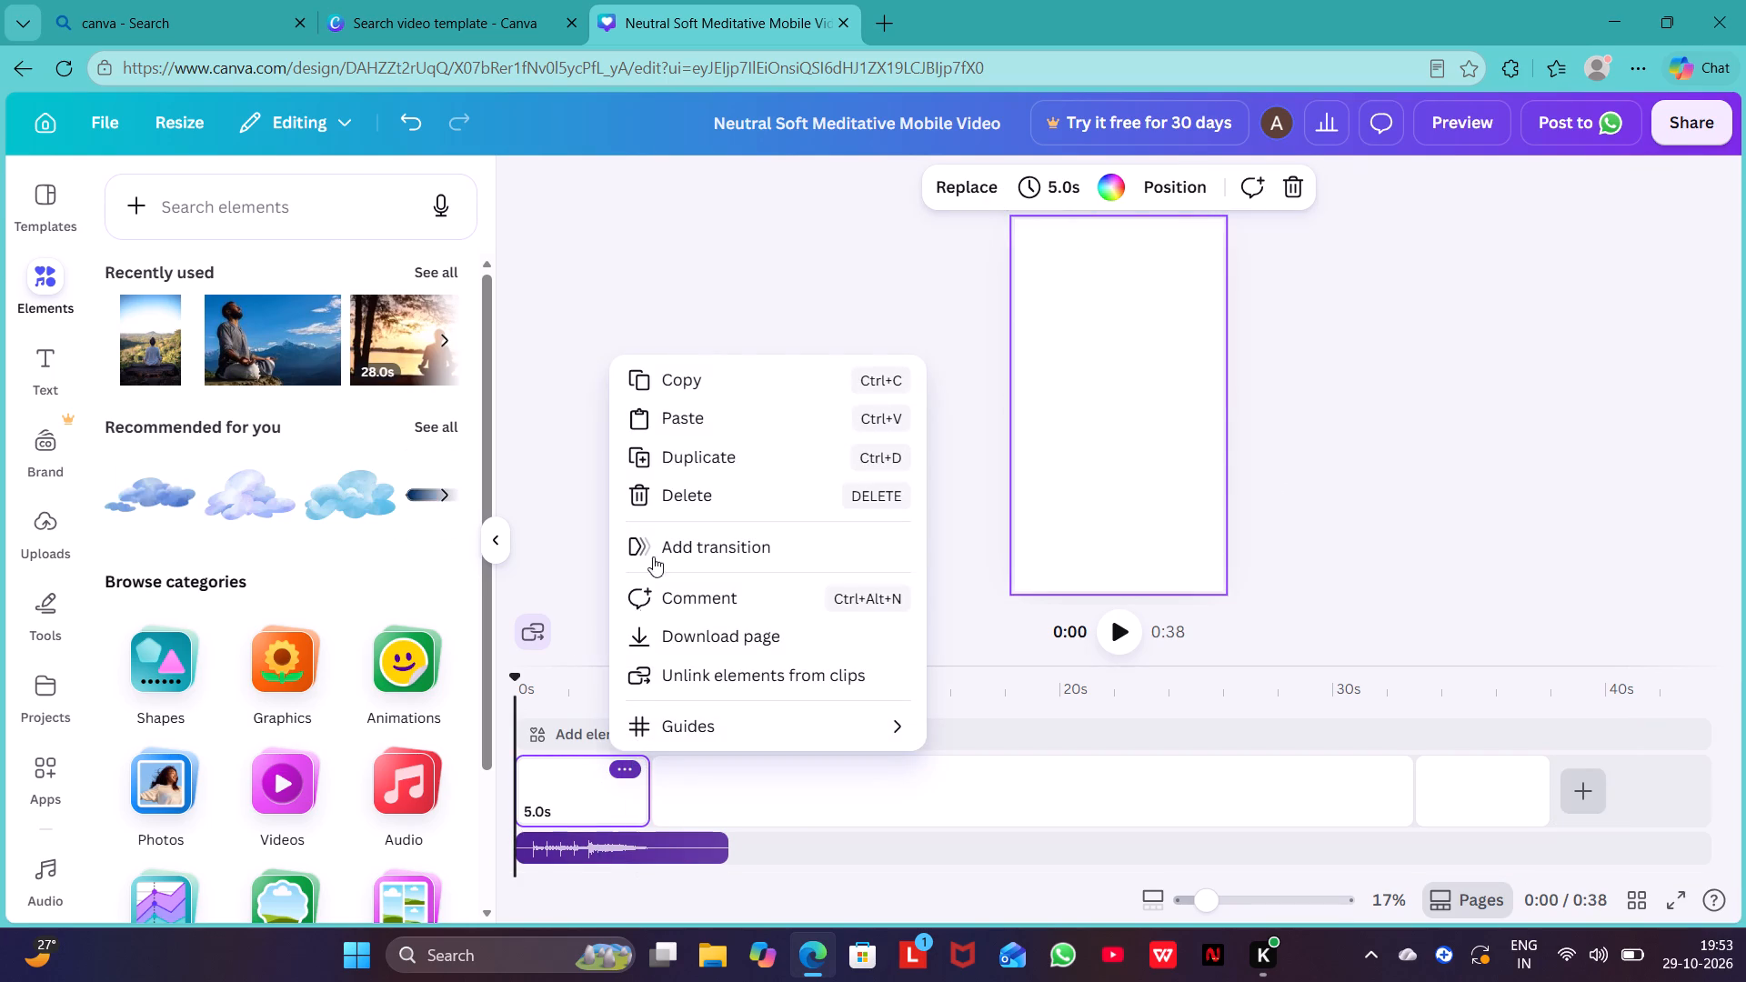
click(711, 492)
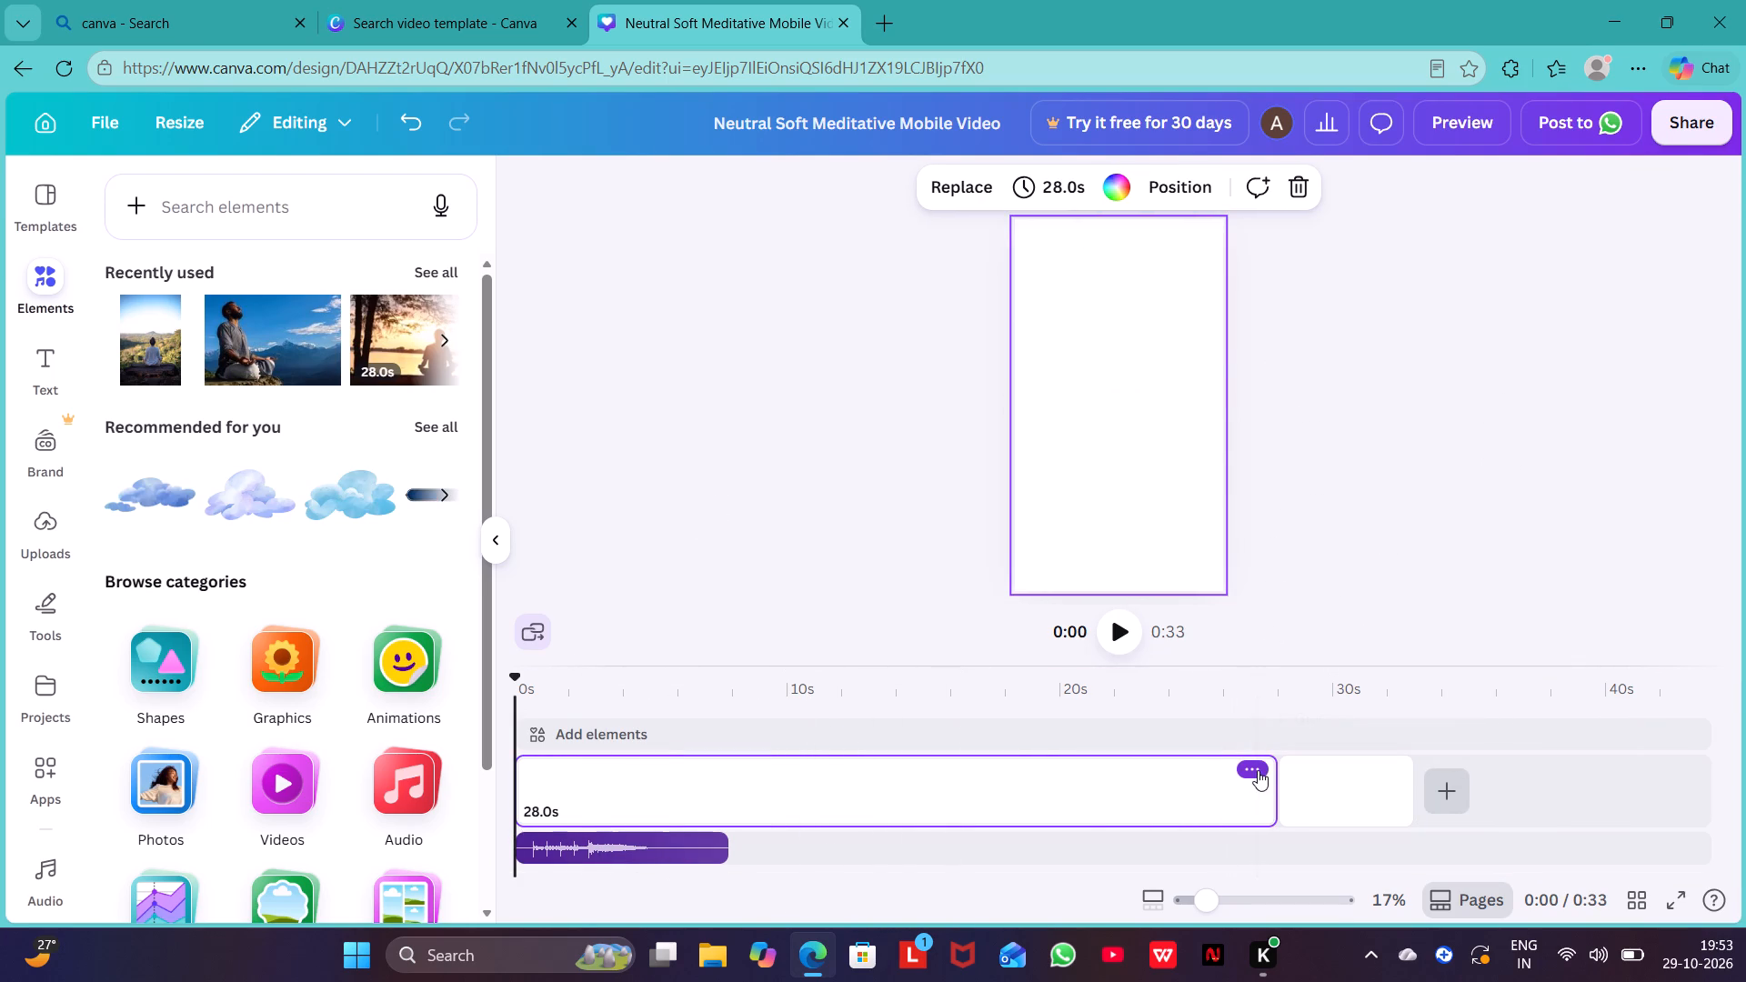
click(1258, 770)
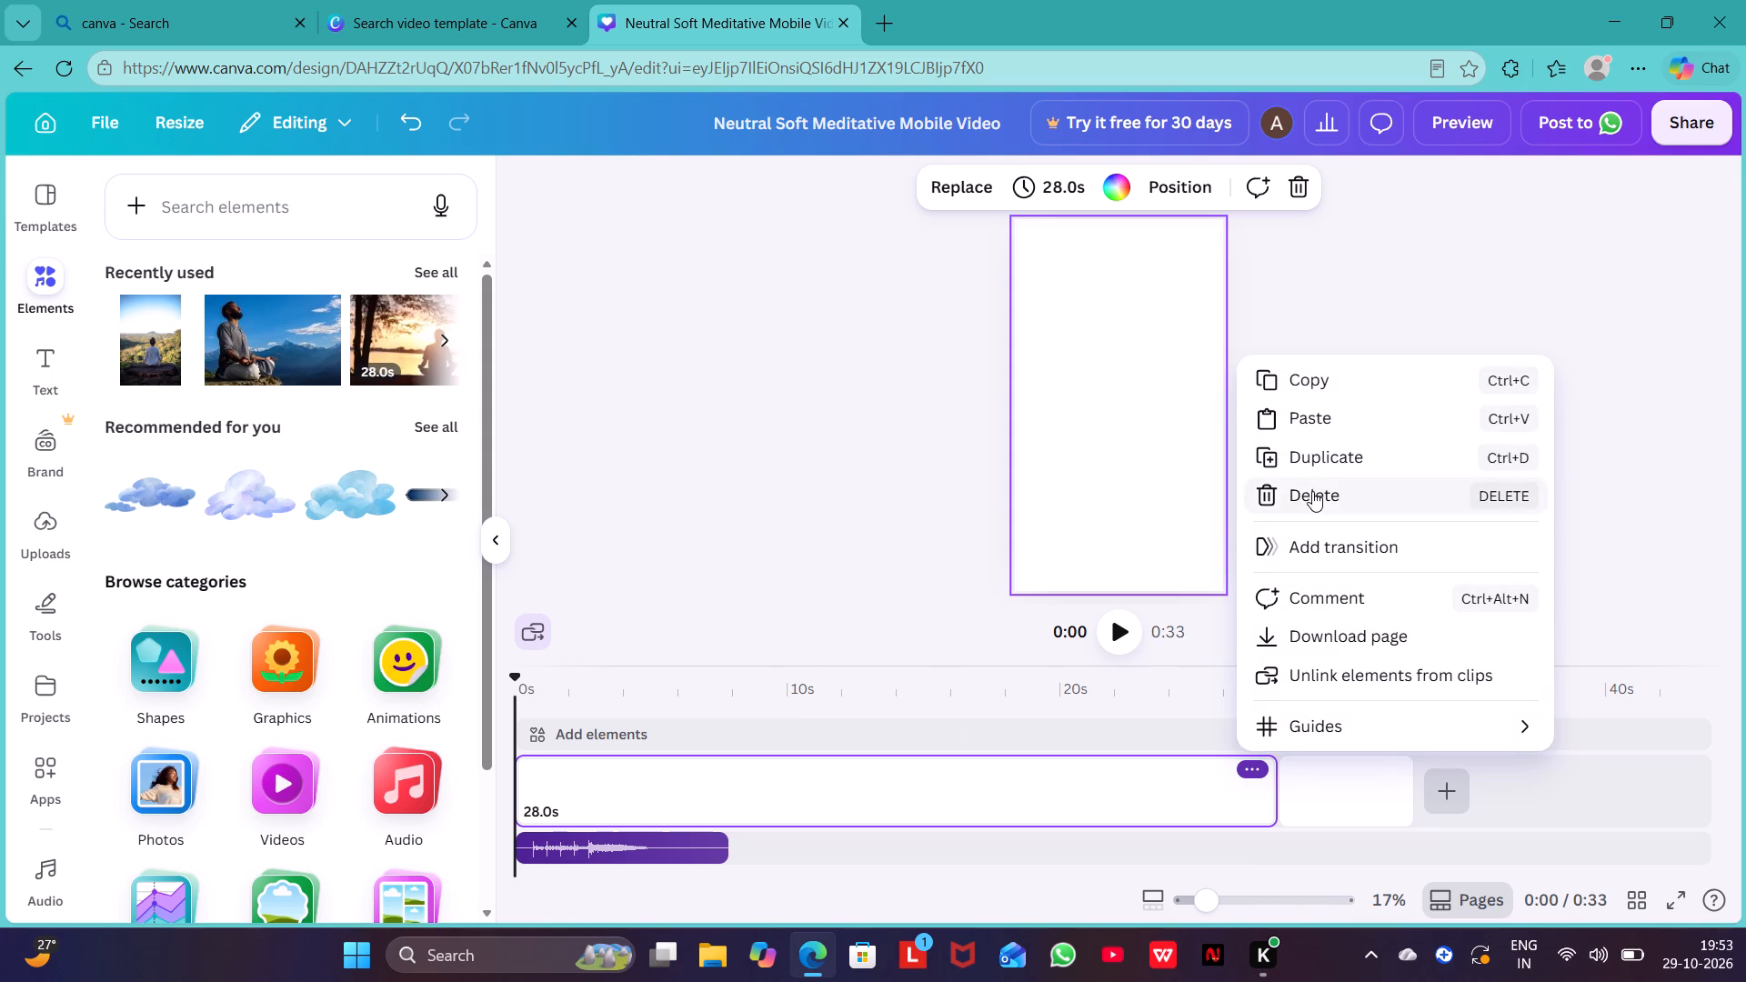
click(1312, 491)
click(592, 797)
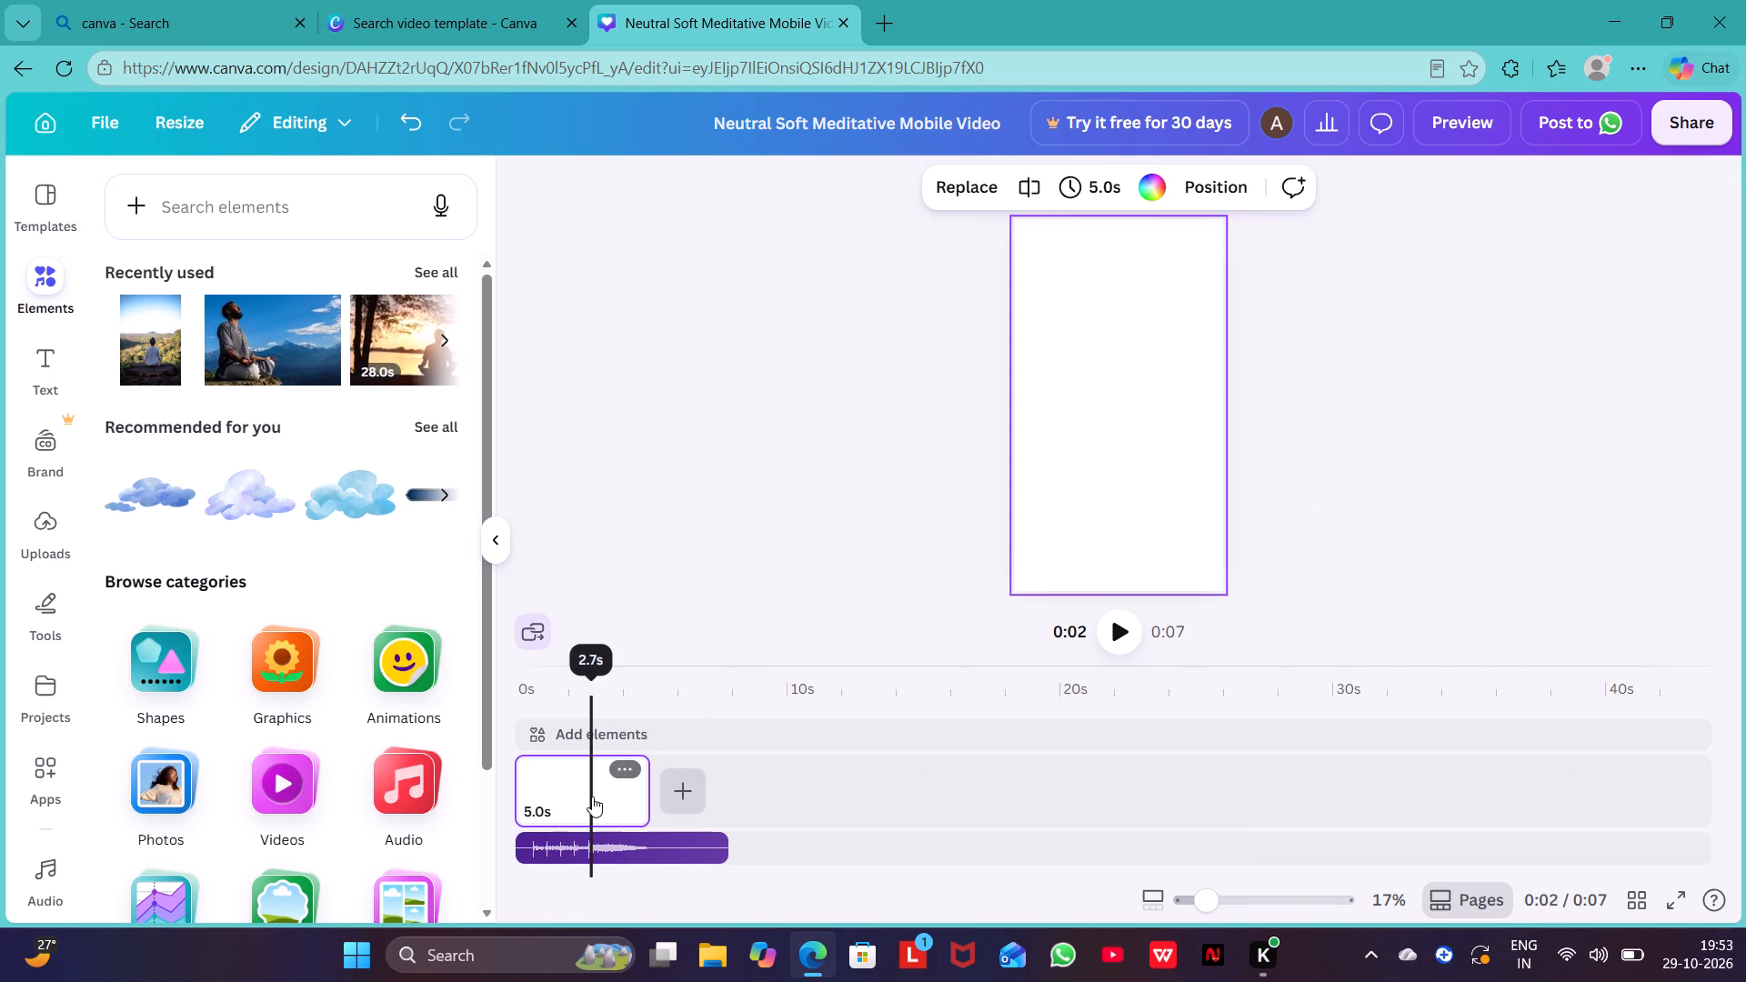
click(623, 781)
key(Delete)
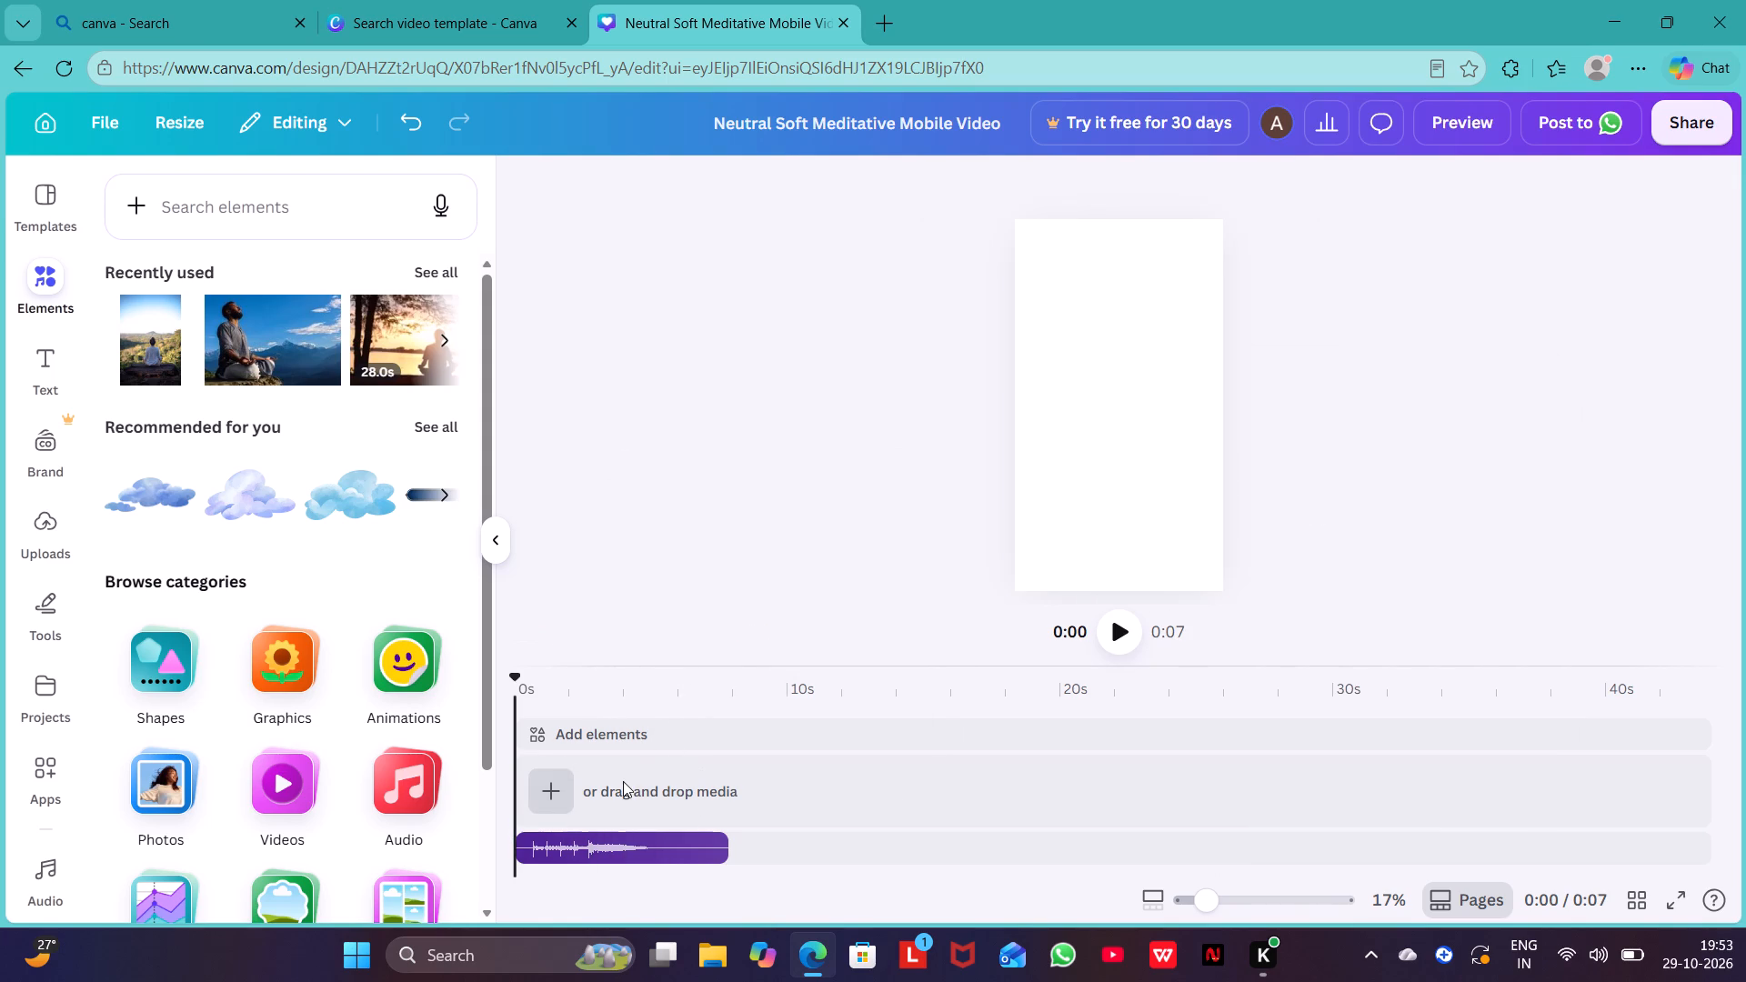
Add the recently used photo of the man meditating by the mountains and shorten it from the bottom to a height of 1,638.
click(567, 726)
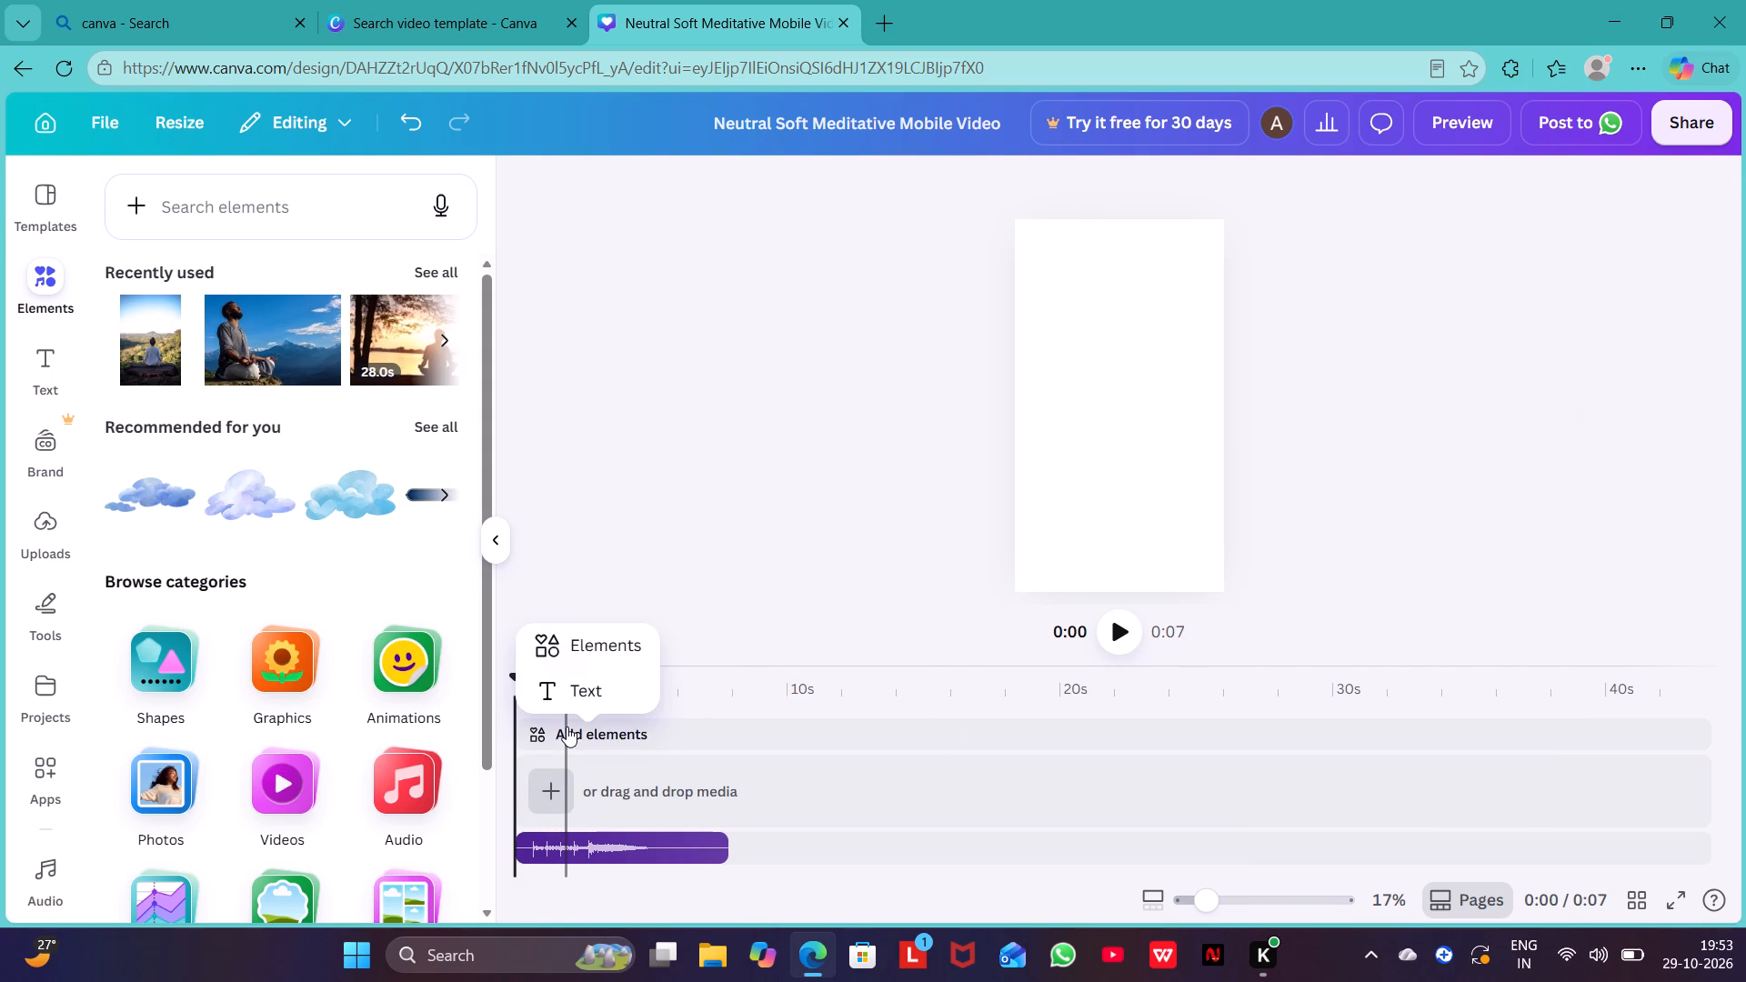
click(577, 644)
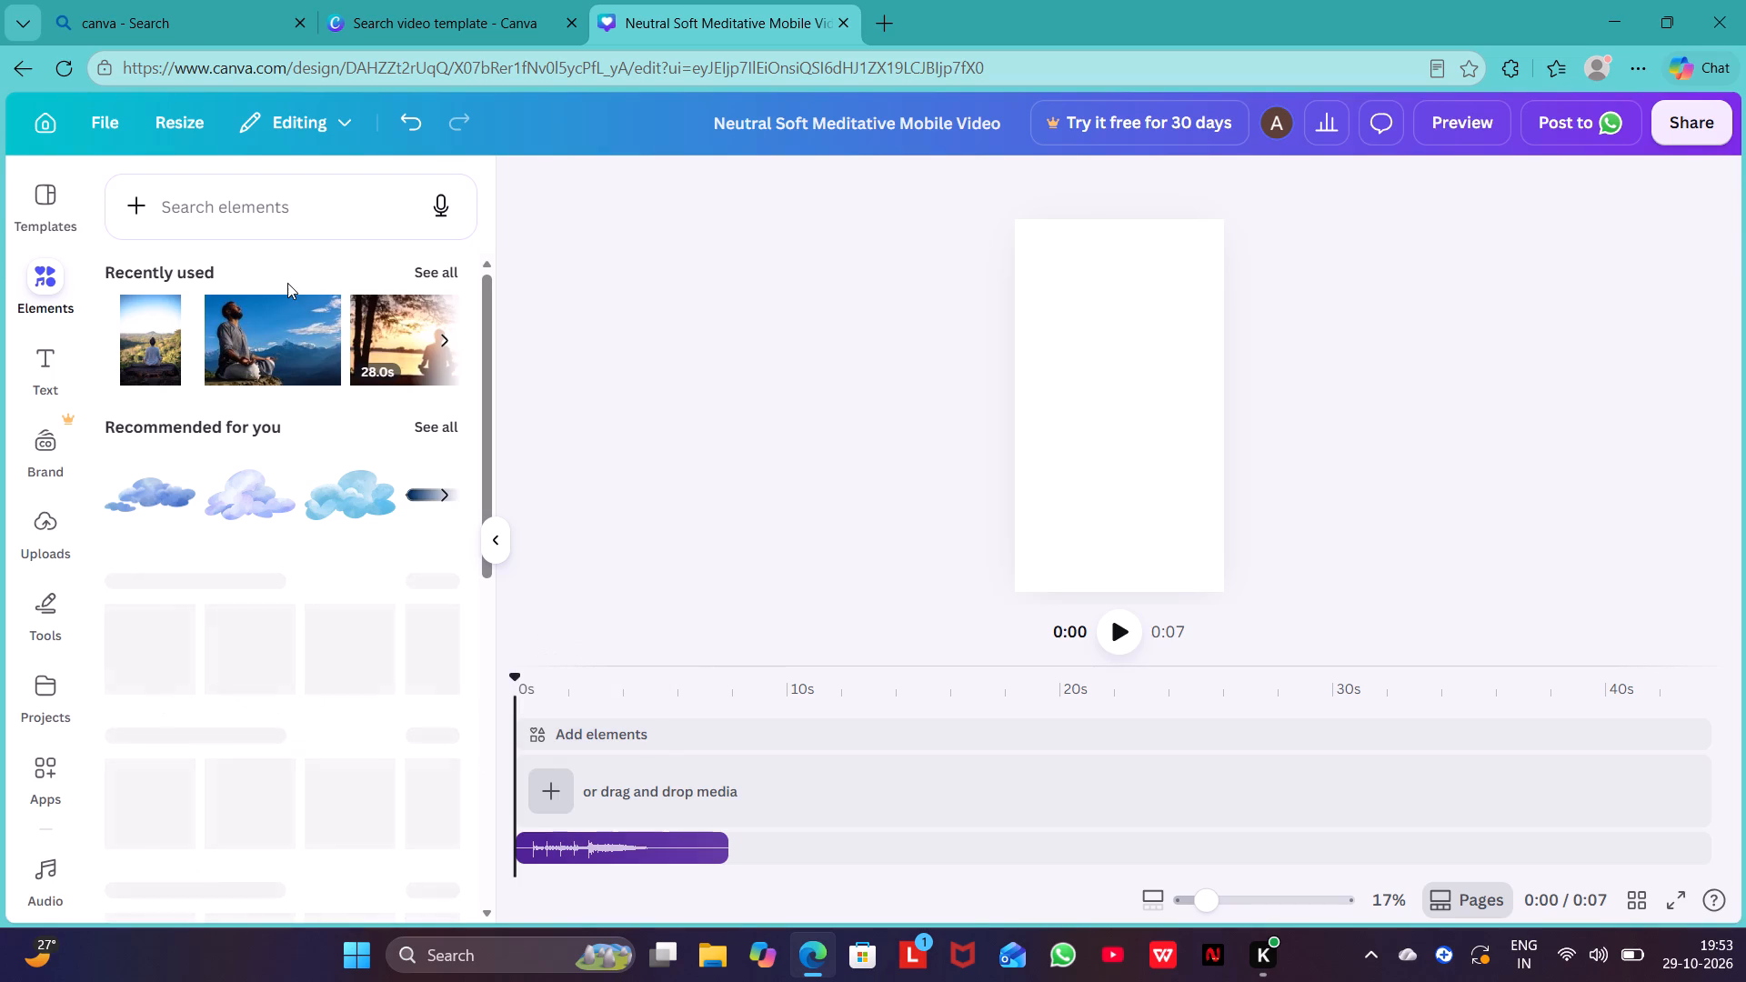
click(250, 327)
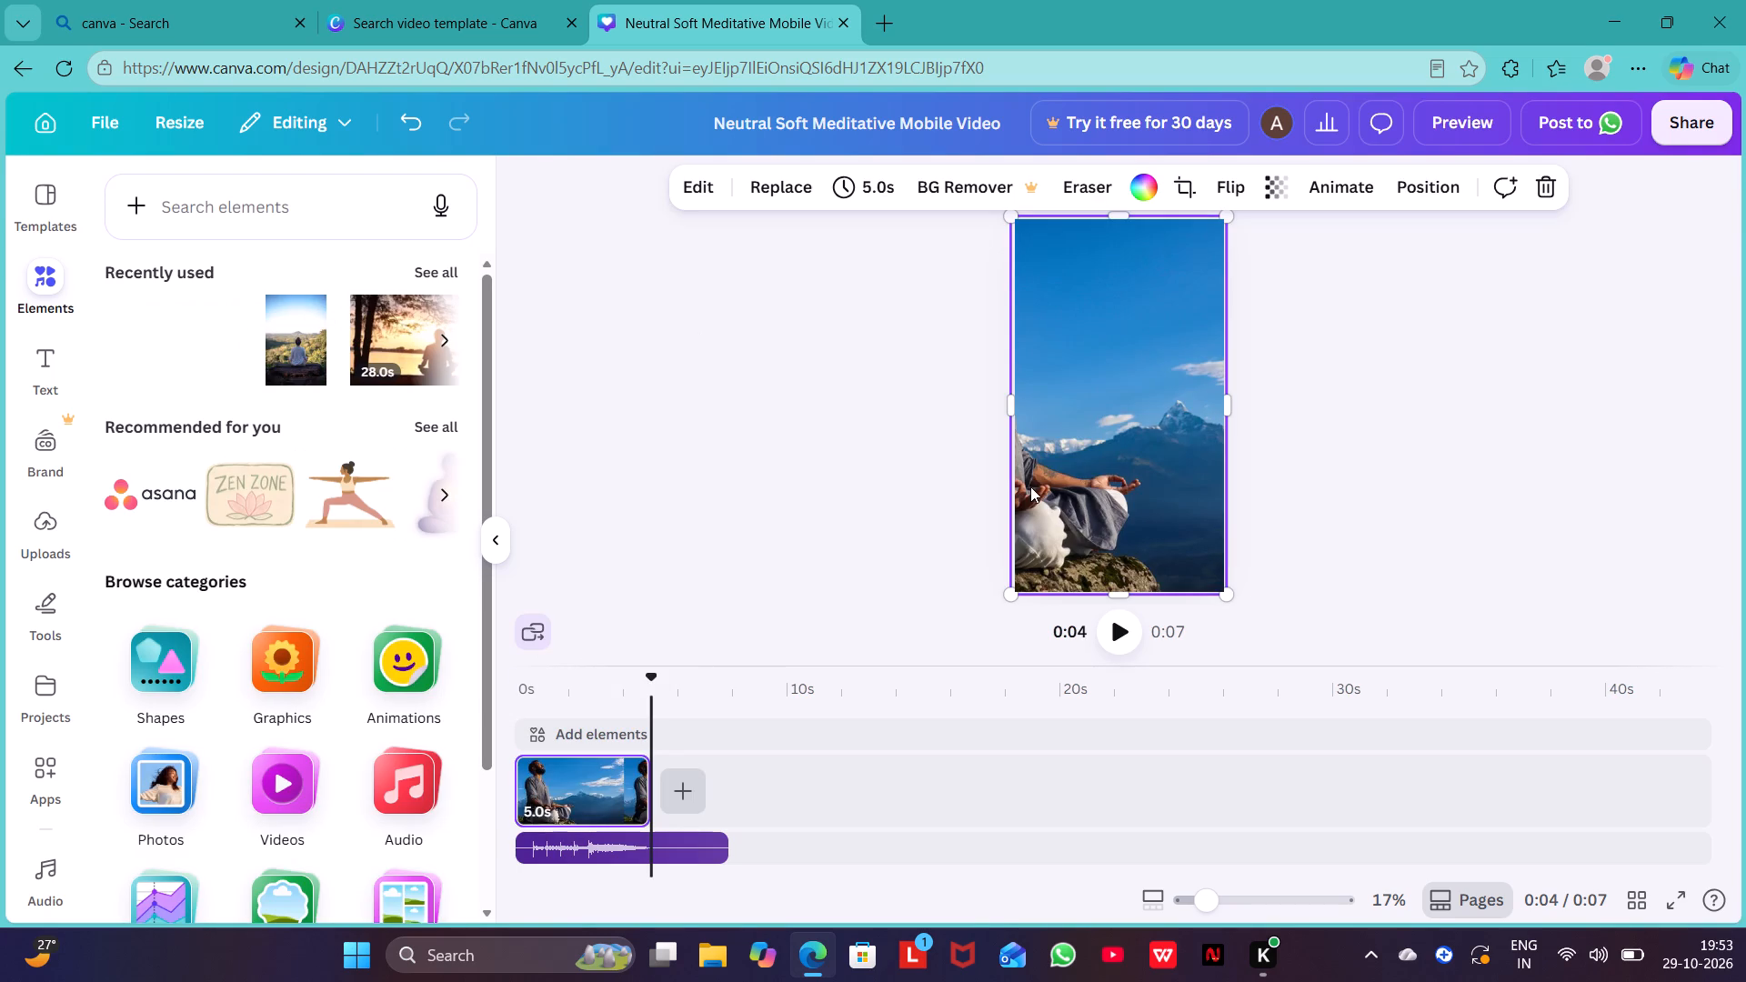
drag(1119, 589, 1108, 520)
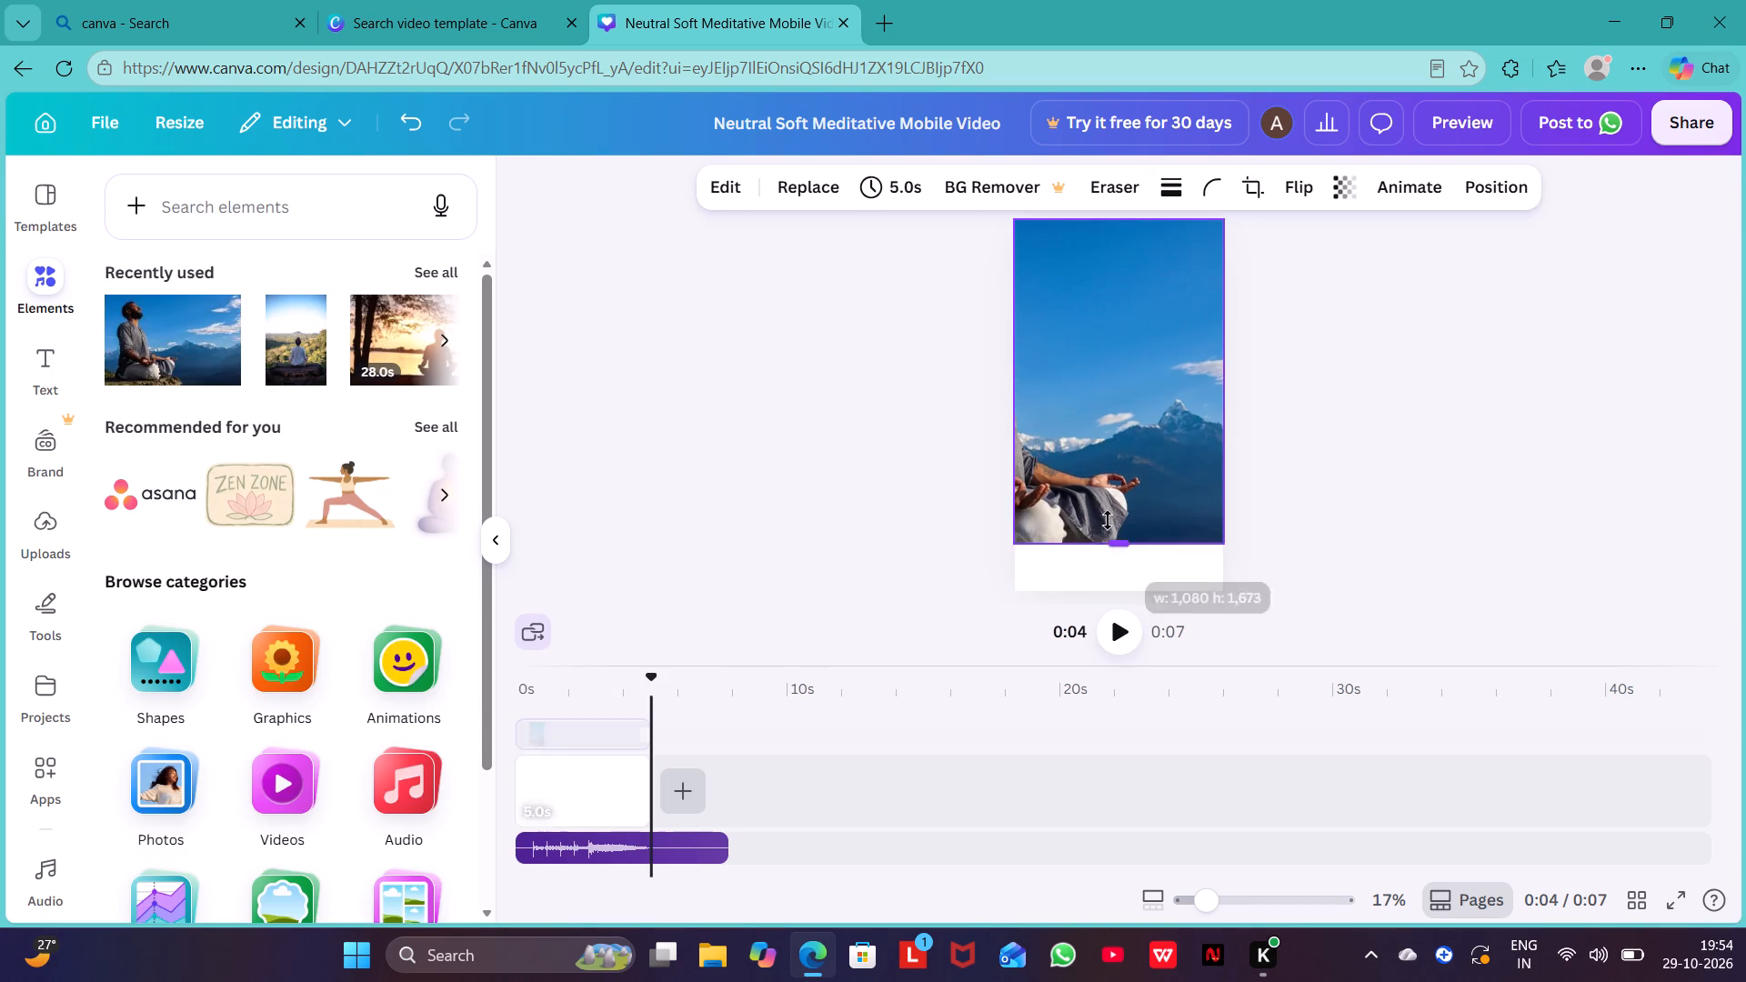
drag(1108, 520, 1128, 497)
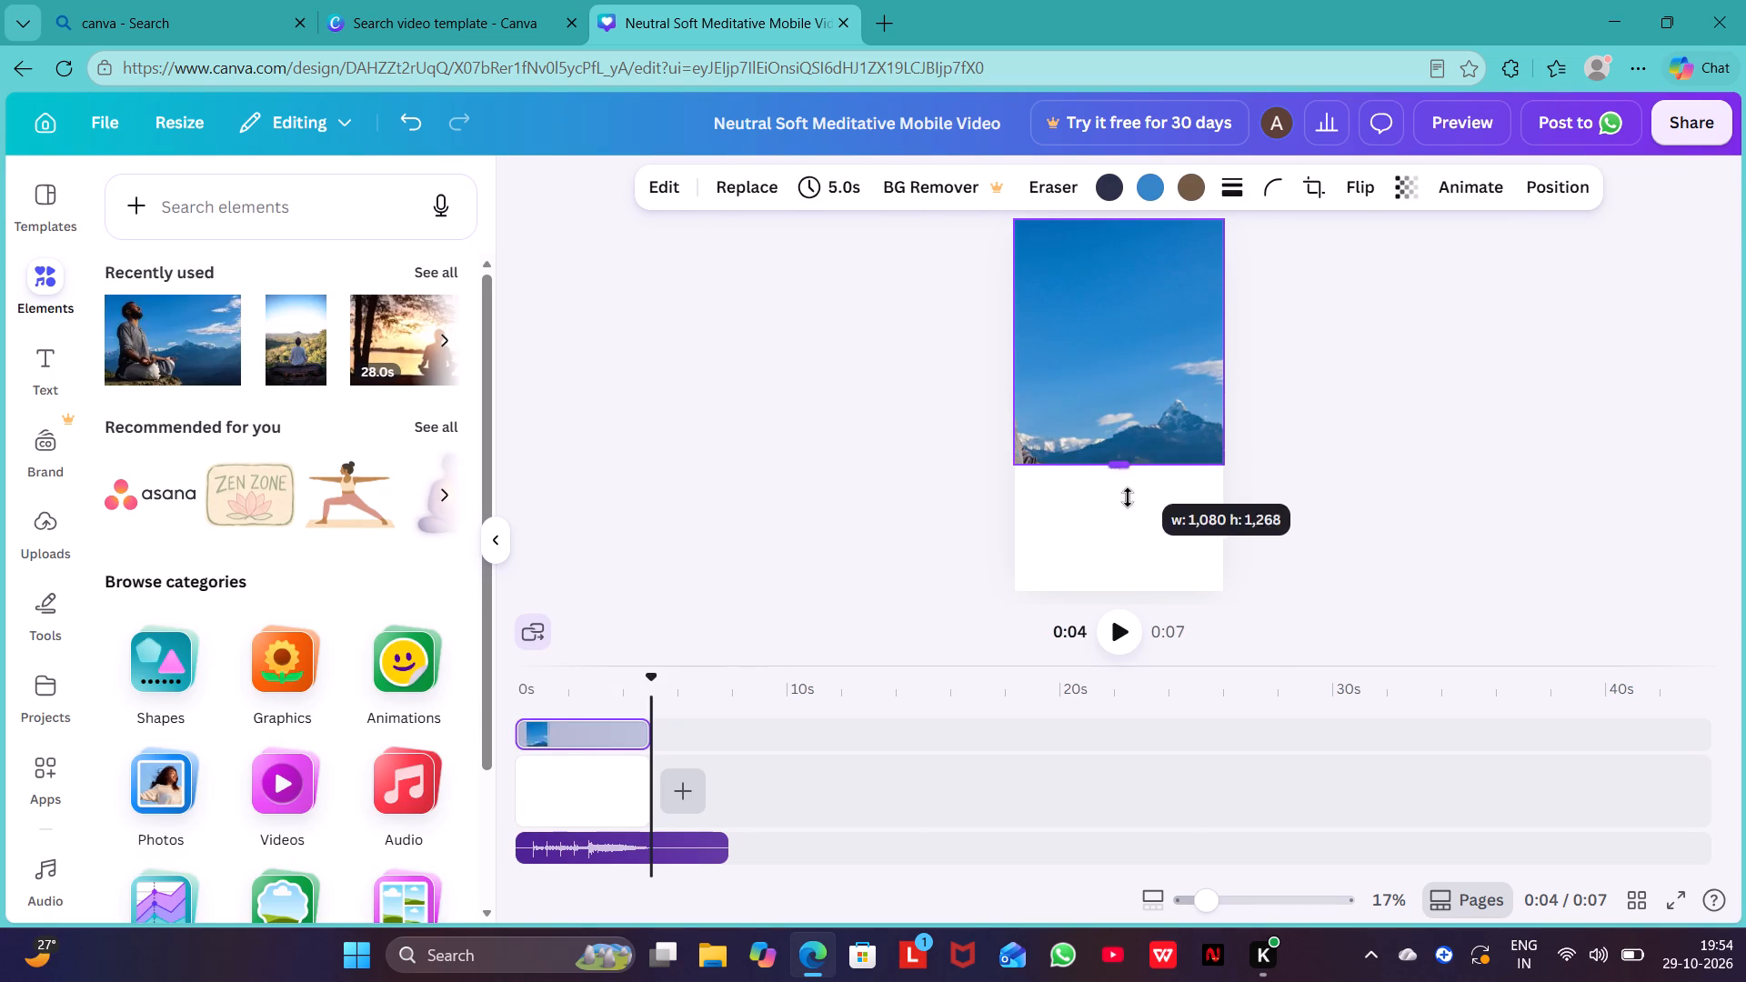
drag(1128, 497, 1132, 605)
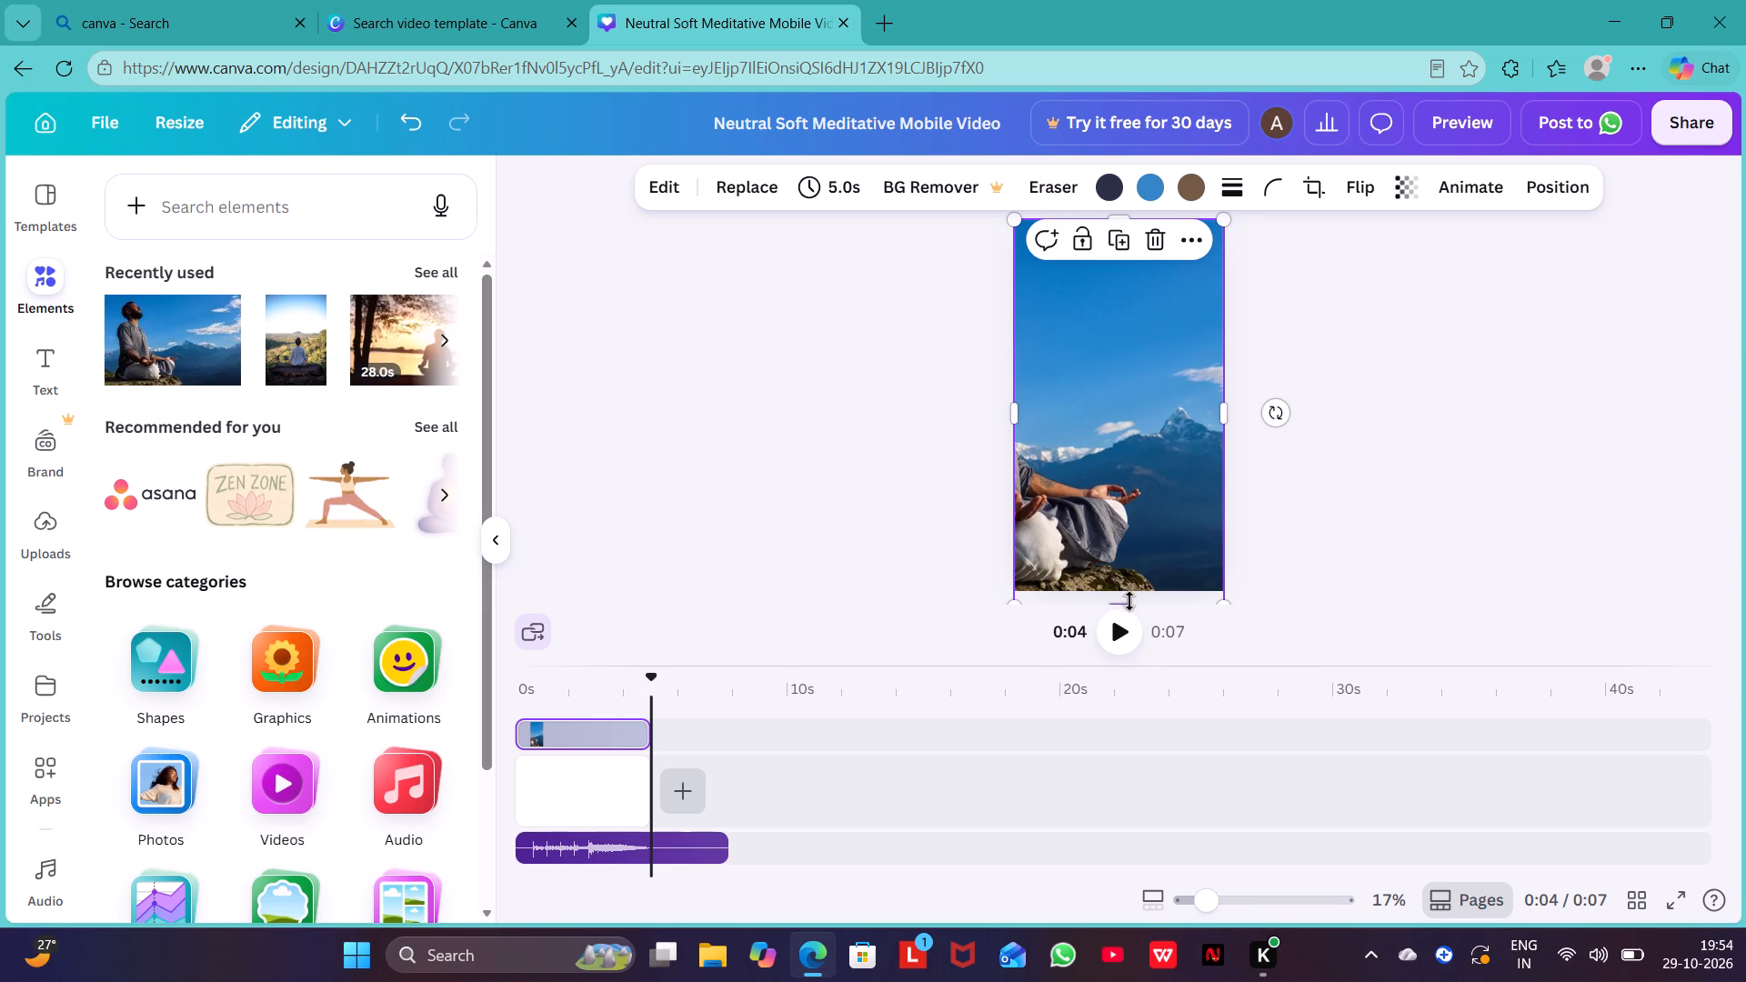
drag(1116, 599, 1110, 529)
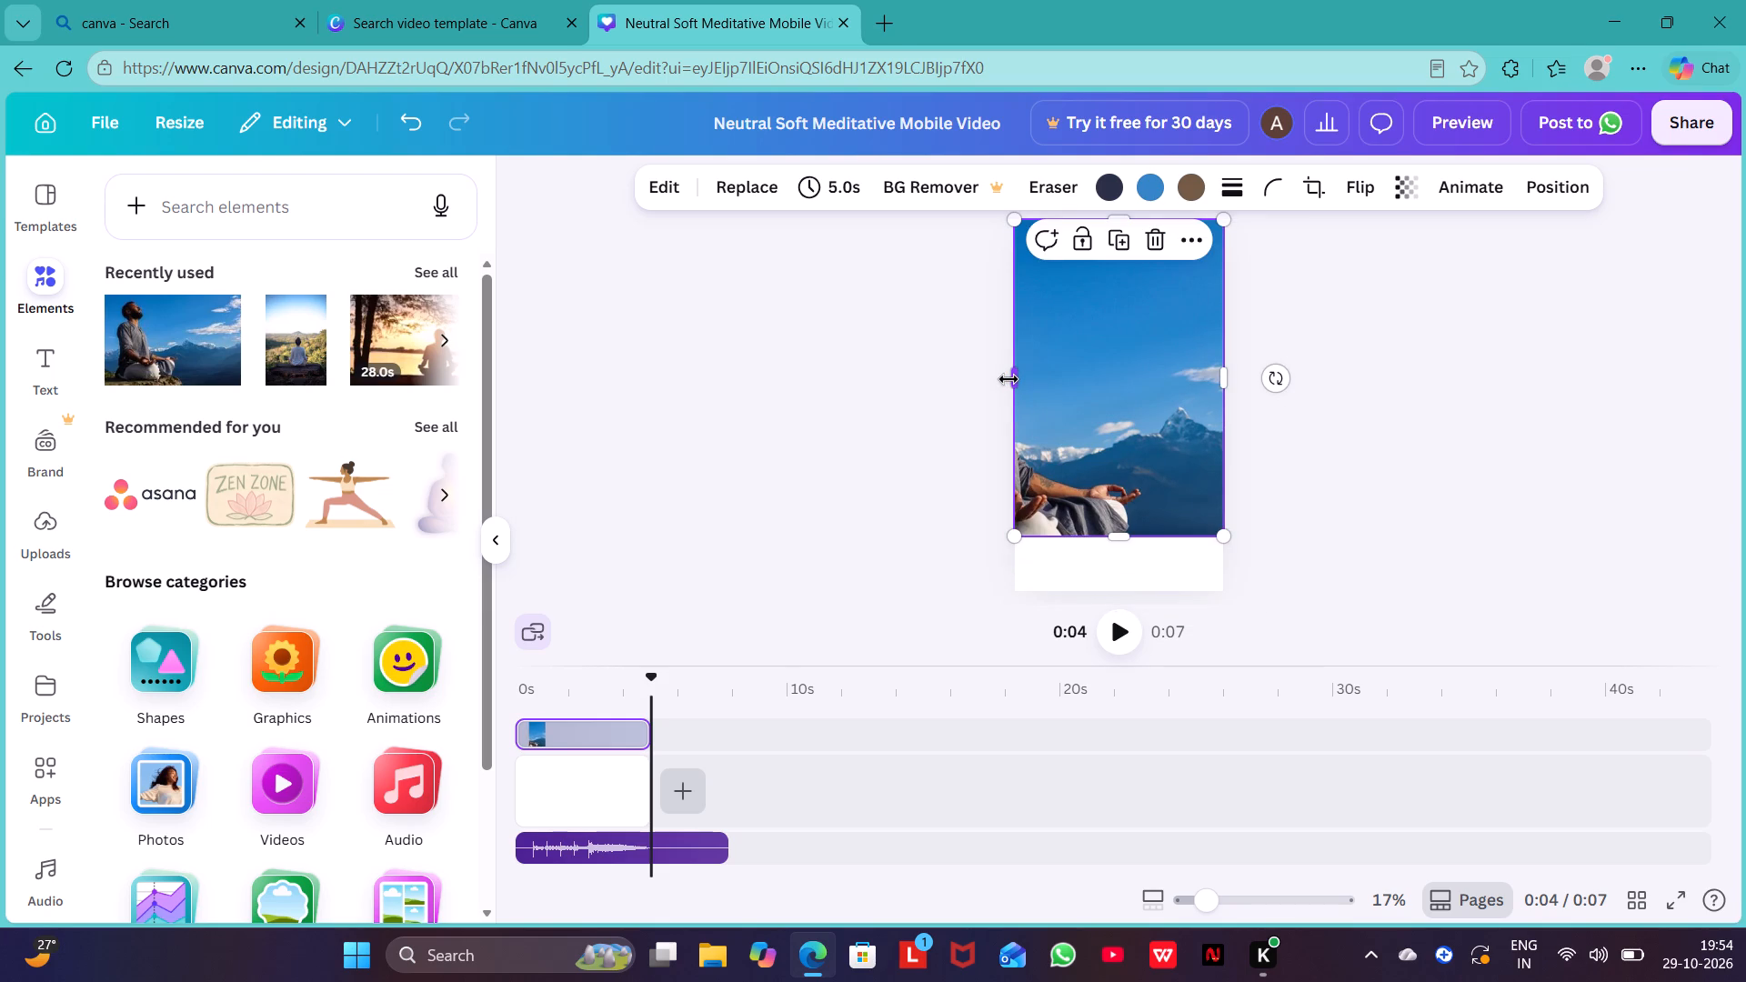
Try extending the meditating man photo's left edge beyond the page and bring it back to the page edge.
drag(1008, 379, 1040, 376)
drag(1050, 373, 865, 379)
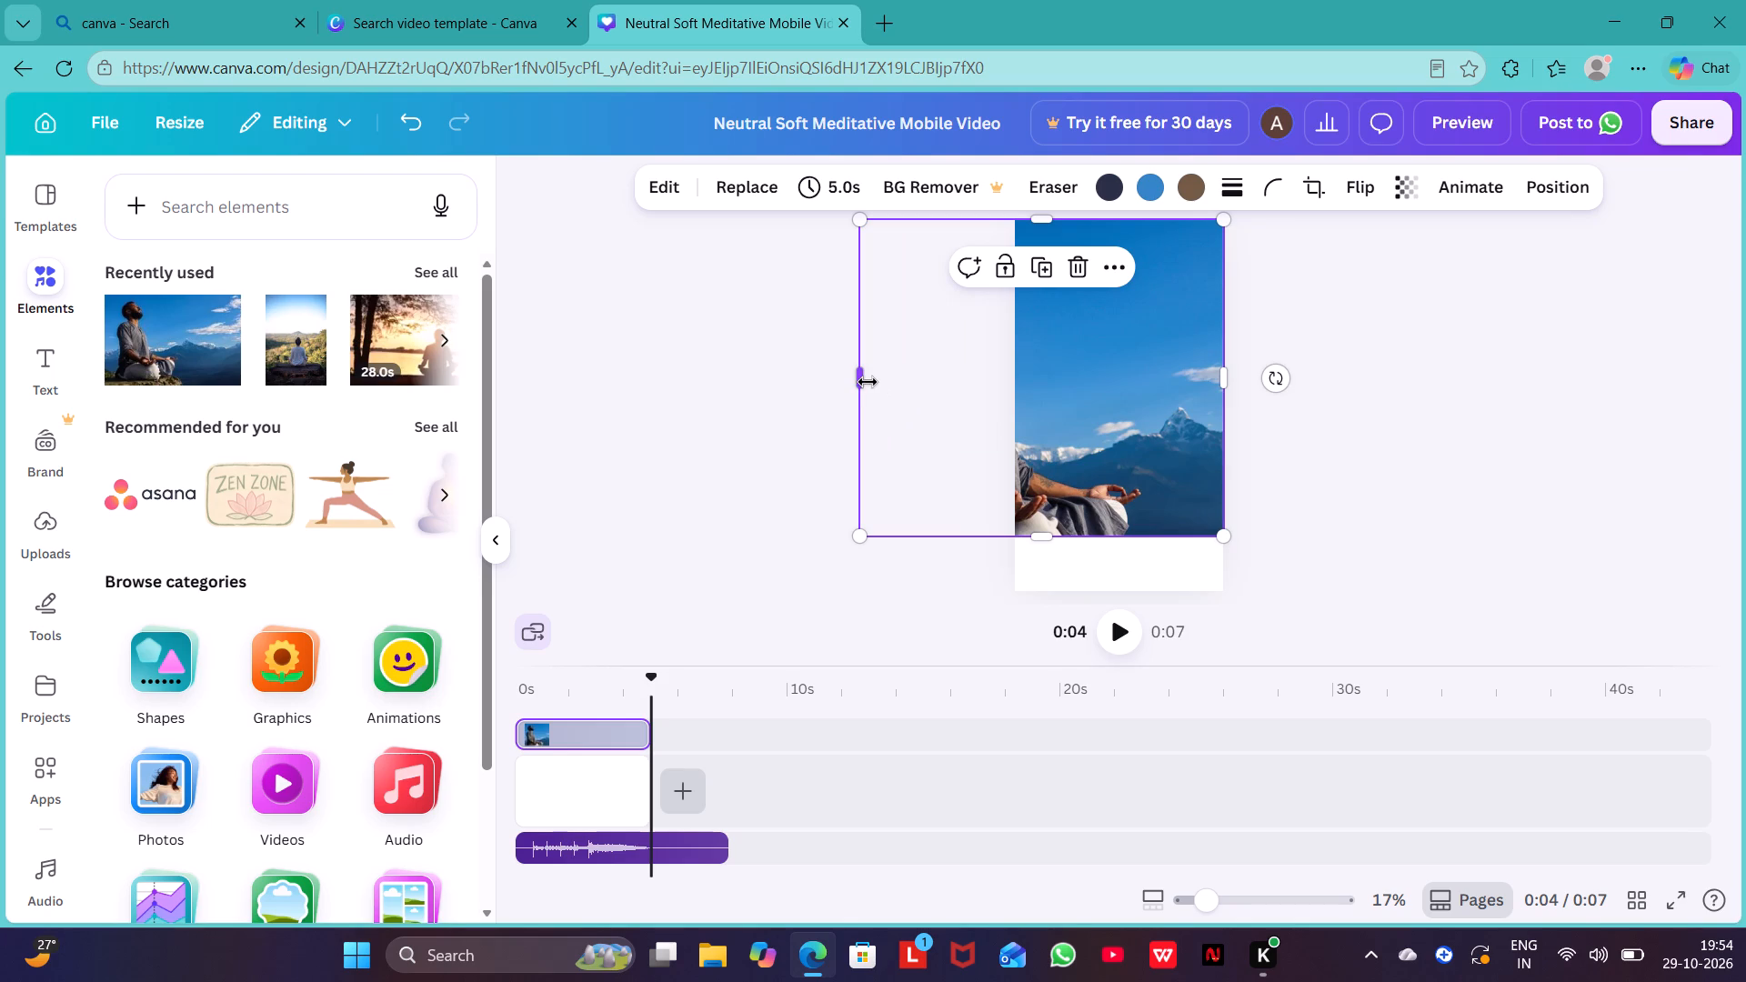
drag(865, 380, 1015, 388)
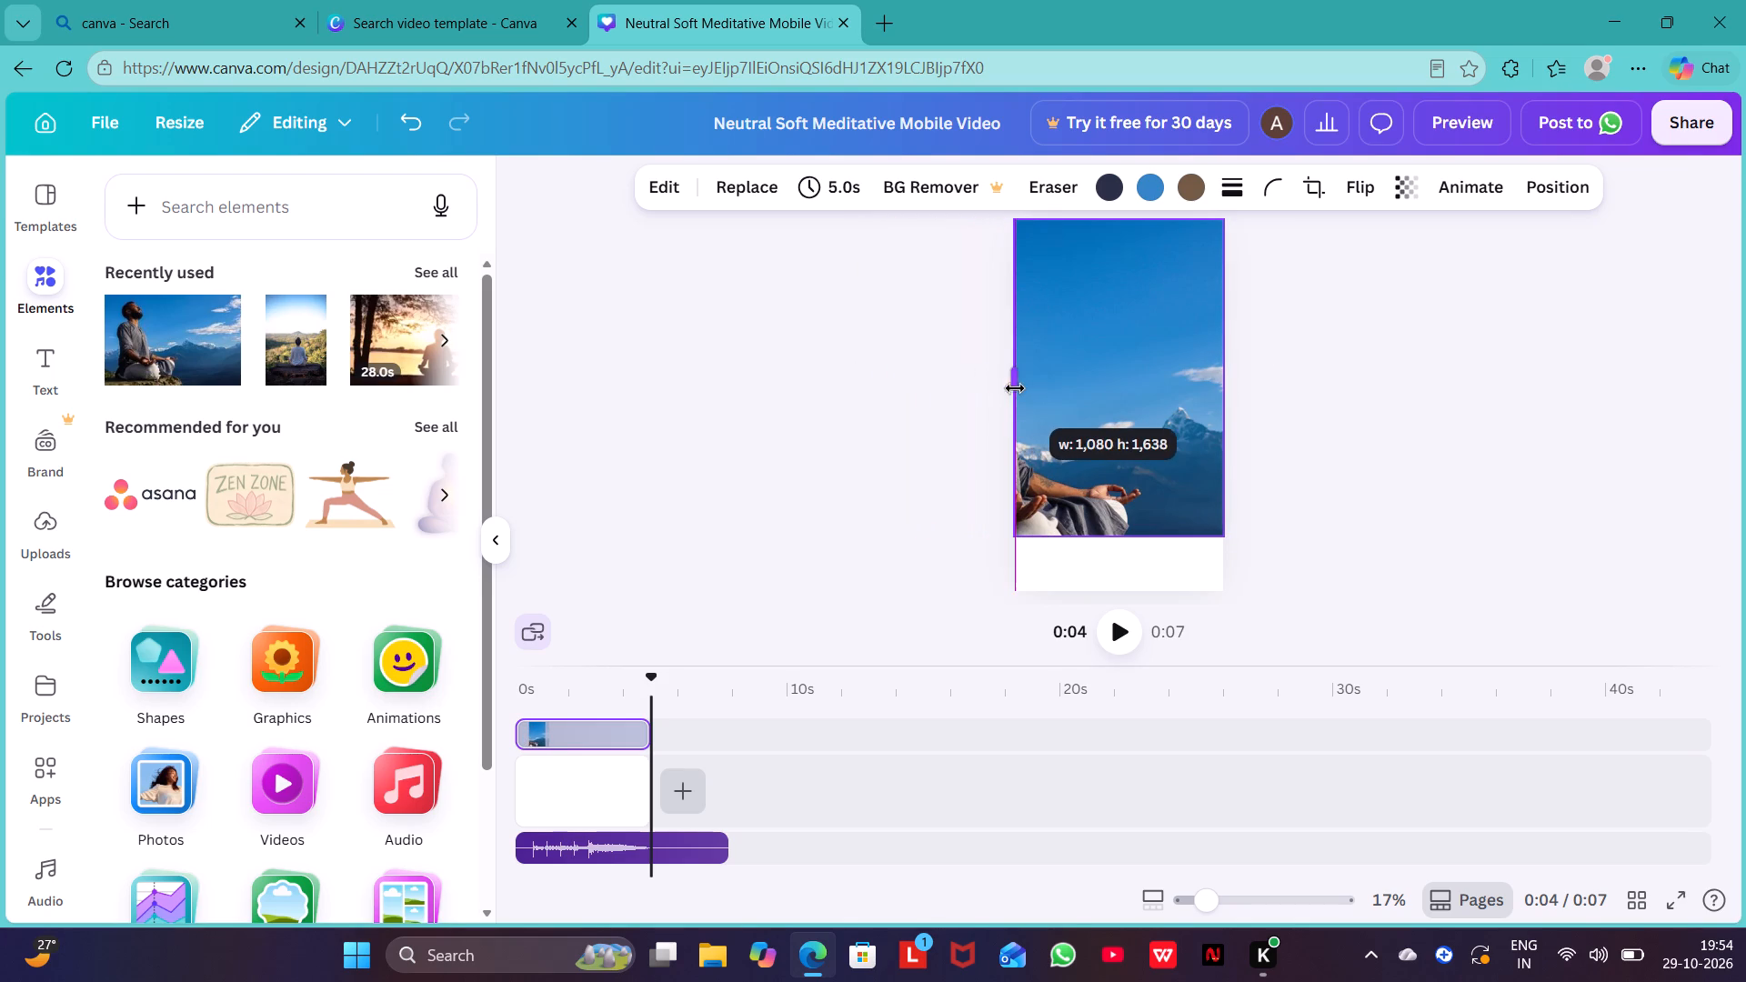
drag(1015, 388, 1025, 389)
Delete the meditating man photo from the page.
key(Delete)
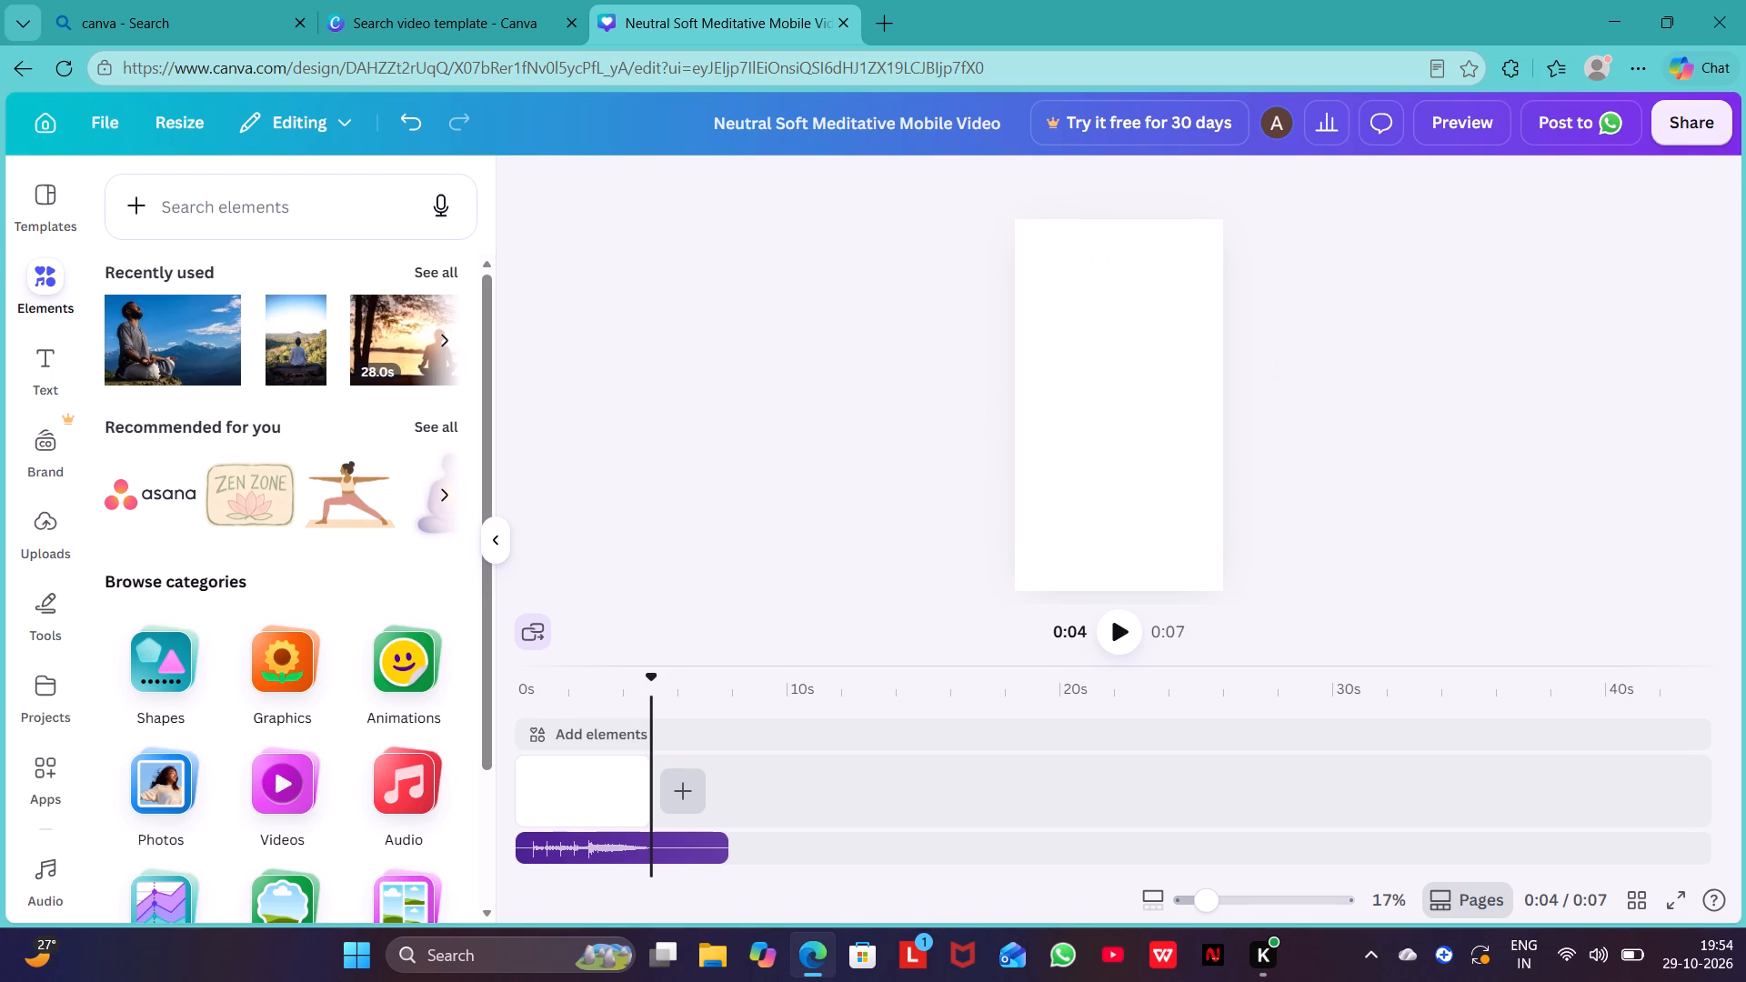
Add the recently used log photo after the blank page and adjust its bottom edge so it fills the full page height.
click(562, 736)
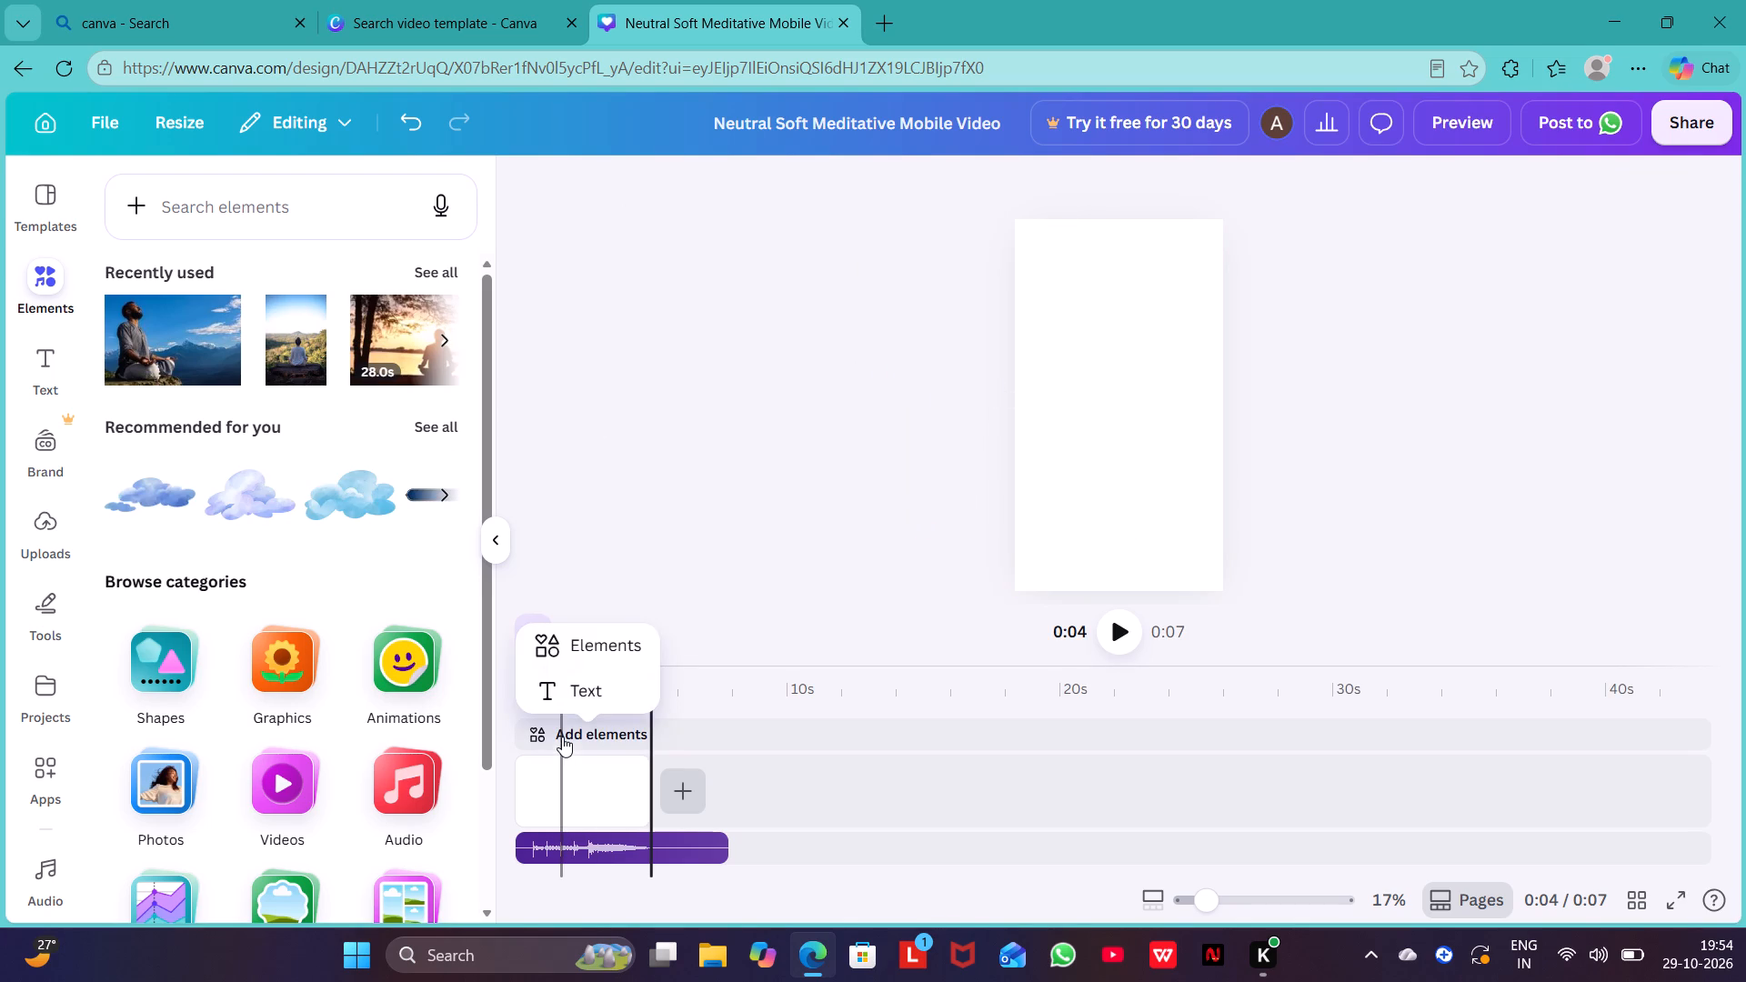
click(560, 634)
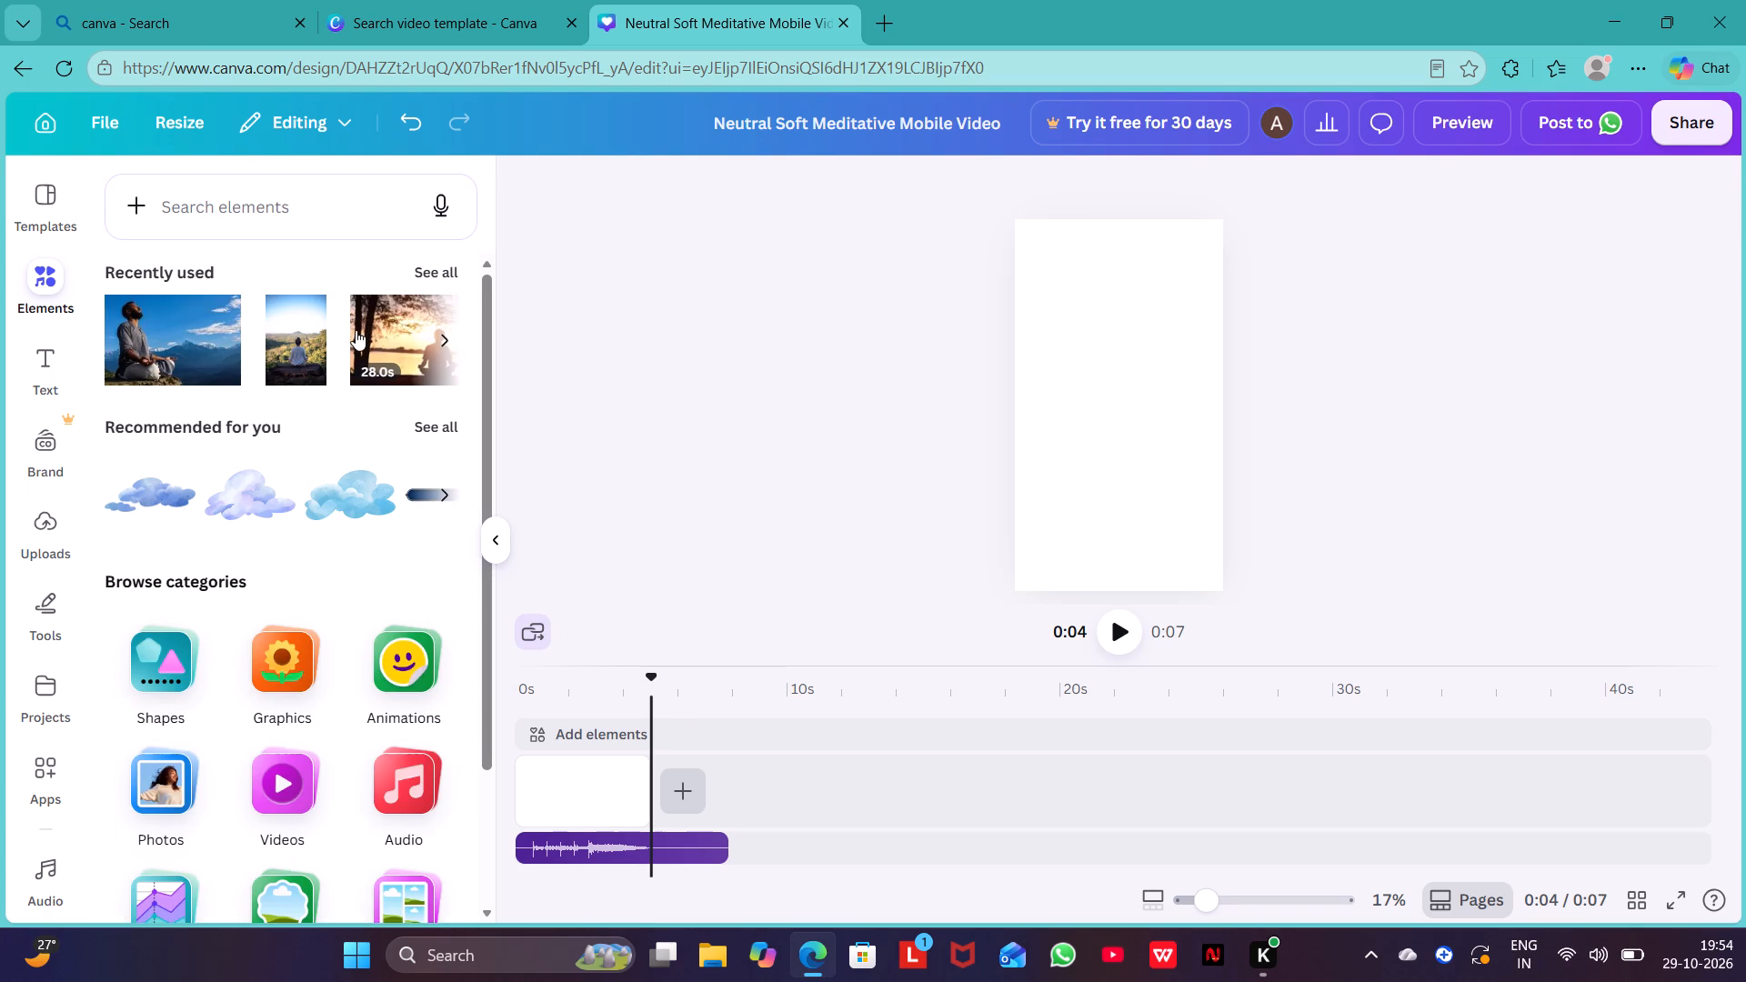
scroll(357, 332, left, 2)
scroll(357, 332, right, 1)
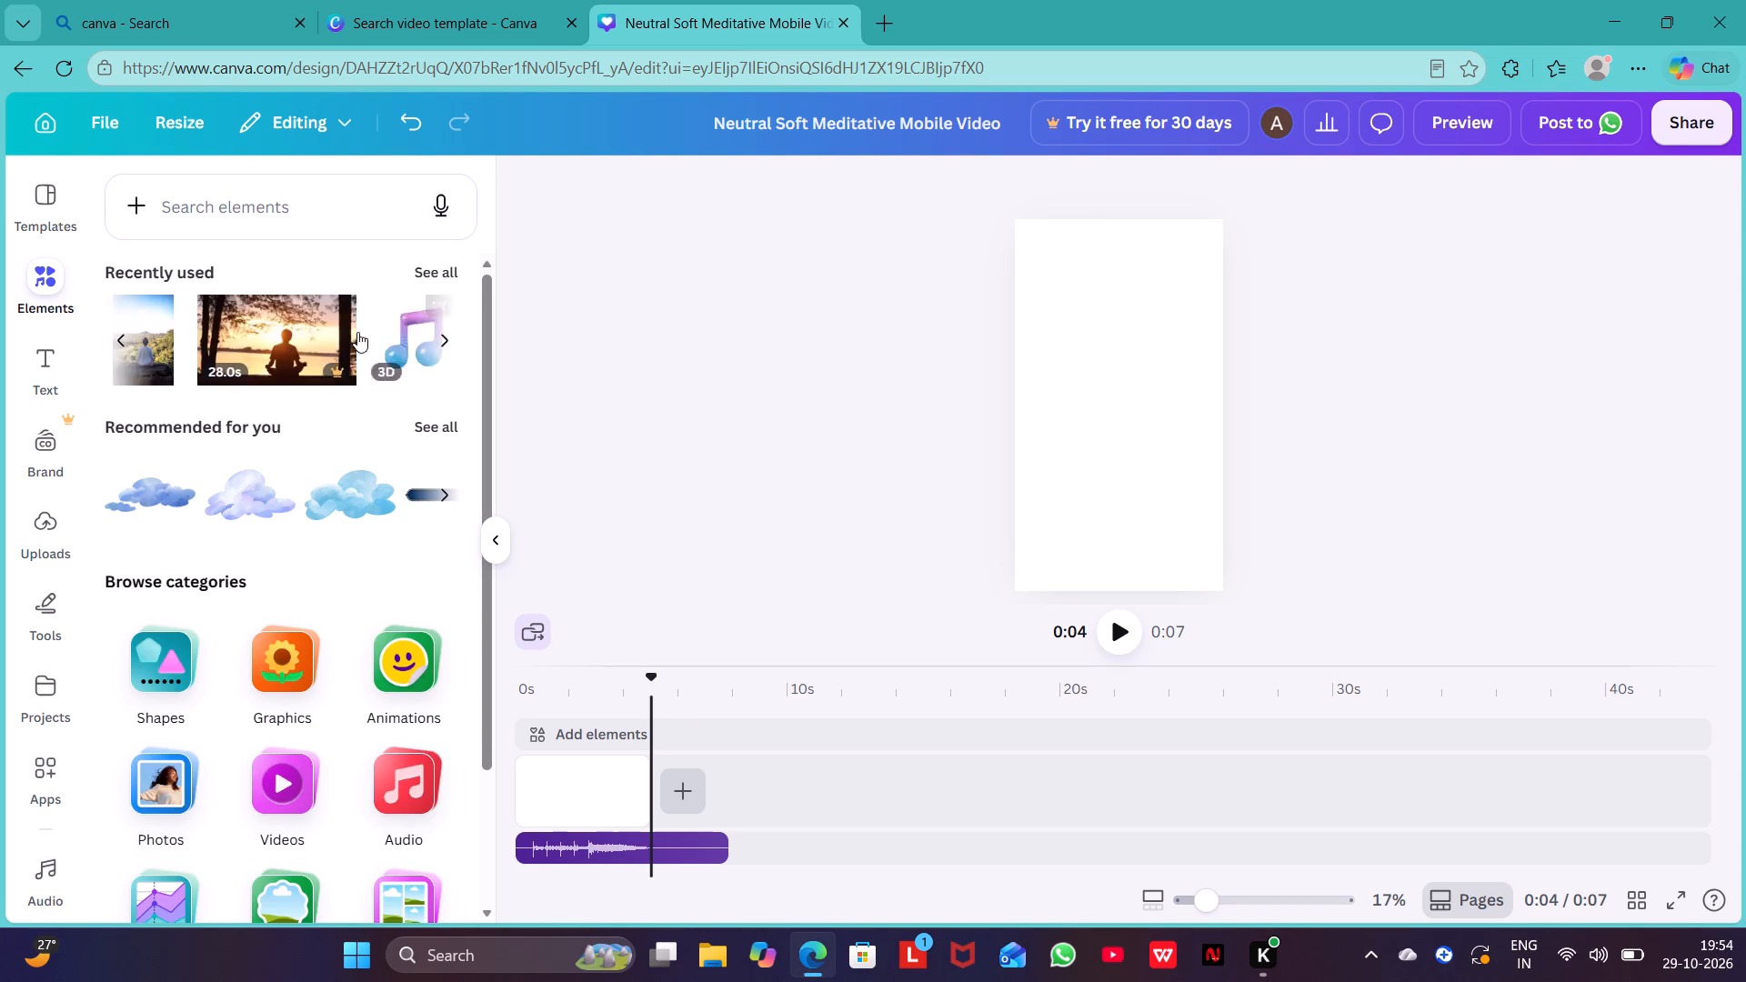
scroll(357, 332, right, 1)
click(188, 345)
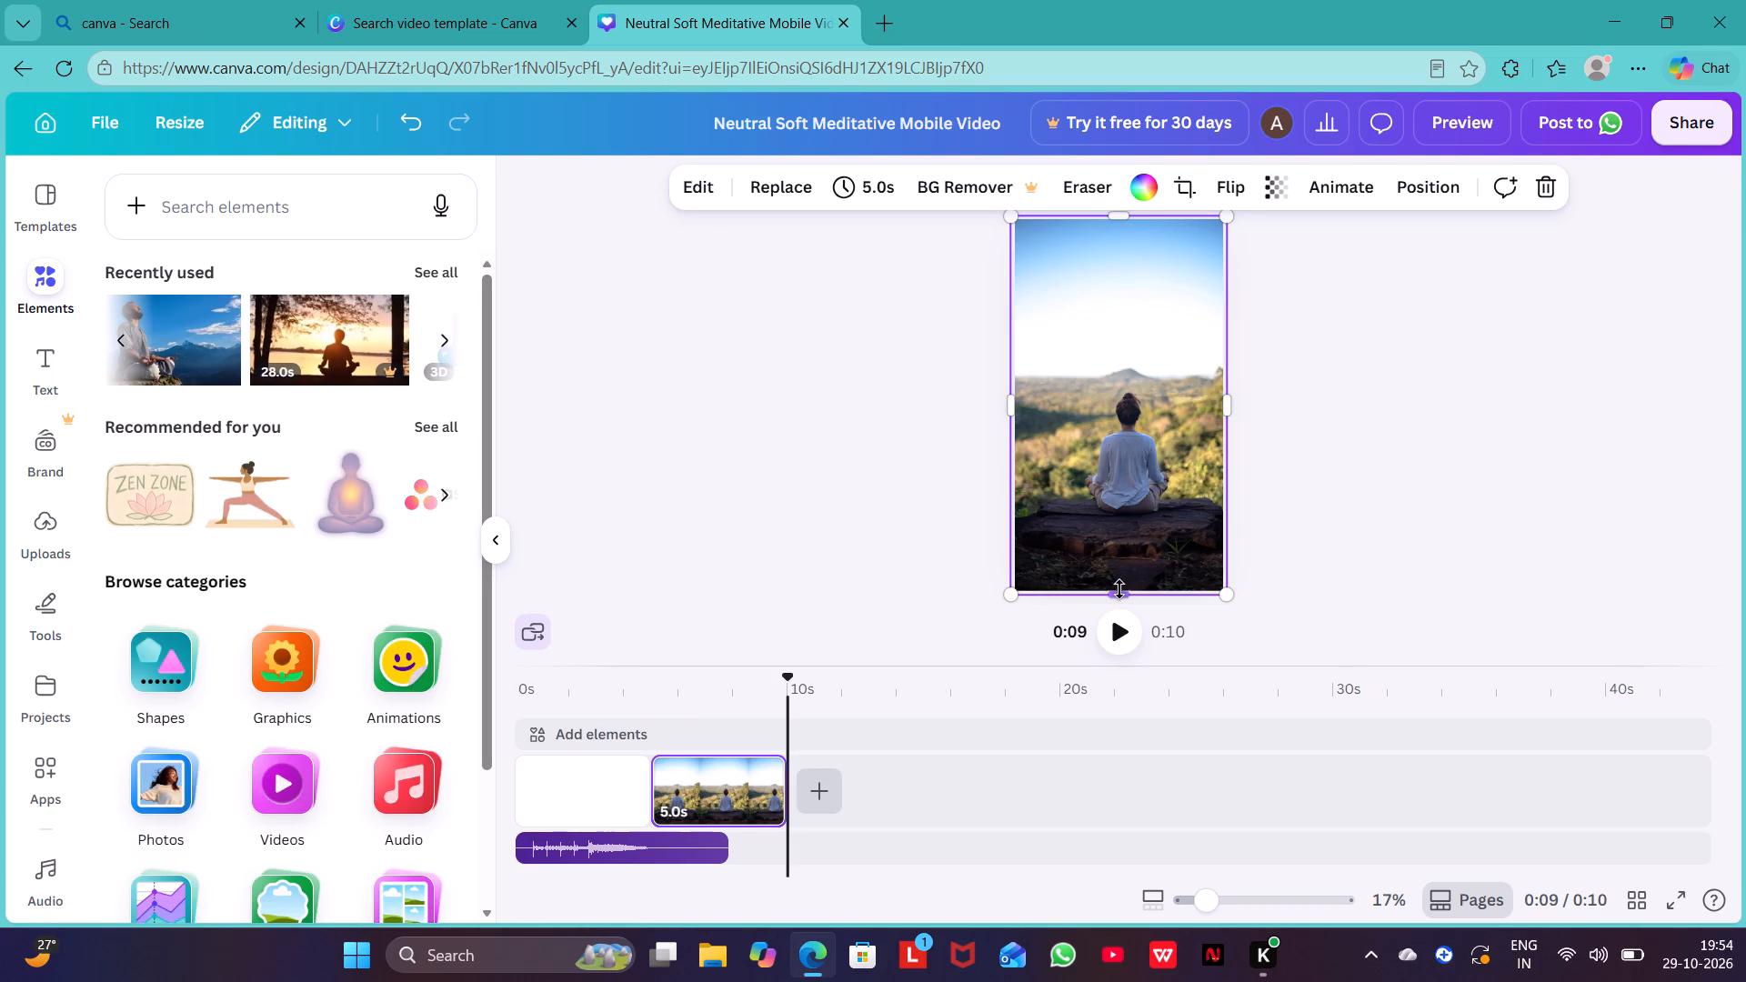
drag(1119, 589, 1129, 541)
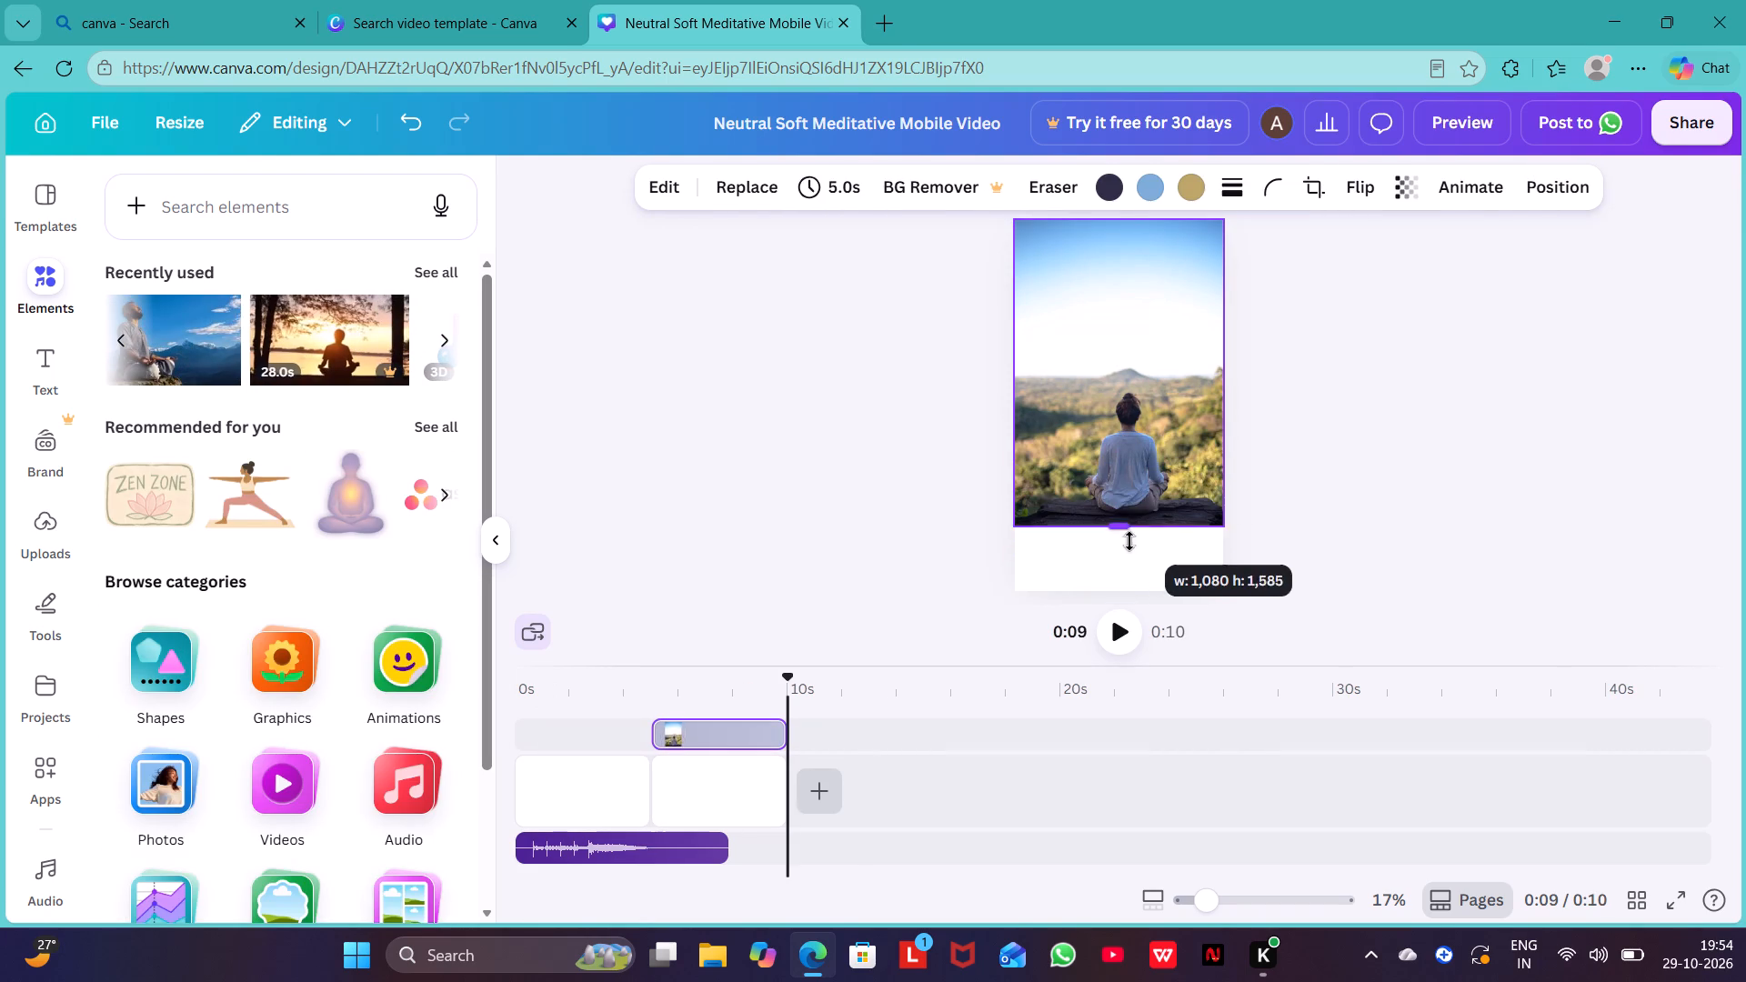
drag(1129, 541, 1129, 586)
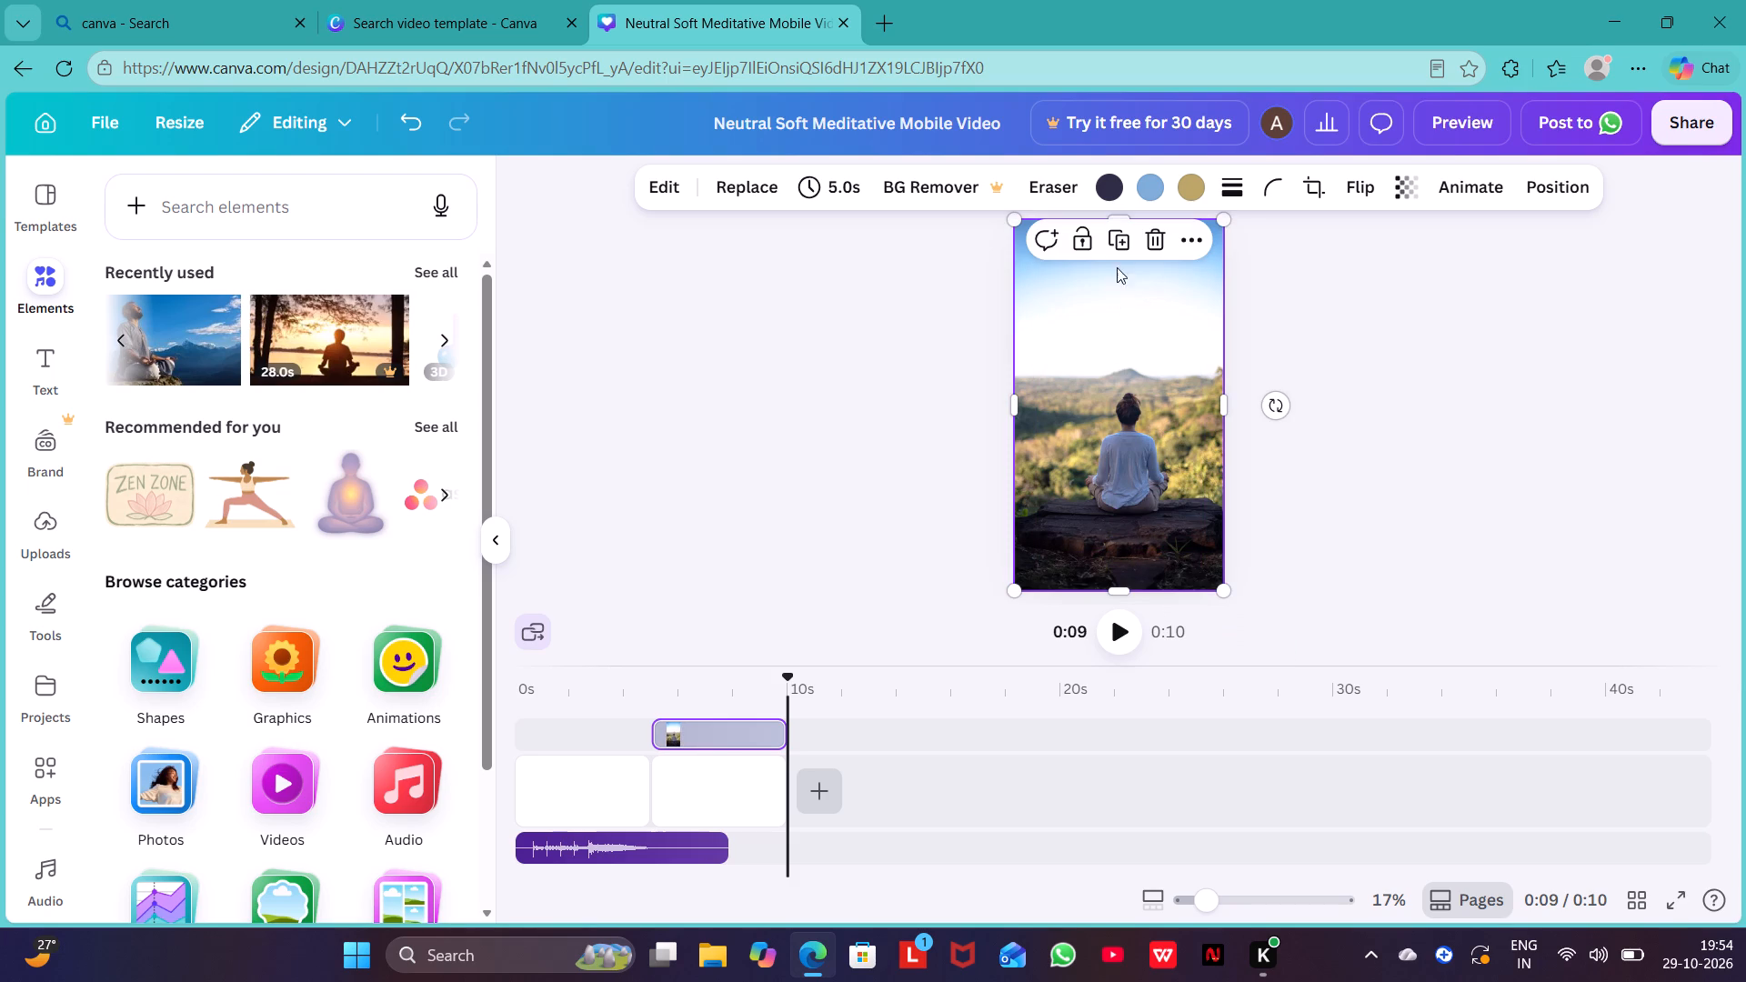
Duplicate the log photo and crop the copy from the bottom so only the sky above the person's head remains.
click(1119, 248)
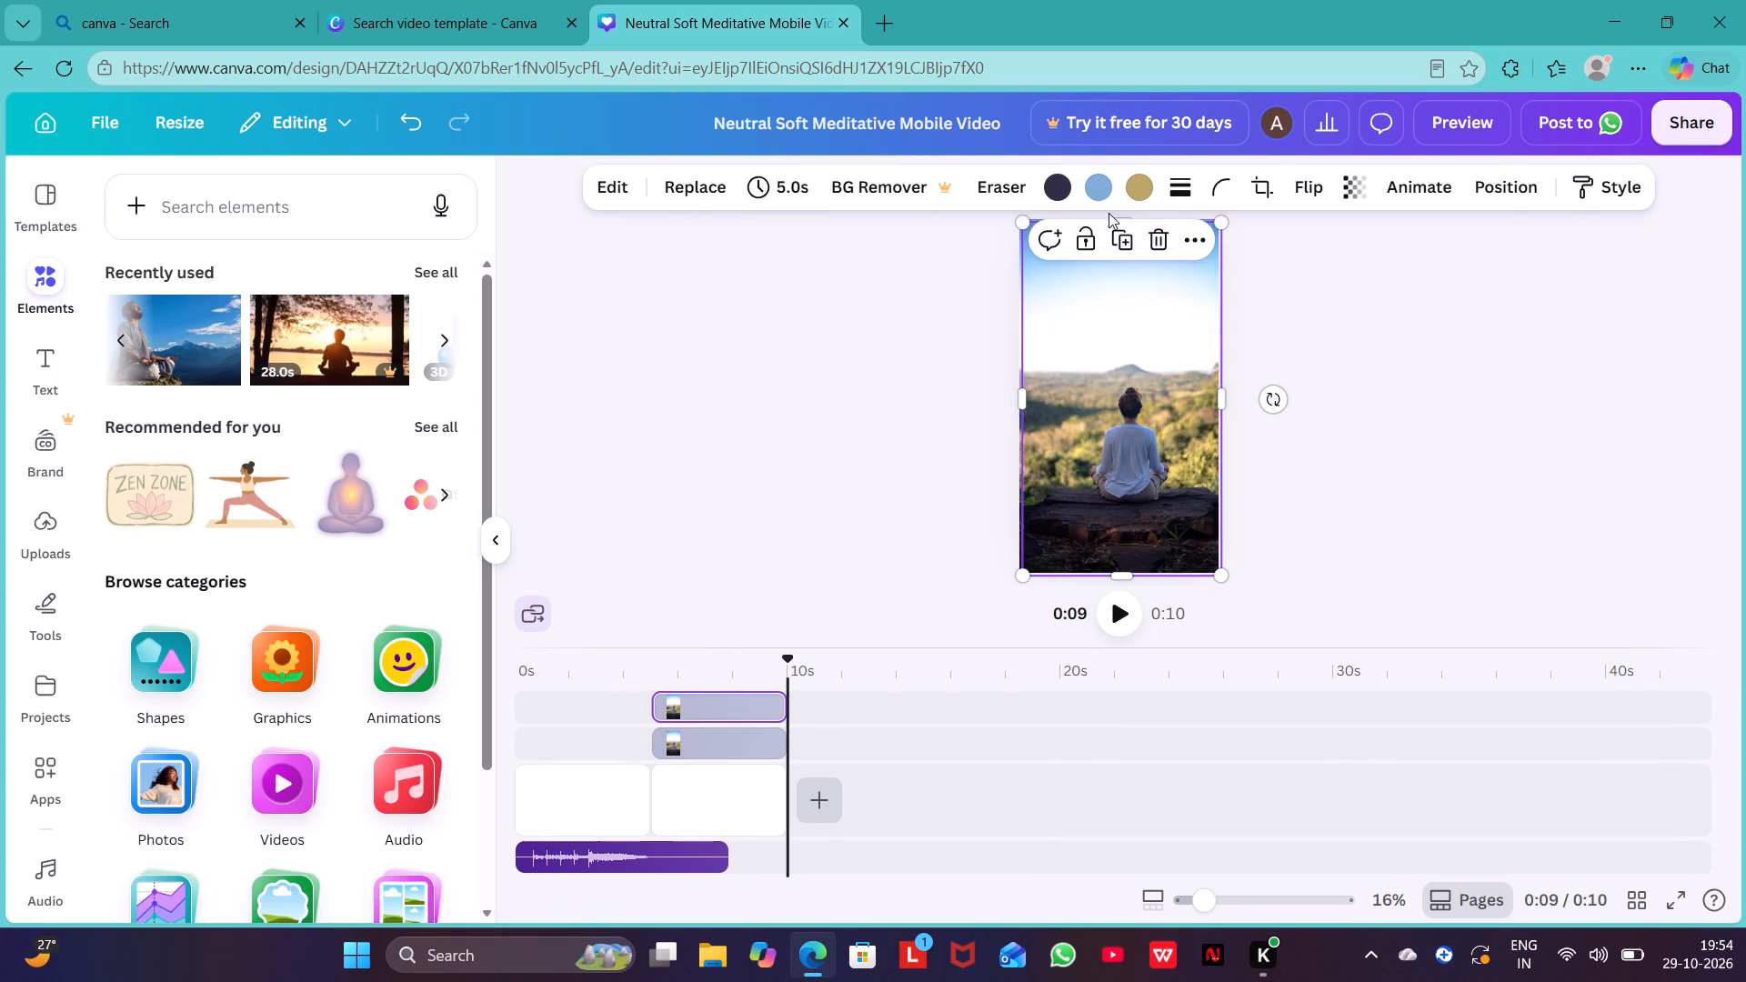
drag(1120, 569, 1119, 537)
drag(1119, 537, 1129, 358)
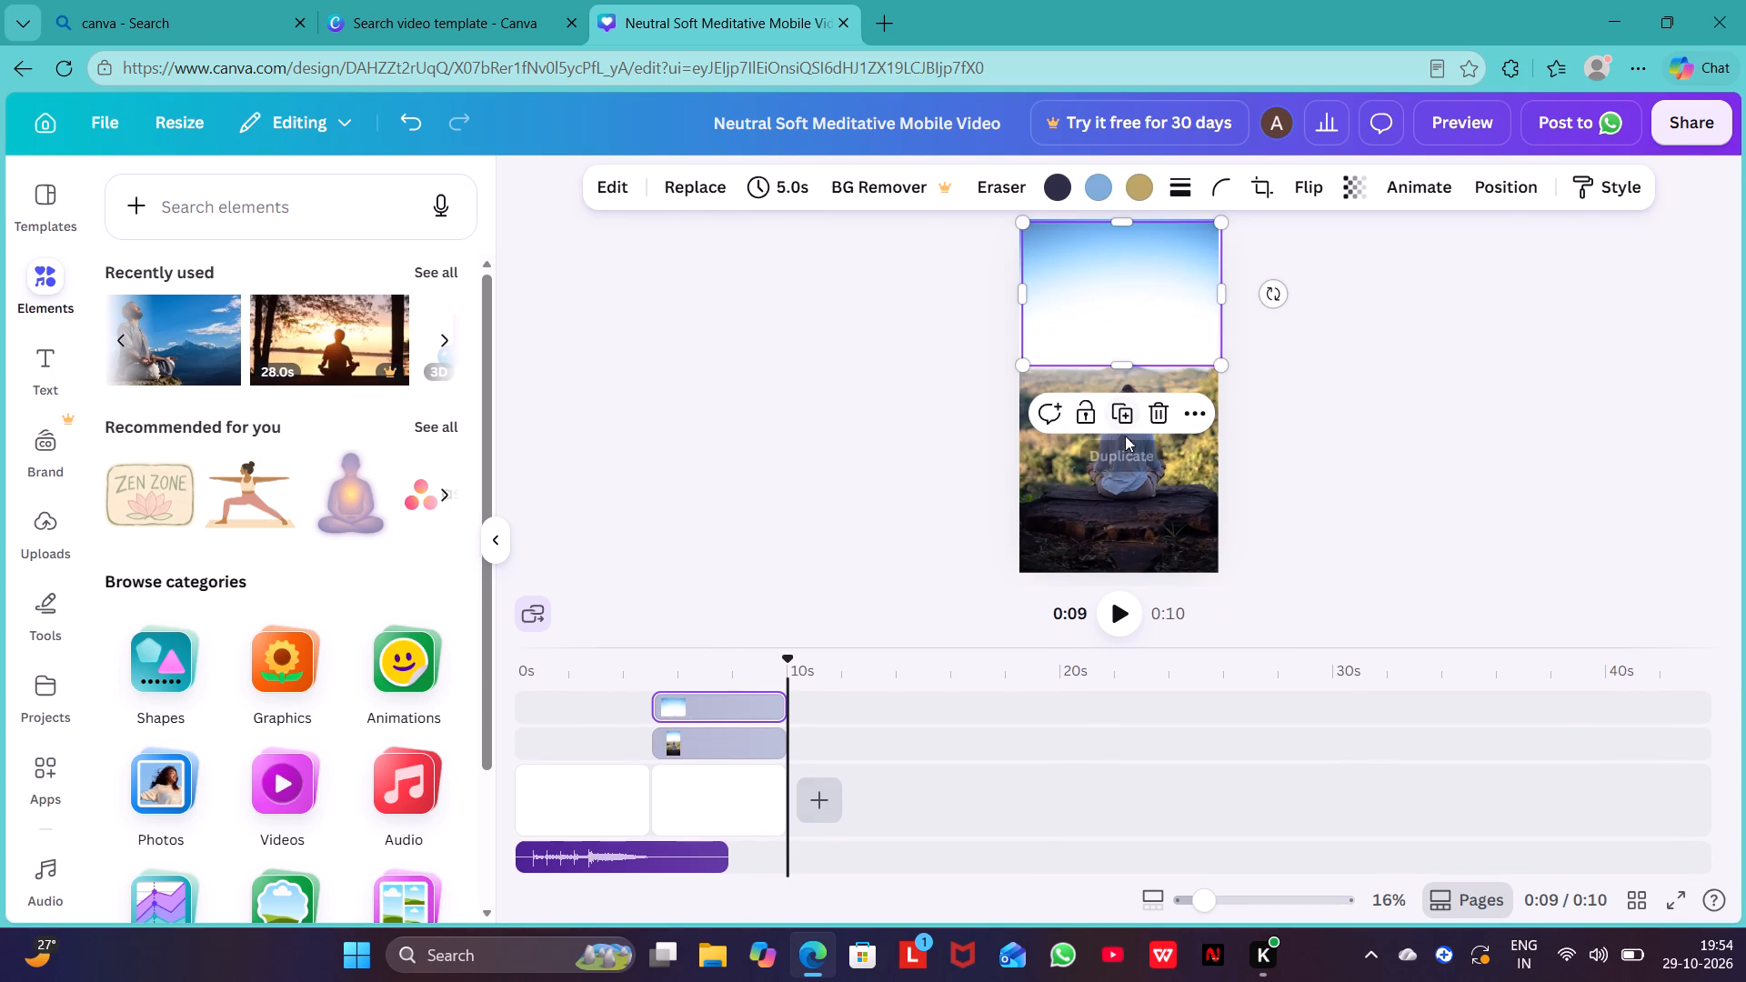
Delete the original full-height log photo from the page, keeping the cropped sky copy.
click(1124, 447)
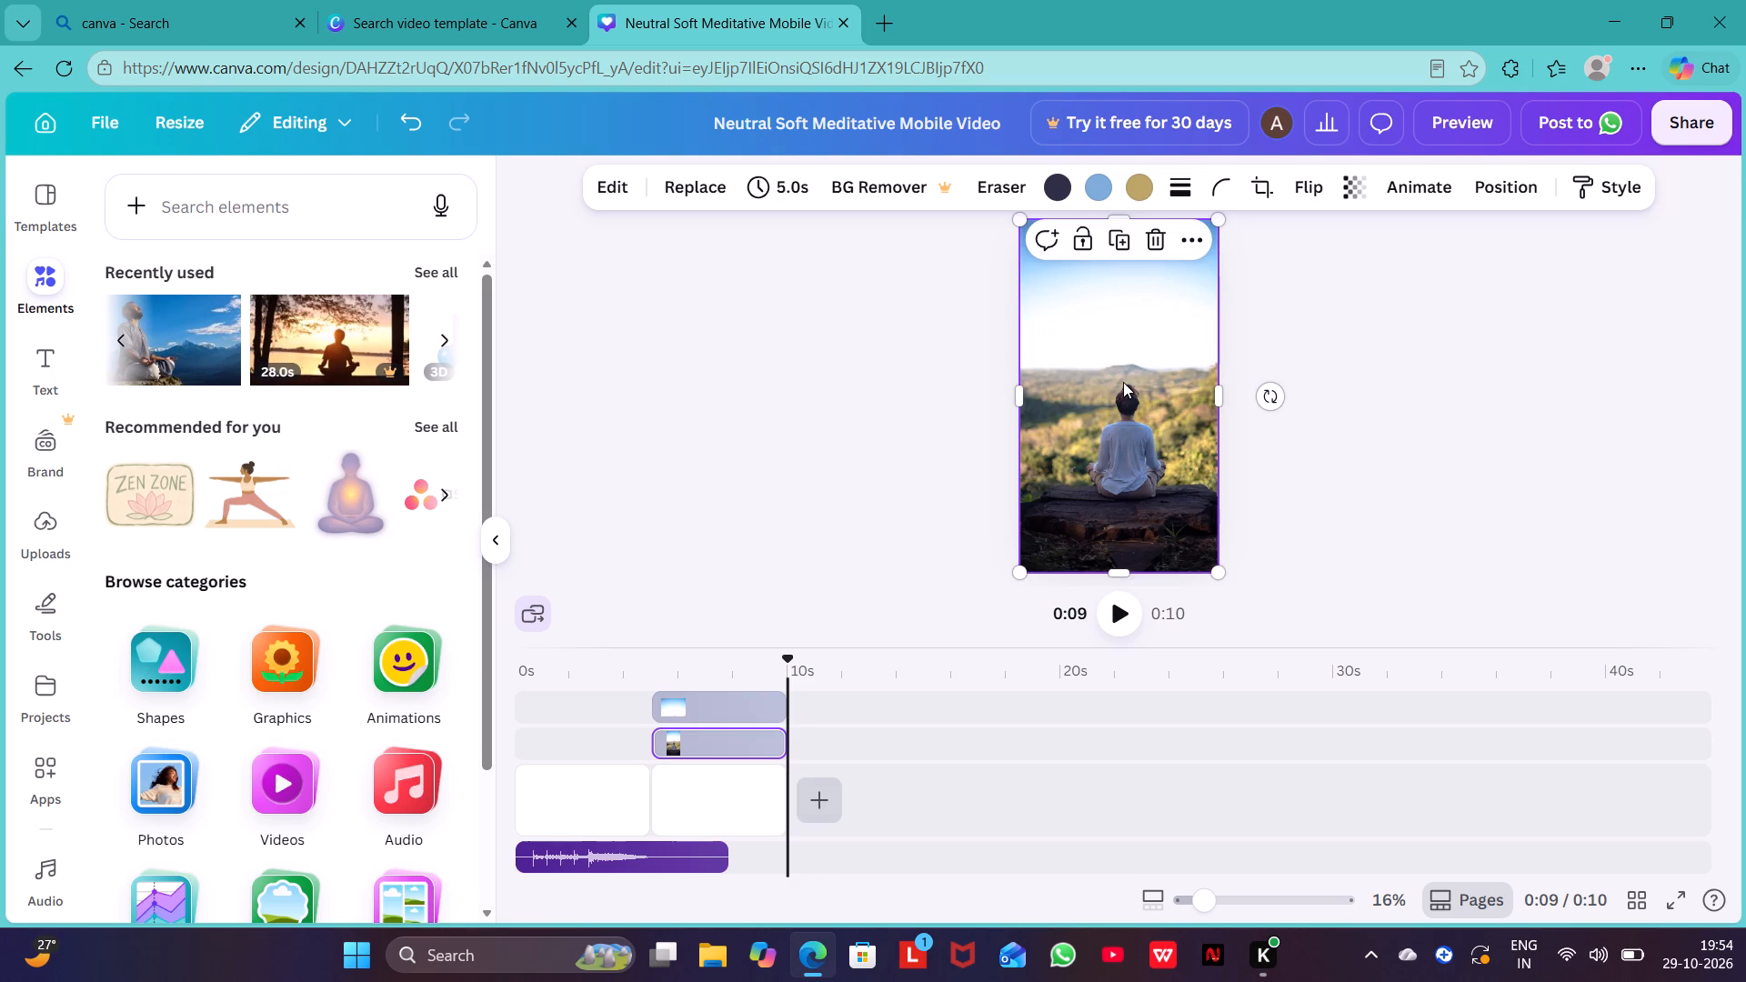
click(1156, 235)
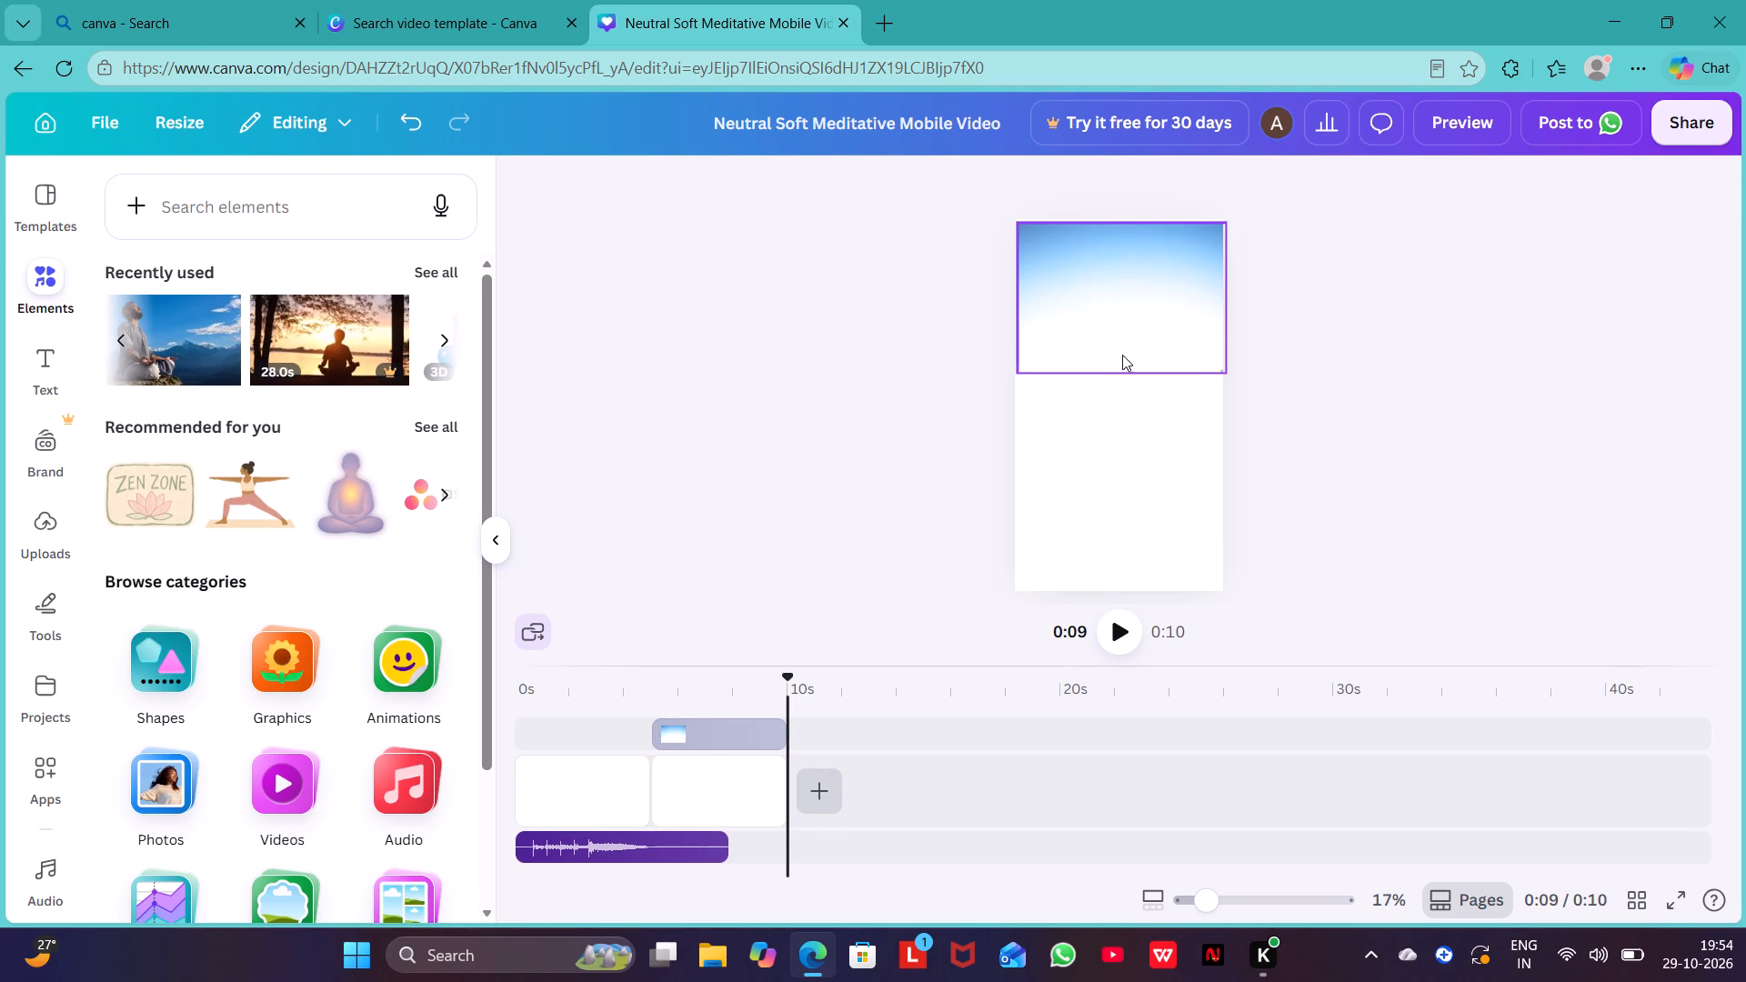
Extend the bottom edge of the cropped sky copy down to the page's bottom edge so the photo fills the full page height.
click(1118, 369)
click(1118, 369)
drag(1118, 369, 1128, 411)
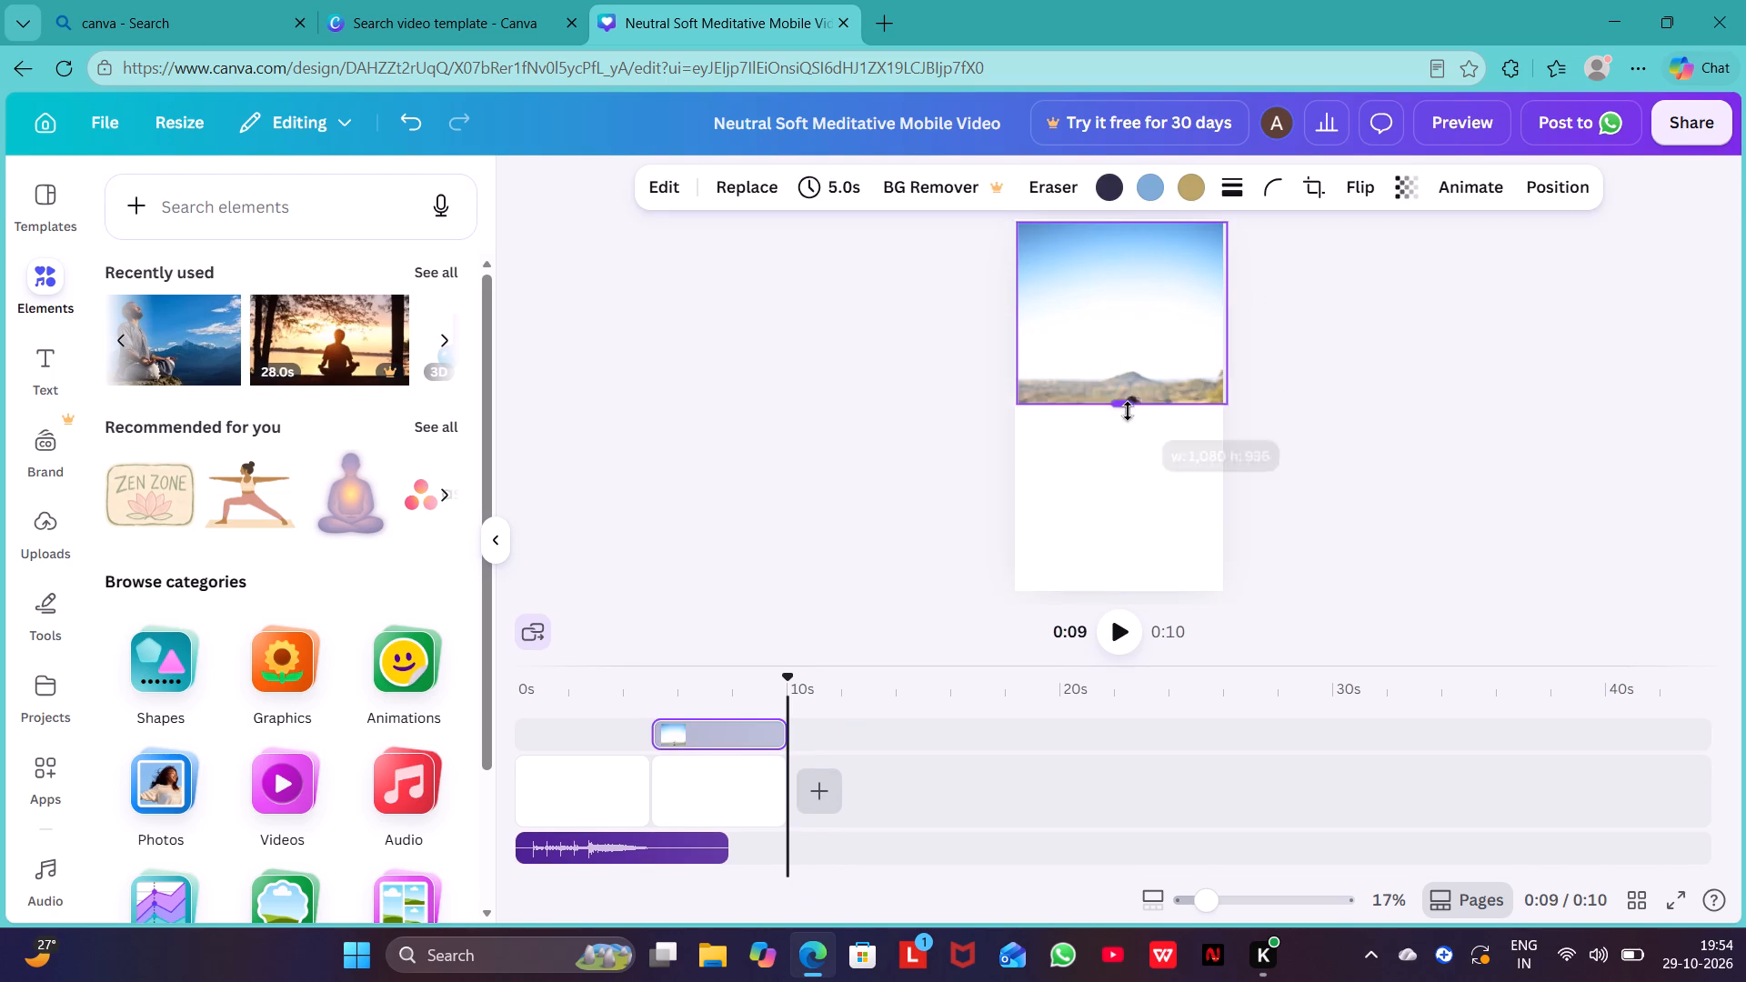
drag(1128, 411, 1115, 662)
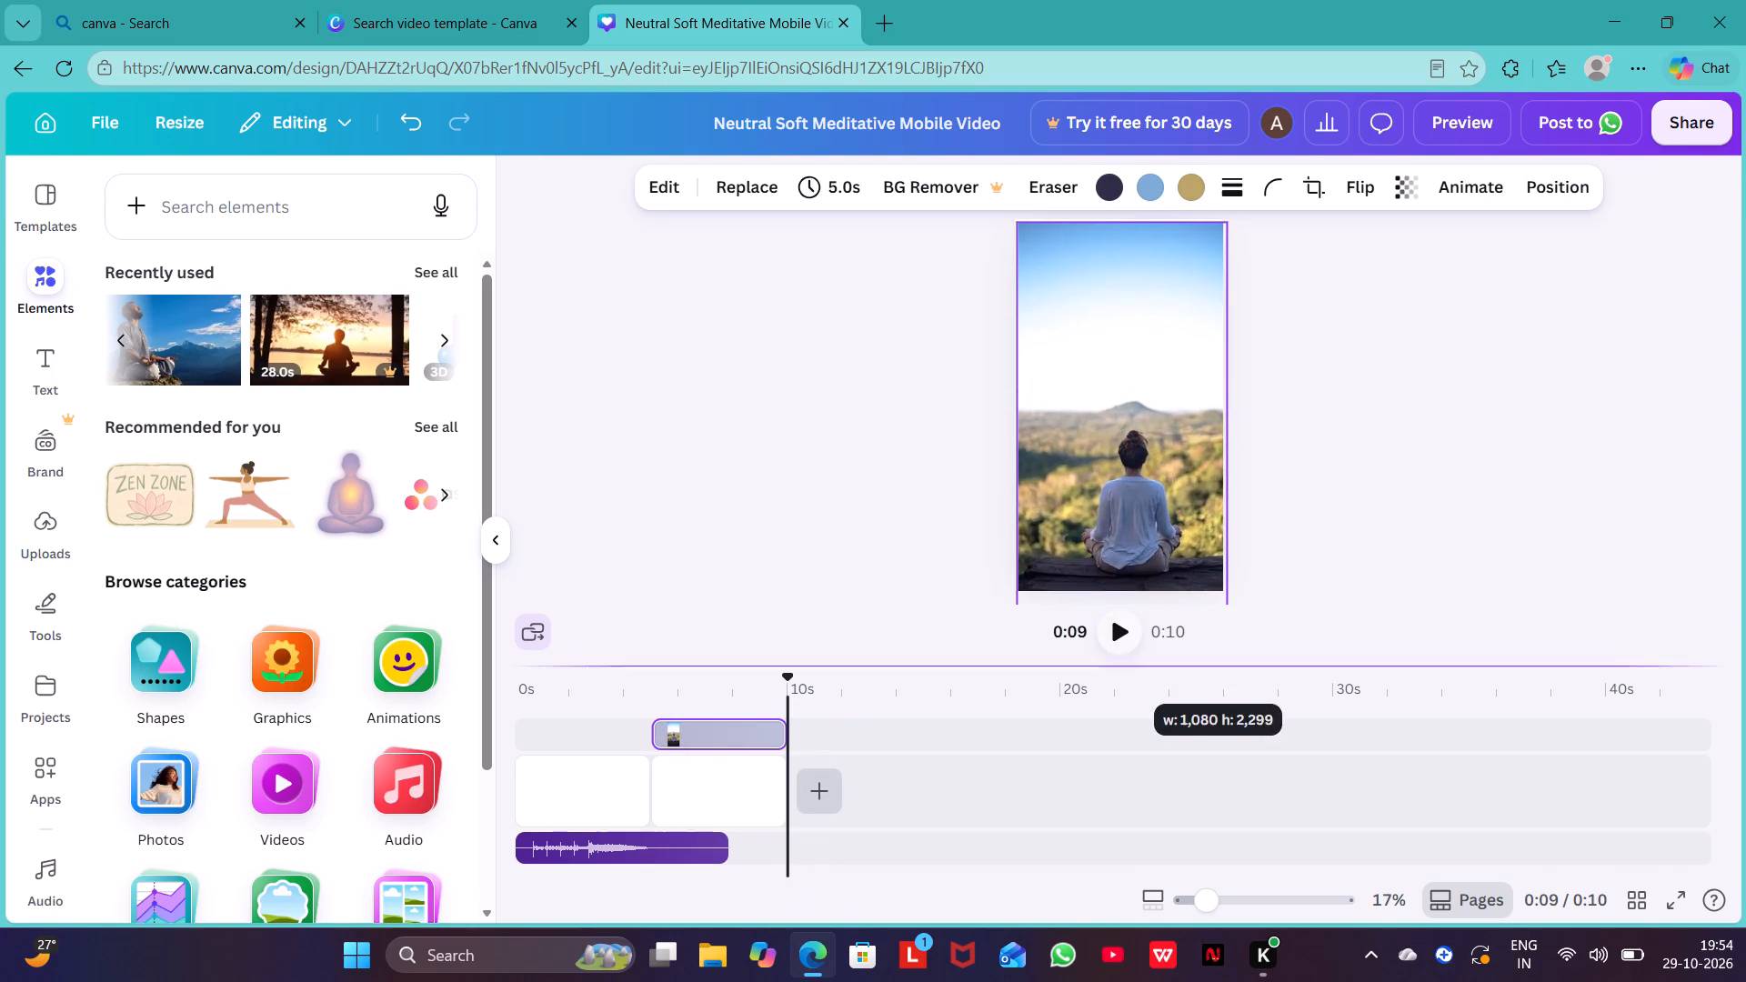
drag(1115, 662, 1111, 844)
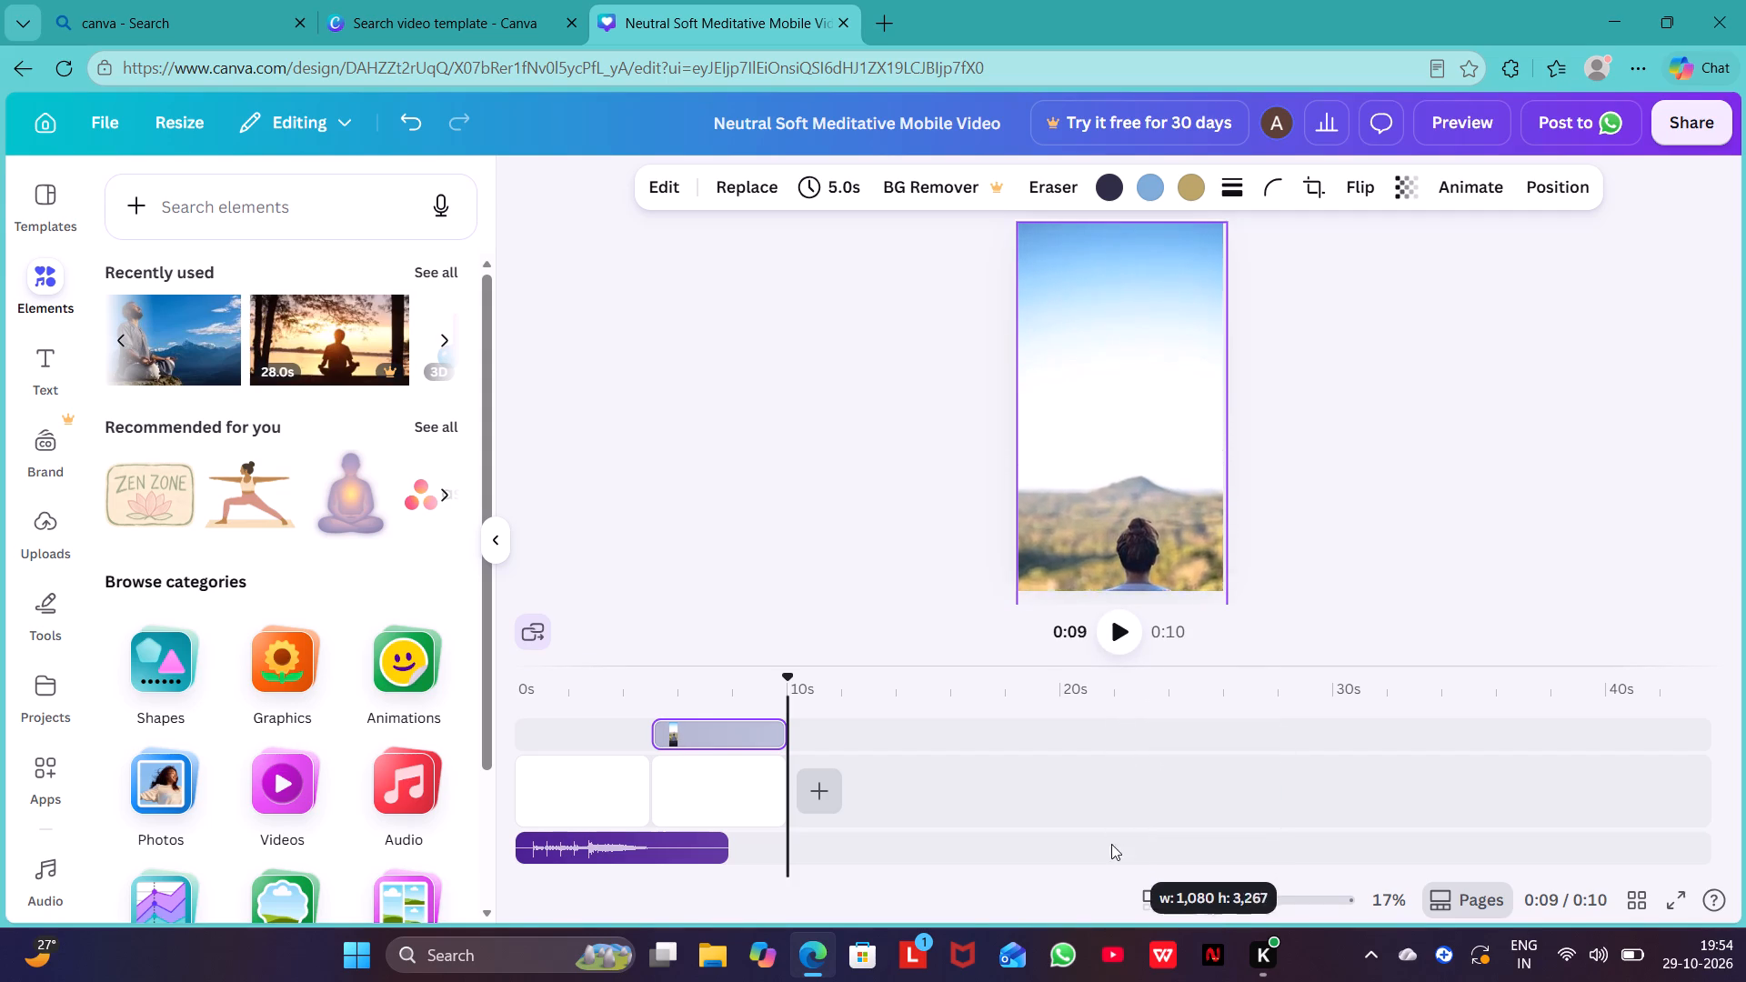
drag(1111, 844, 1113, 714)
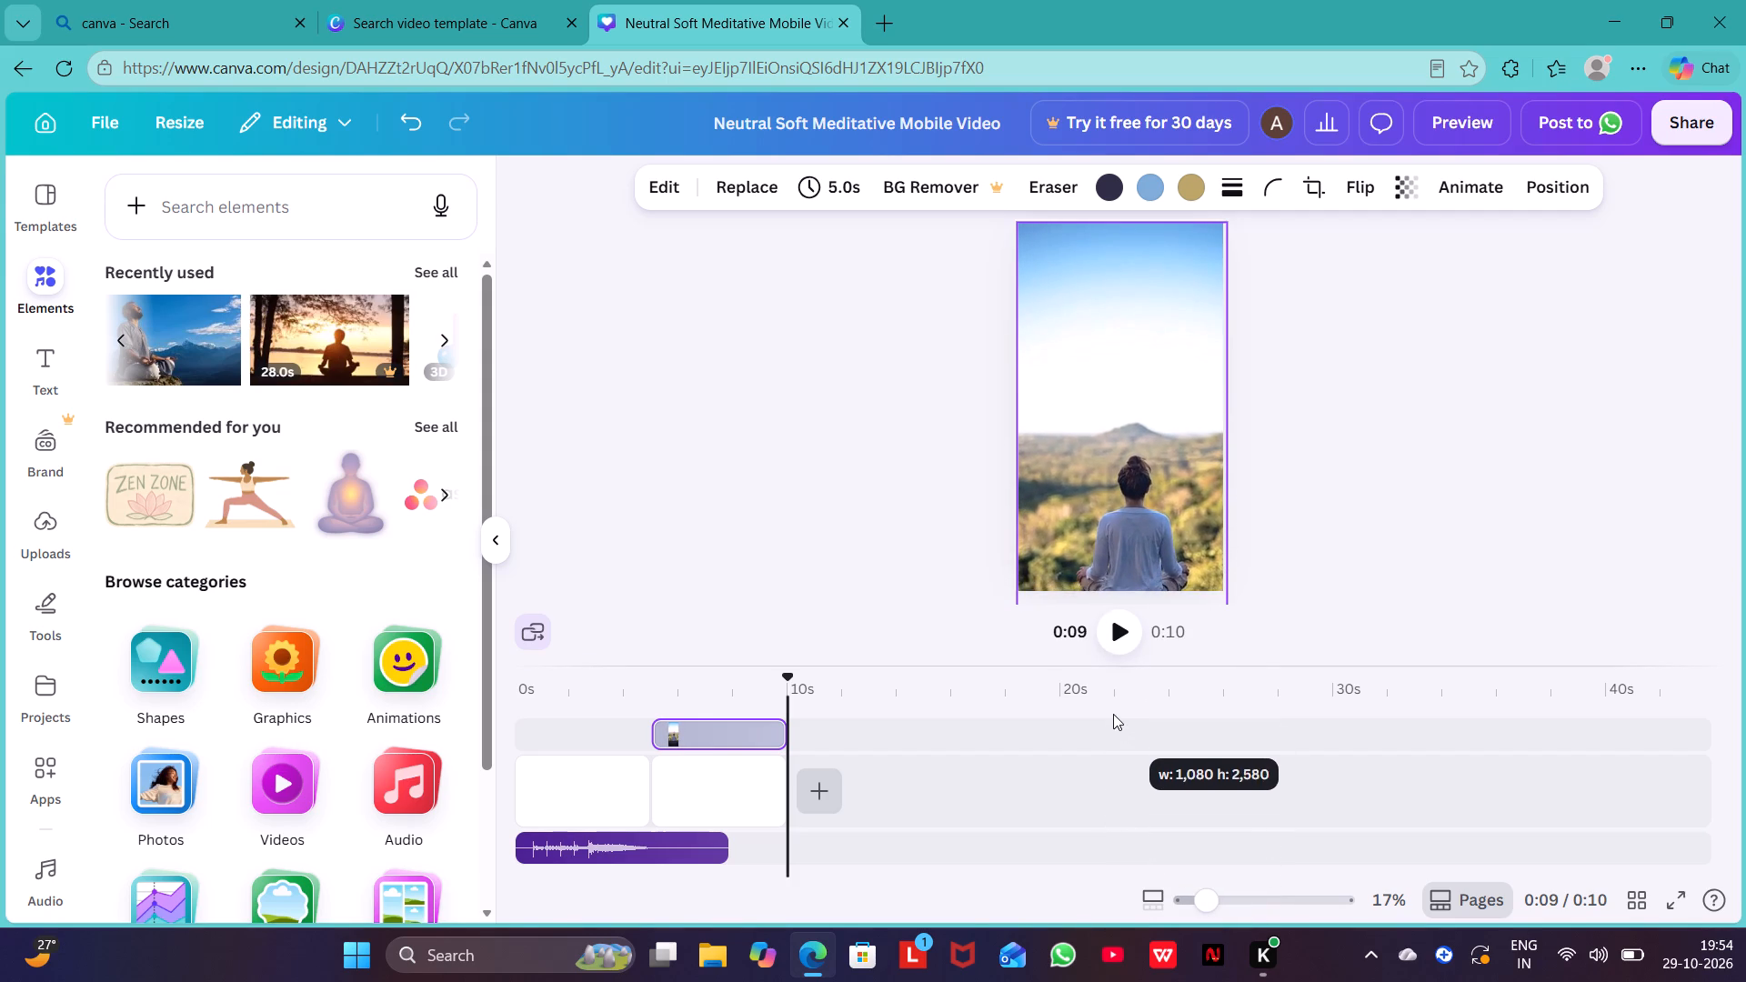
drag(1113, 714, 1107, 652)
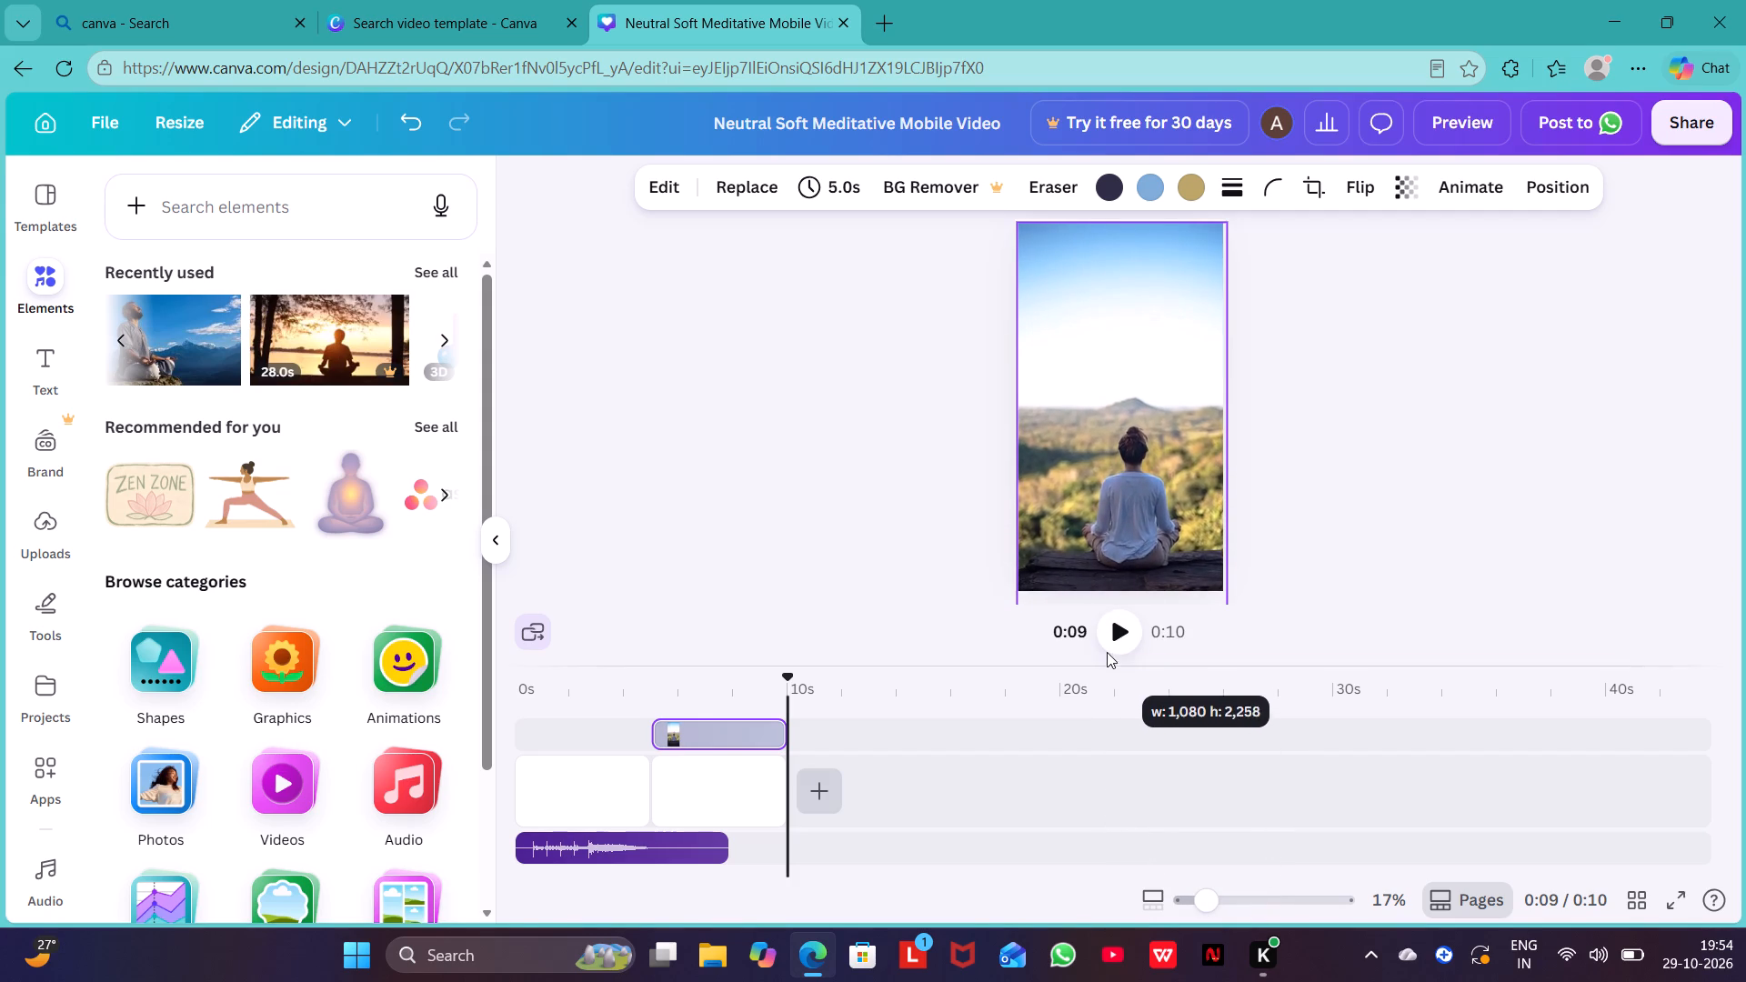
drag(1107, 652, 1107, 571)
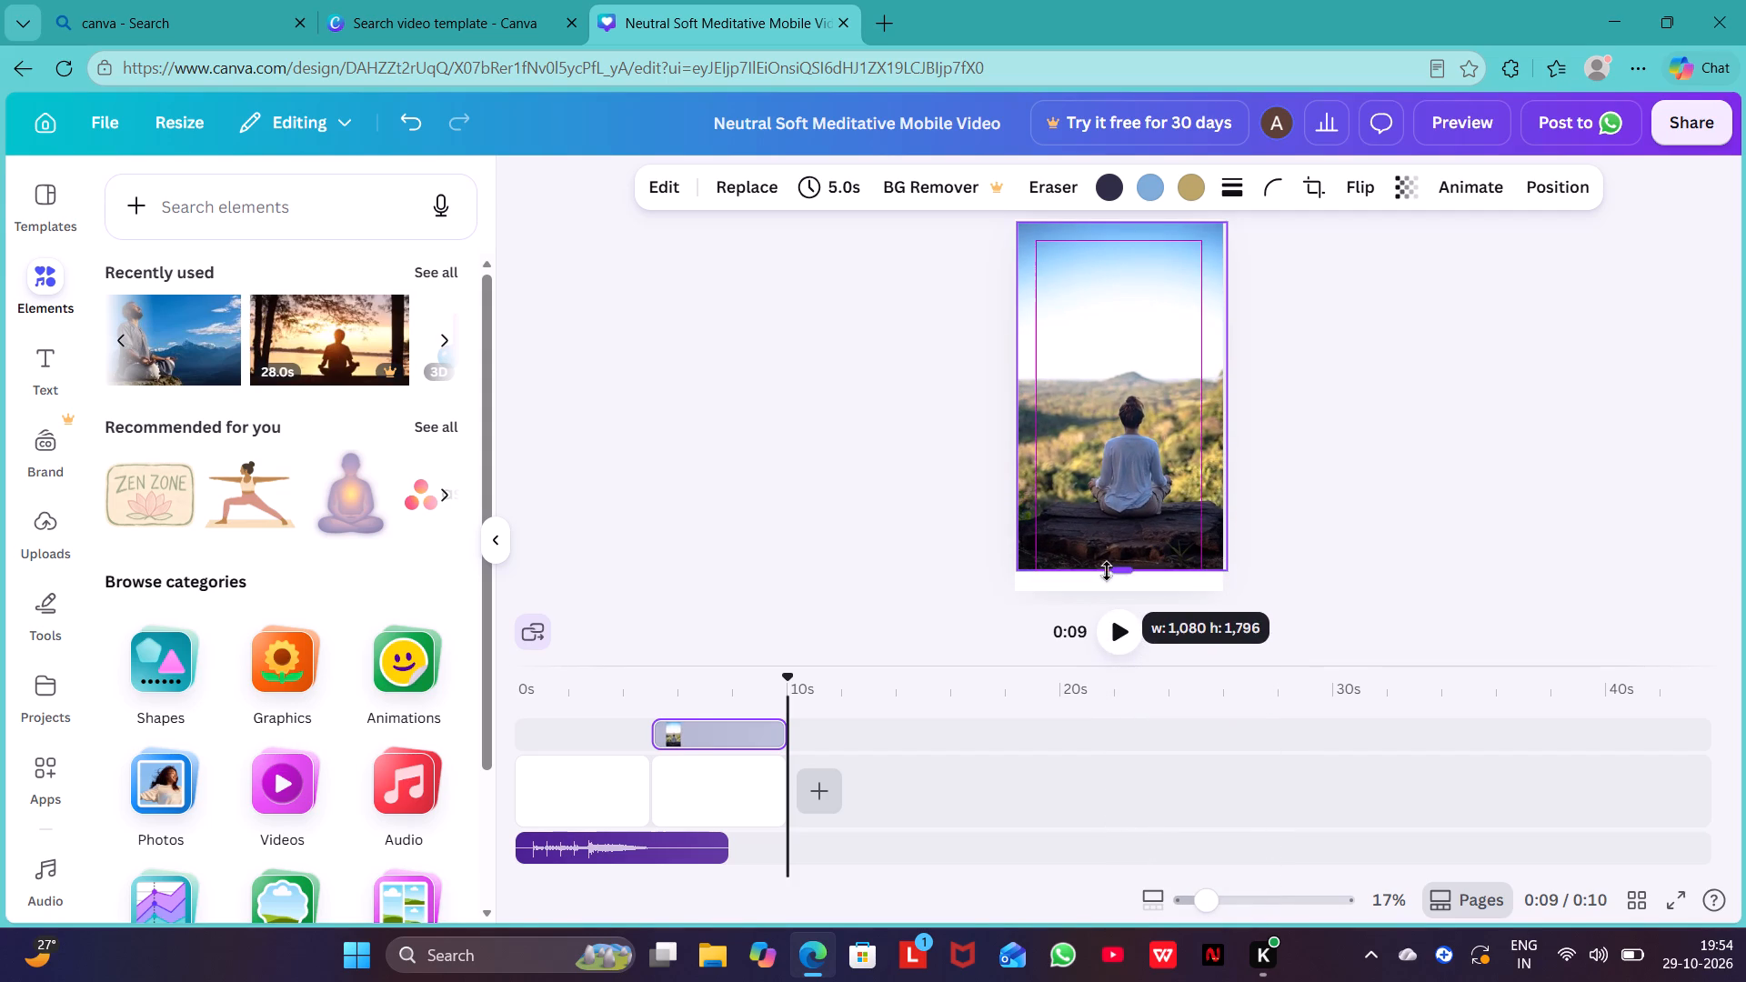
drag(1107, 571, 1107, 584)
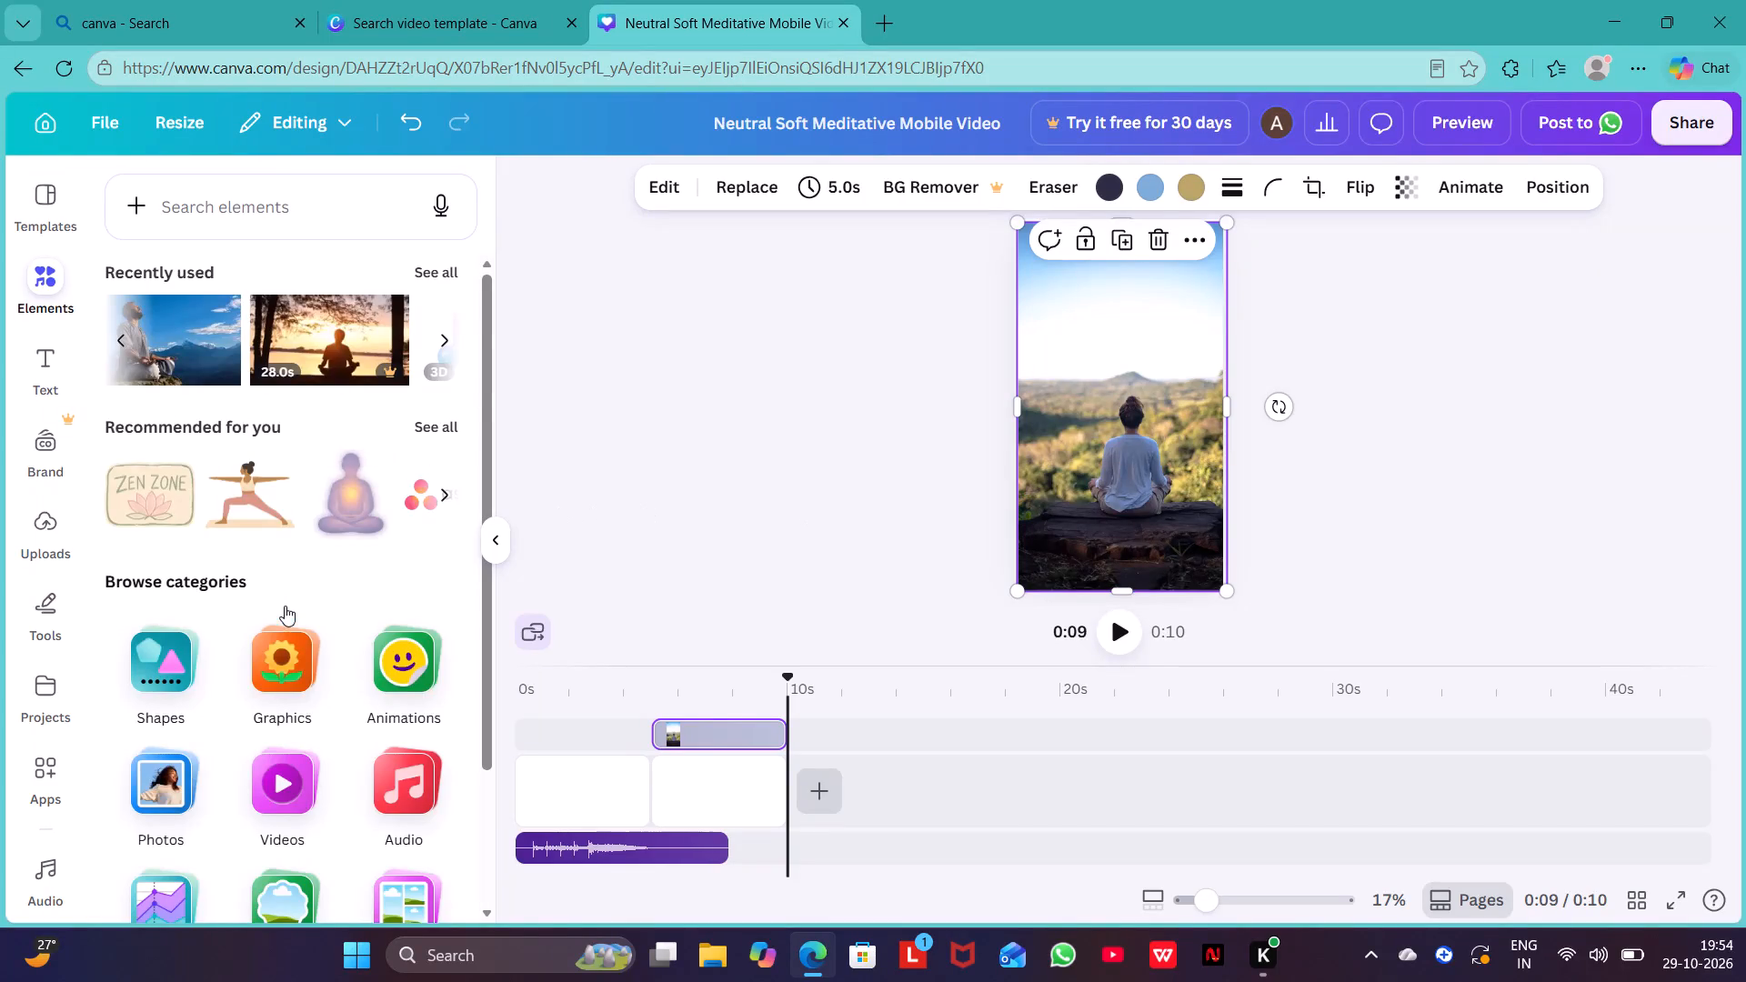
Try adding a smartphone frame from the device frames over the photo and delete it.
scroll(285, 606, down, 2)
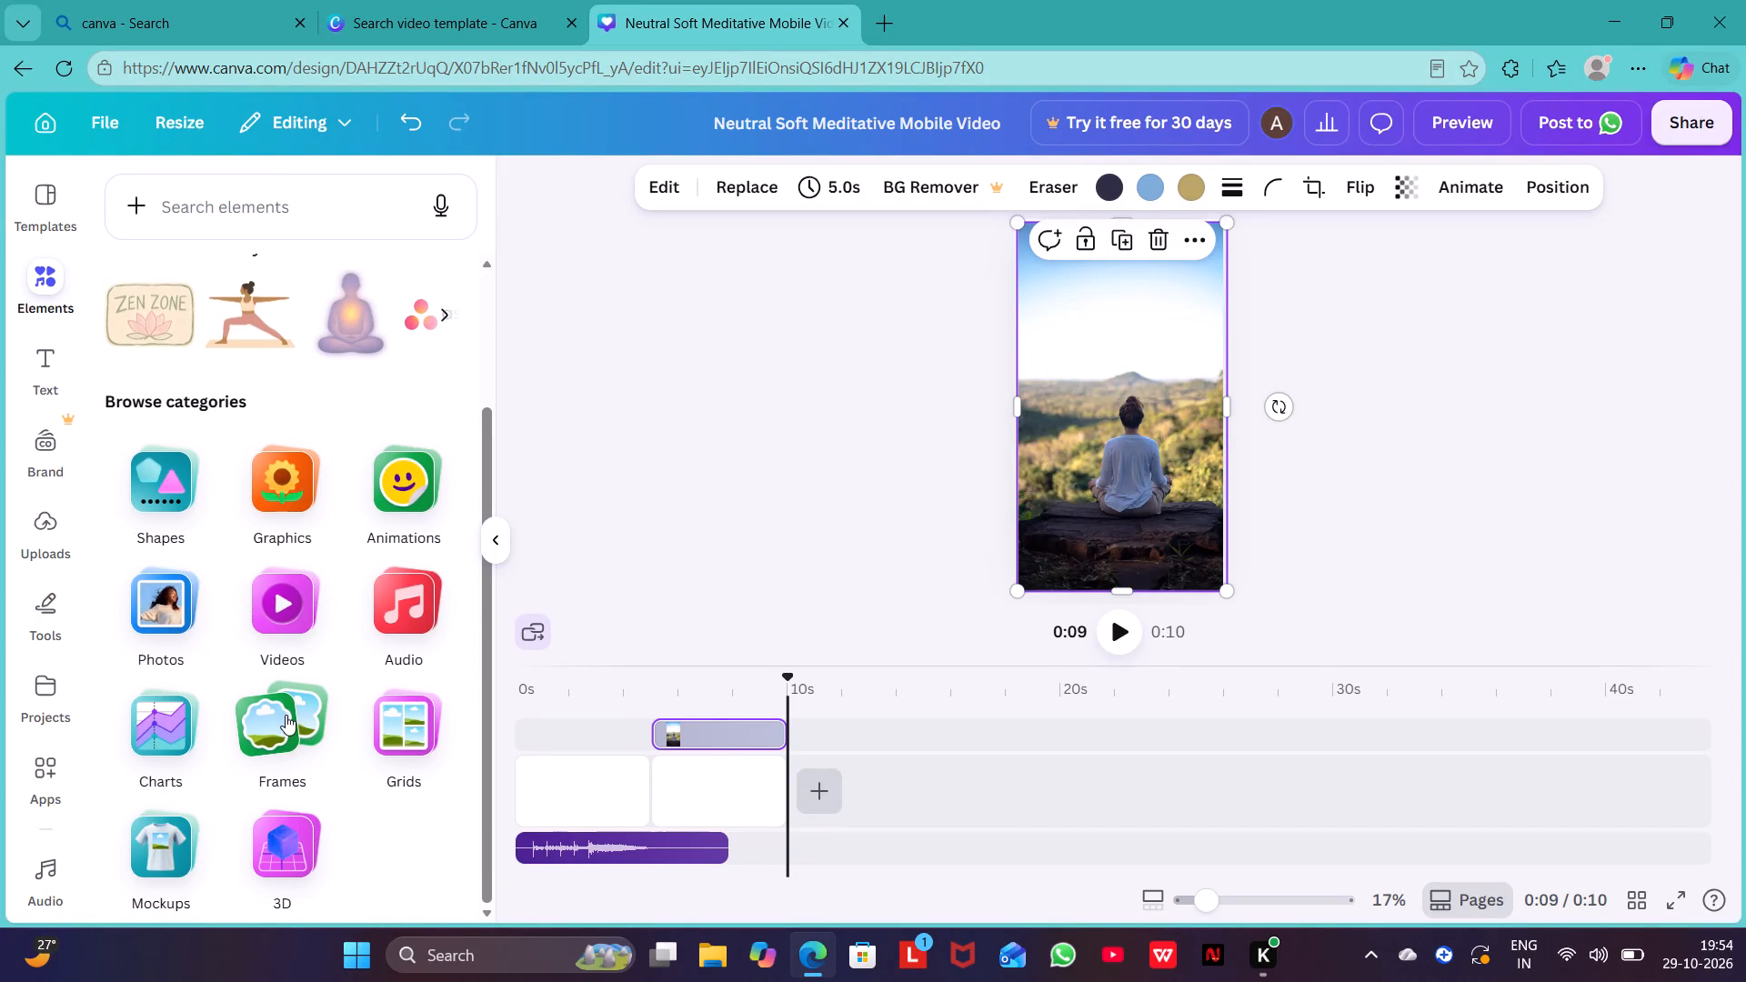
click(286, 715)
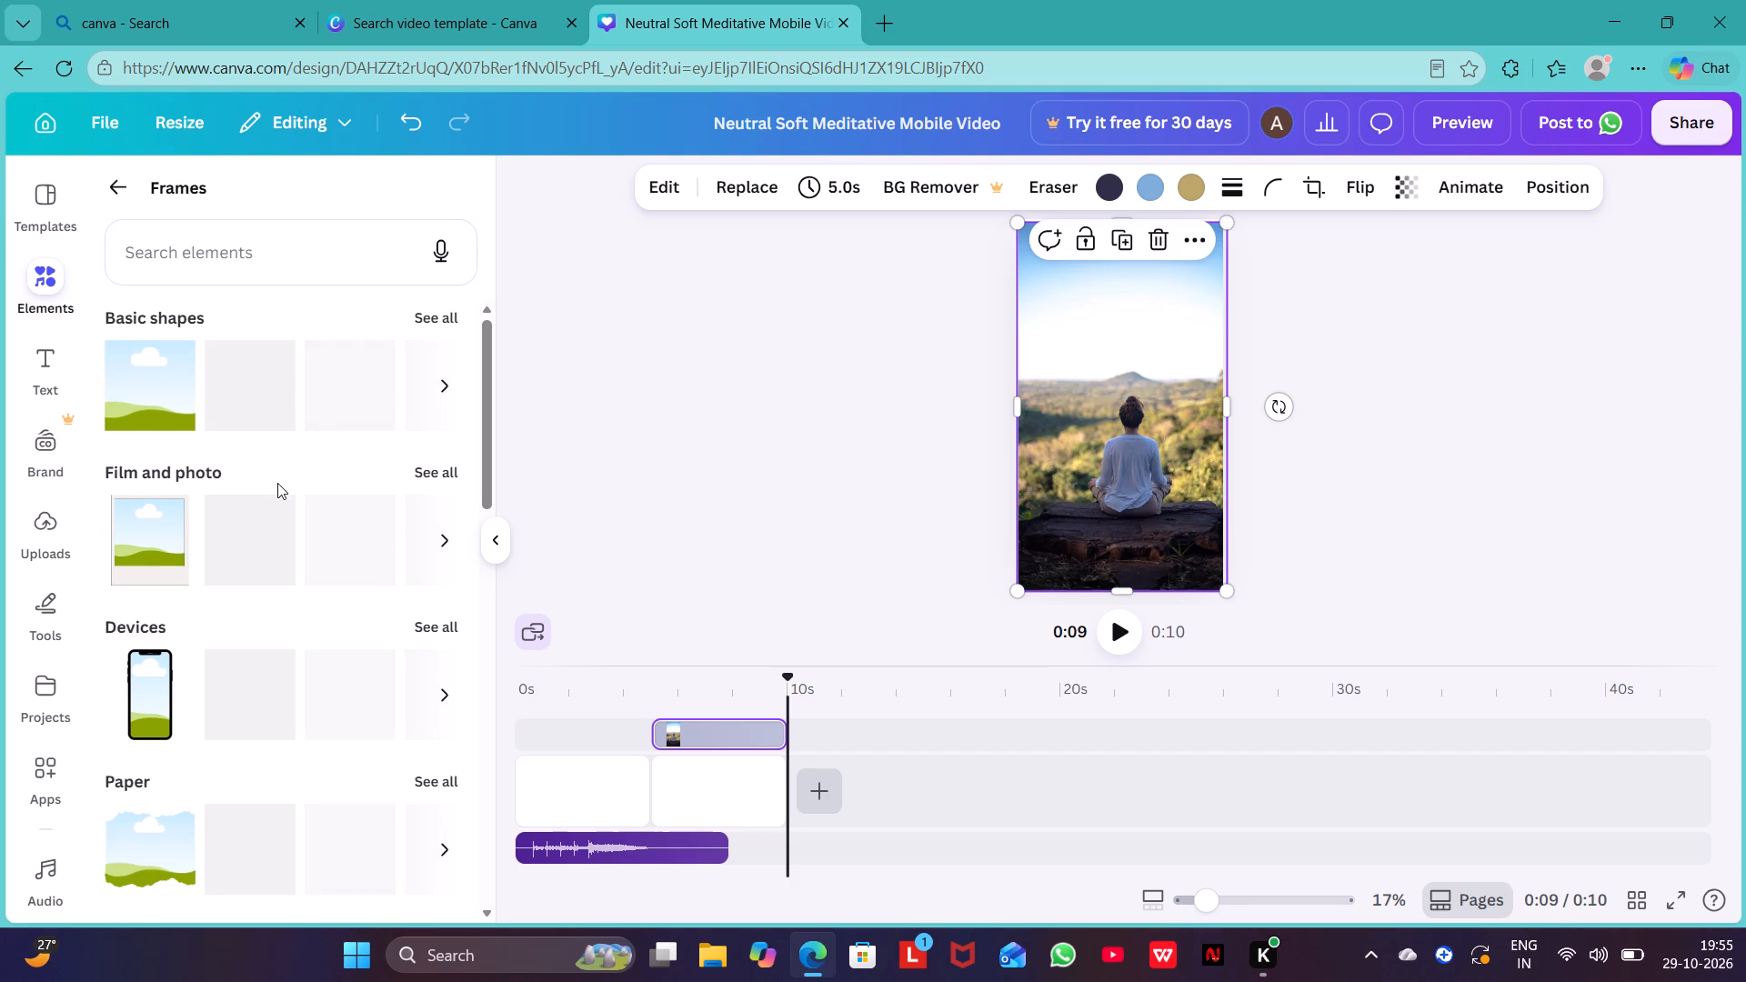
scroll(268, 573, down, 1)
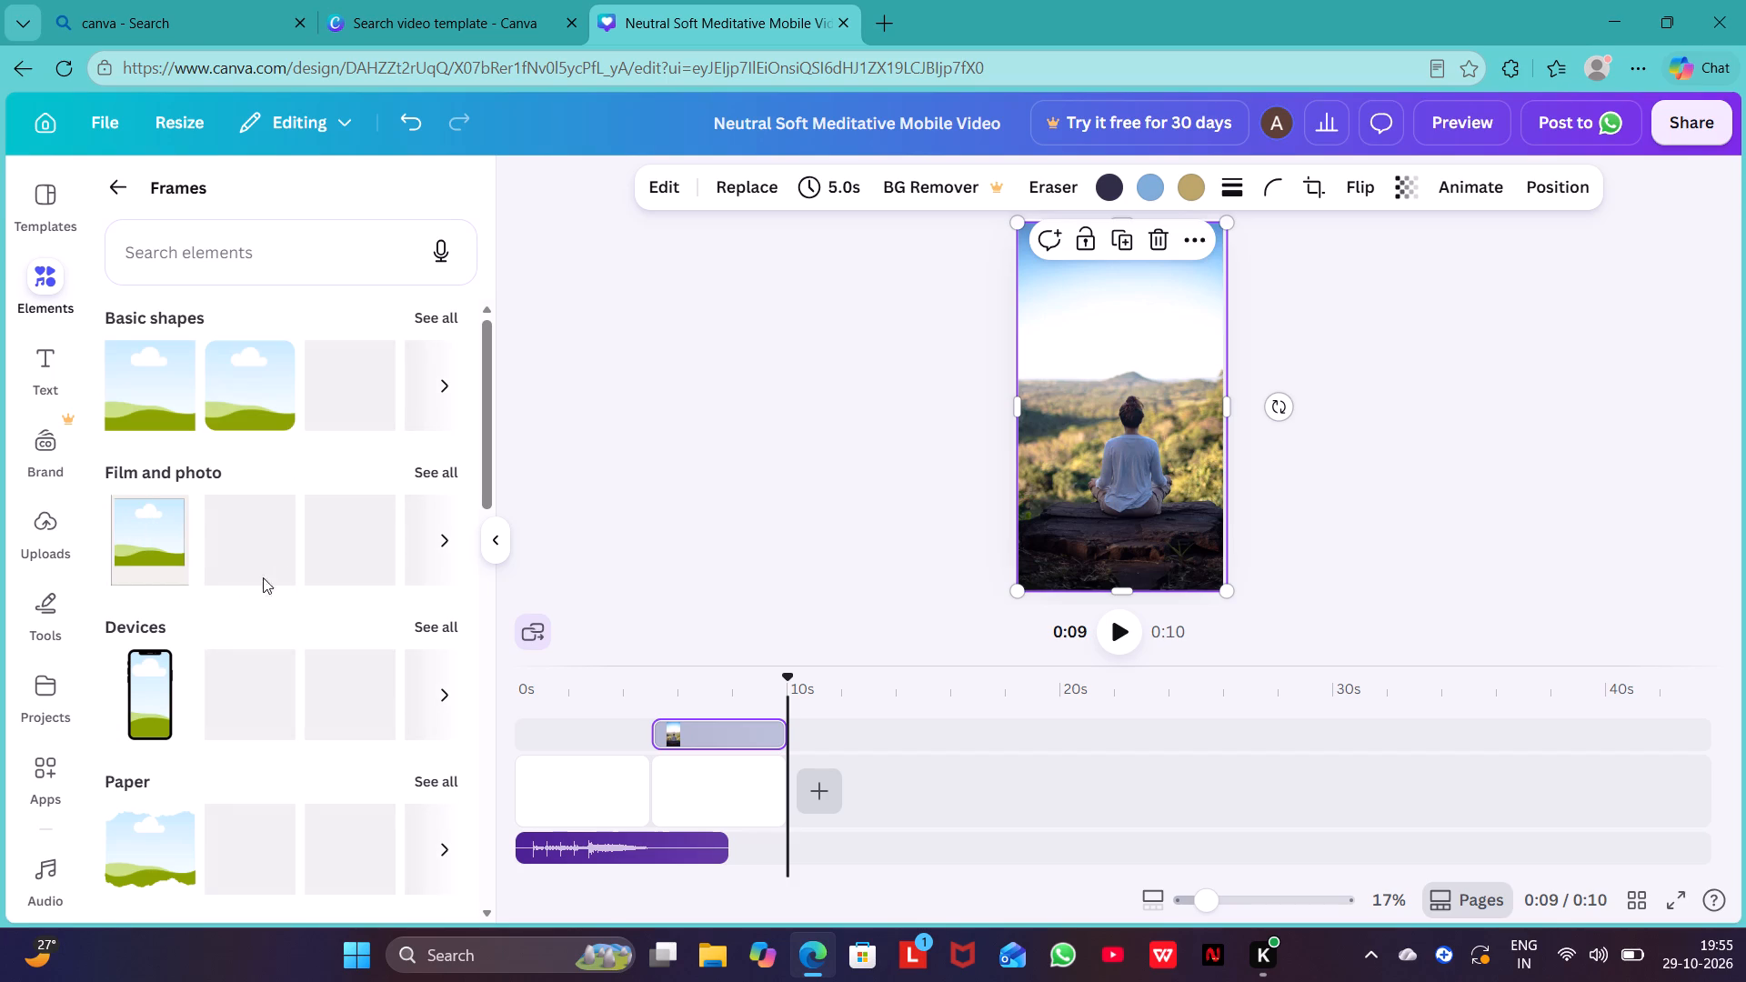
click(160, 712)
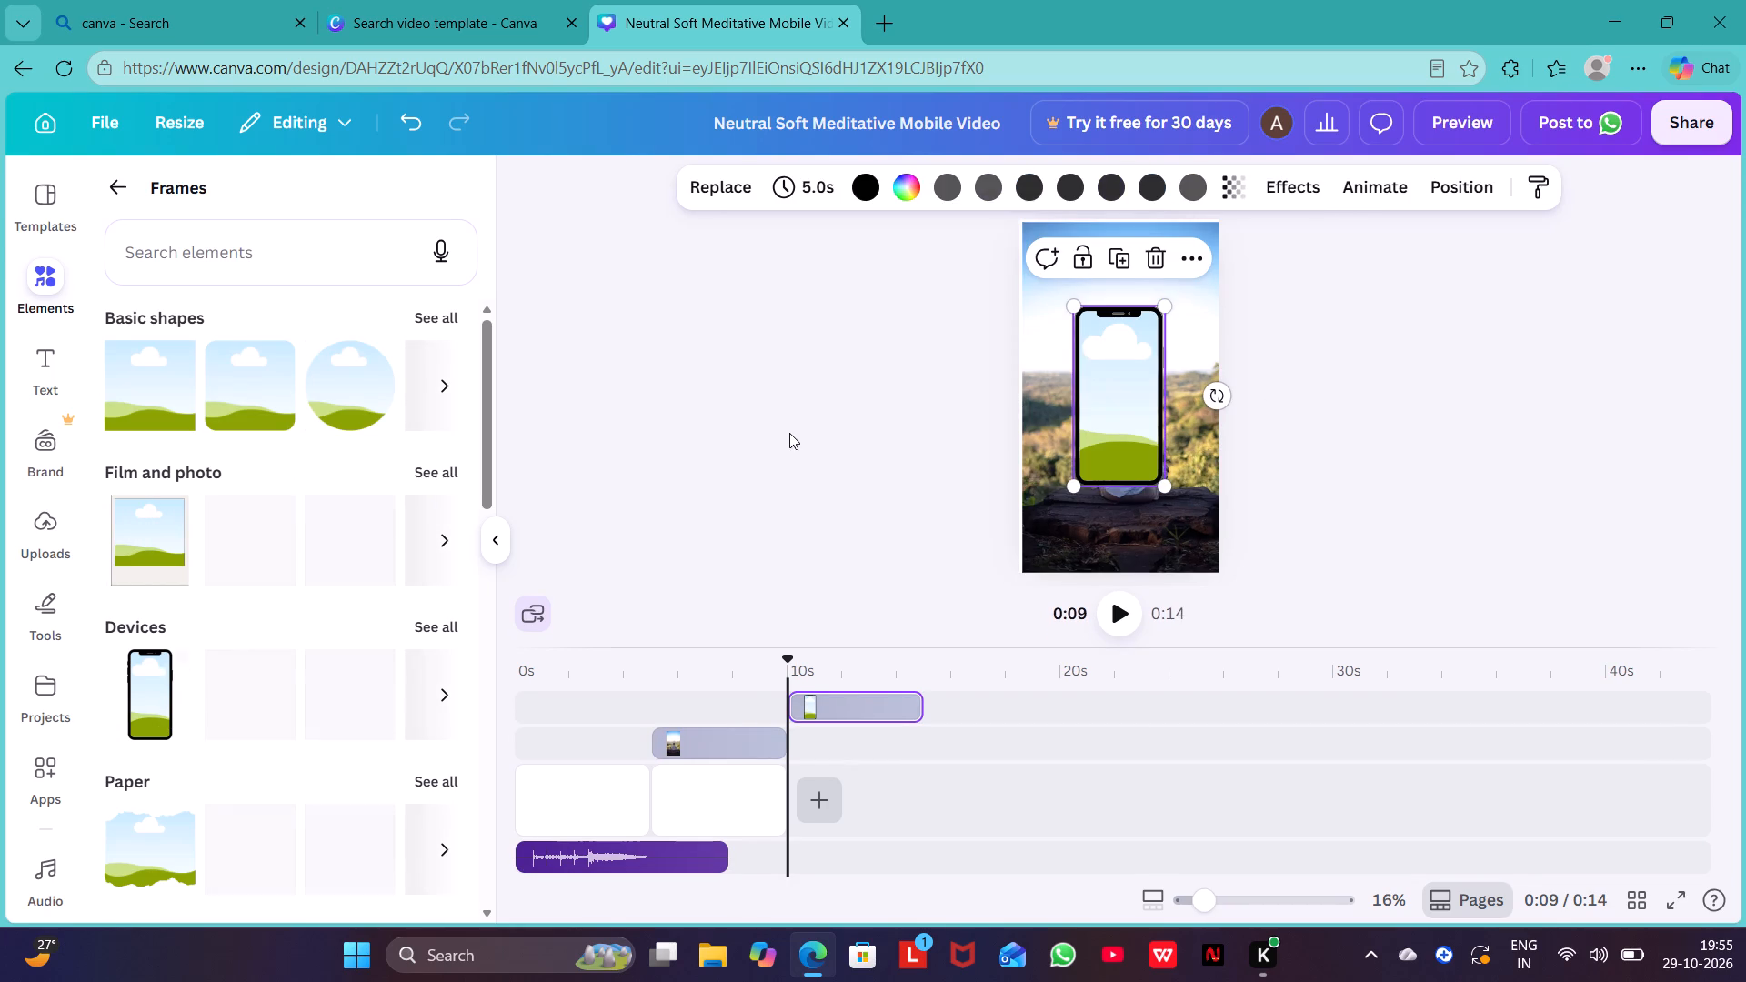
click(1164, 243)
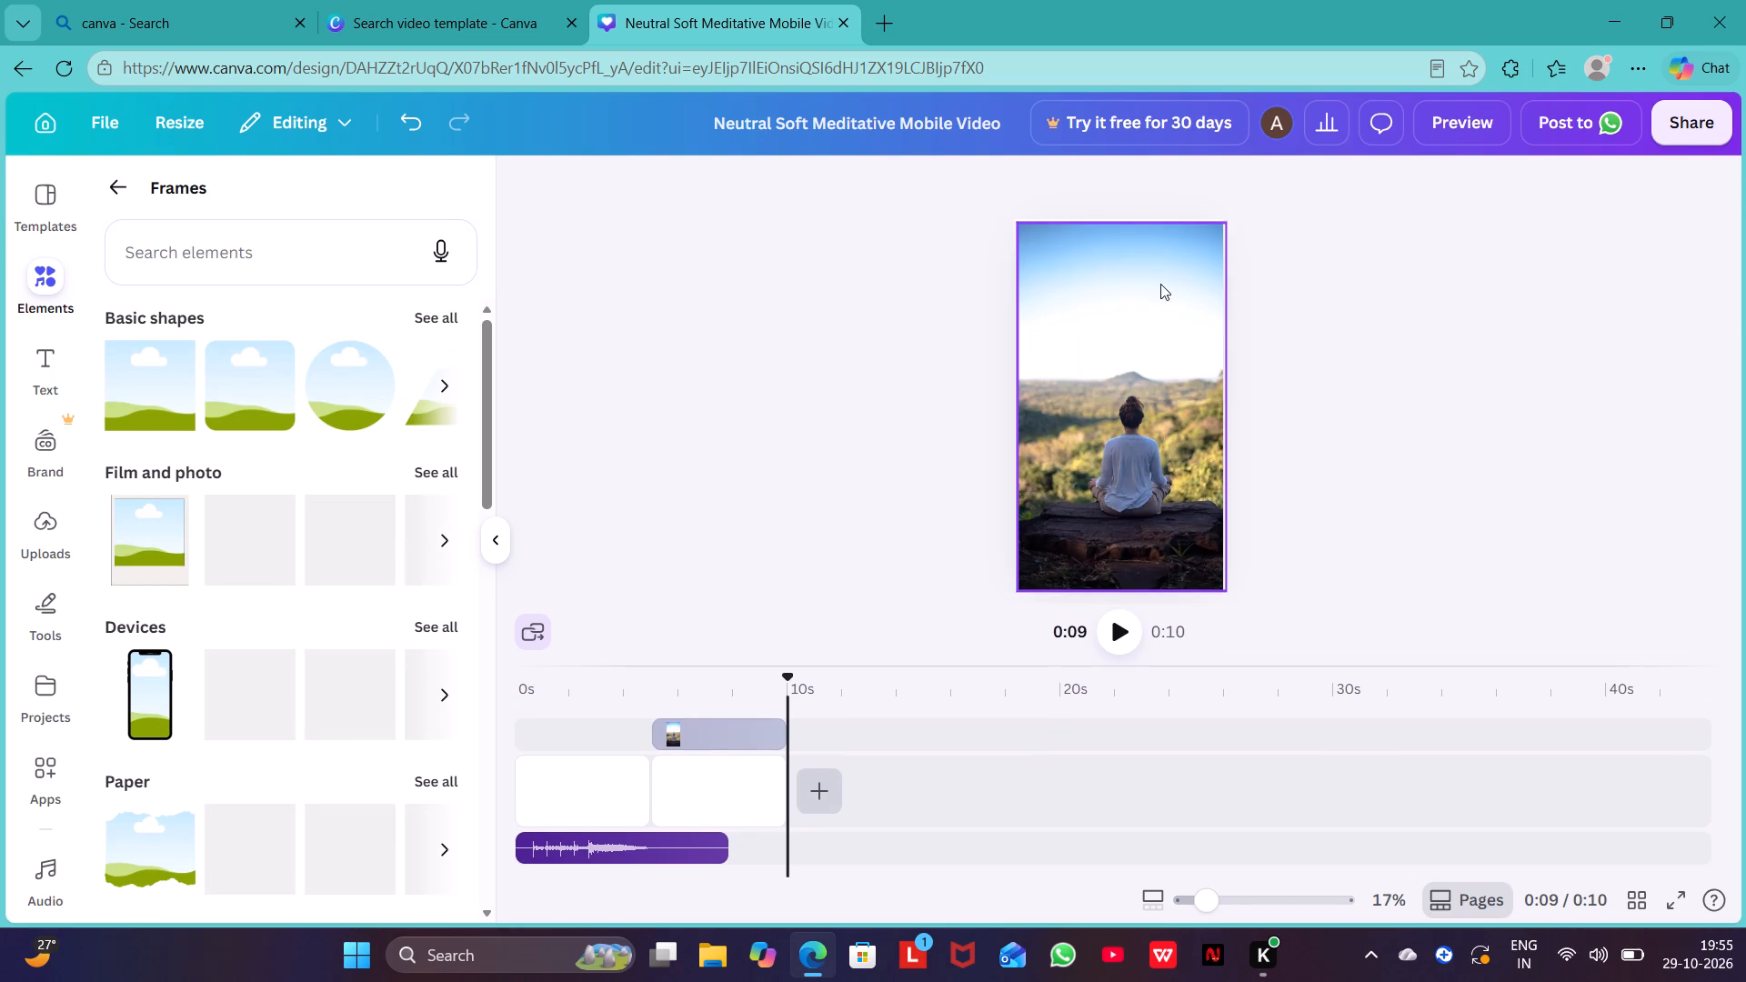
Add a text box to the page over the photo.
click(37, 377)
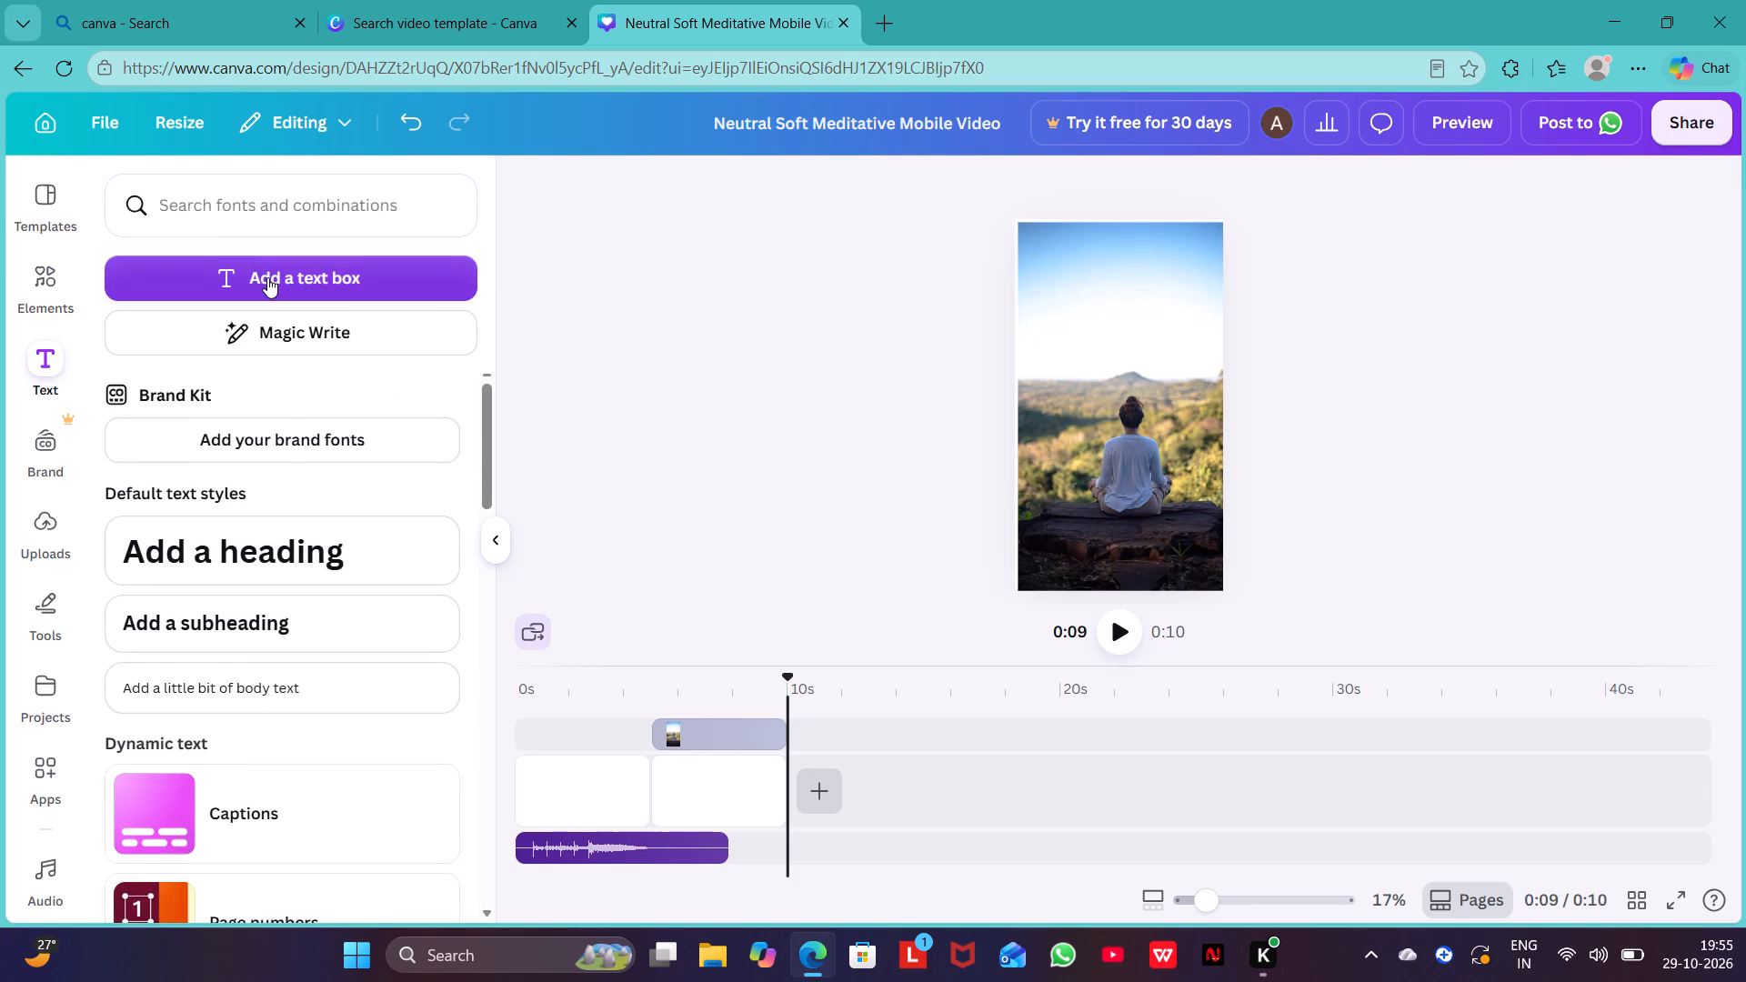
click(267, 277)
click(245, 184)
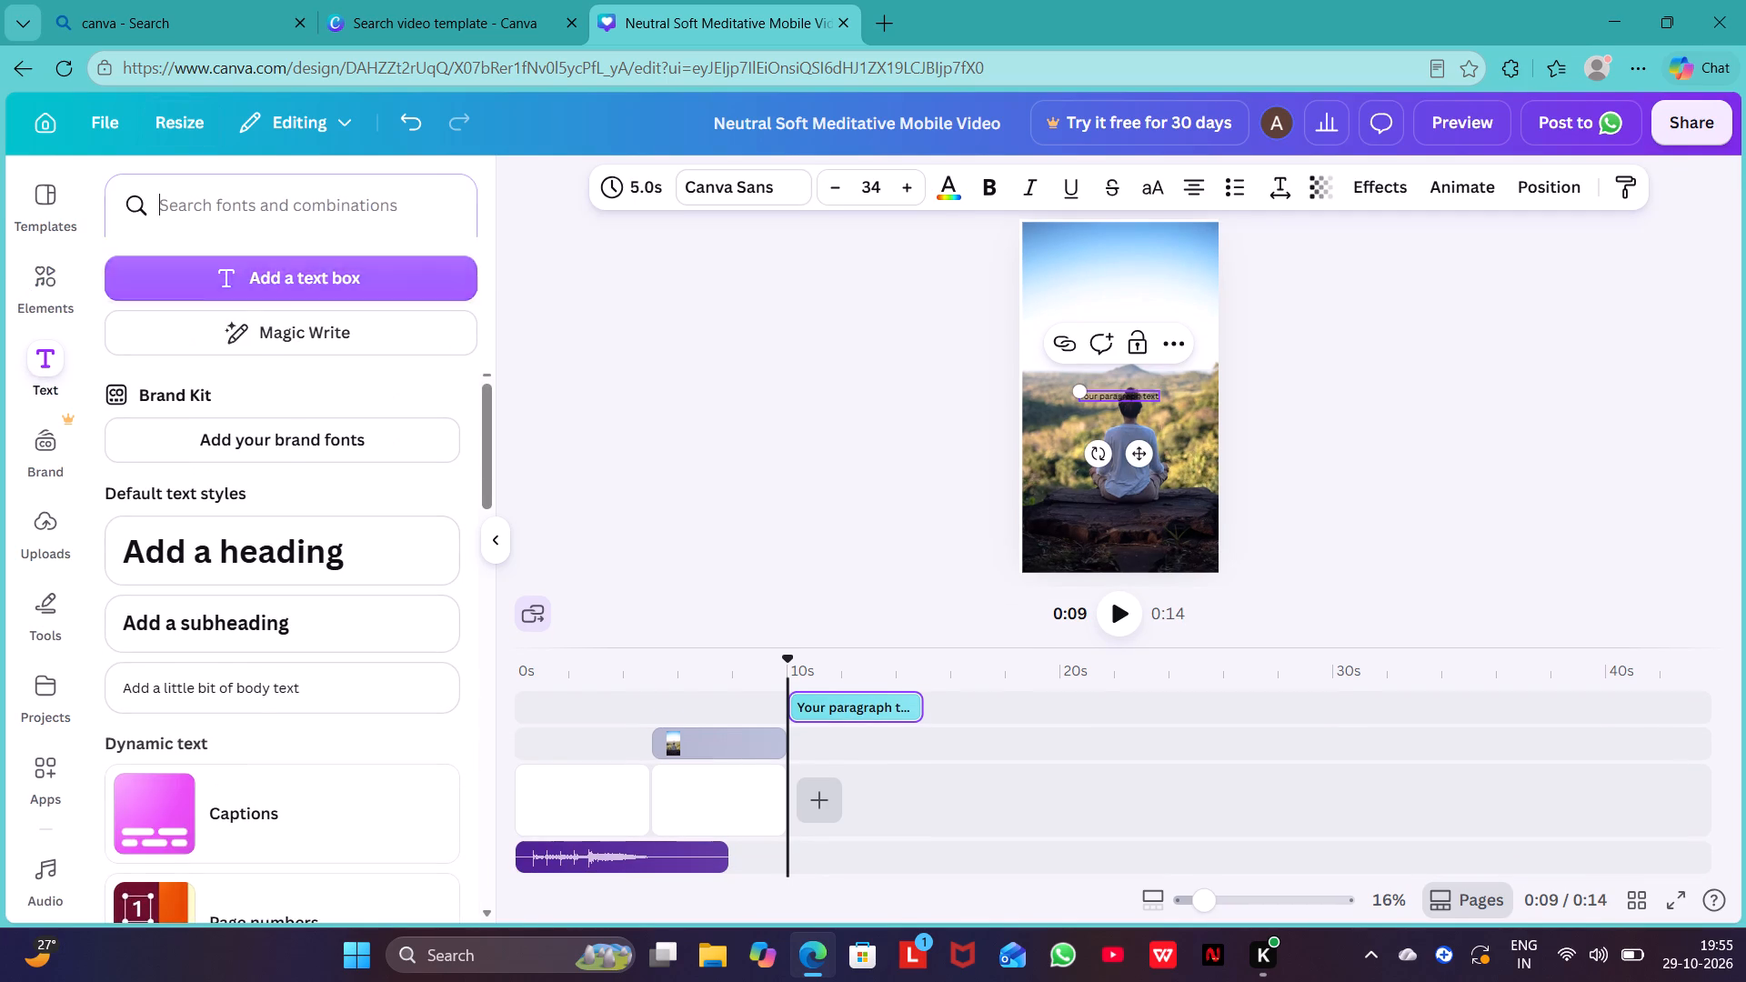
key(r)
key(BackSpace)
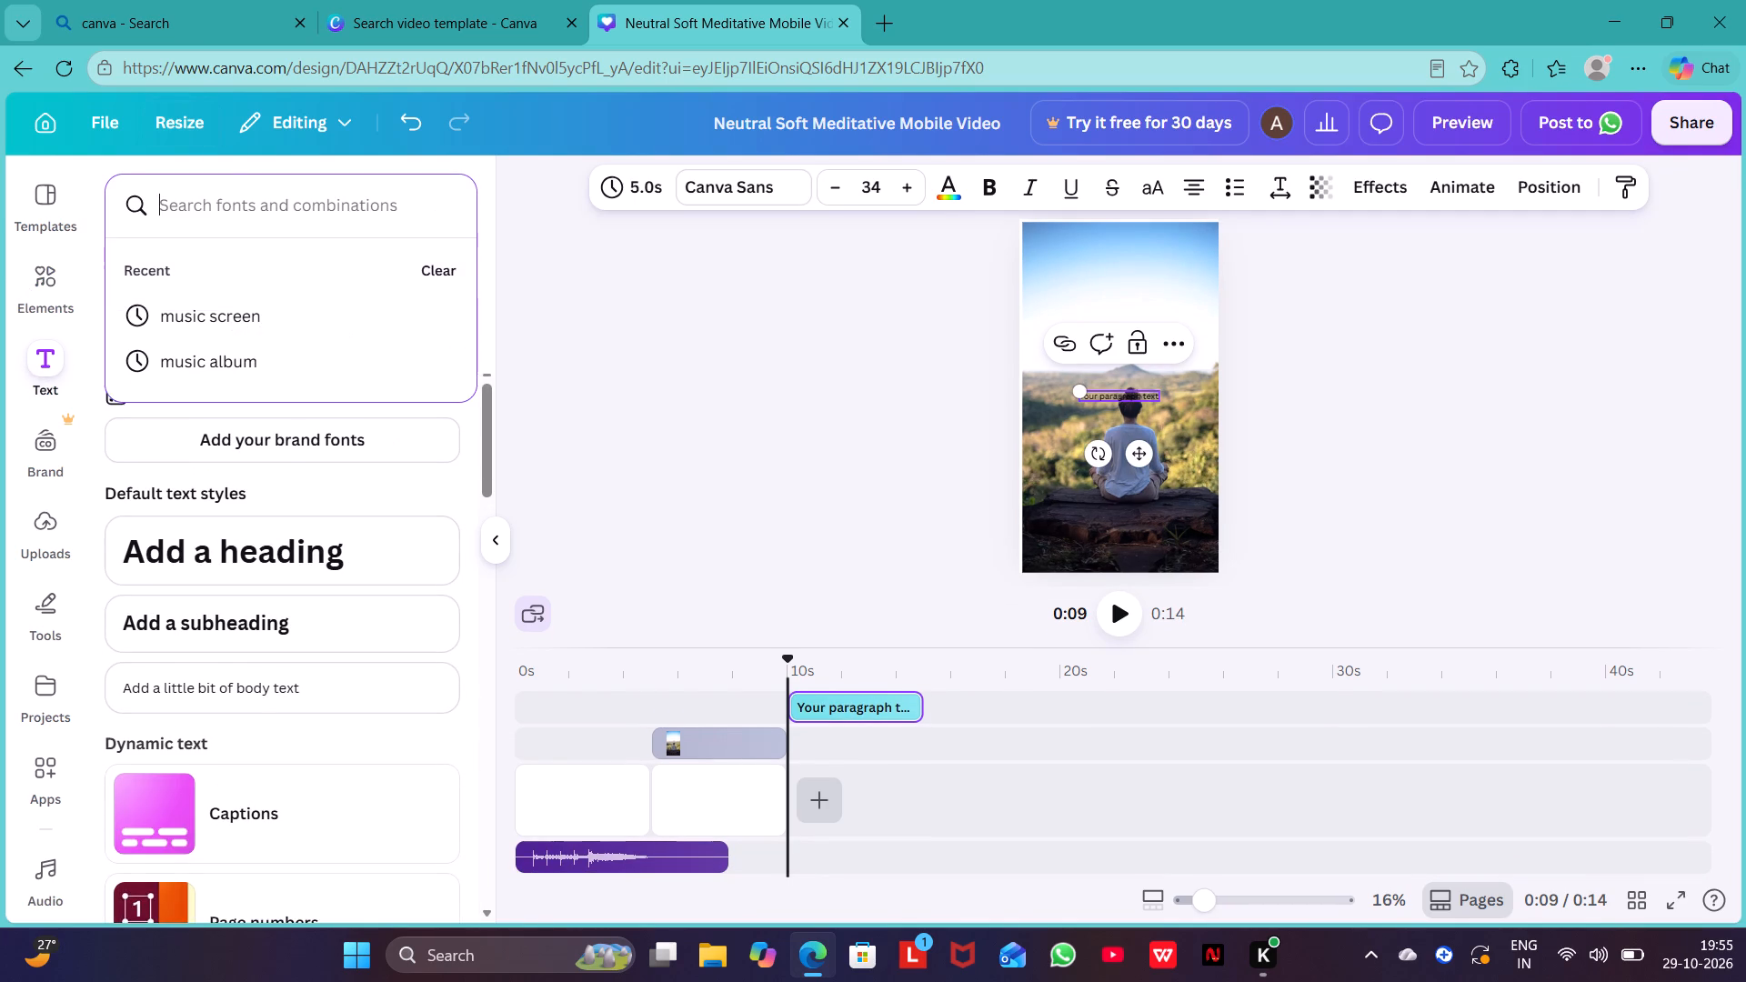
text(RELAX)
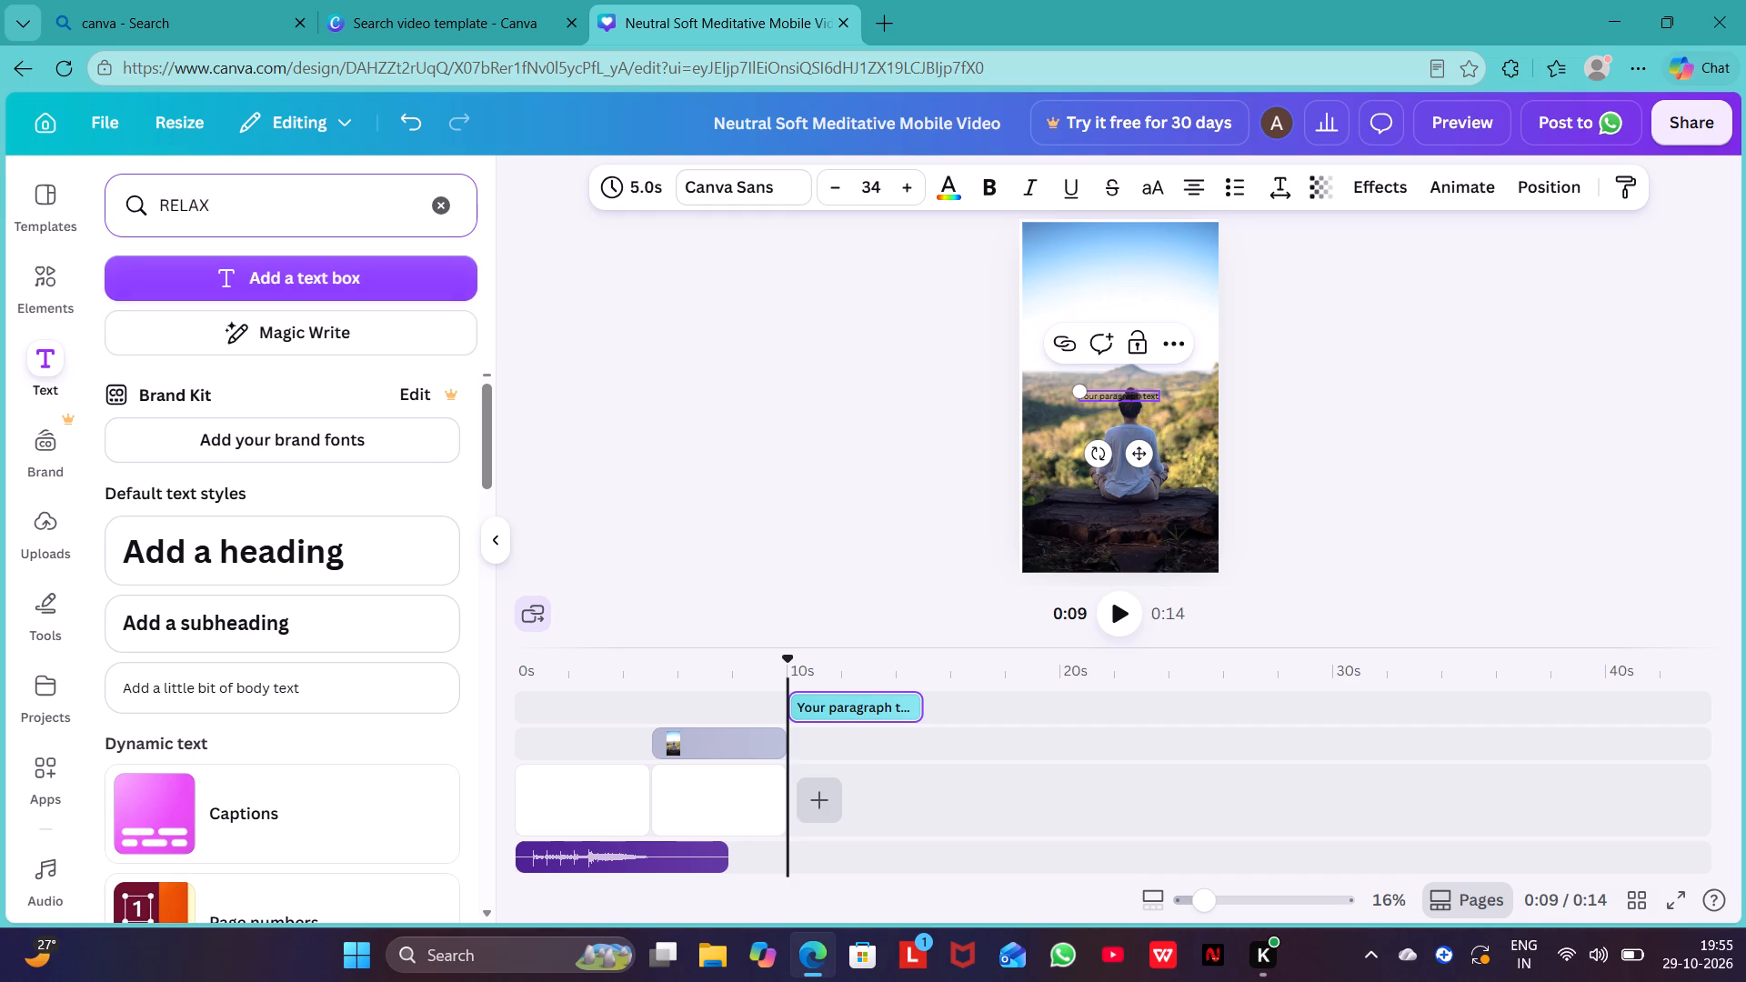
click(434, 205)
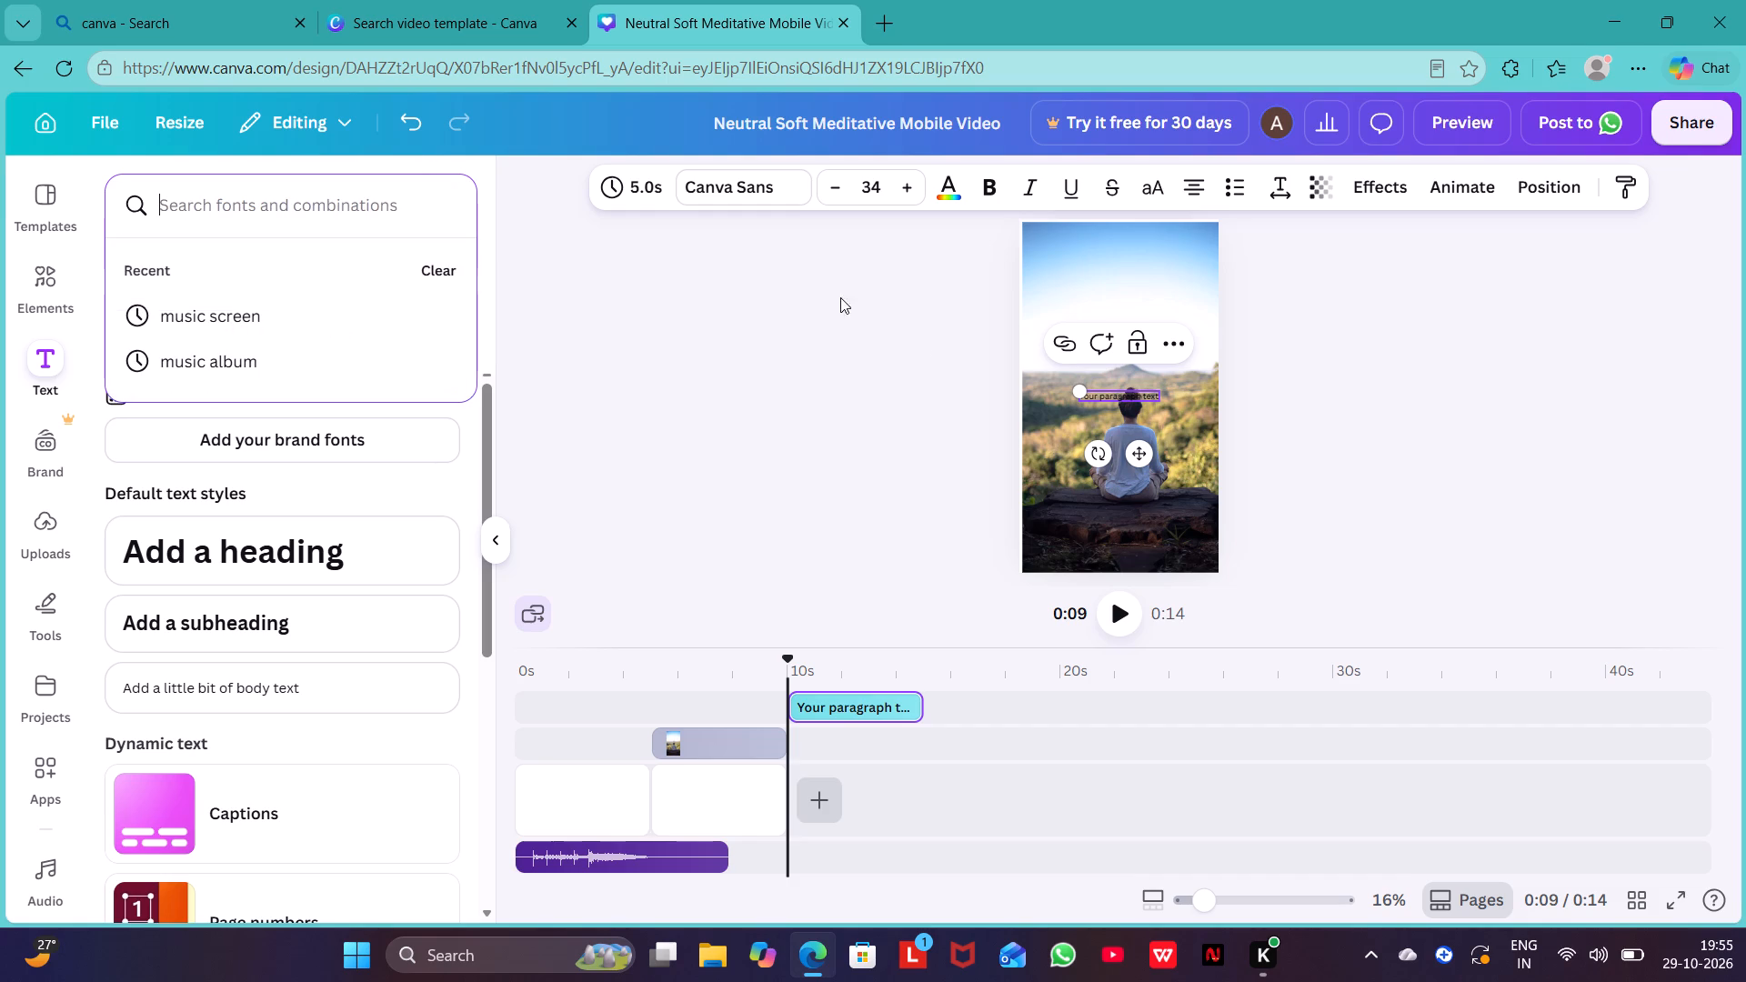
Replace the placeholder paragraph text in the new text box with RELAX.
click(1146, 395)
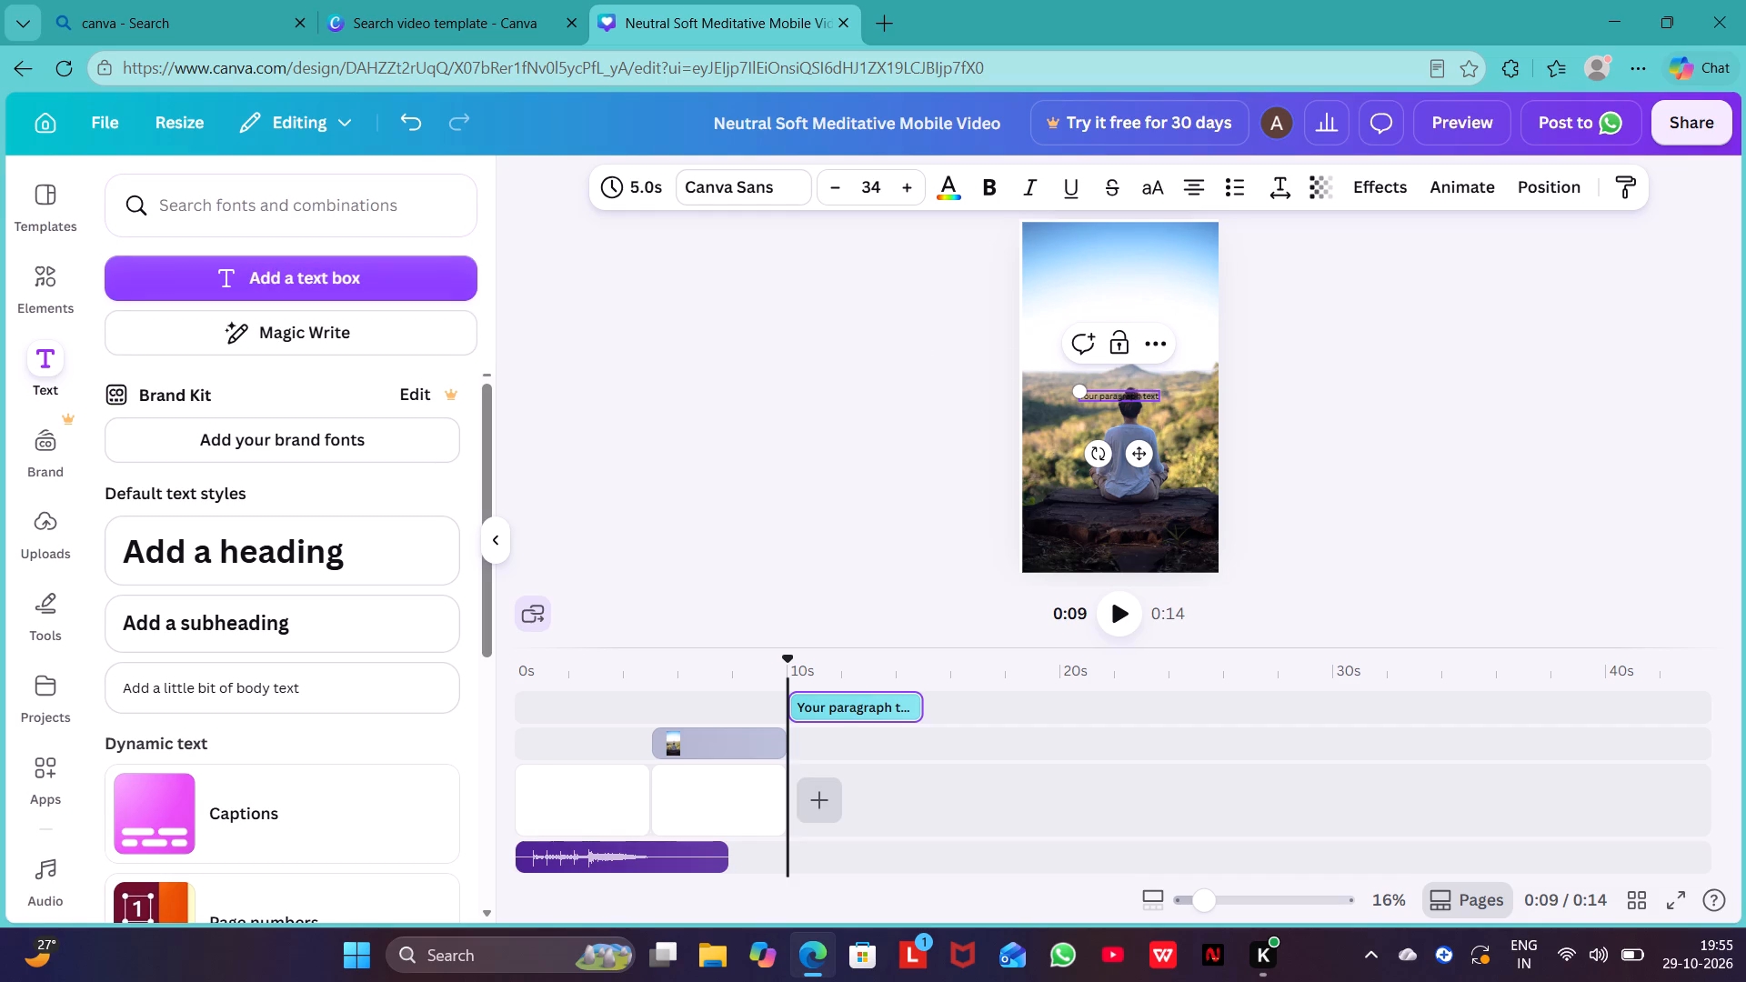
click(1152, 397)
key(Right)
key(Right)
key(BackSpace)
key(BackSpace)
key(BackSpace)
key(BackSpace)
key(BackSpace)
key(BackSpace)
key(BackSpace)
key(BackSpace)
key(BackSpace)
key(BackSpace)
key(BackSpace)
key(BackSpace)
key(BackSpace)
key(BackSpace)
key(BackSpace)
key(BackSpace)
key(BackSpace)
key(BackSpace)
key(BackSpace)
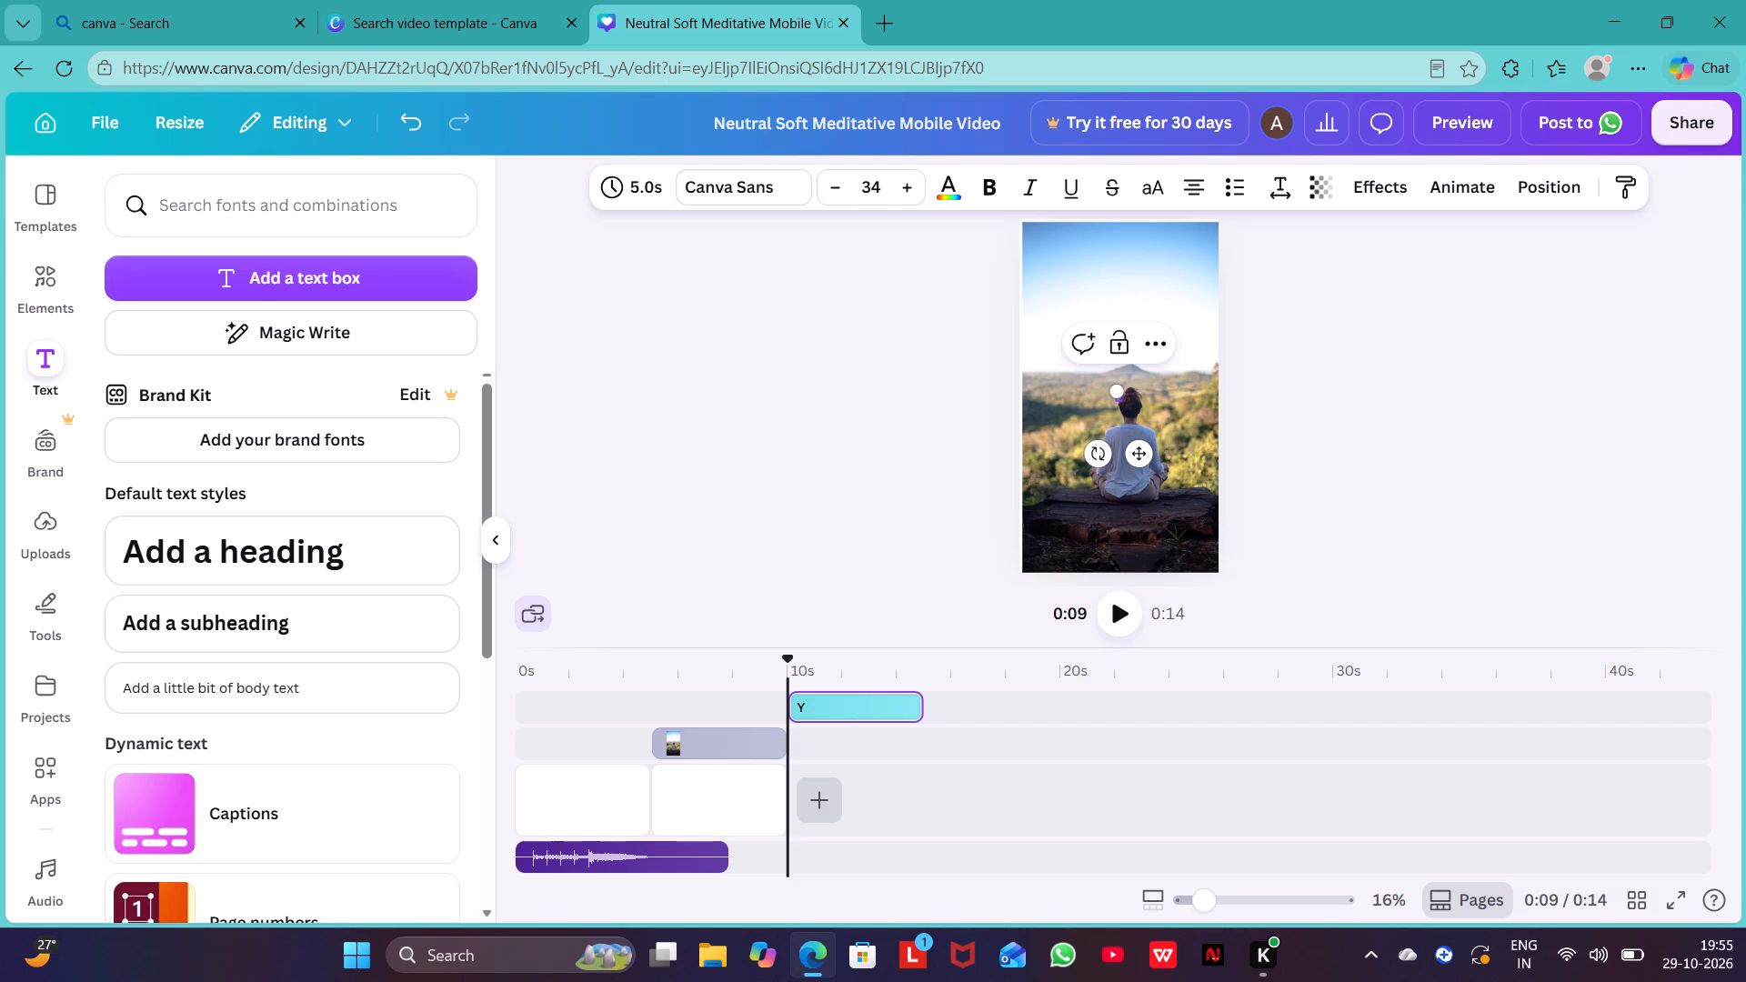
text(RELAX)
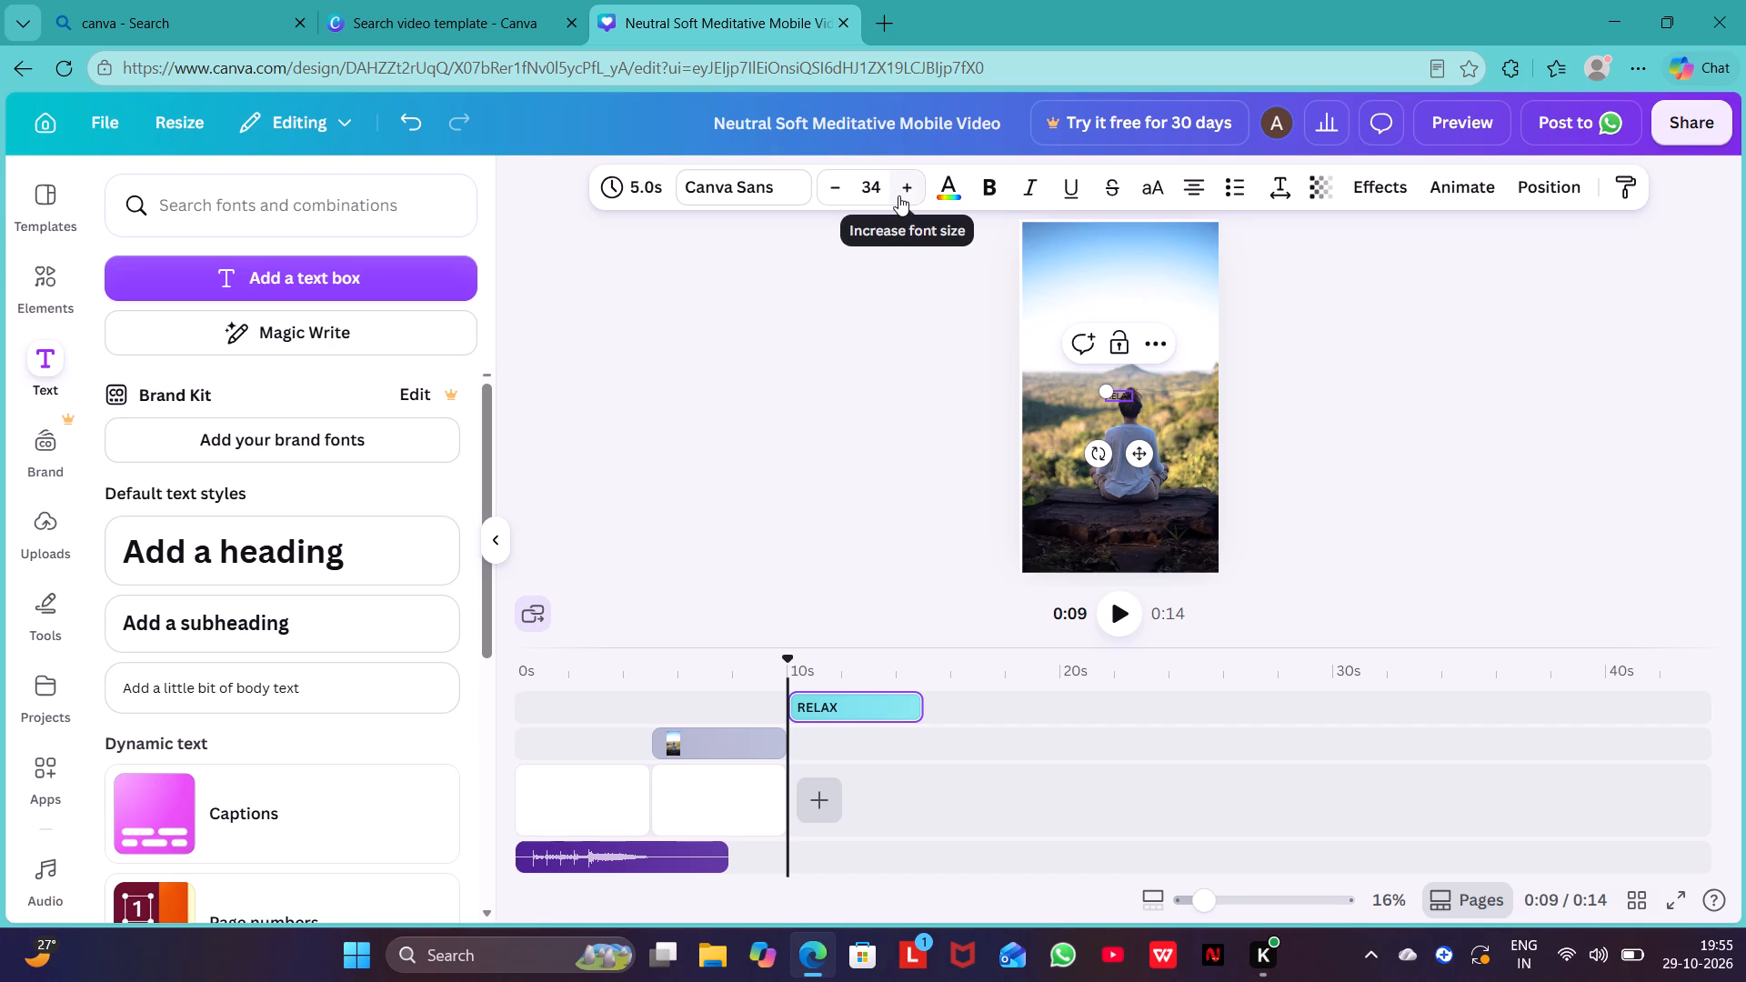
Increase the RELAX text's font size to 88.
triple_click(905, 192)
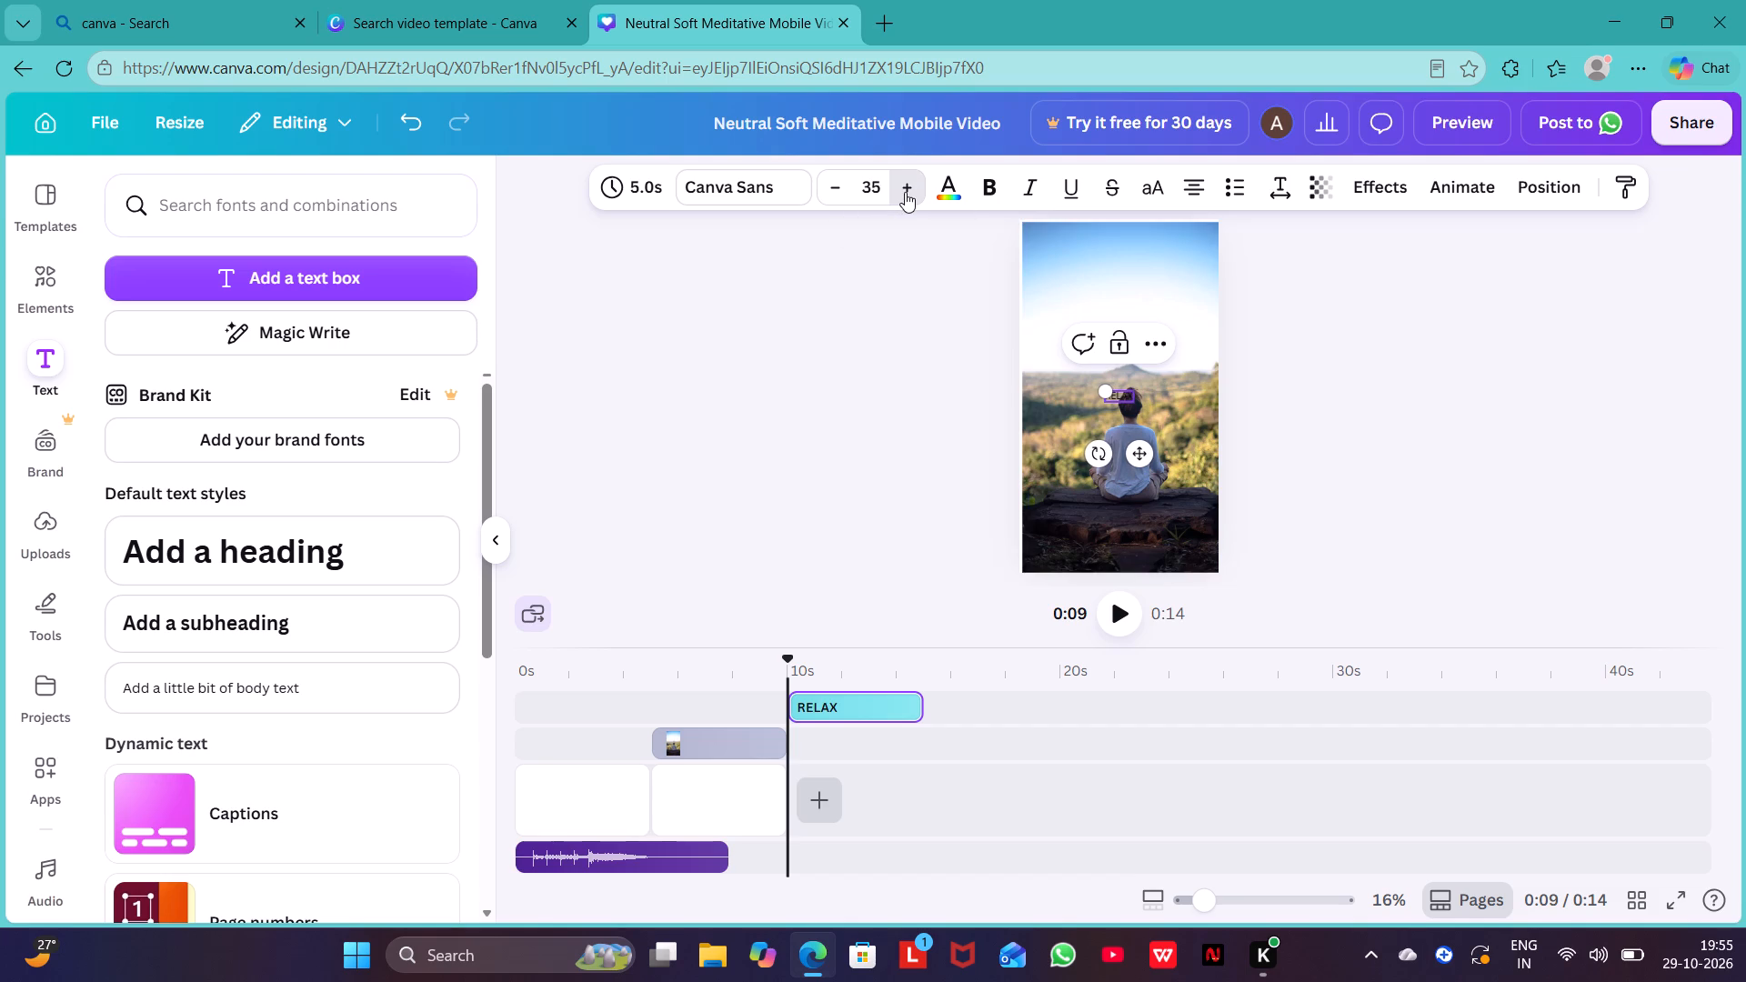
triple_click(905, 192)
triple_click(905, 192)
triple_click(905, 192)
triple_click(905, 192)
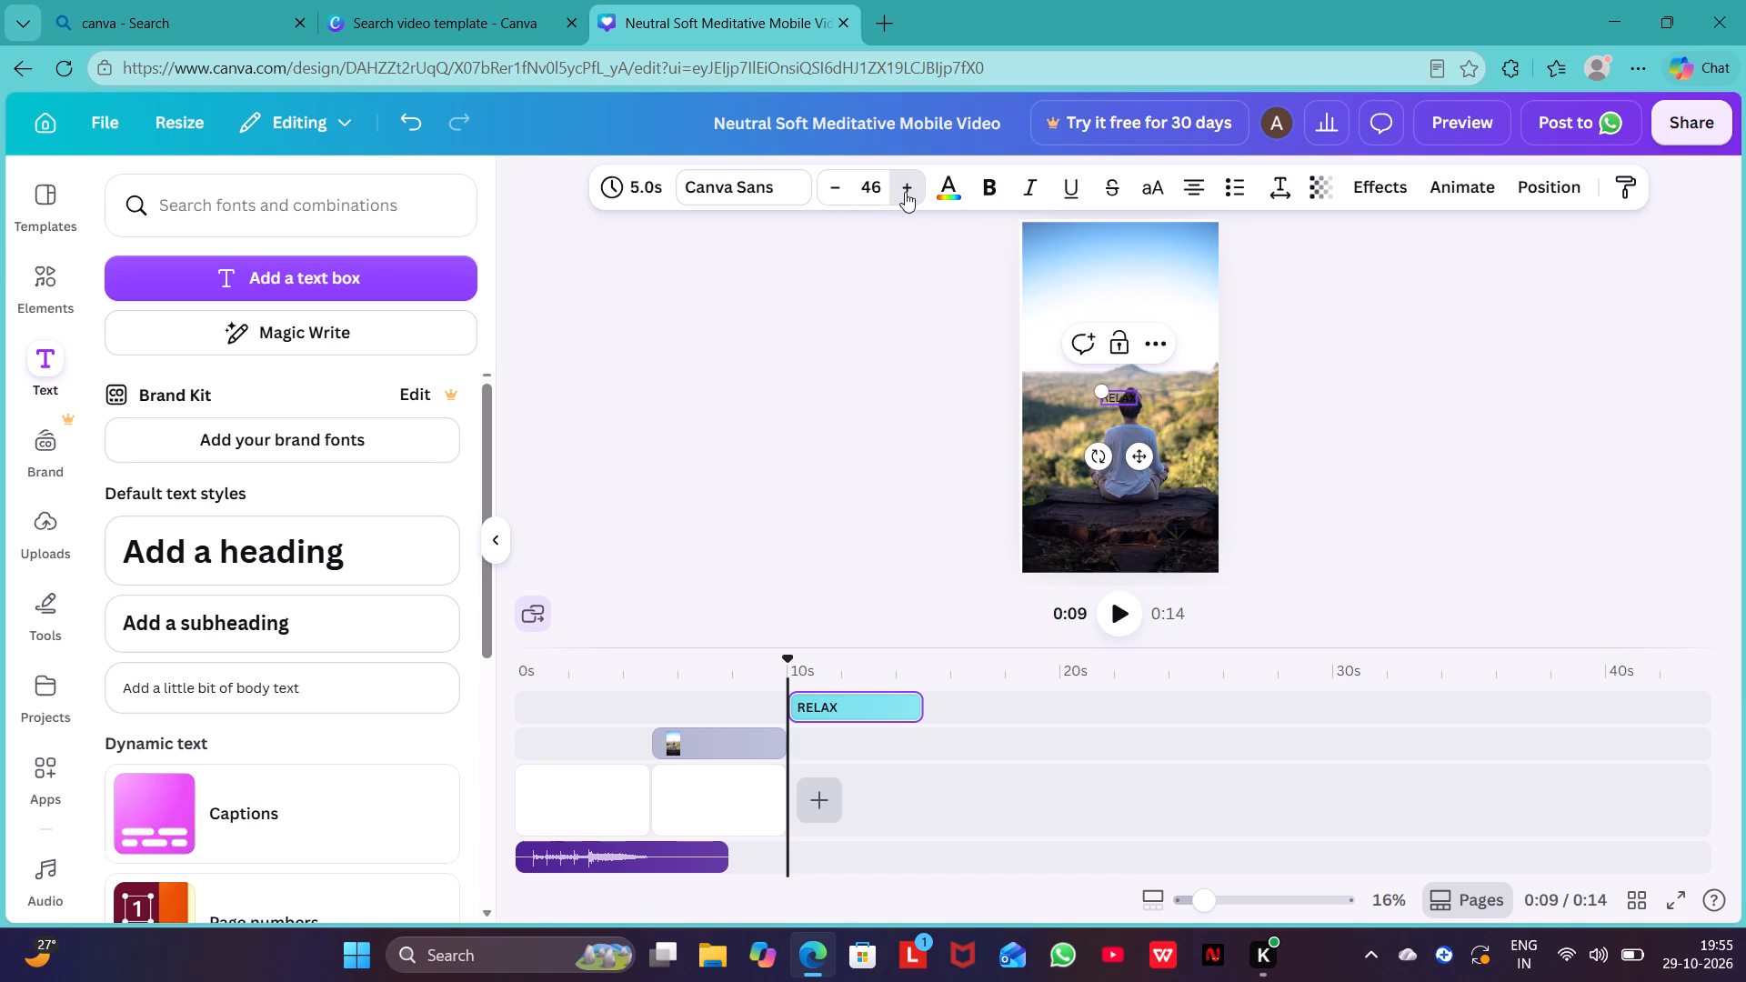
double_click(905, 192)
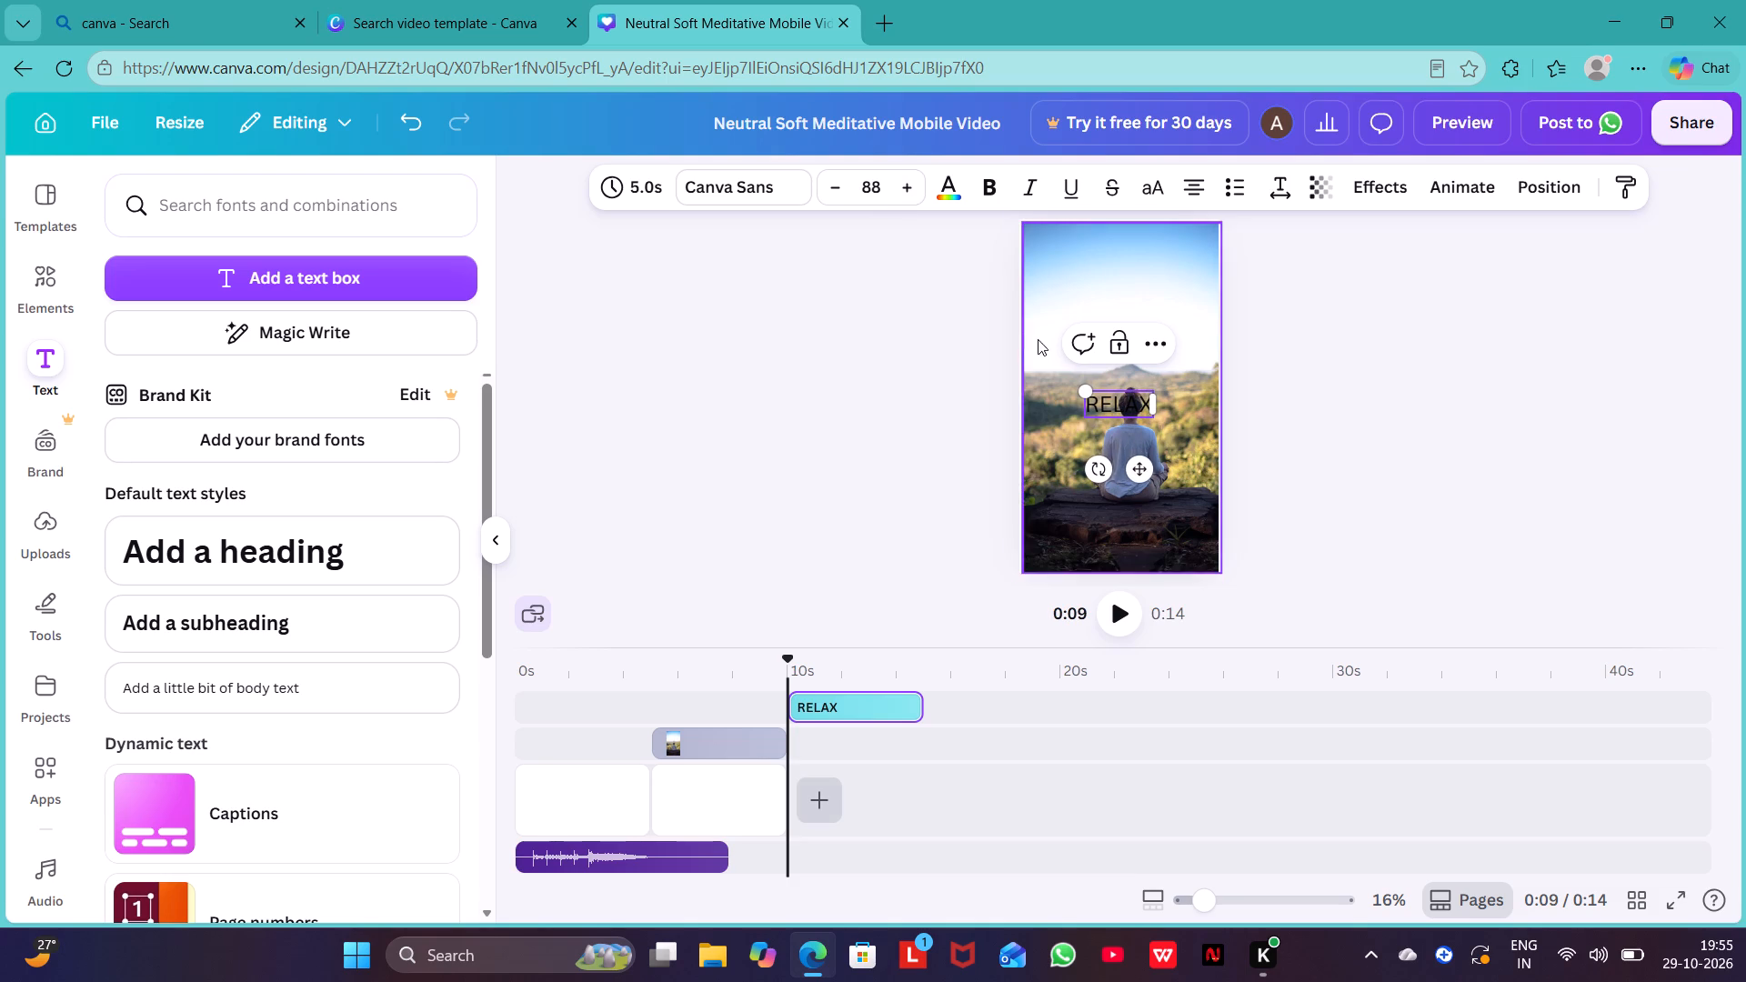
Move the RELAX text up into the blue sky, centred near the top of the page.
click(1121, 403)
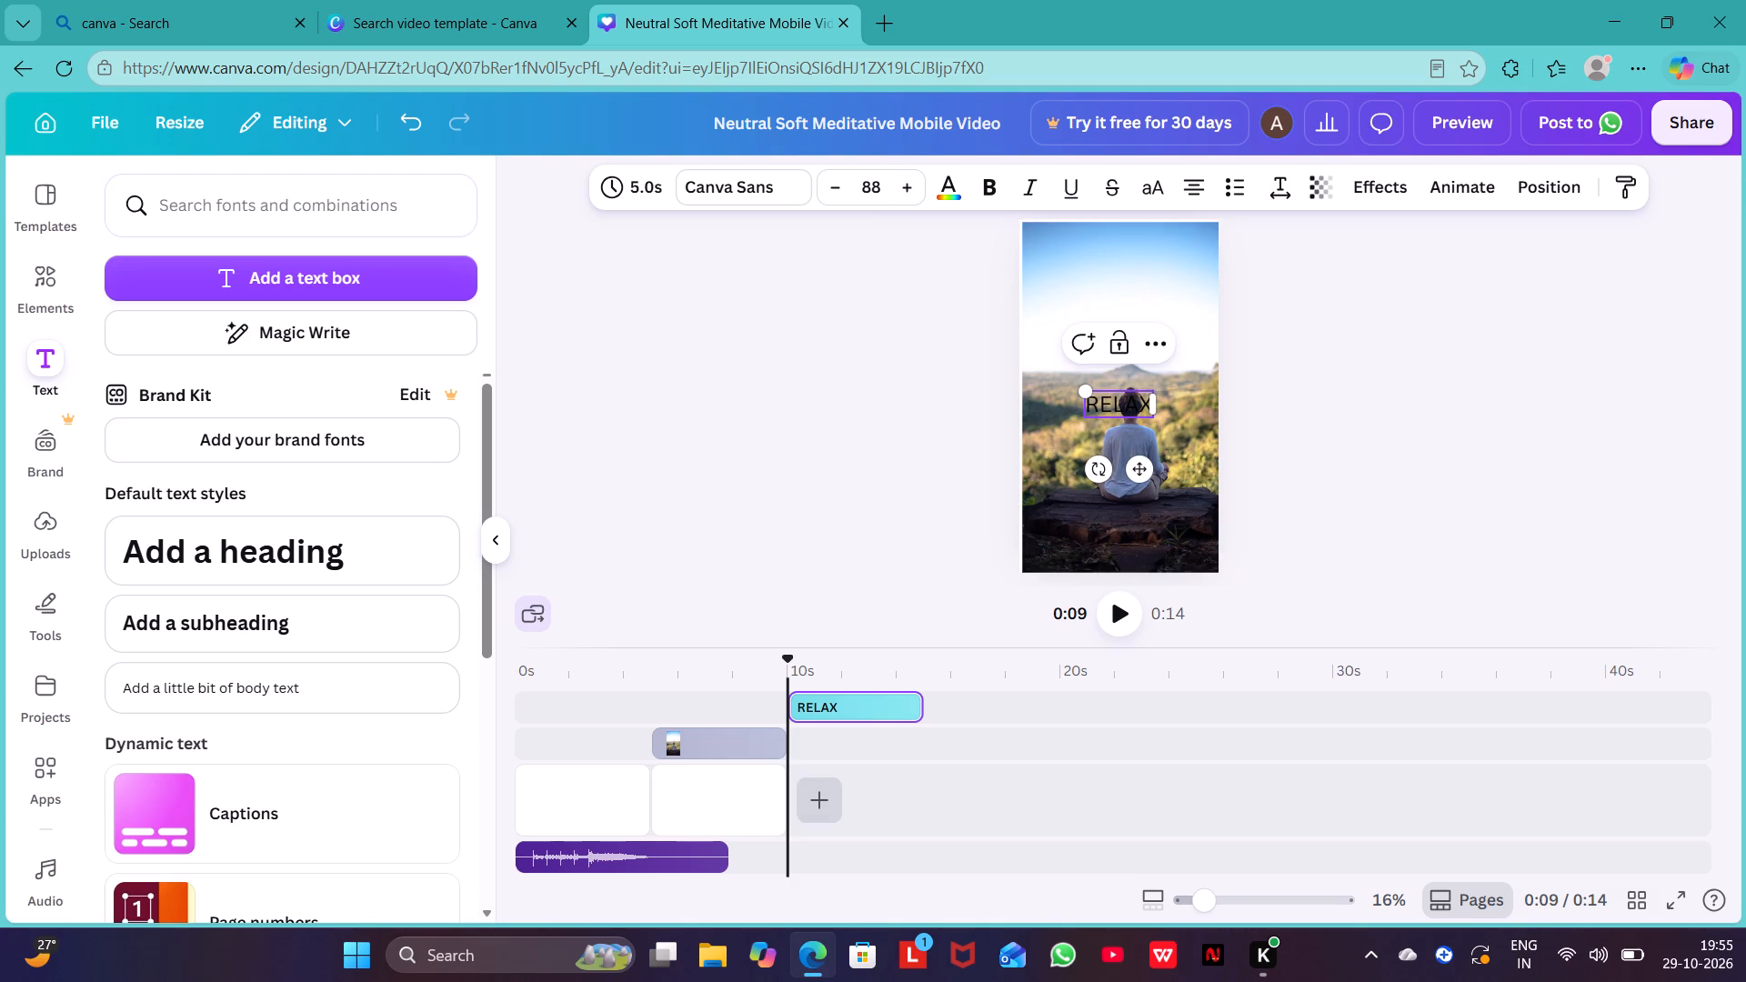
click(922, 398)
click(1115, 404)
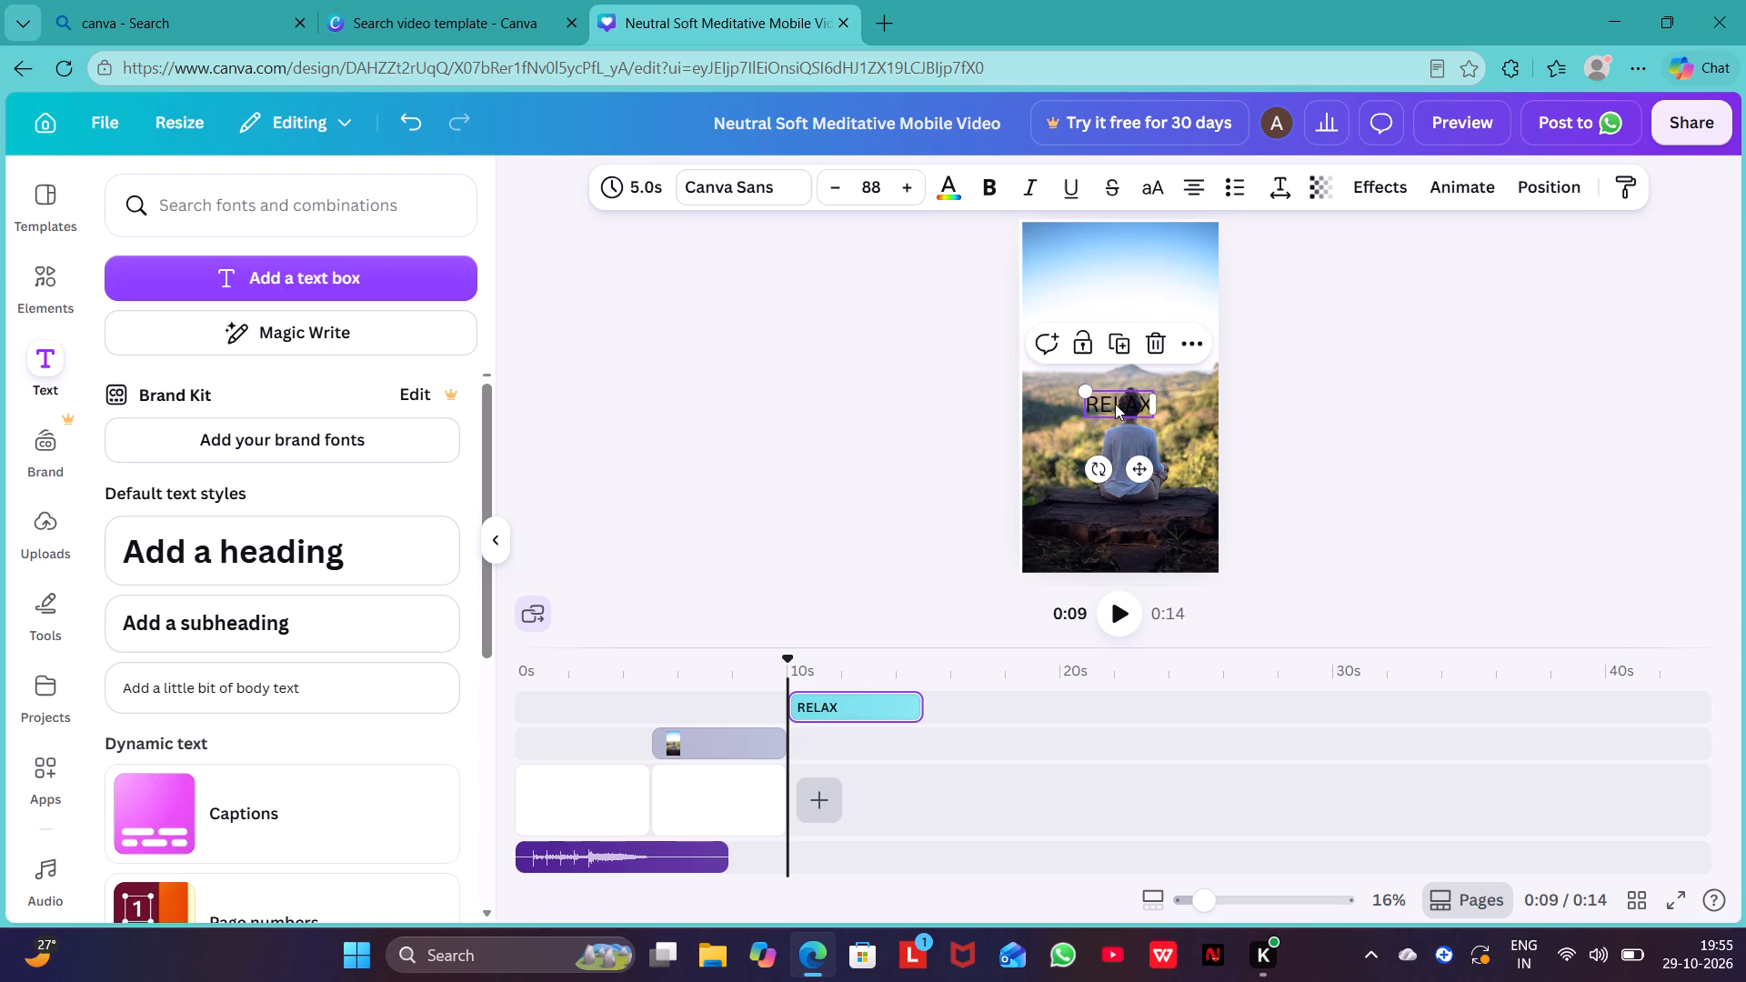
drag(1115, 404, 1112, 271)
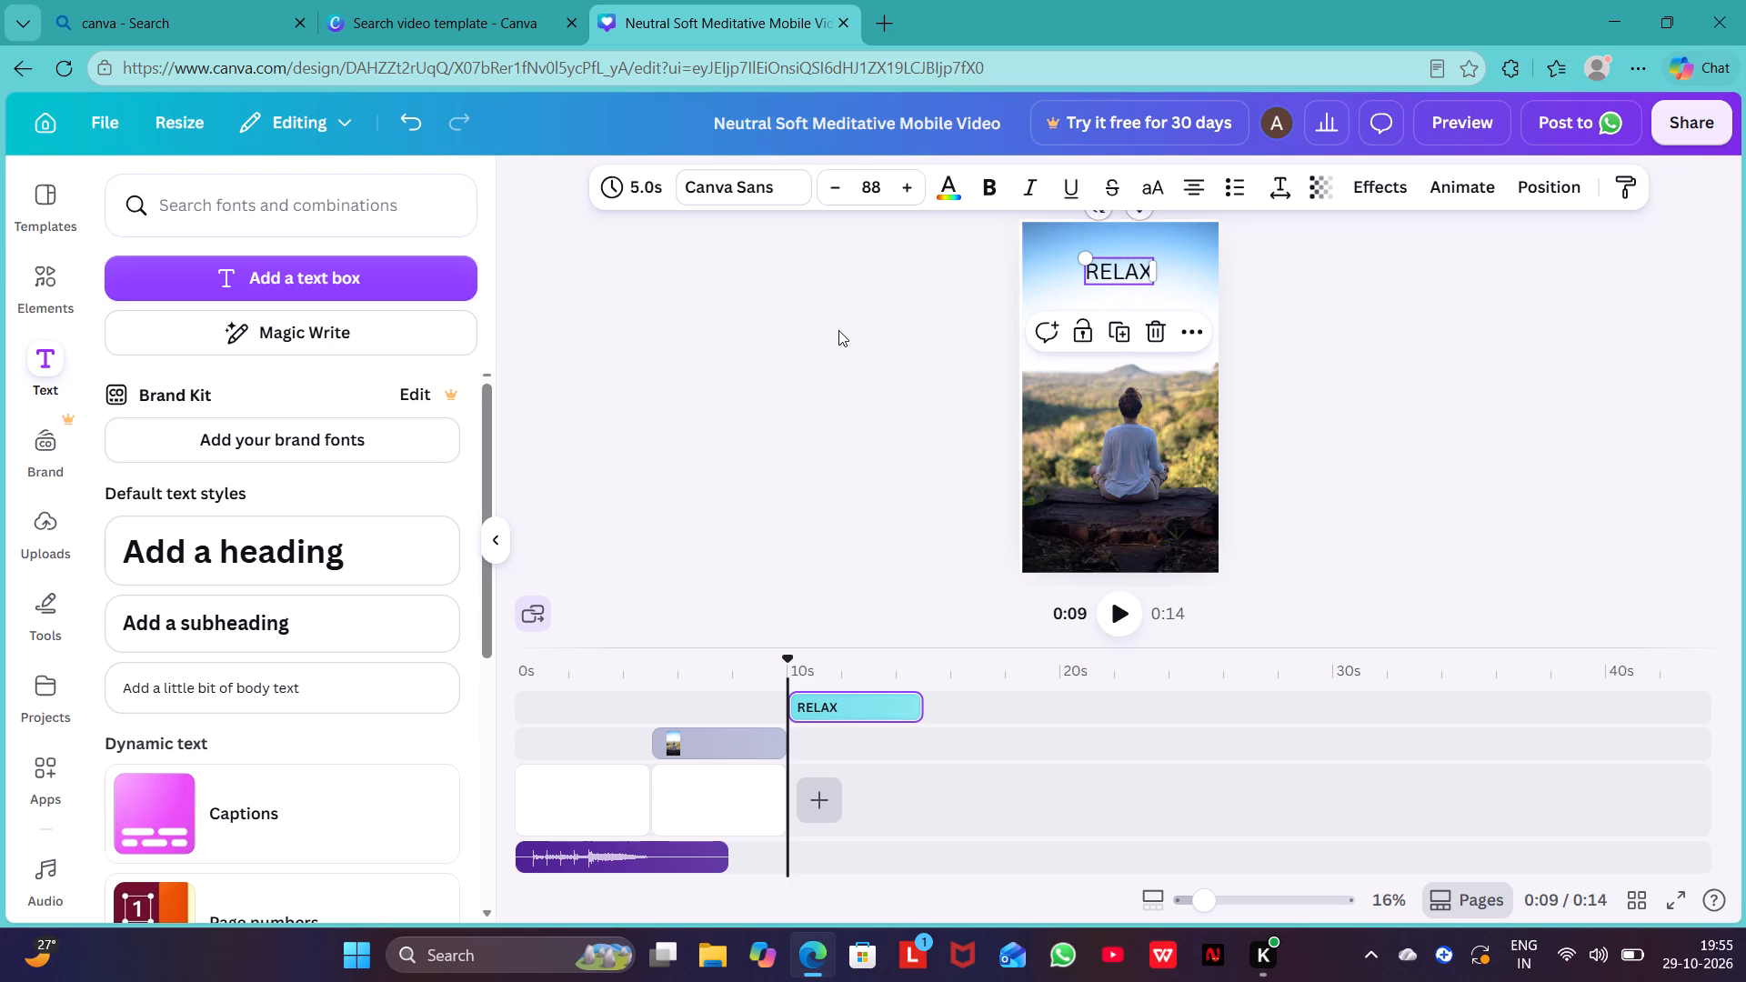
click(838, 330)
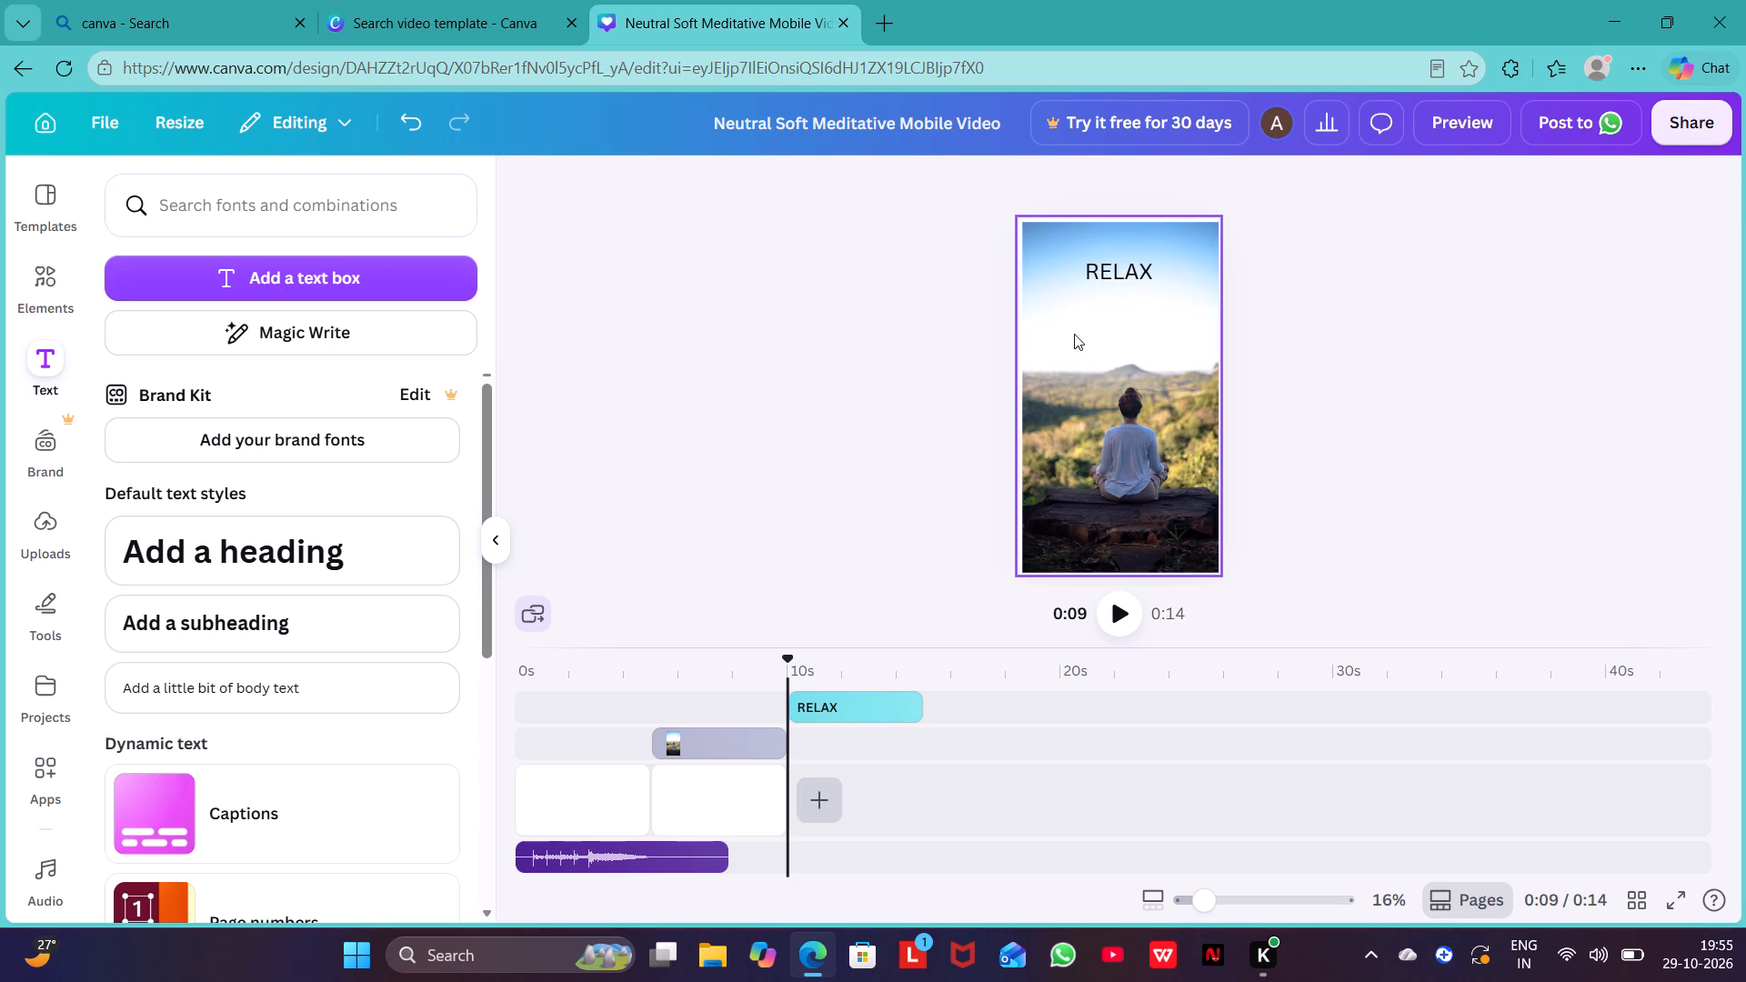
Add another text box over the photo and replace its placeholder text with MEDITATION.
click(359, 272)
key(BackSpace)
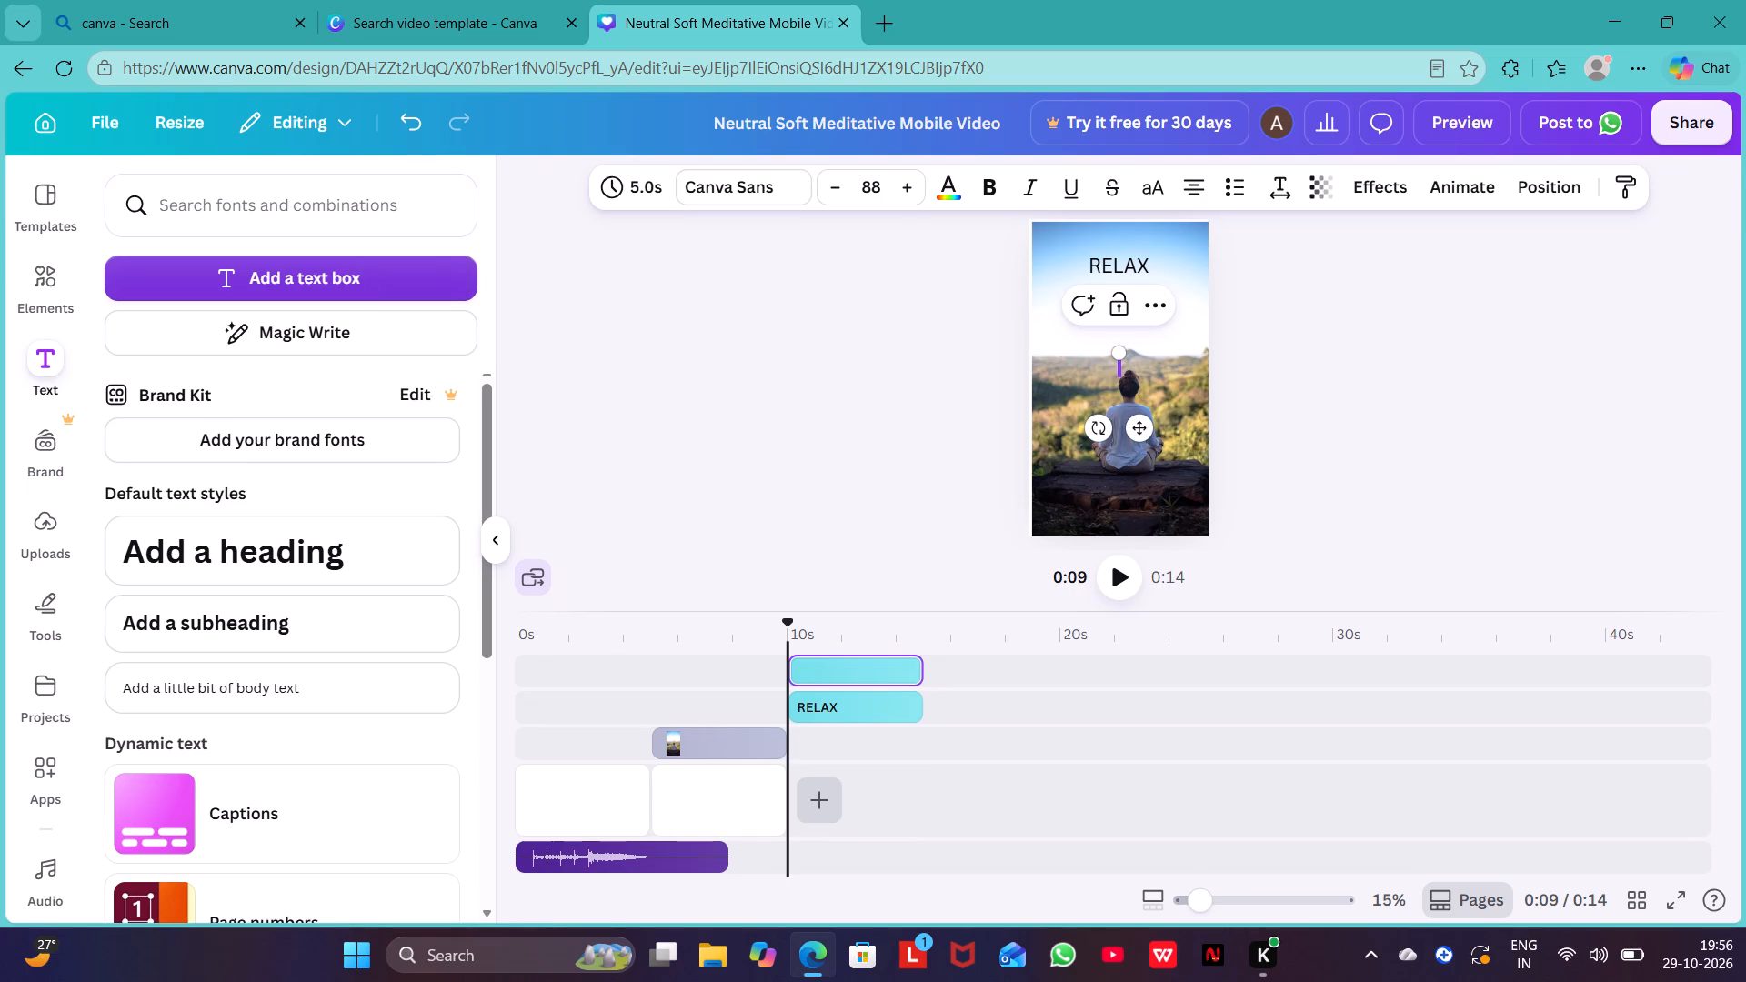
text(med)
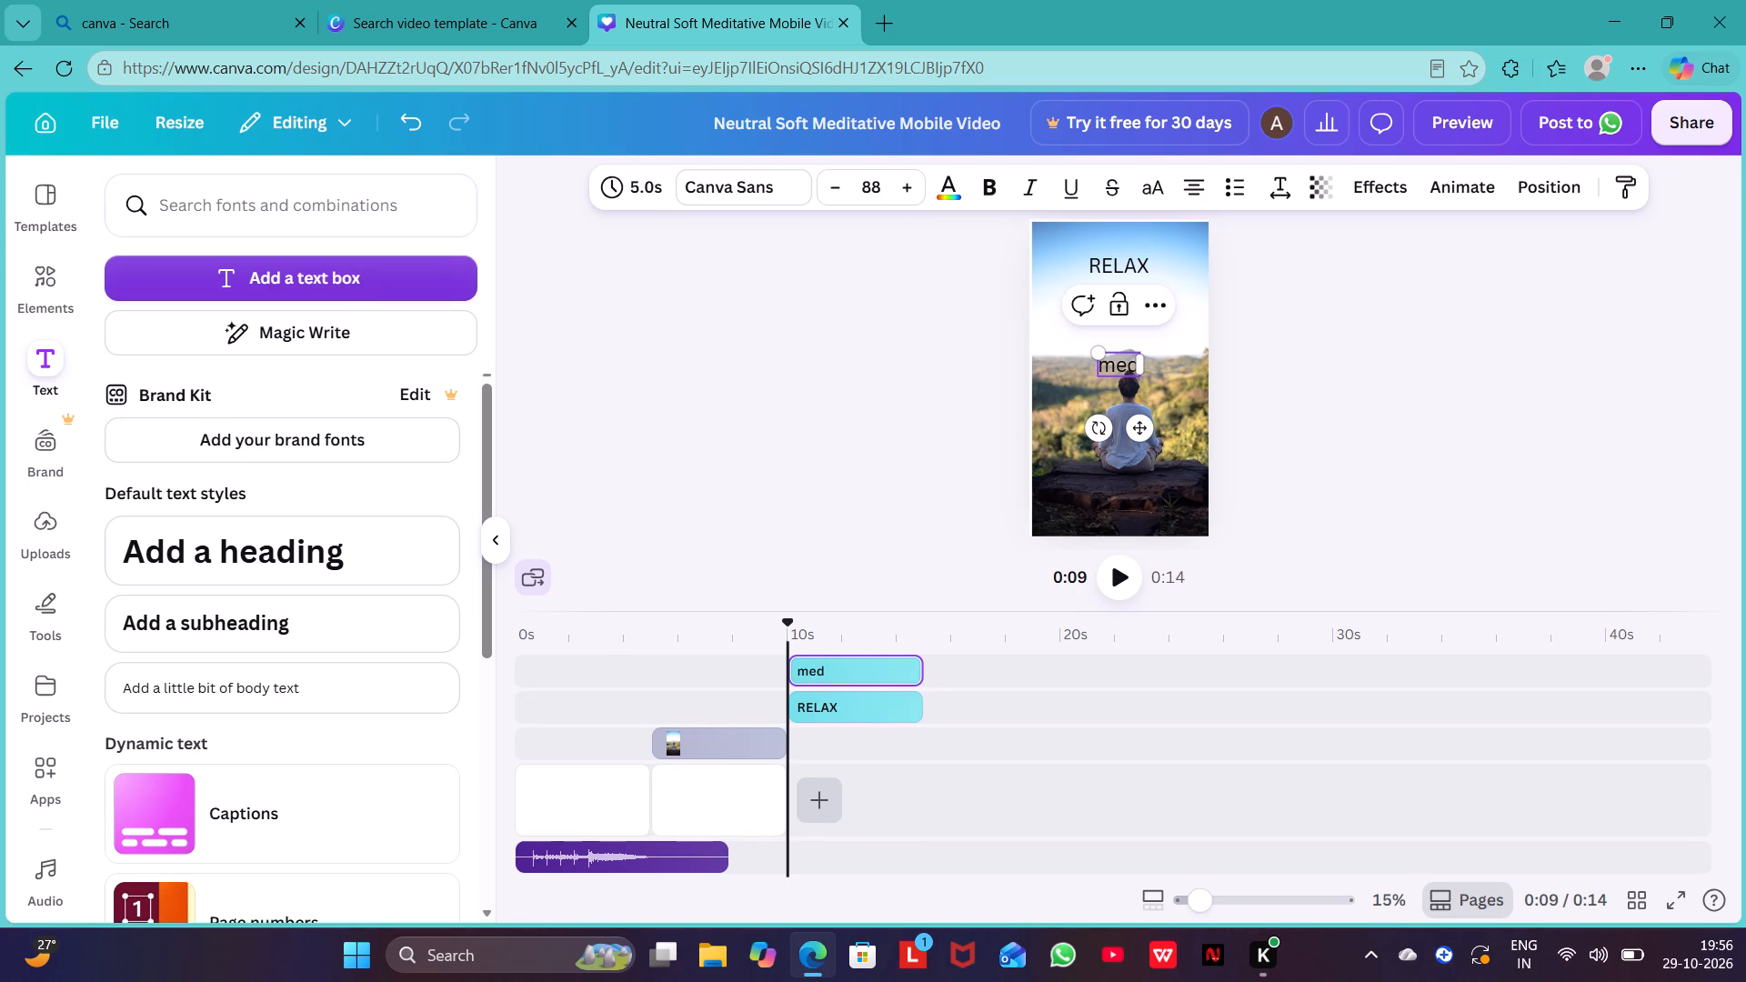
key(BackSpace)
key(BackSpace)
key(BackSpace)
text(MEDIDATE)
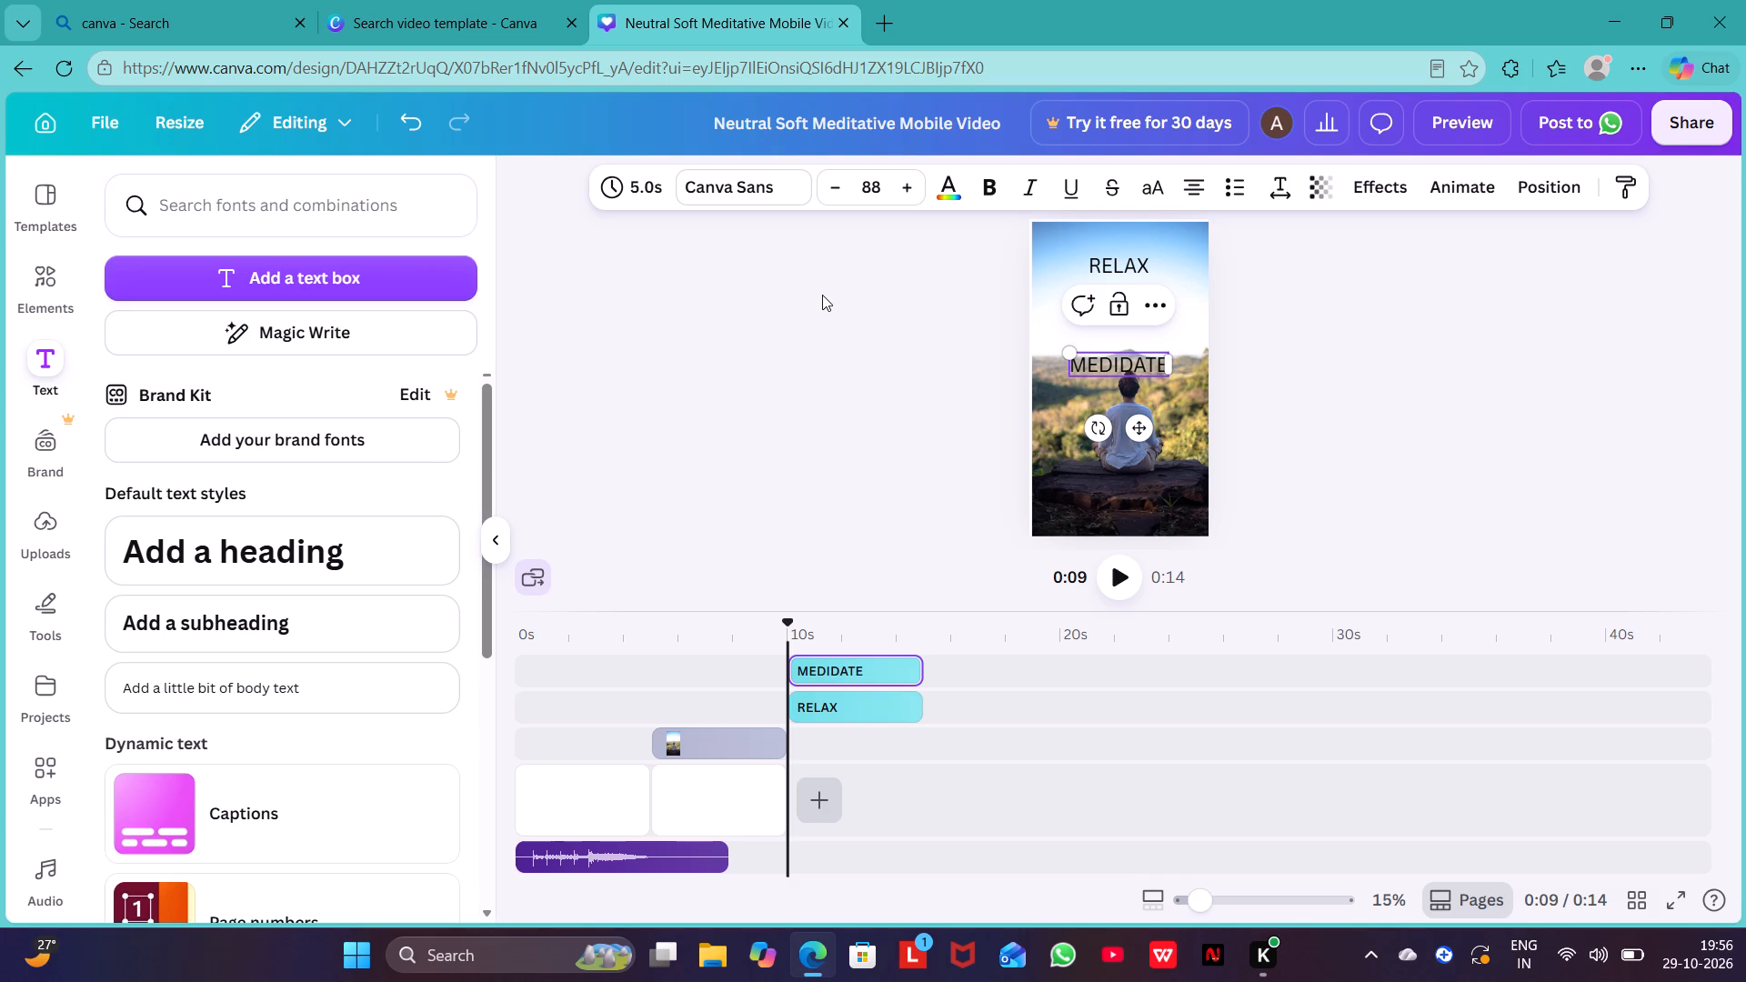
key(BackSpace)
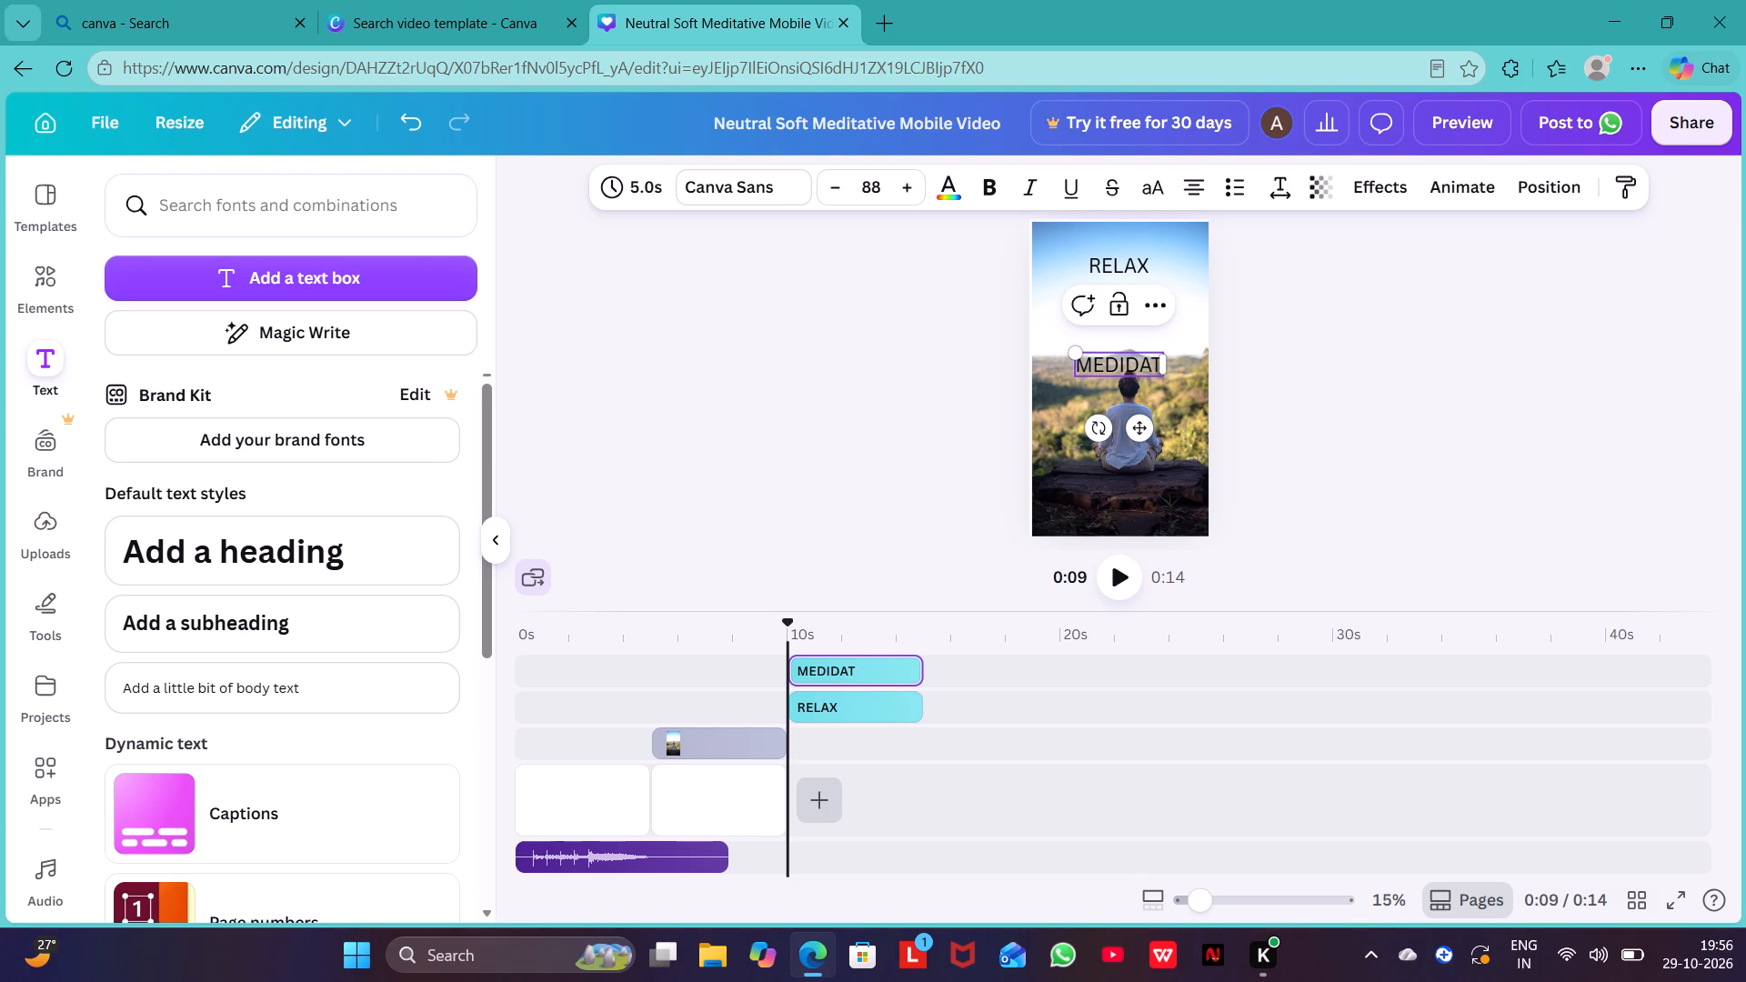
key(BackSpace)
key(BackSpace)
key(BackSpace)
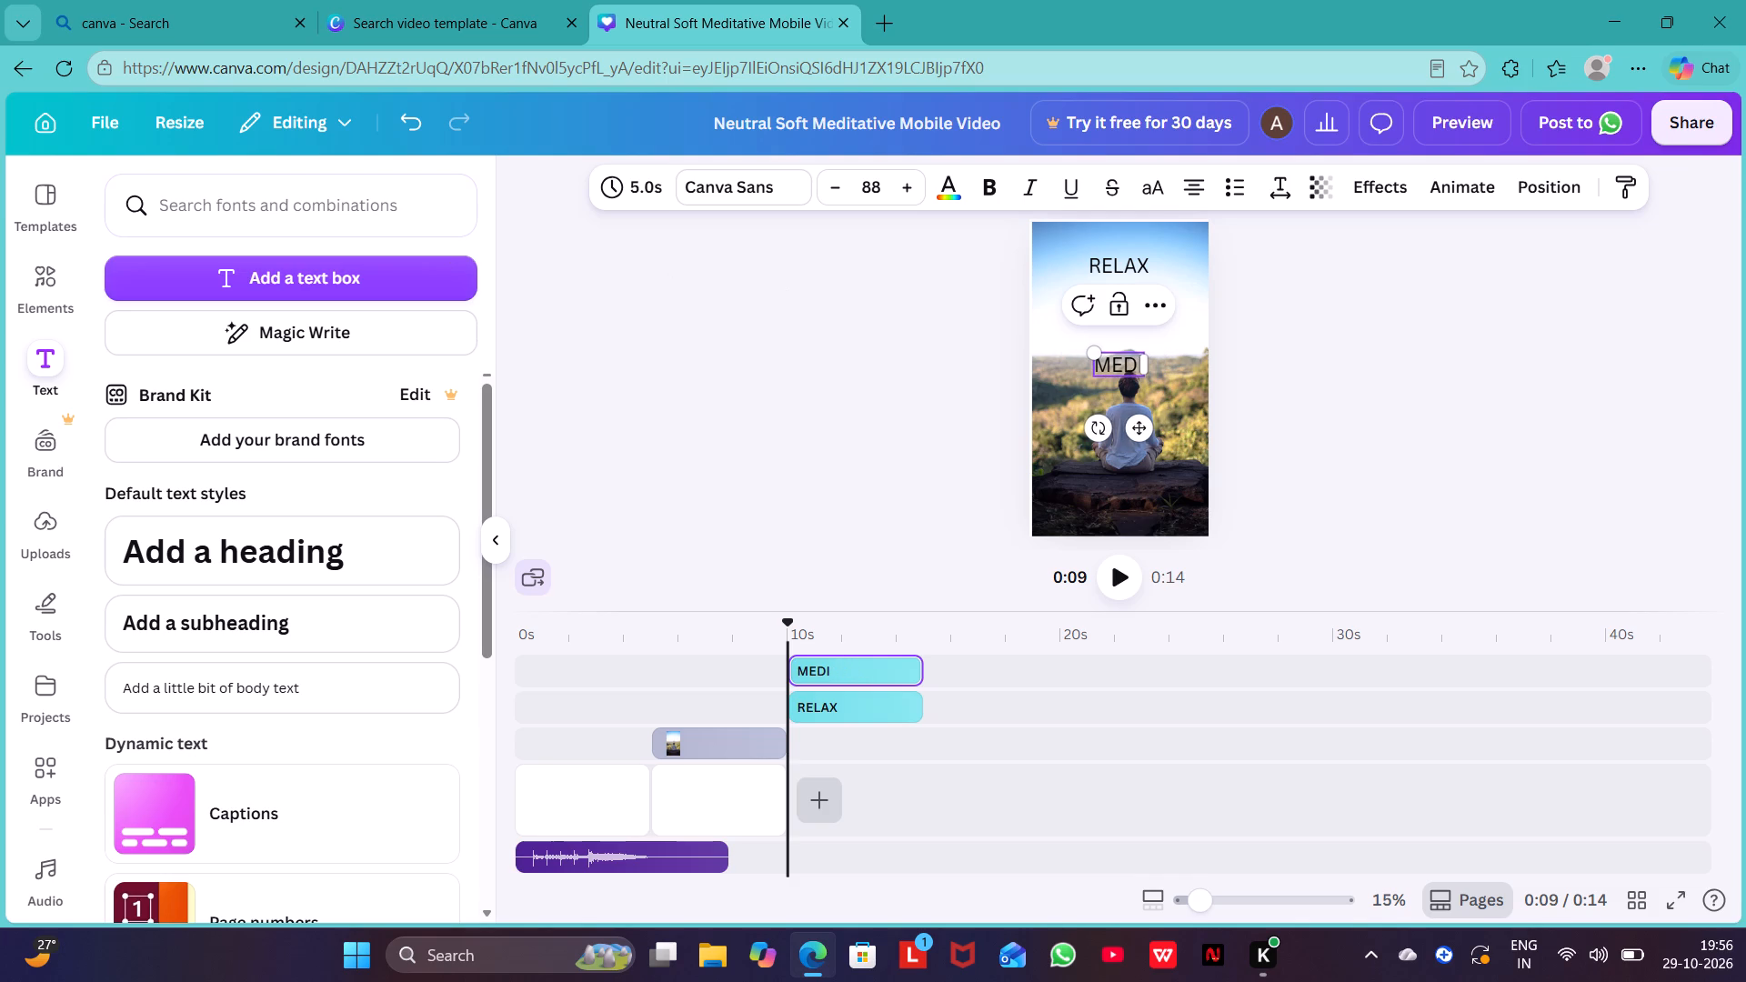
key(i)
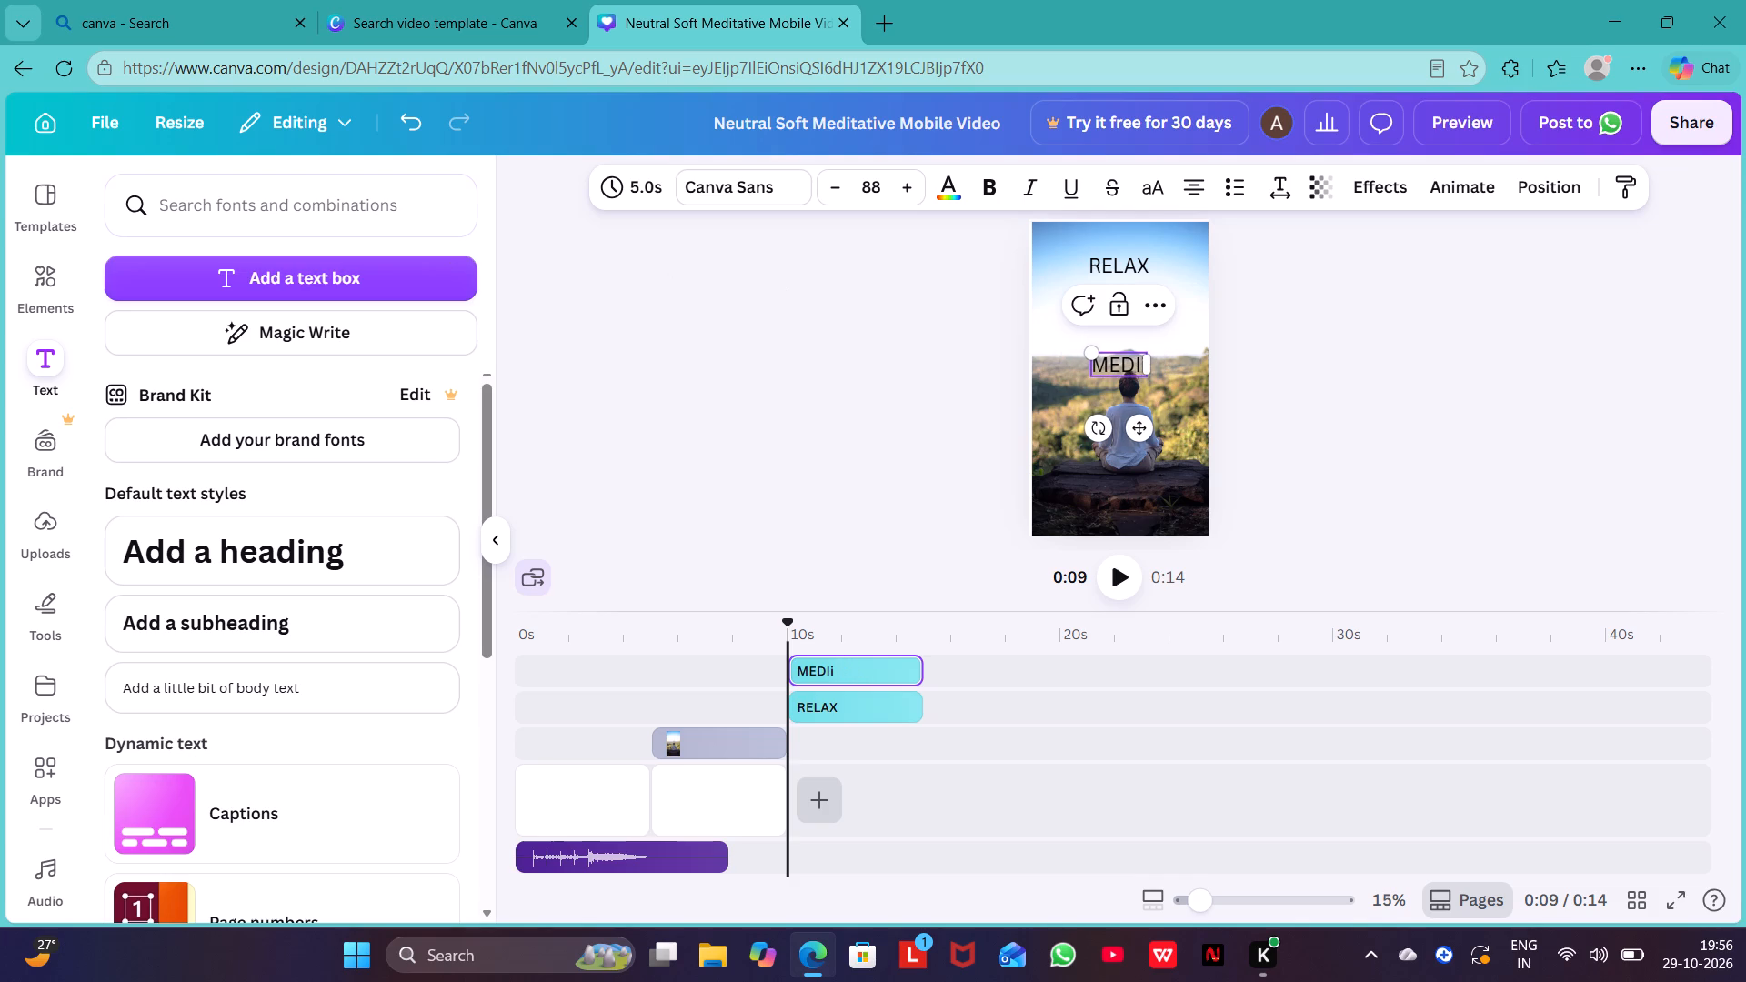
text(TATION)
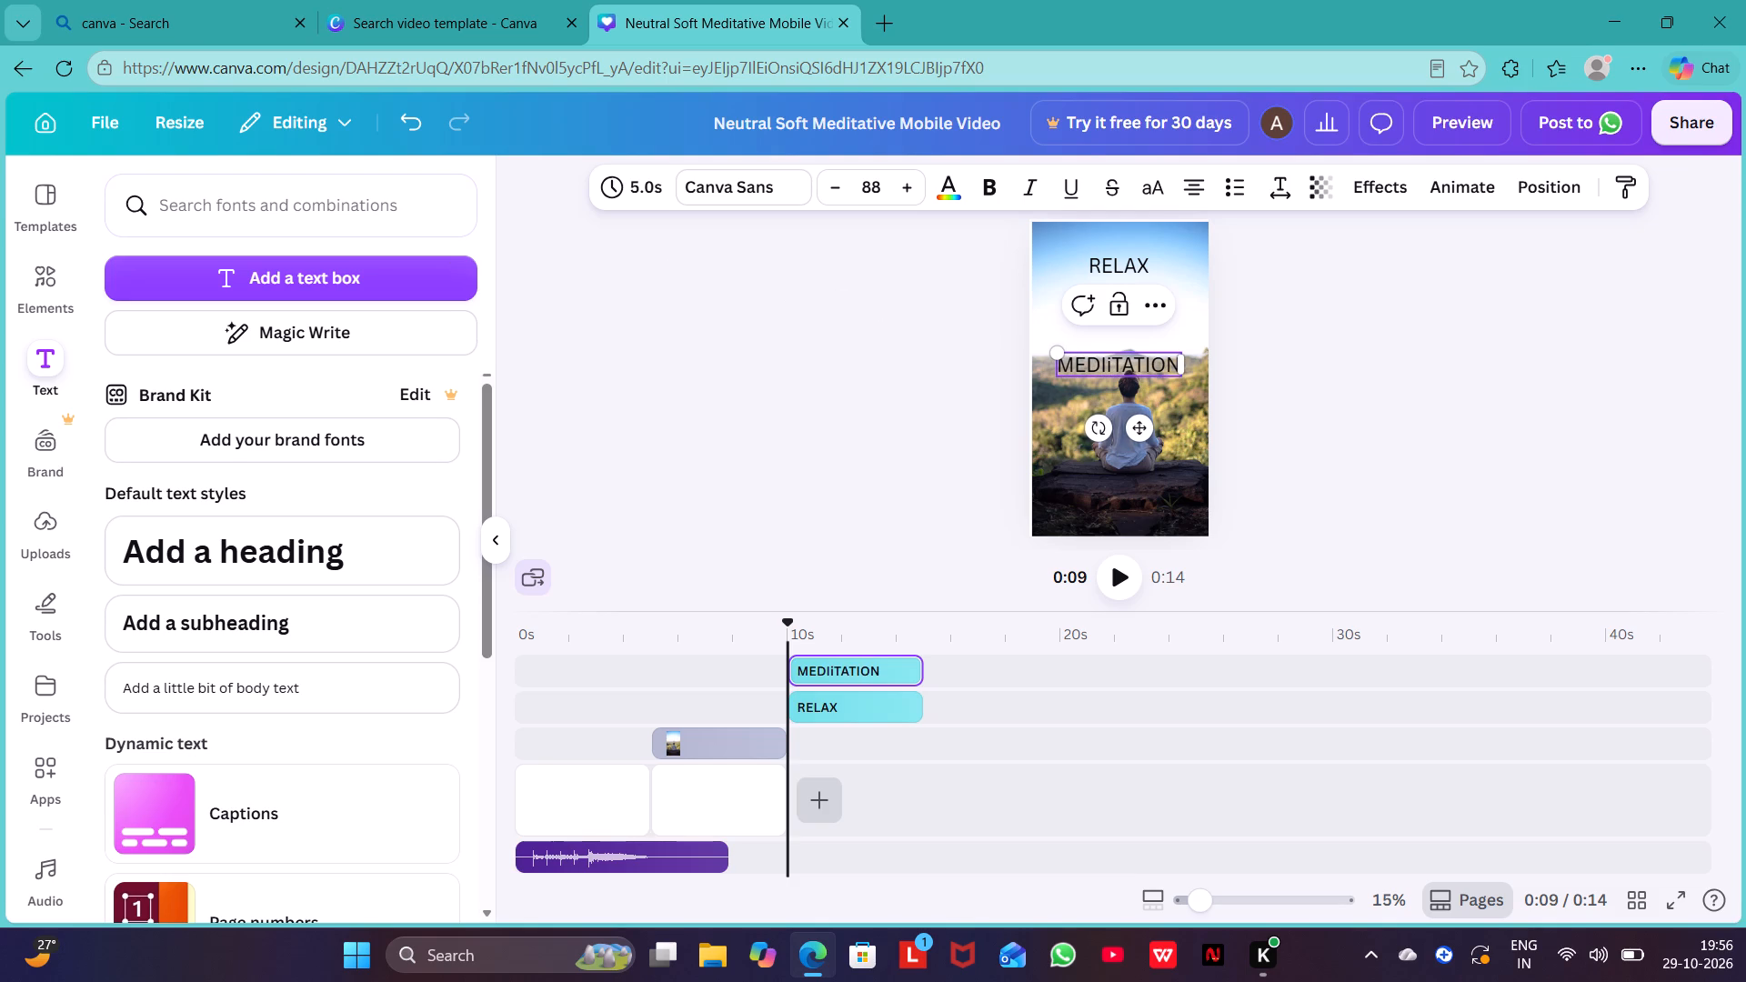
click(1113, 363)
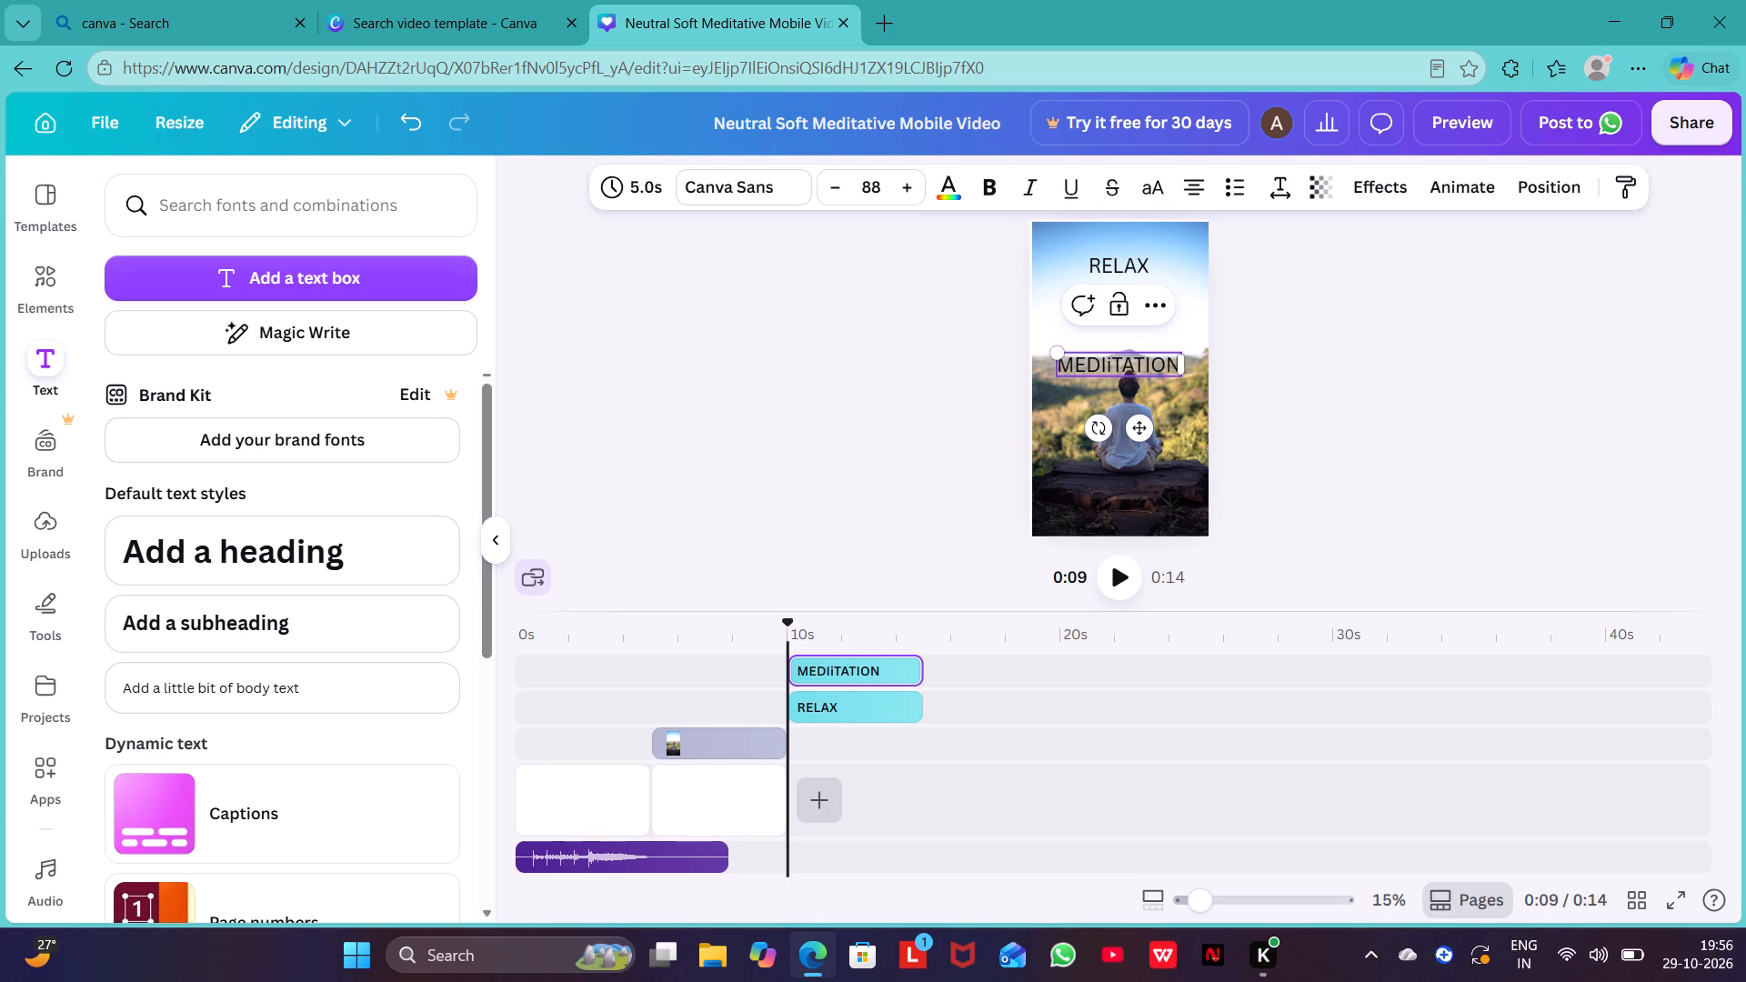
click(1111, 365)
key(BackSpace)
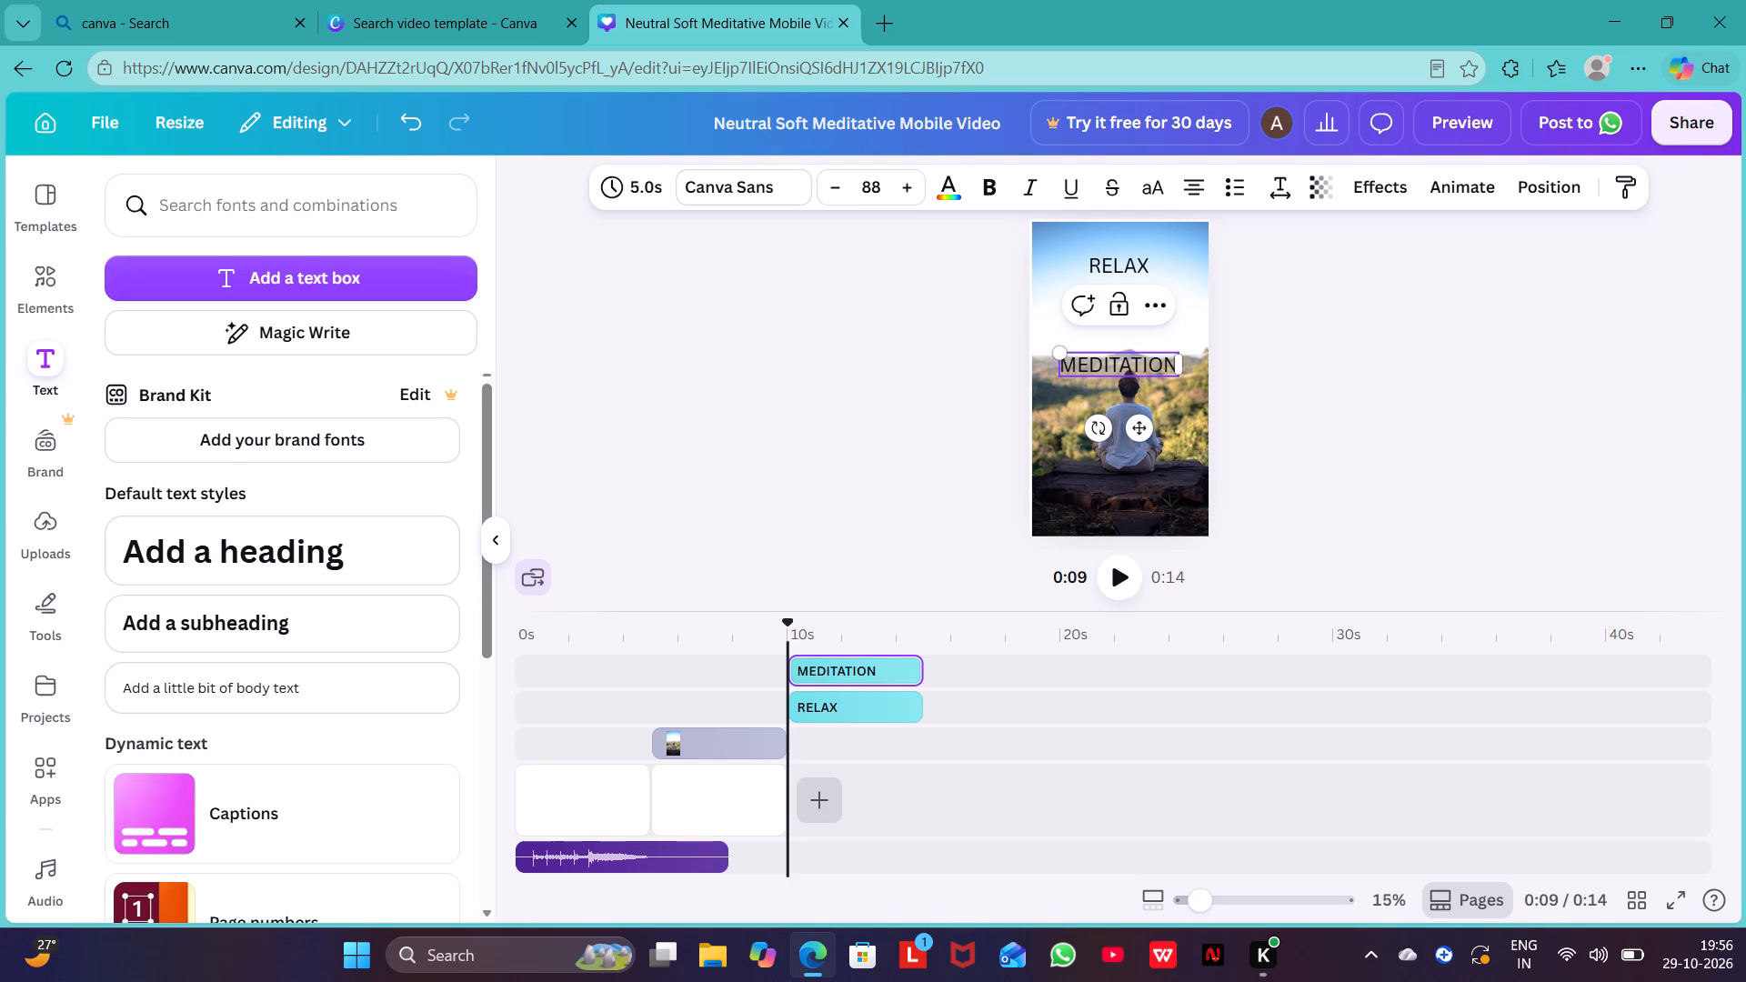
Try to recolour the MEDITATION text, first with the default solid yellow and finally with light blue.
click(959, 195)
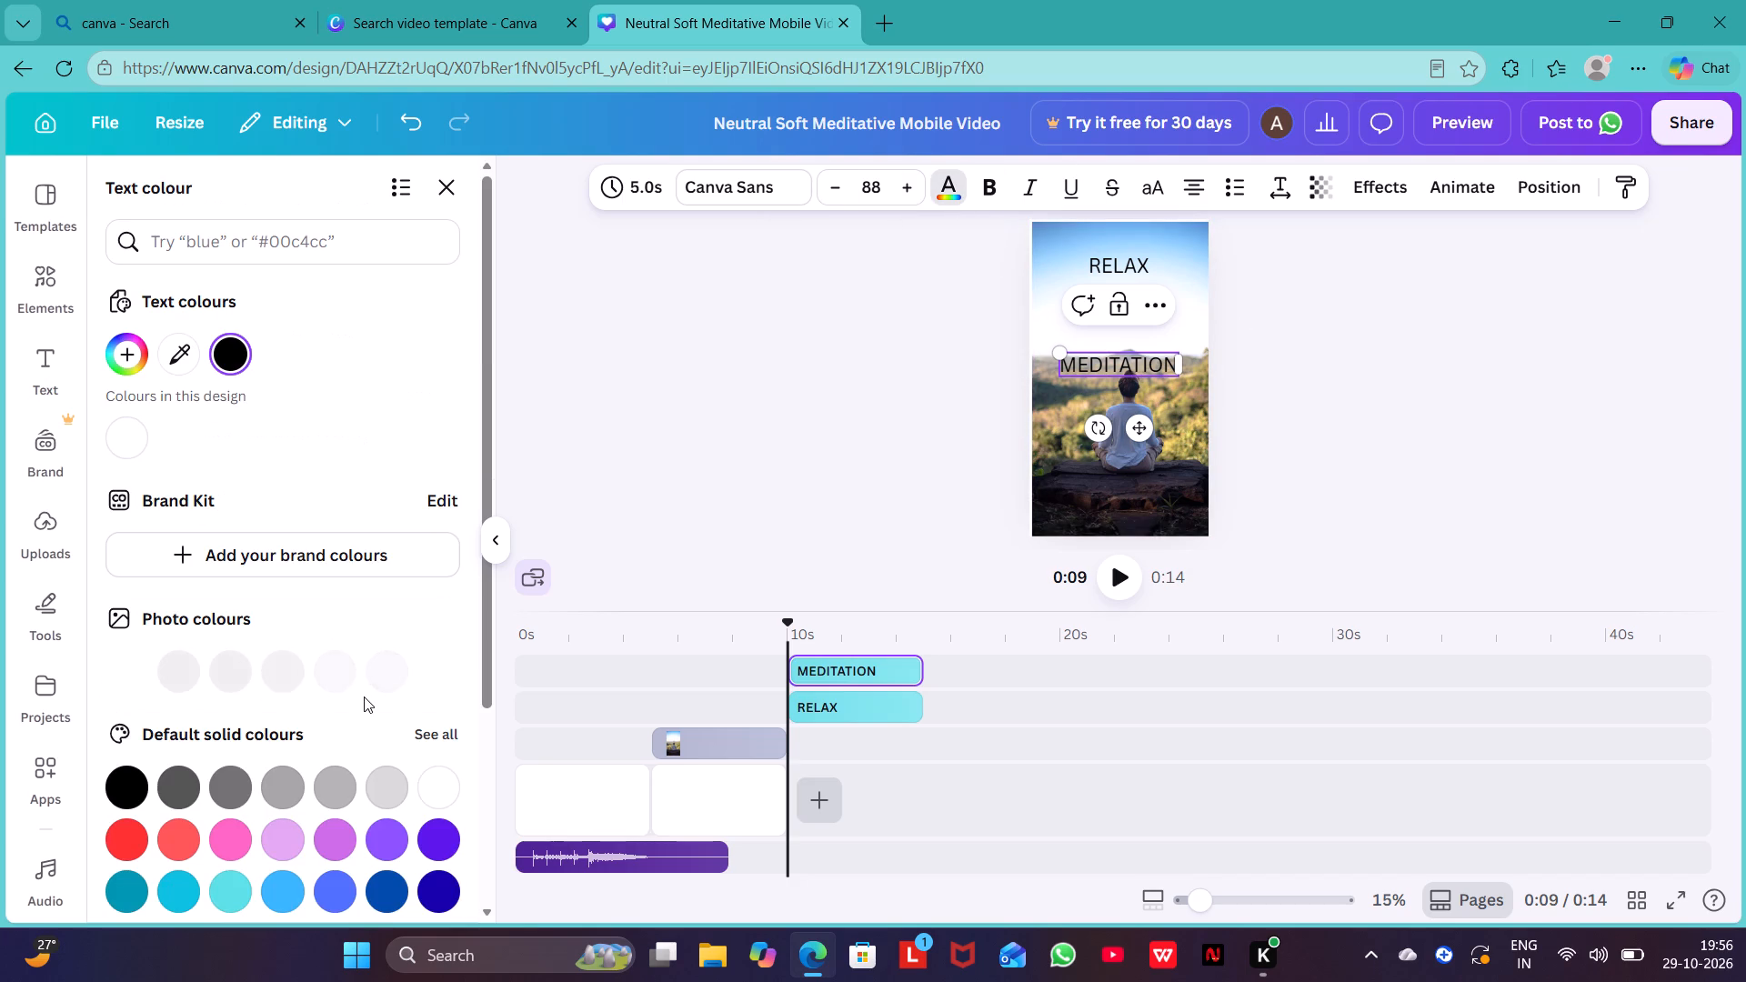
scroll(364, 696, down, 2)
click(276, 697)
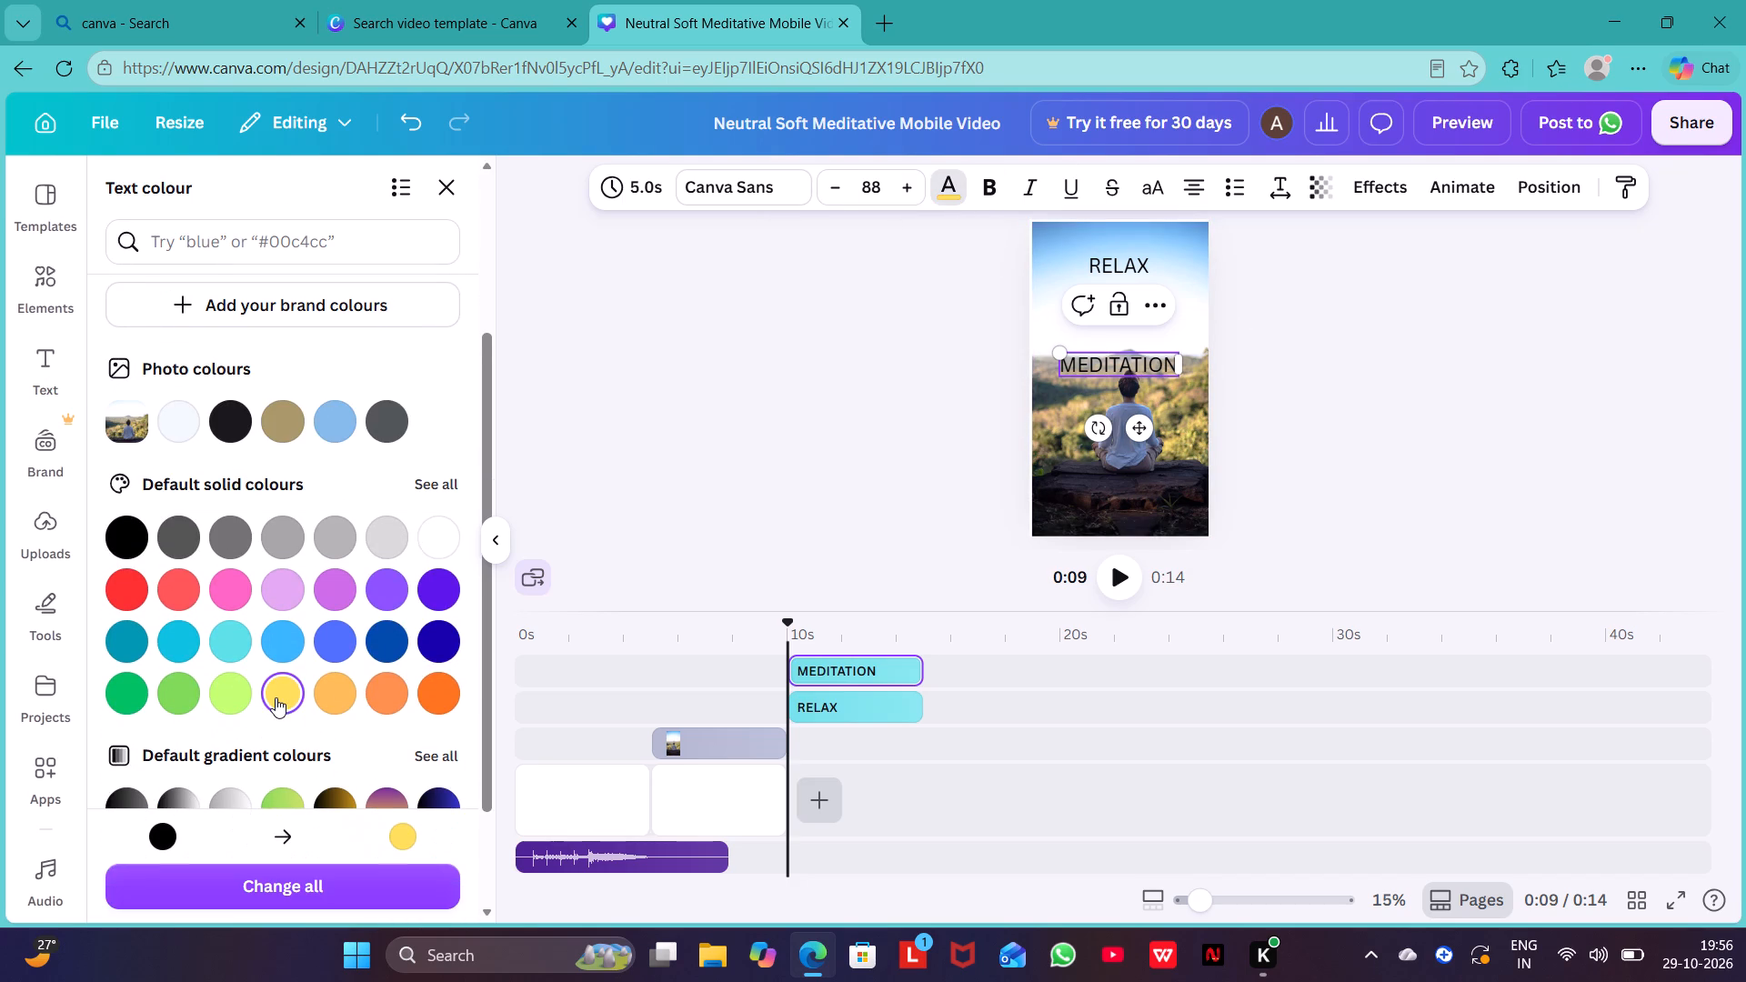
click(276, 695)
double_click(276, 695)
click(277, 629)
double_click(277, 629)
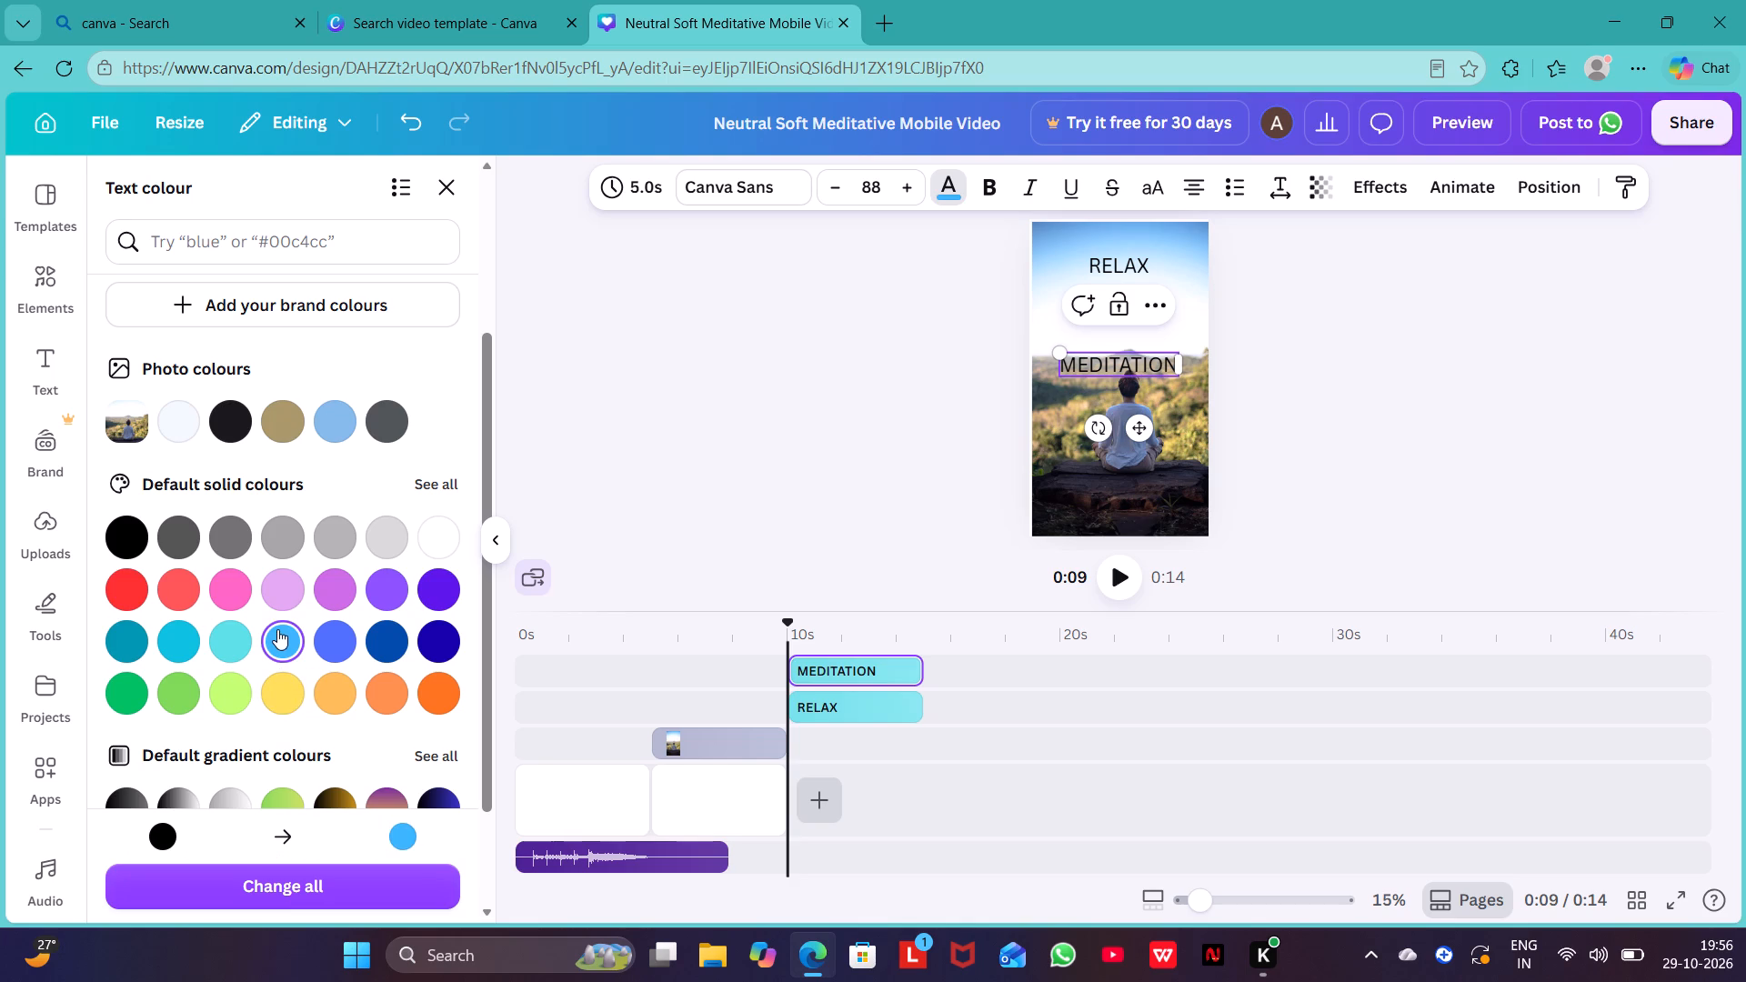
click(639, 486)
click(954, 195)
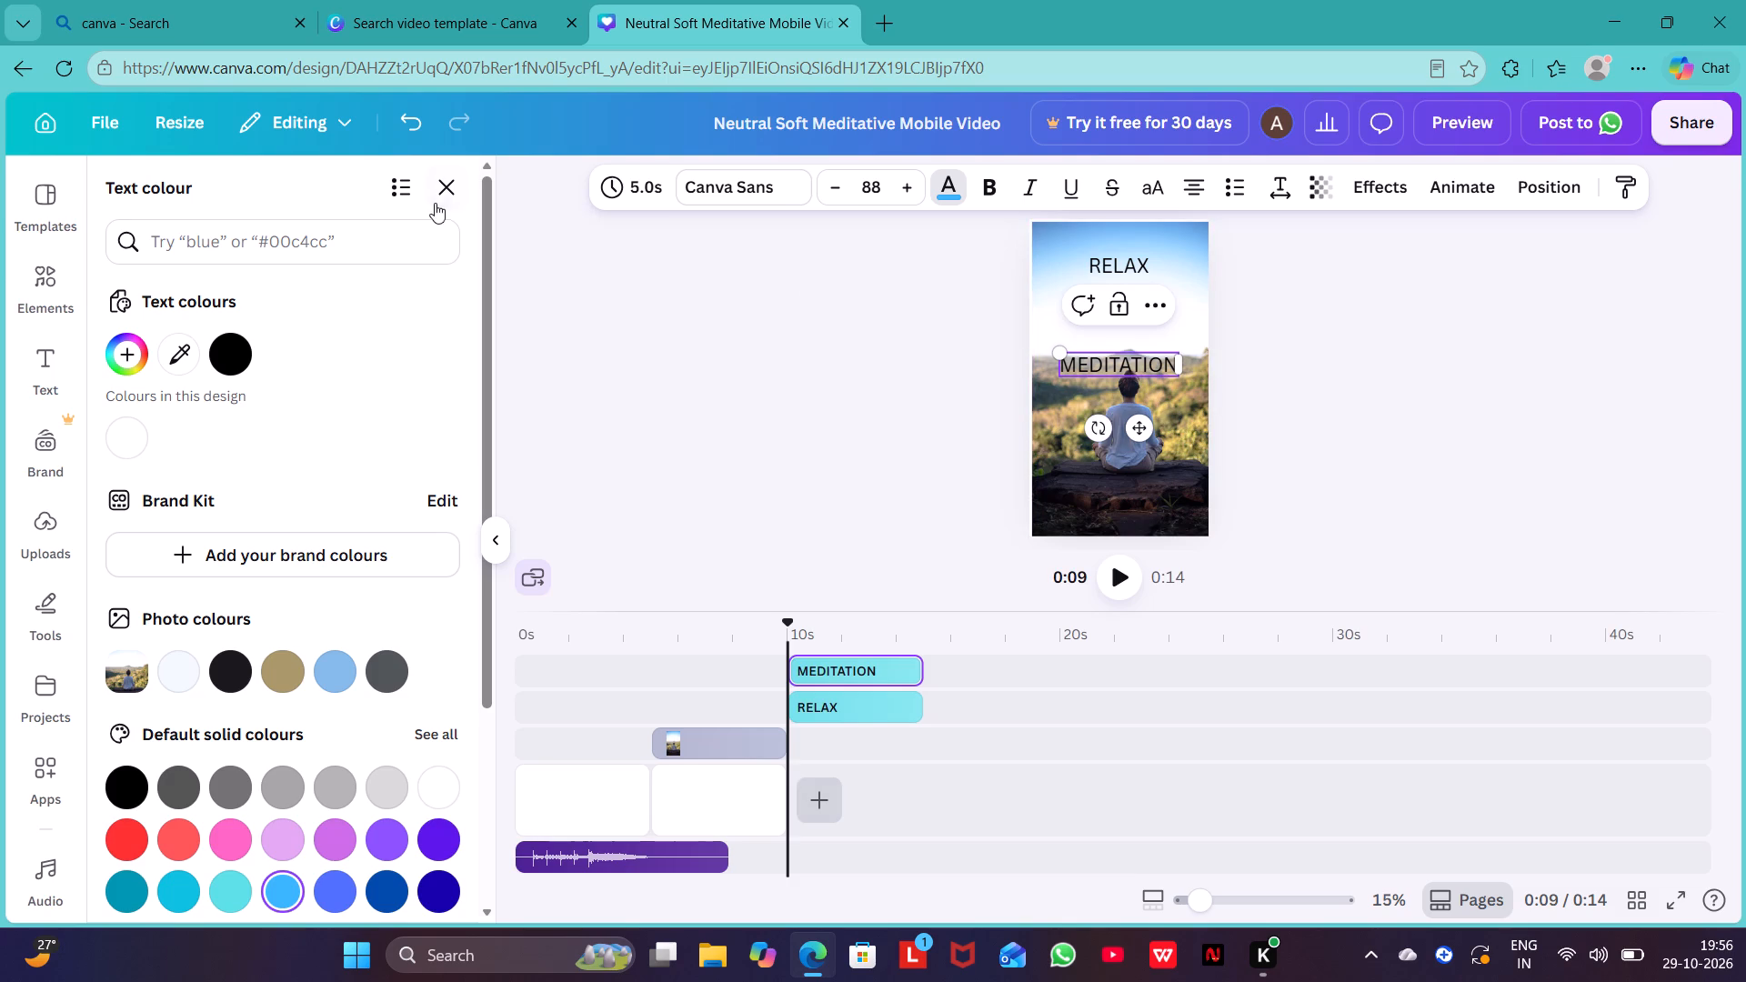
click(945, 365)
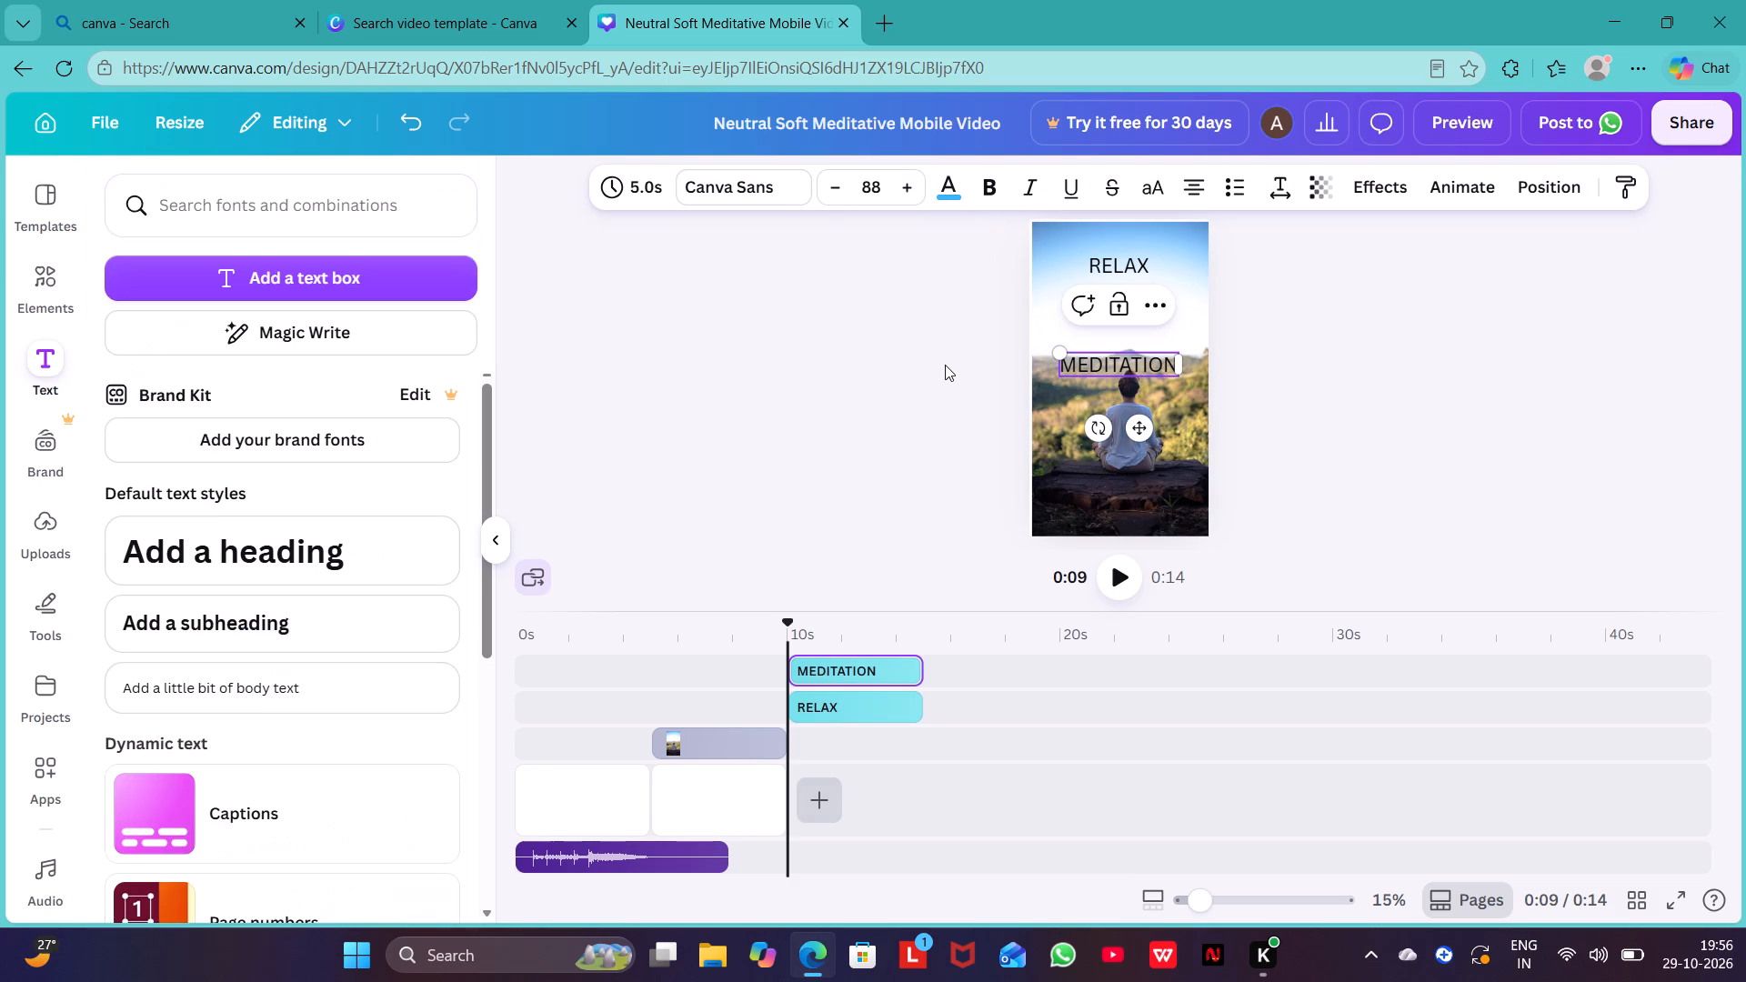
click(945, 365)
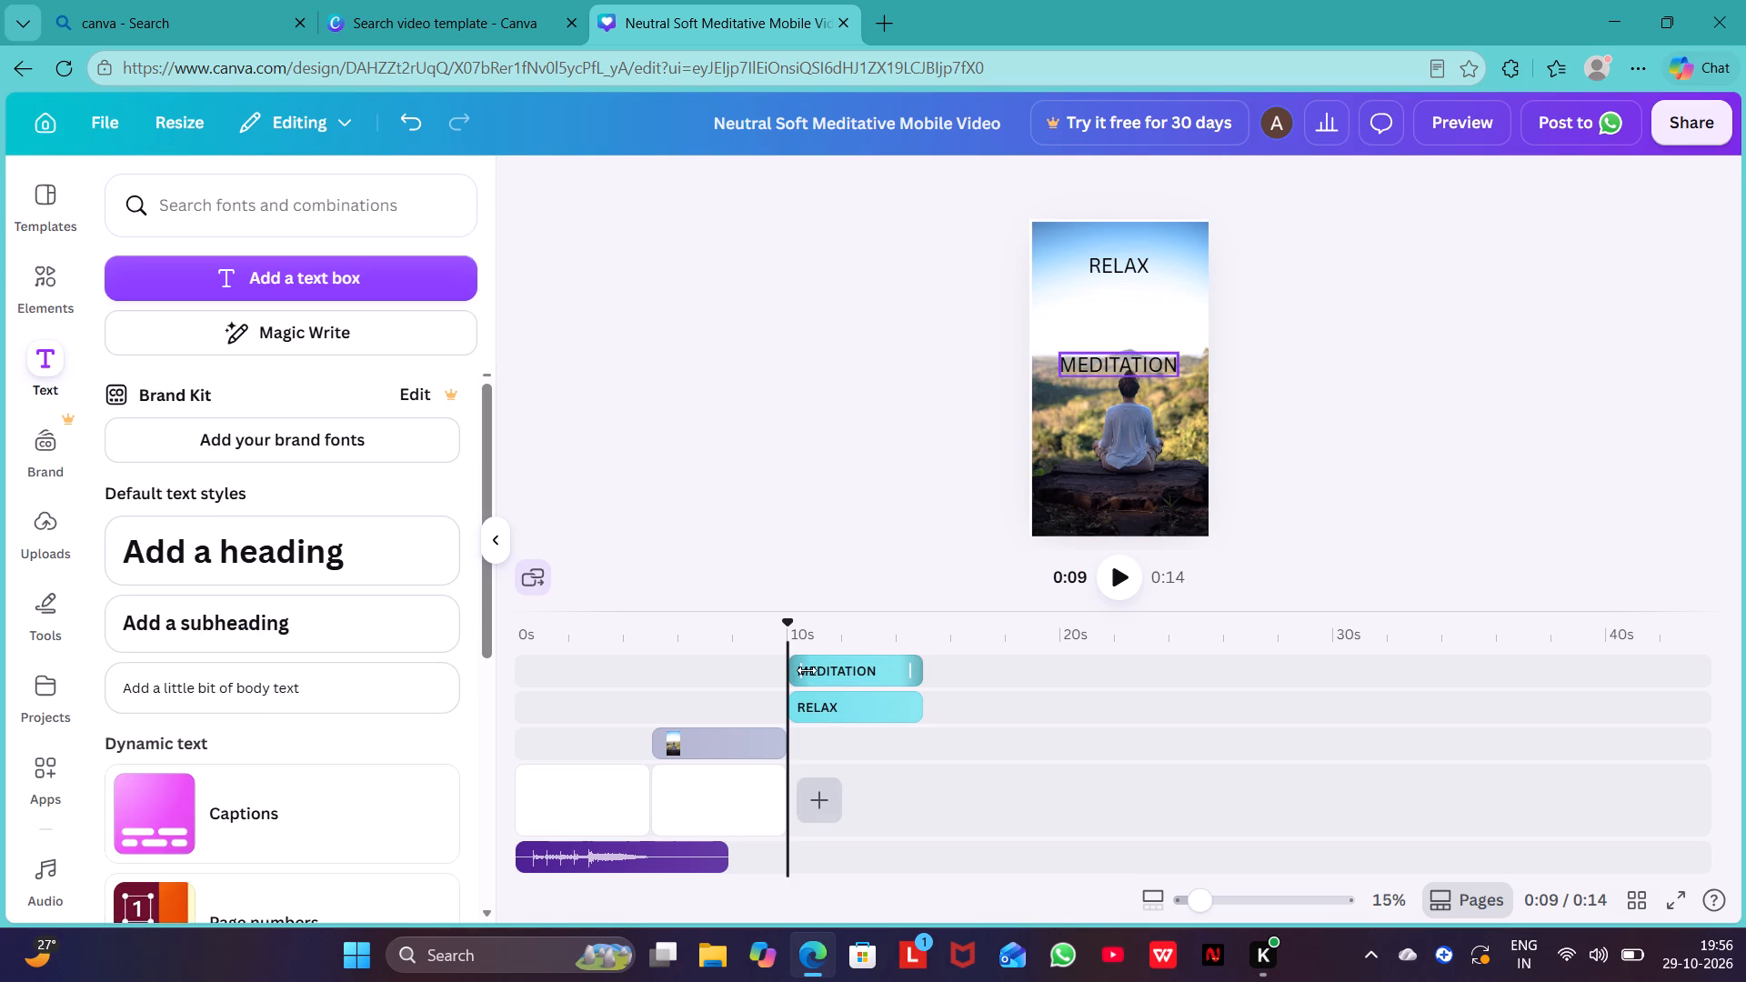
Retime the MEDITATION and RELAX text clips so both run from 0 s to 10 s on the timeline.
drag(807, 670, 538, 696)
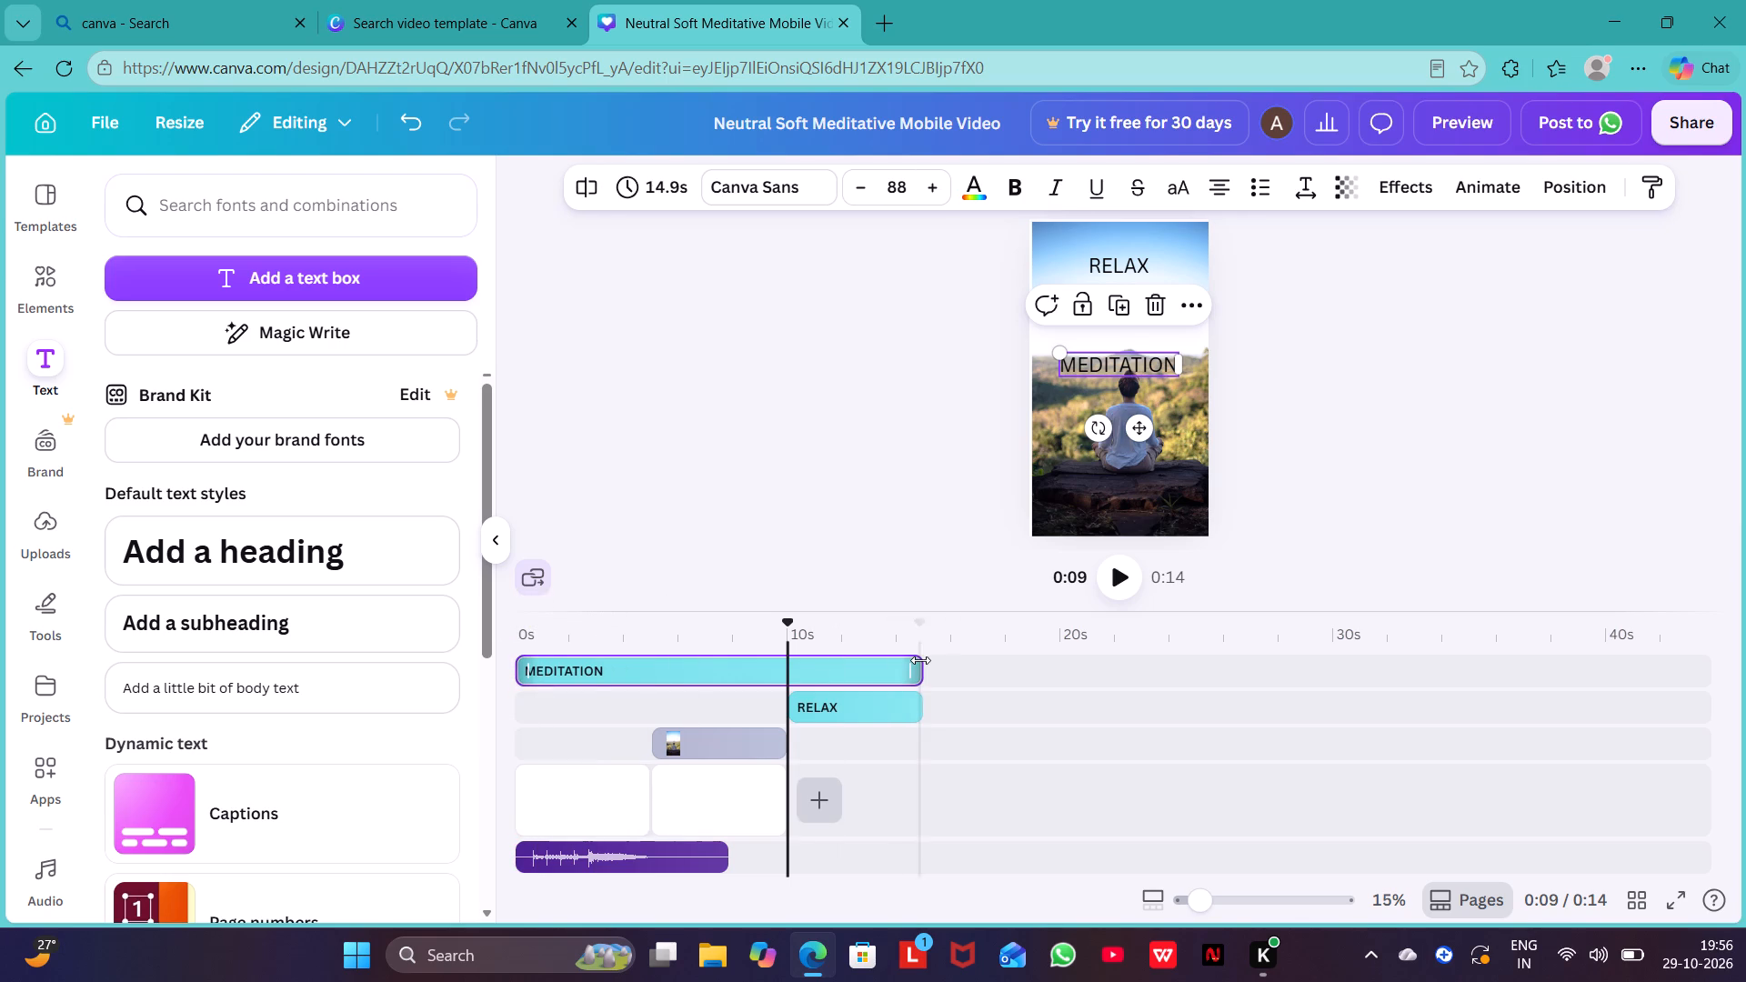
drag(920, 660, 789, 682)
drag(789, 714, 607, 710)
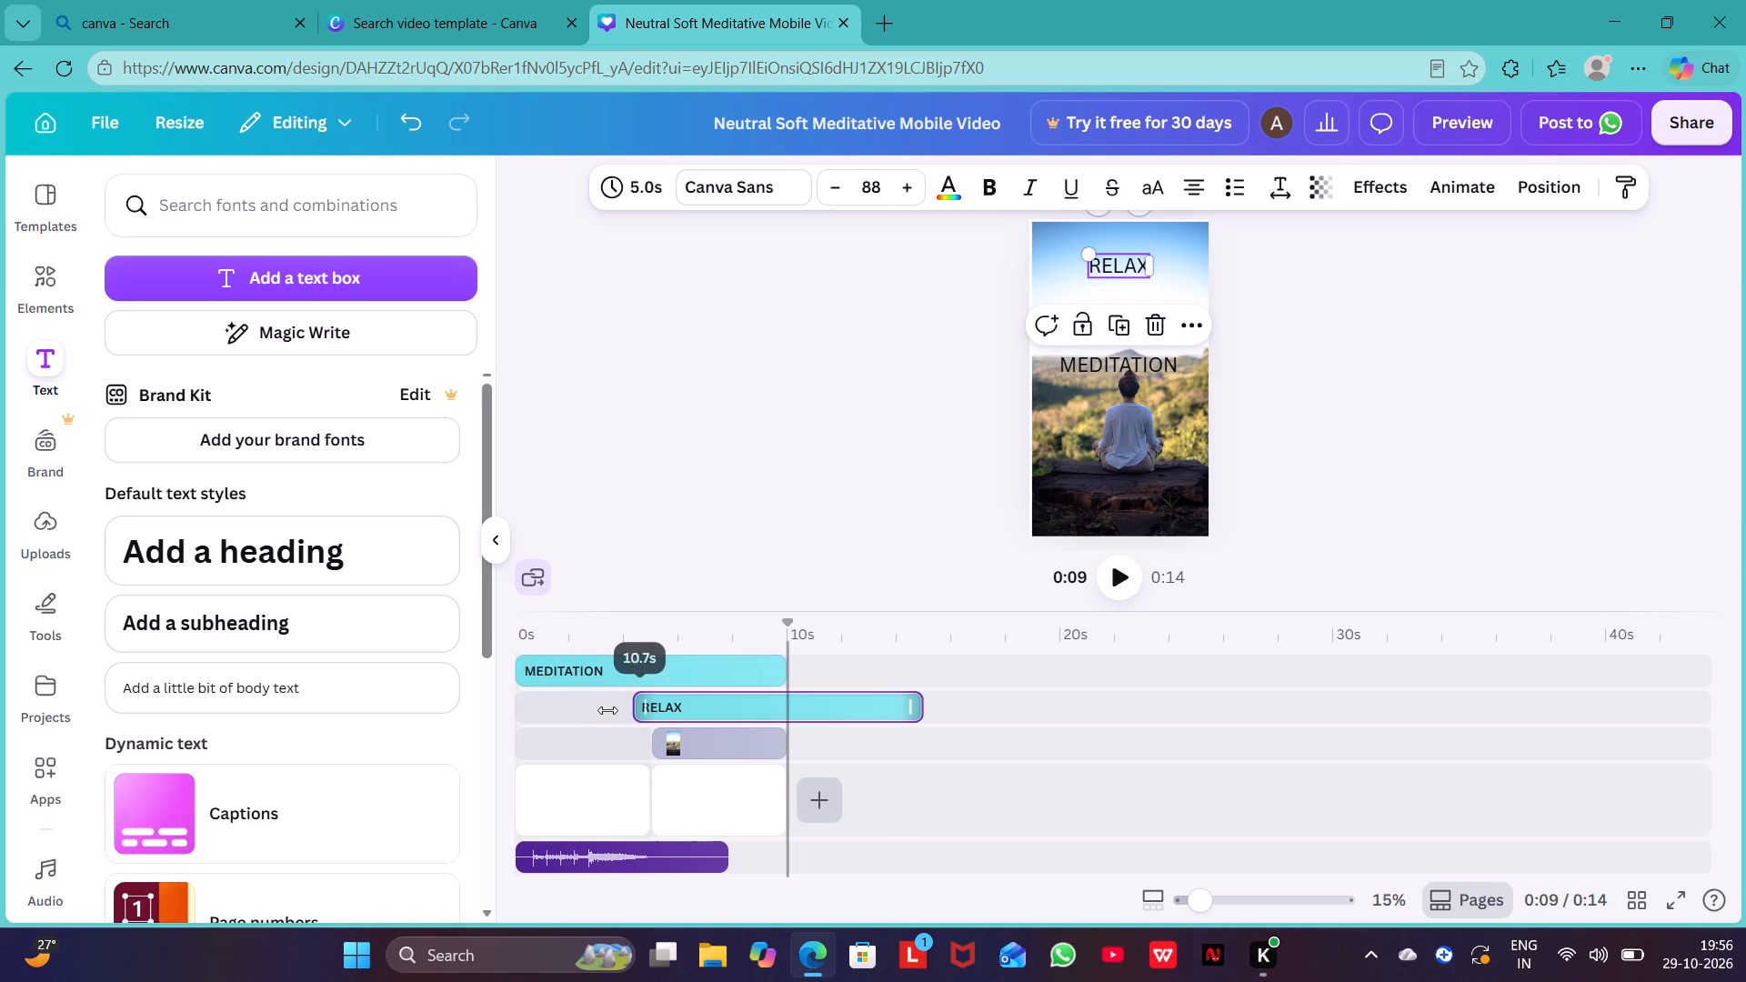
drag(607, 710, 509, 720)
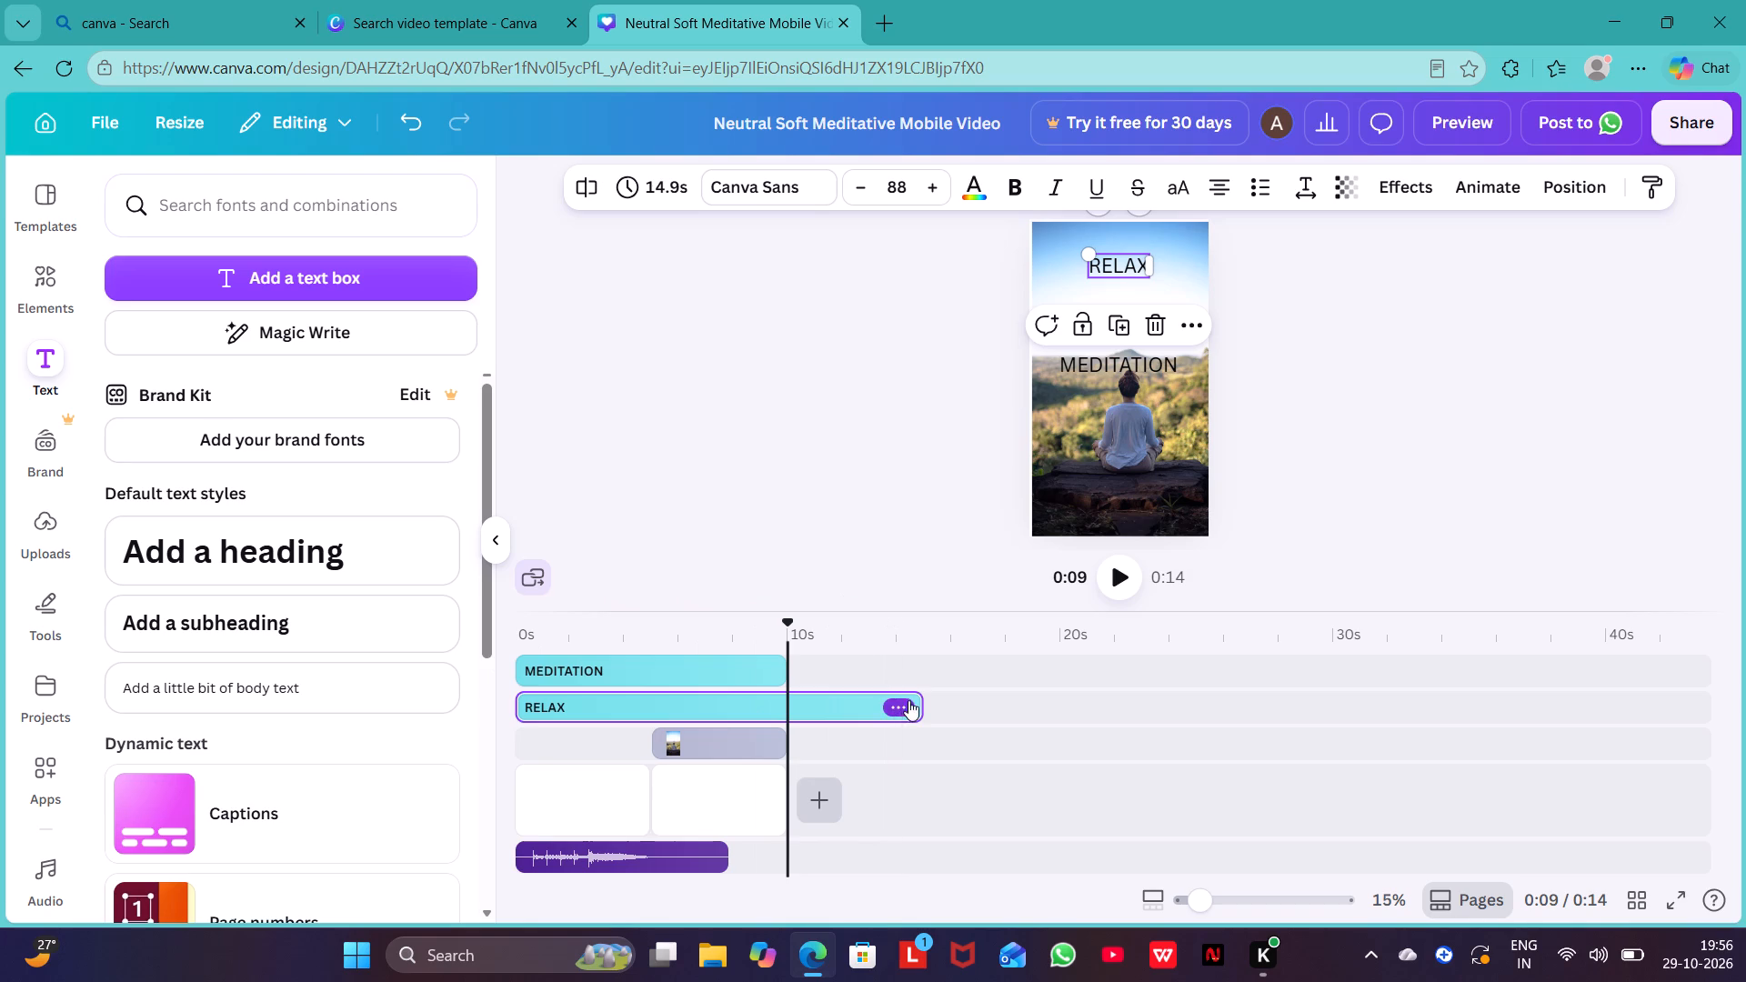
drag(918, 700, 782, 708)
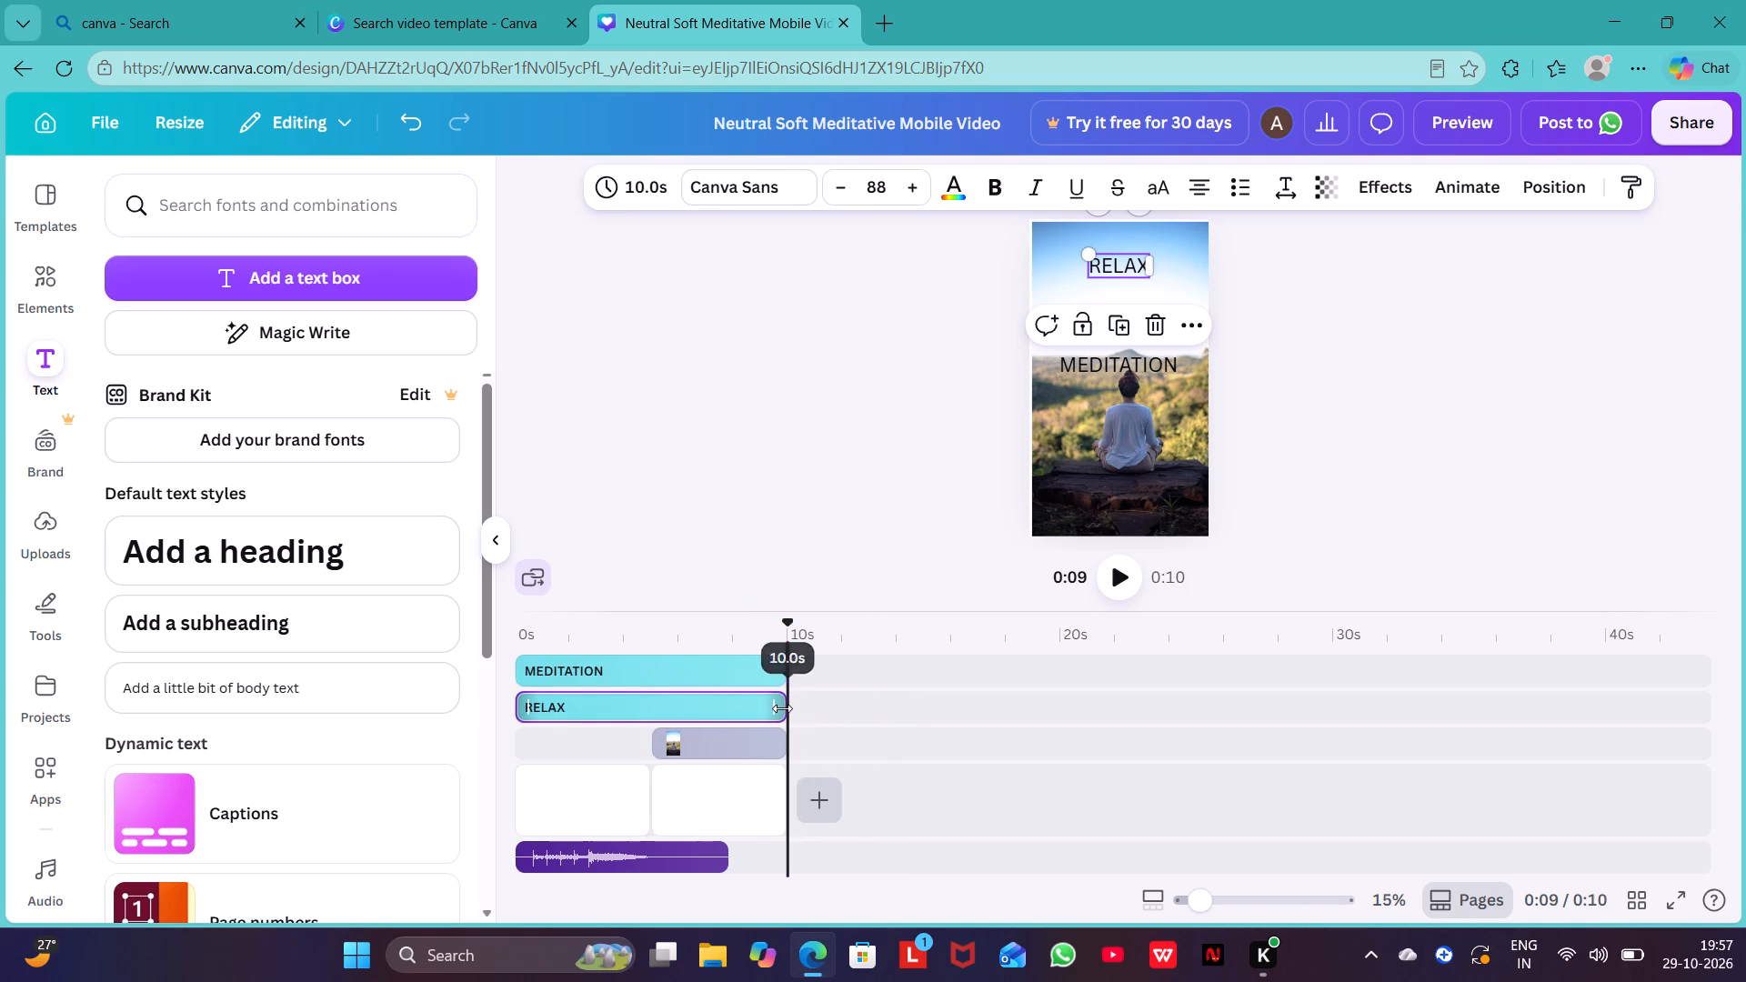
Extend the meditation photo clip back to the start of the timeline, giving it a 10.0 s duration.
drag(657, 740, 561, 742)
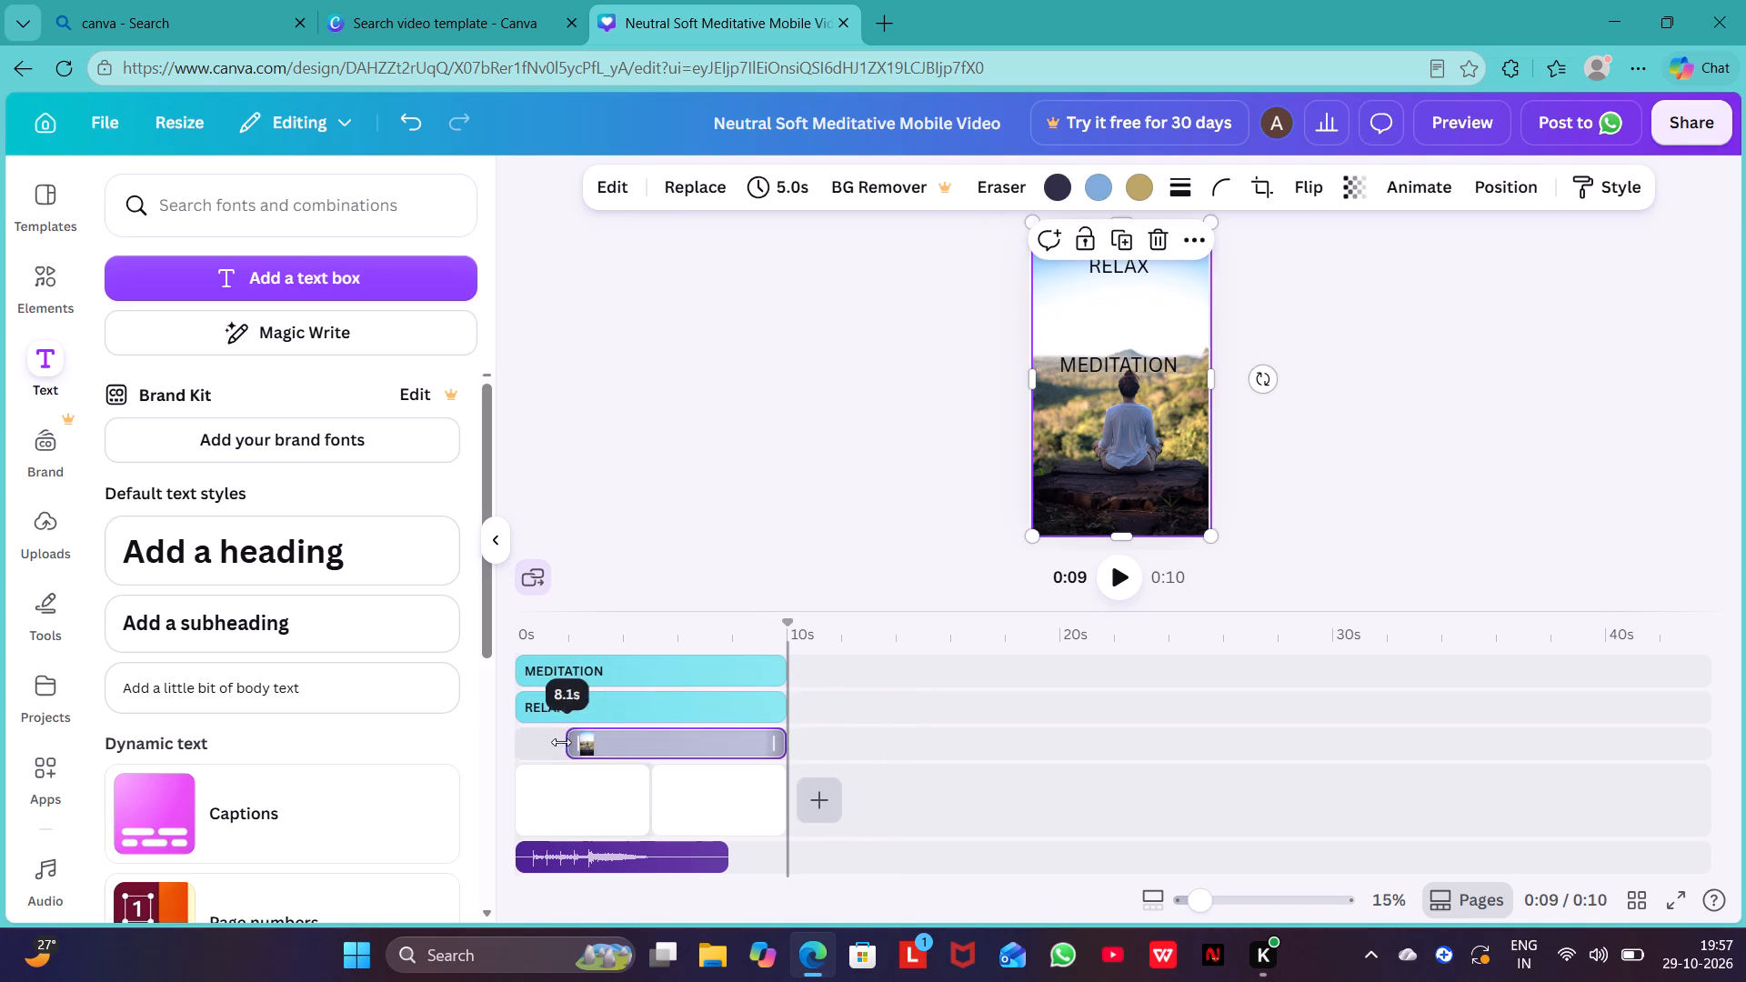
drag(561, 742, 516, 743)
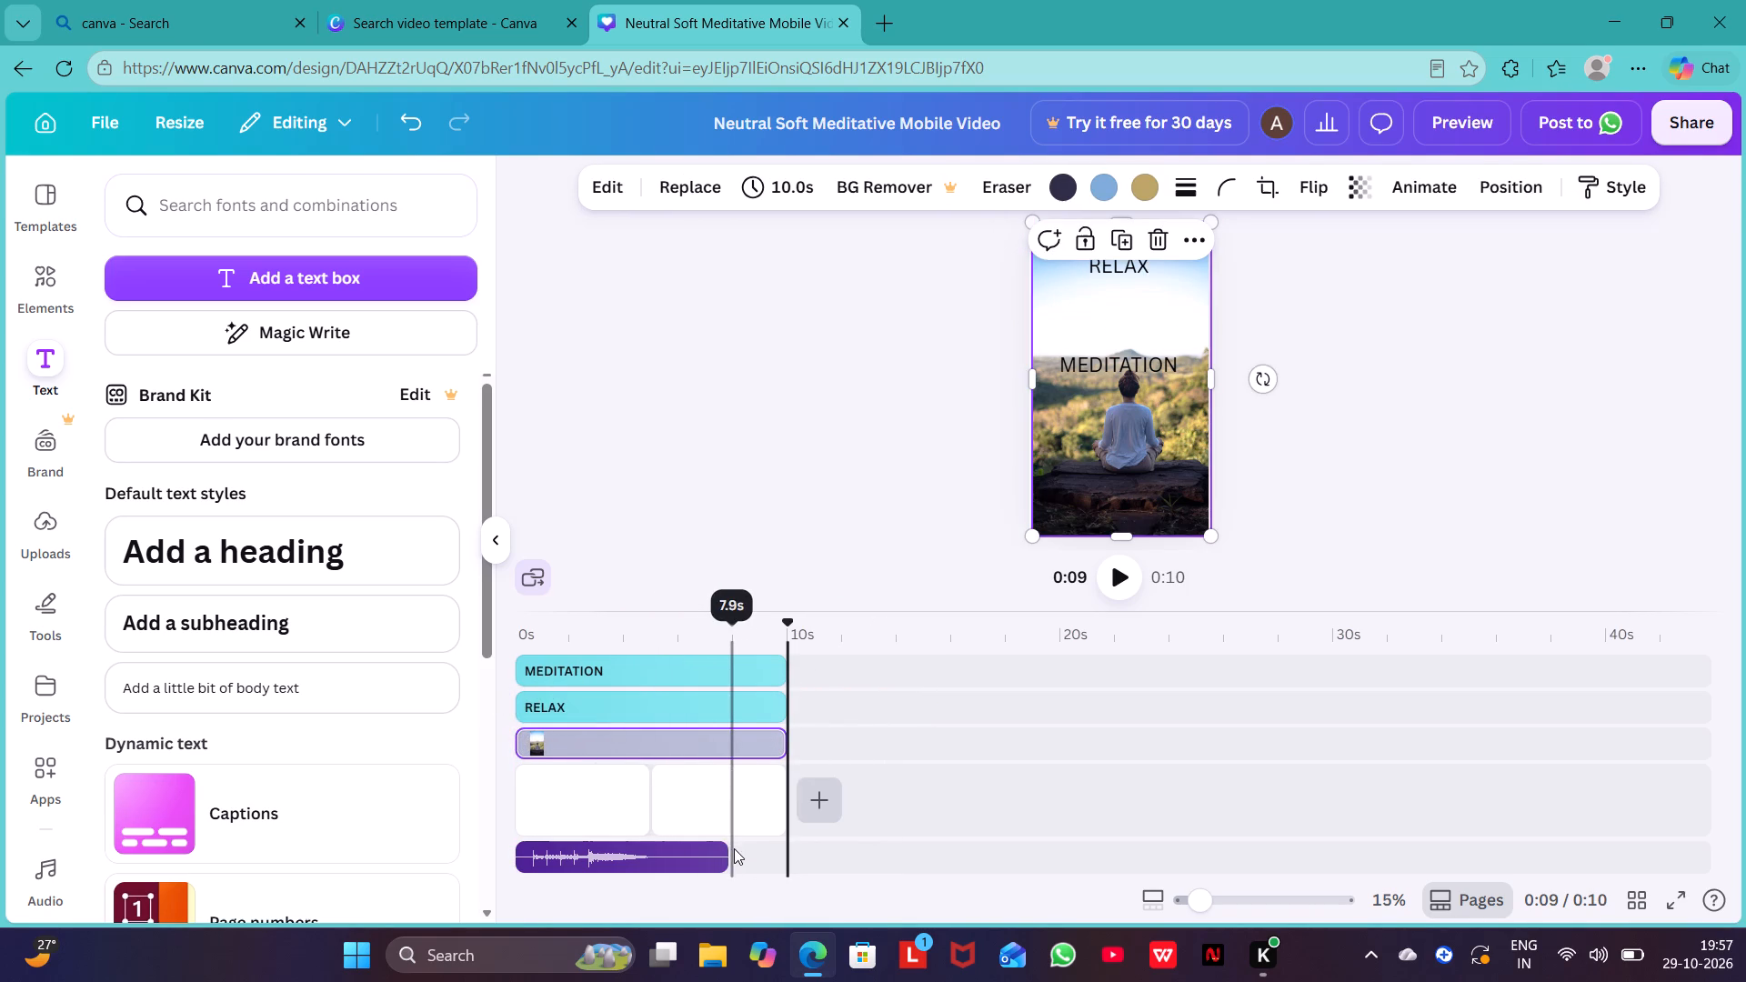
Lengthen the audio track at its end to 9.1 s.
drag(725, 849, 770, 848)
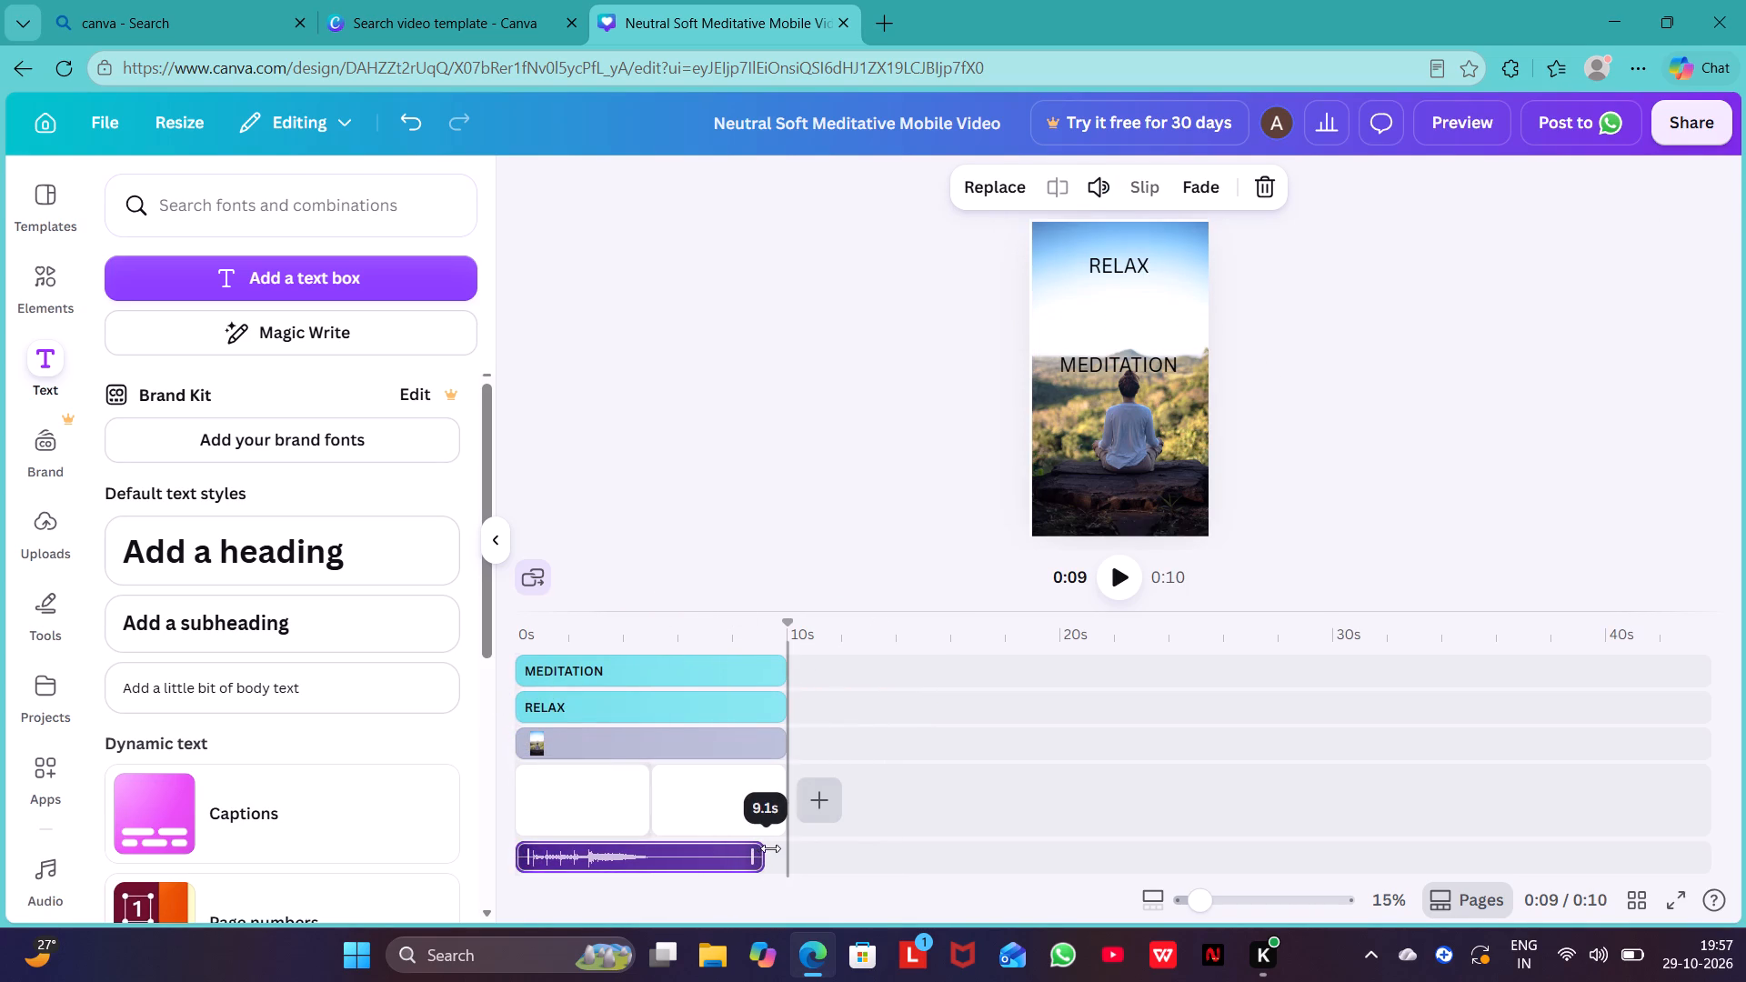
drag(770, 848, 787, 849)
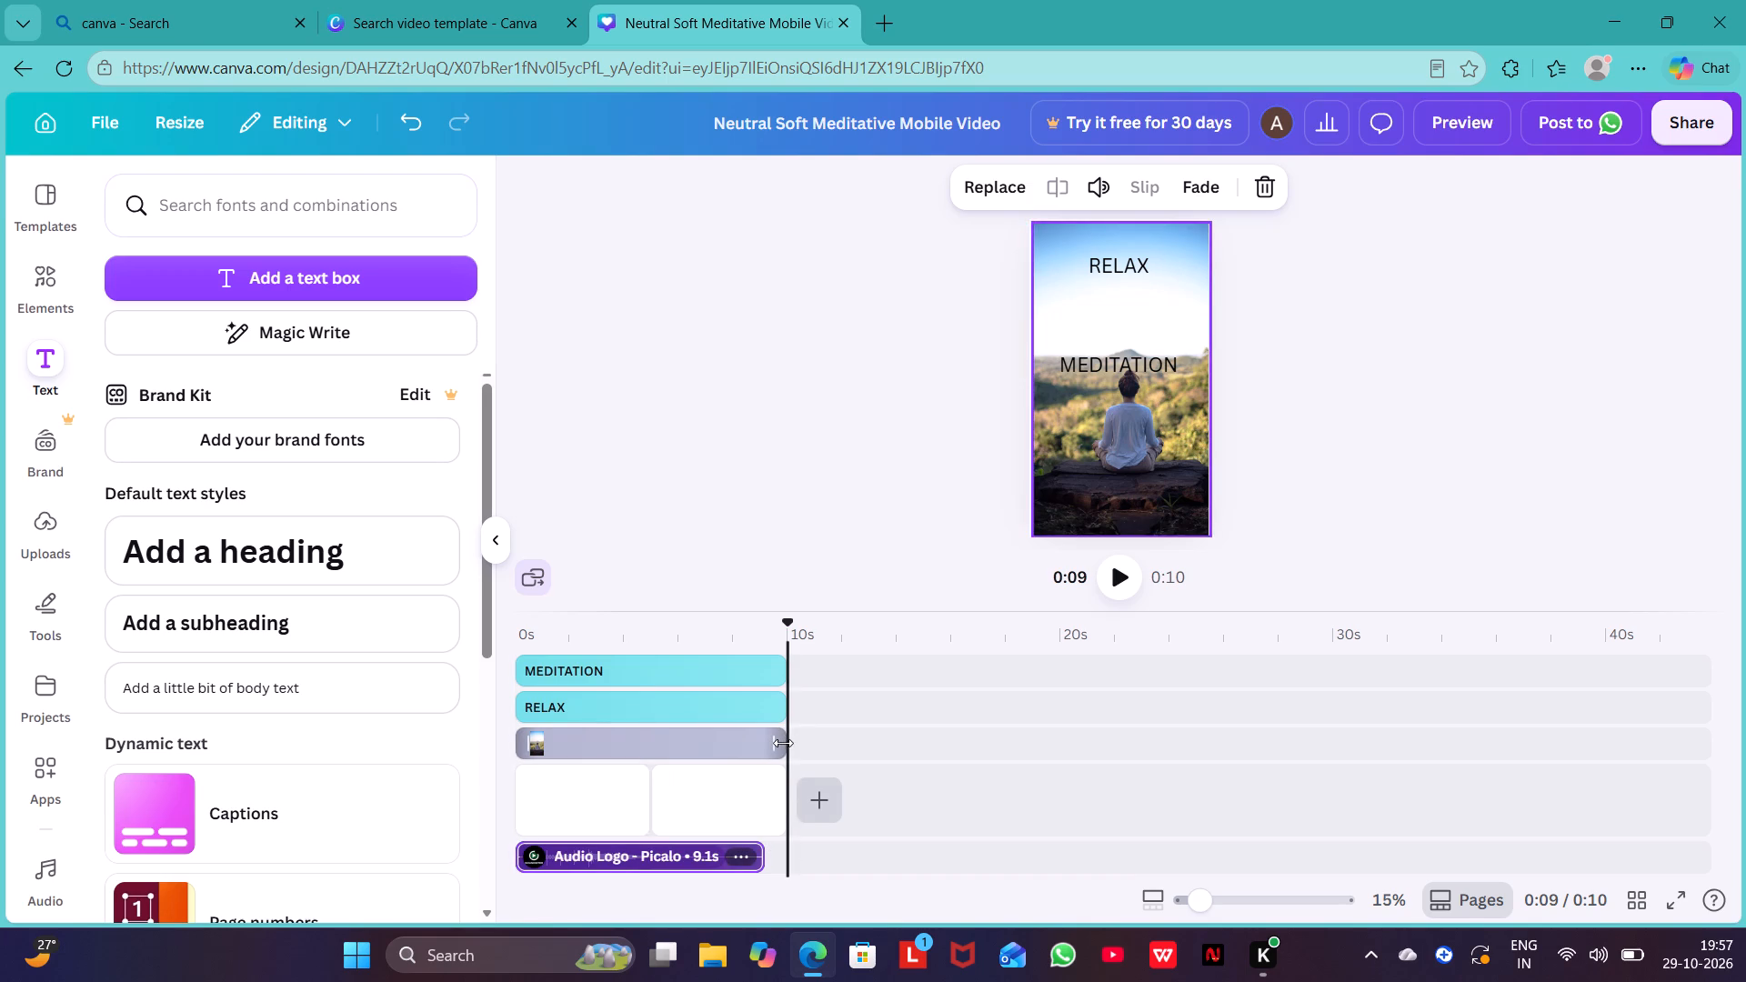
Trim the ends of the photo, RELAX and MEDITATION clips to about 9.2 s, in line with the audio's end.
drag(783, 744, 762, 747)
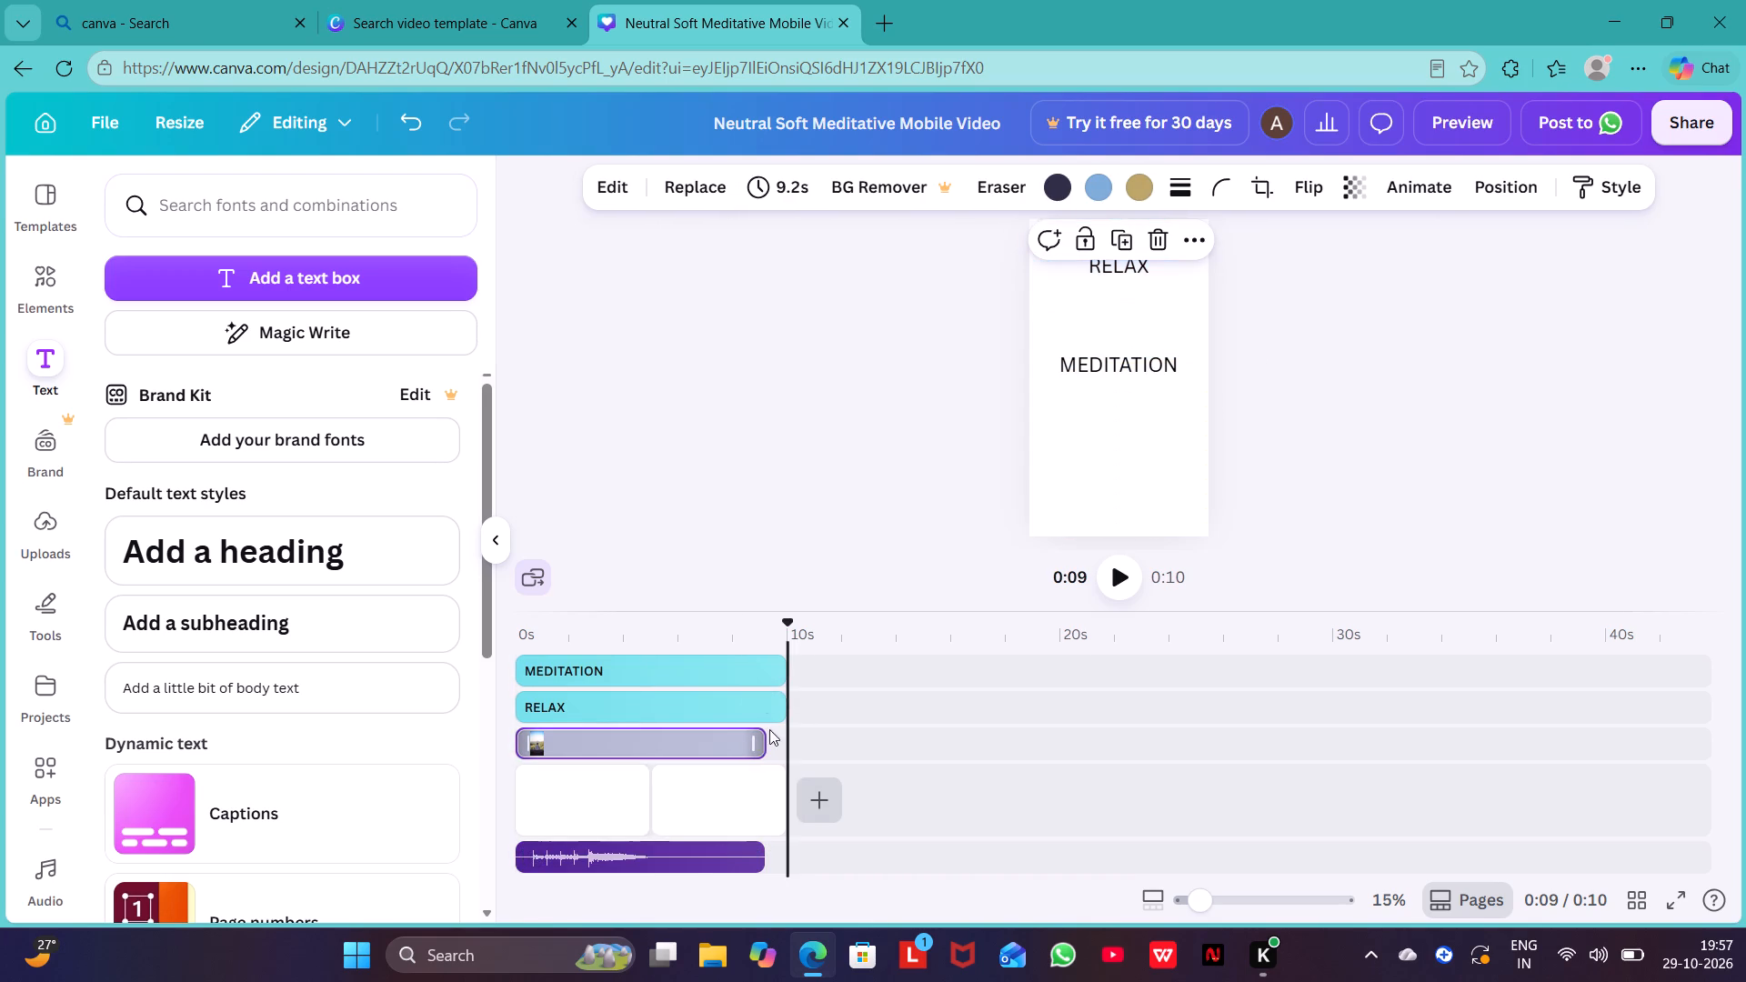
drag(782, 712, 763, 712)
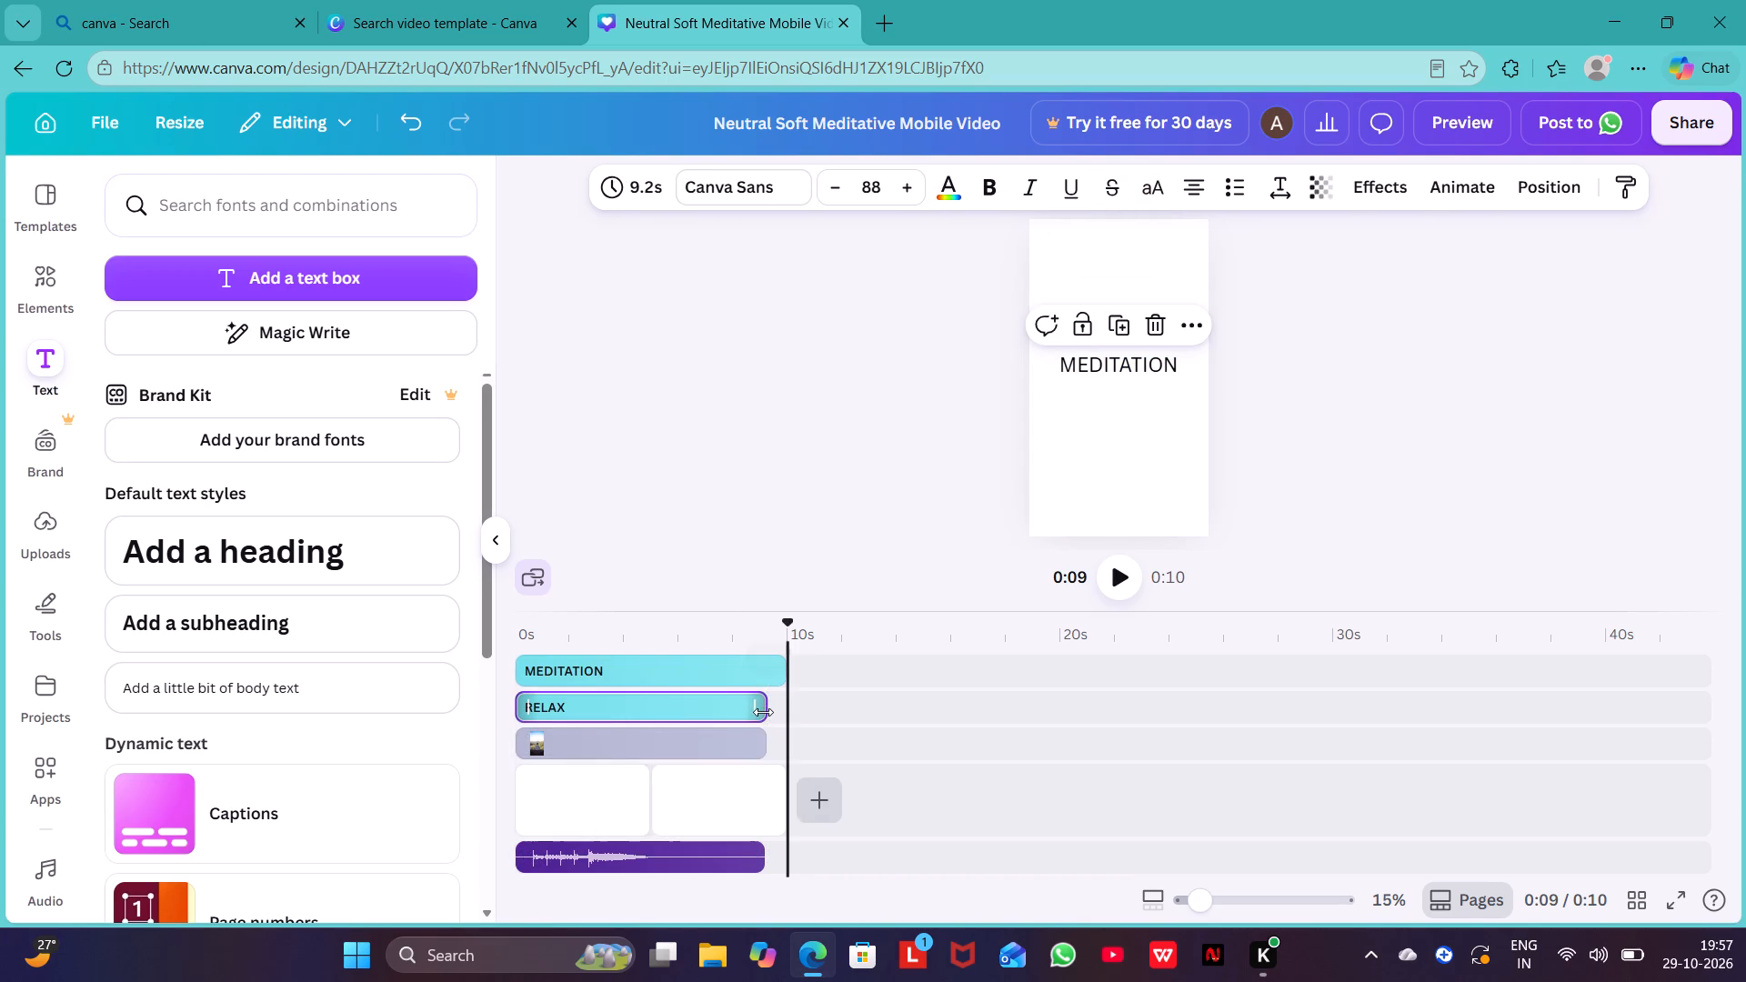
drag(781, 667, 766, 669)
Browse the Frames collection and search it for "sun".
click(717, 796)
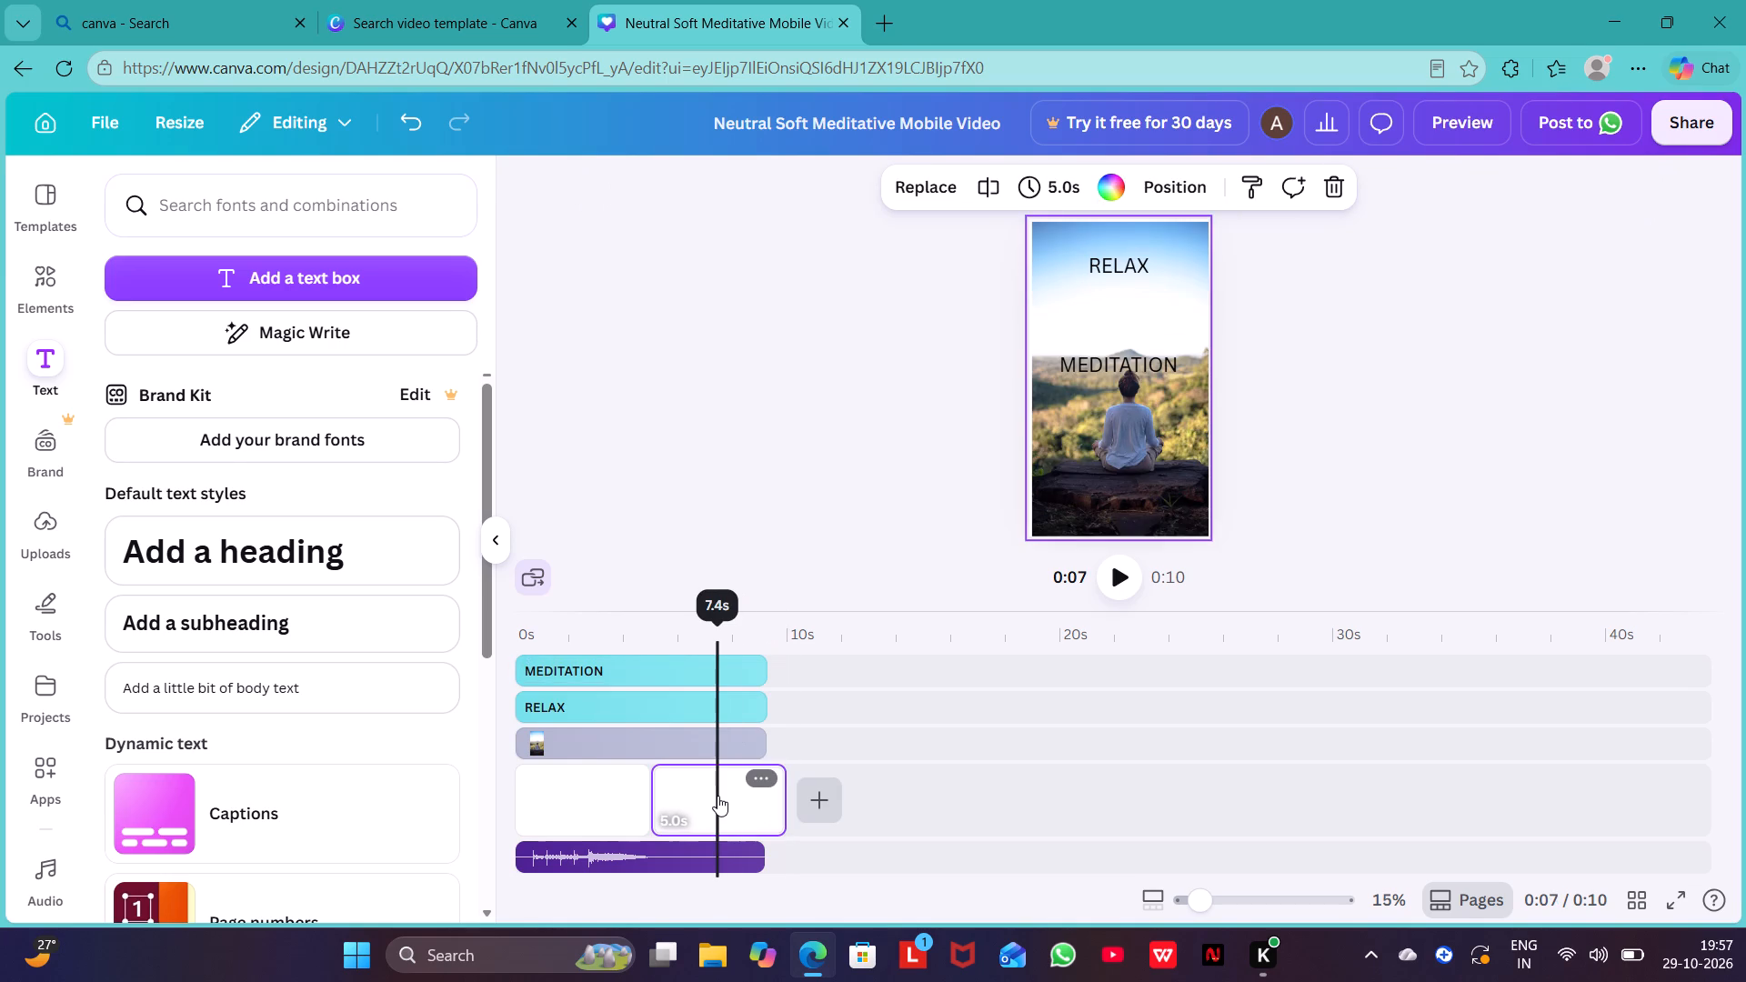
scroll(826, 445, down, 2)
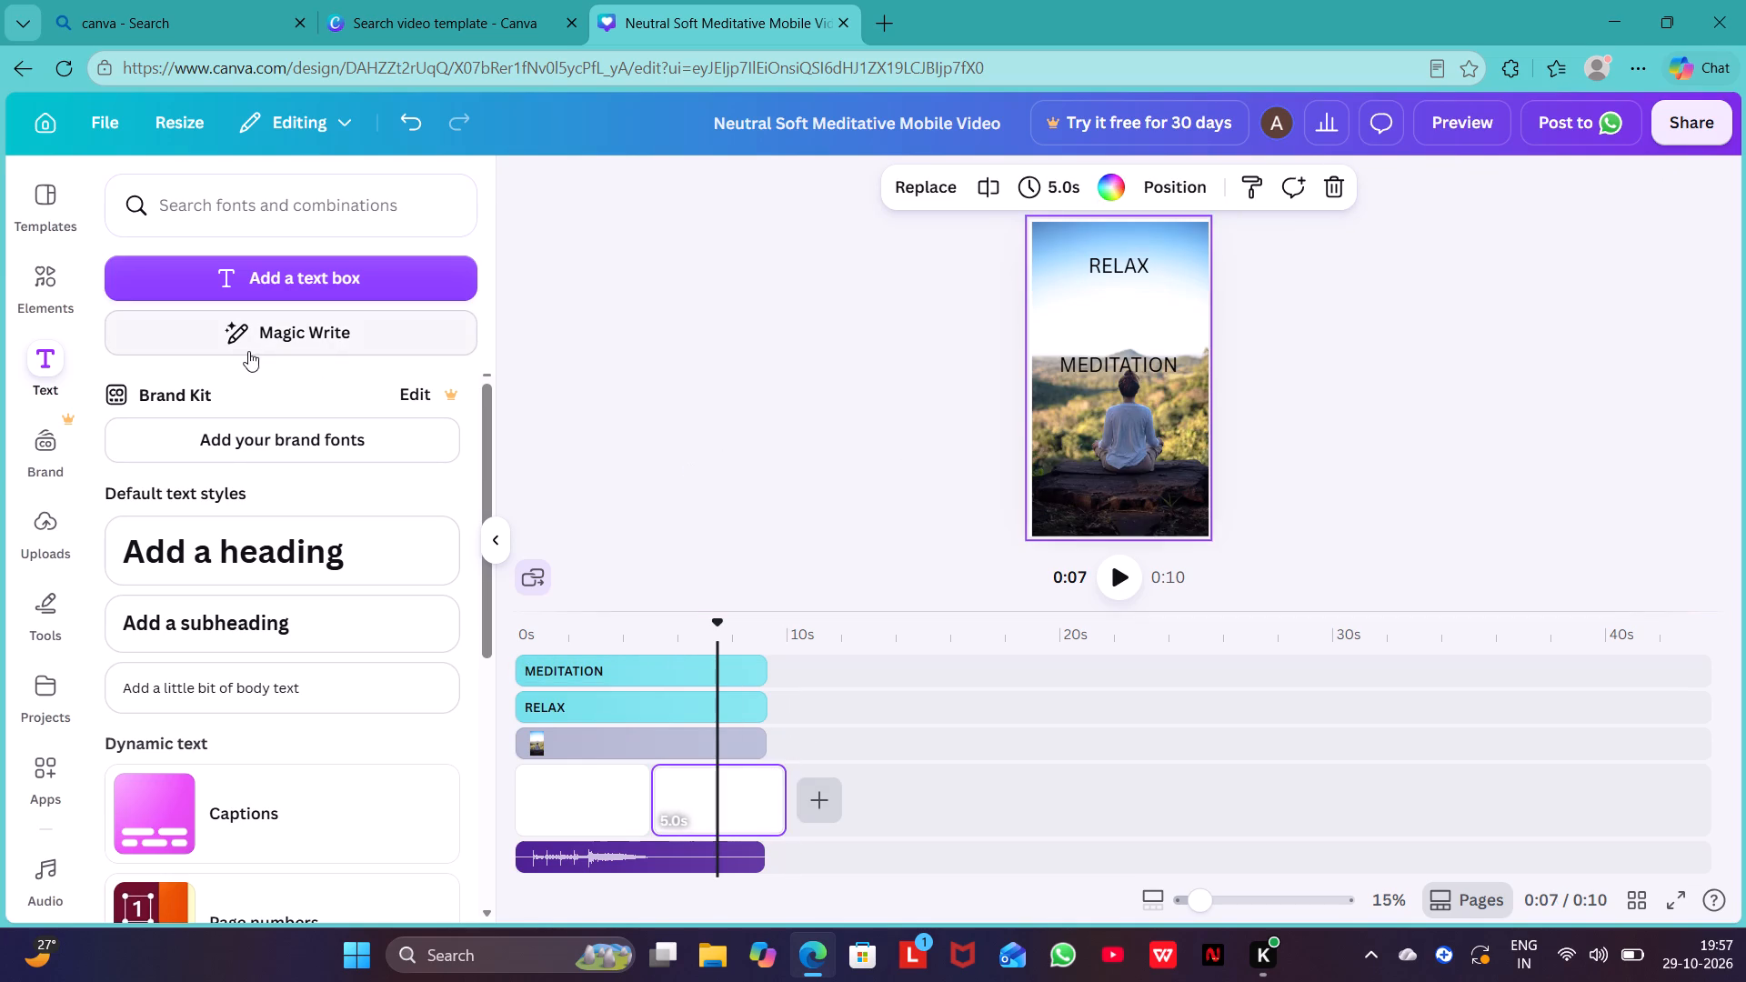
click(55, 282)
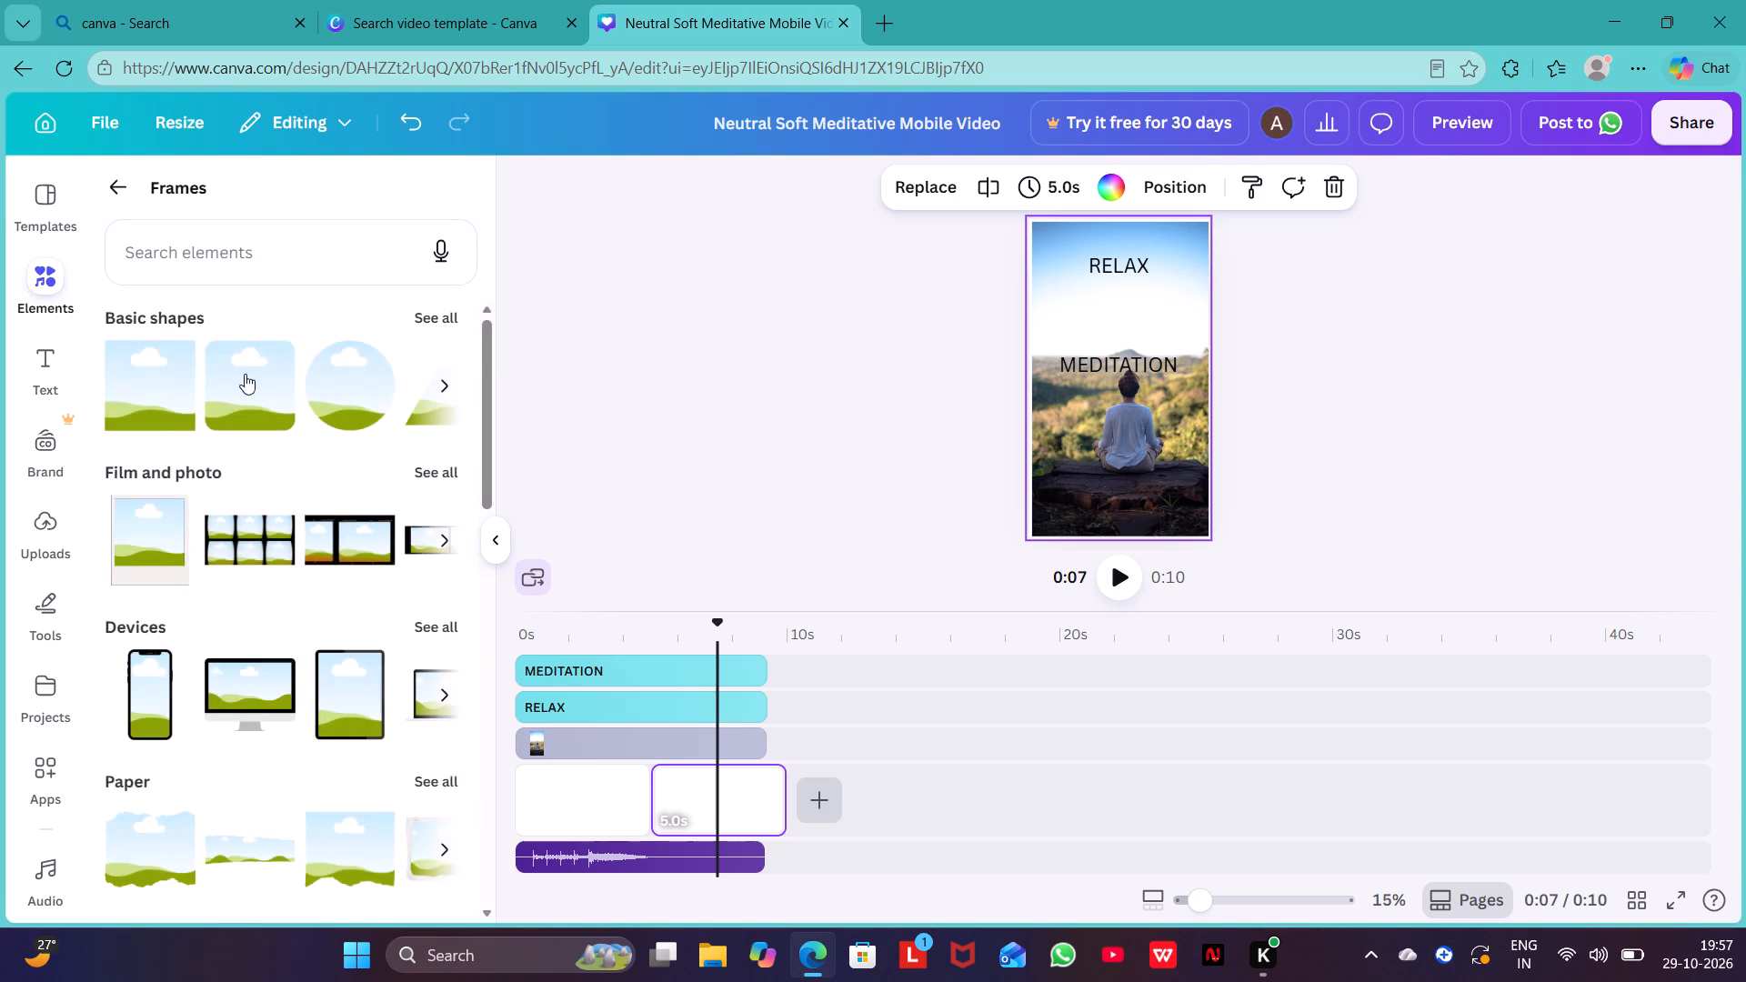
scroll(267, 405, up, 2)
scroll(309, 593, down, 1)
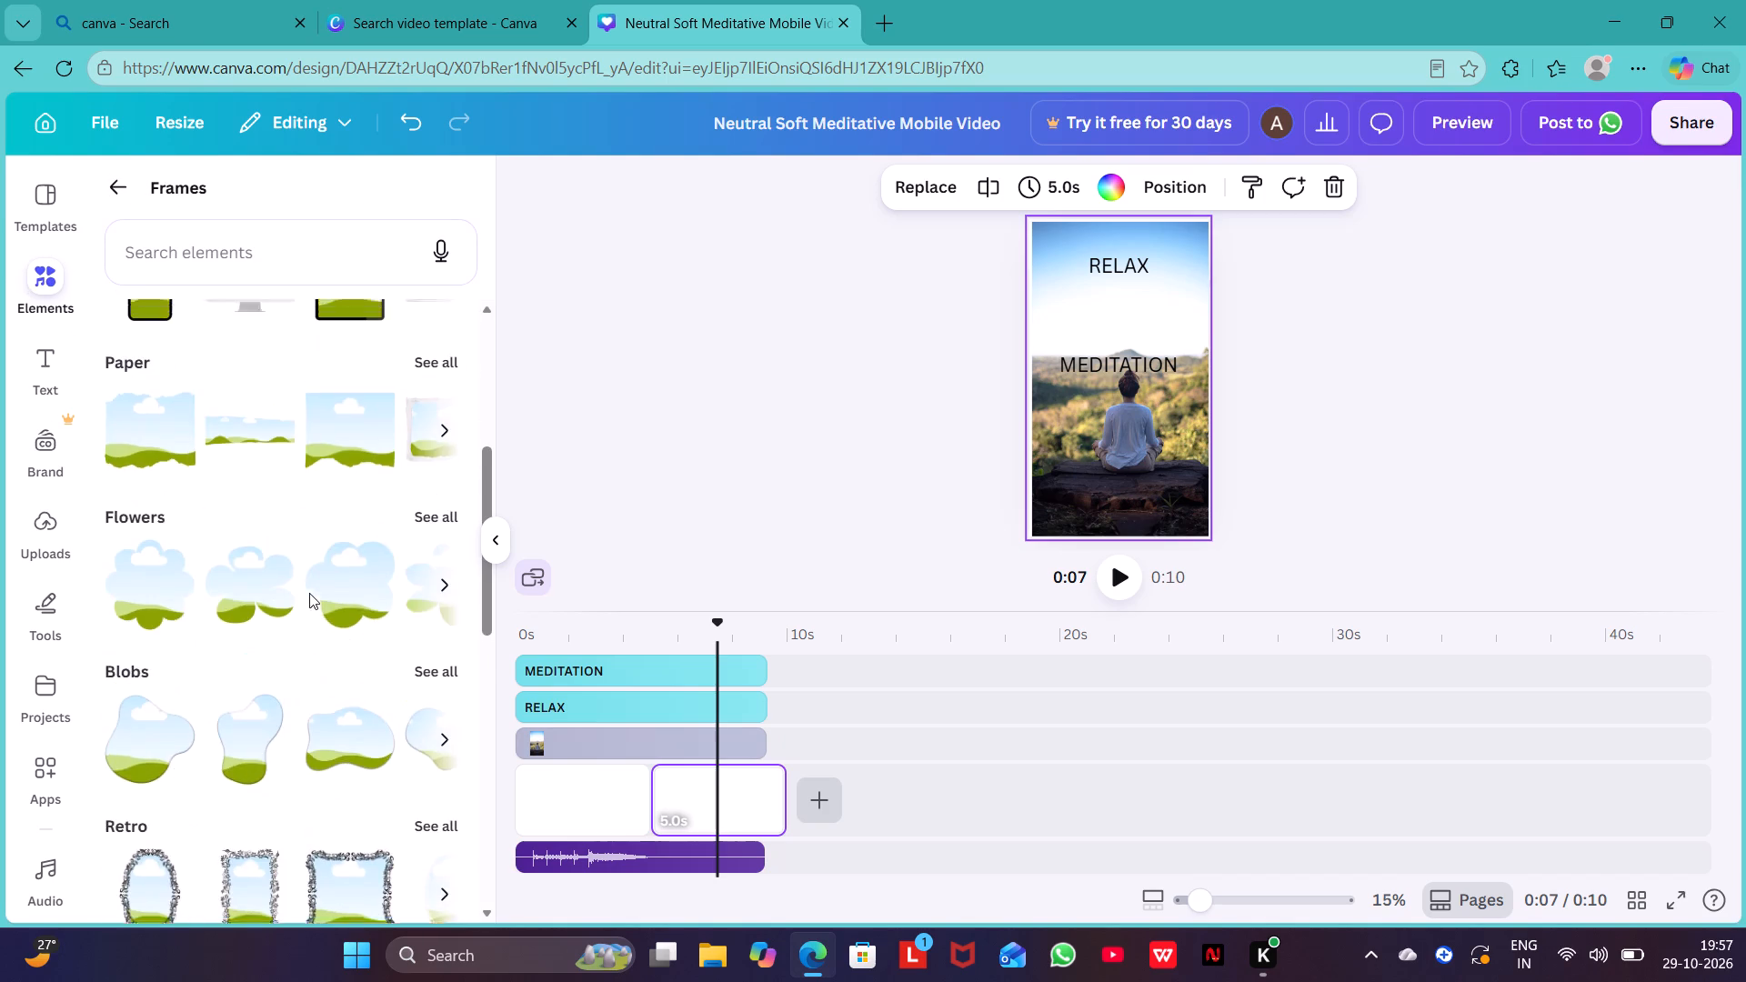
scroll(309, 593, down, 7)
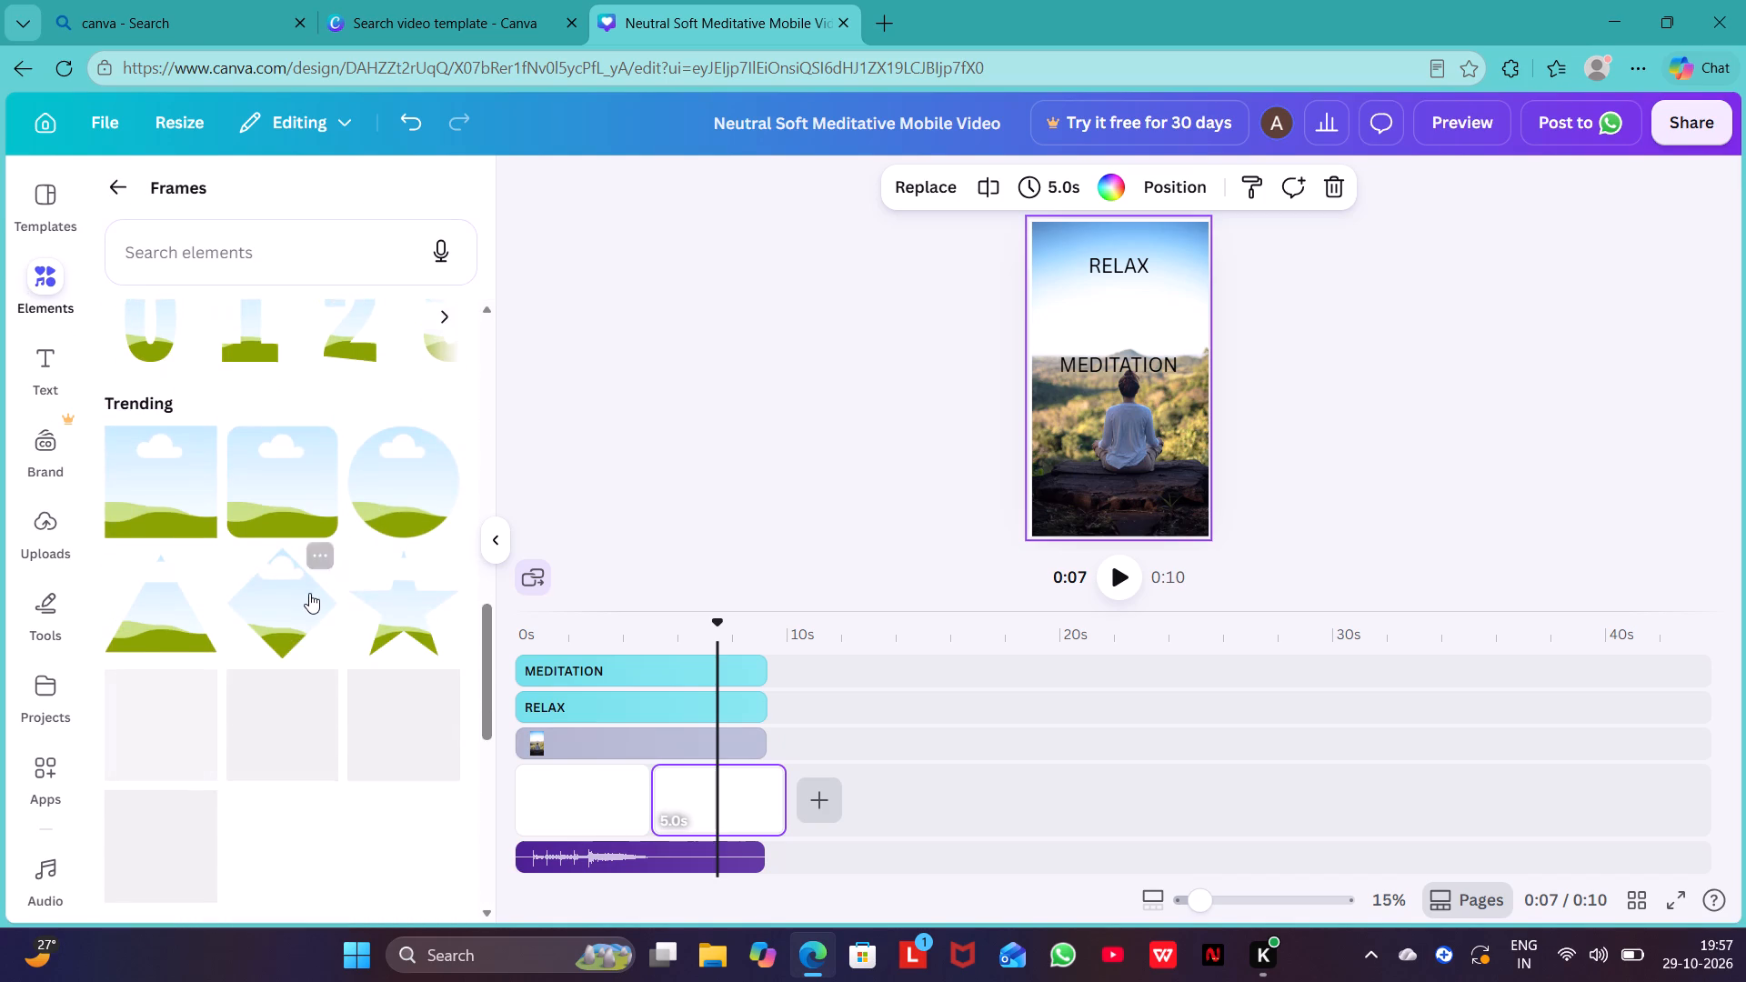
scroll(309, 593, down, 2)
scroll(309, 593, up, 5)
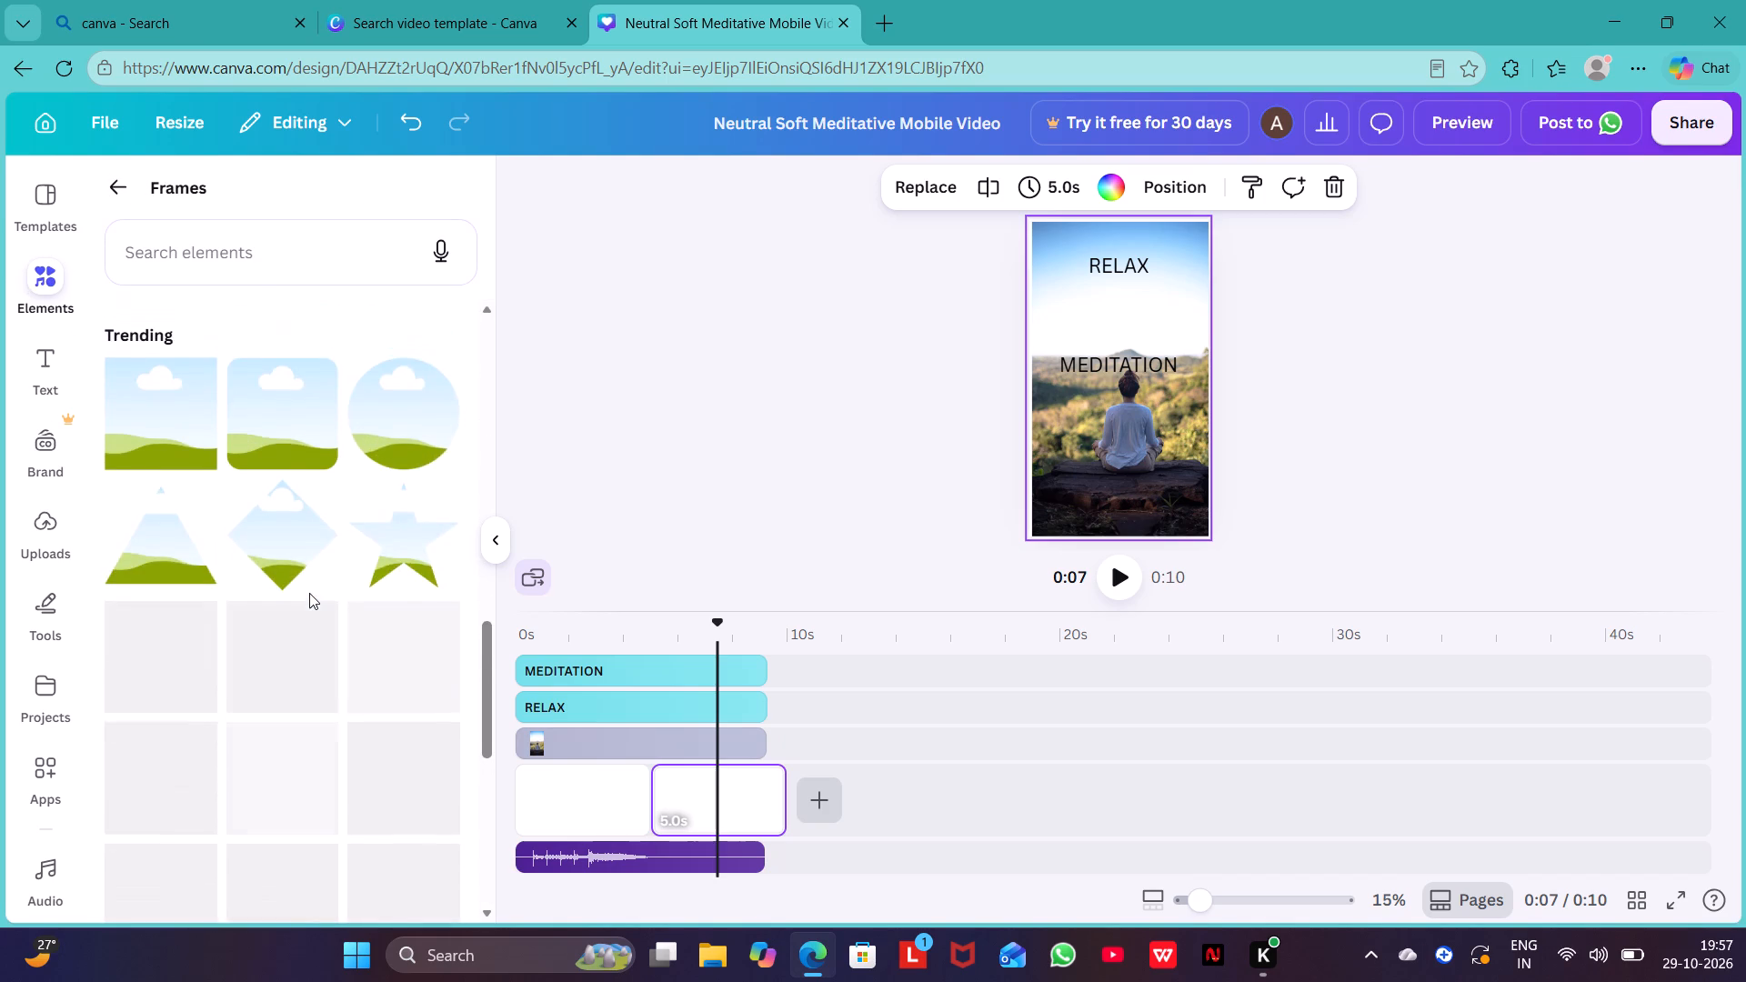
scroll(309, 593, up, 3)
click(228, 253)
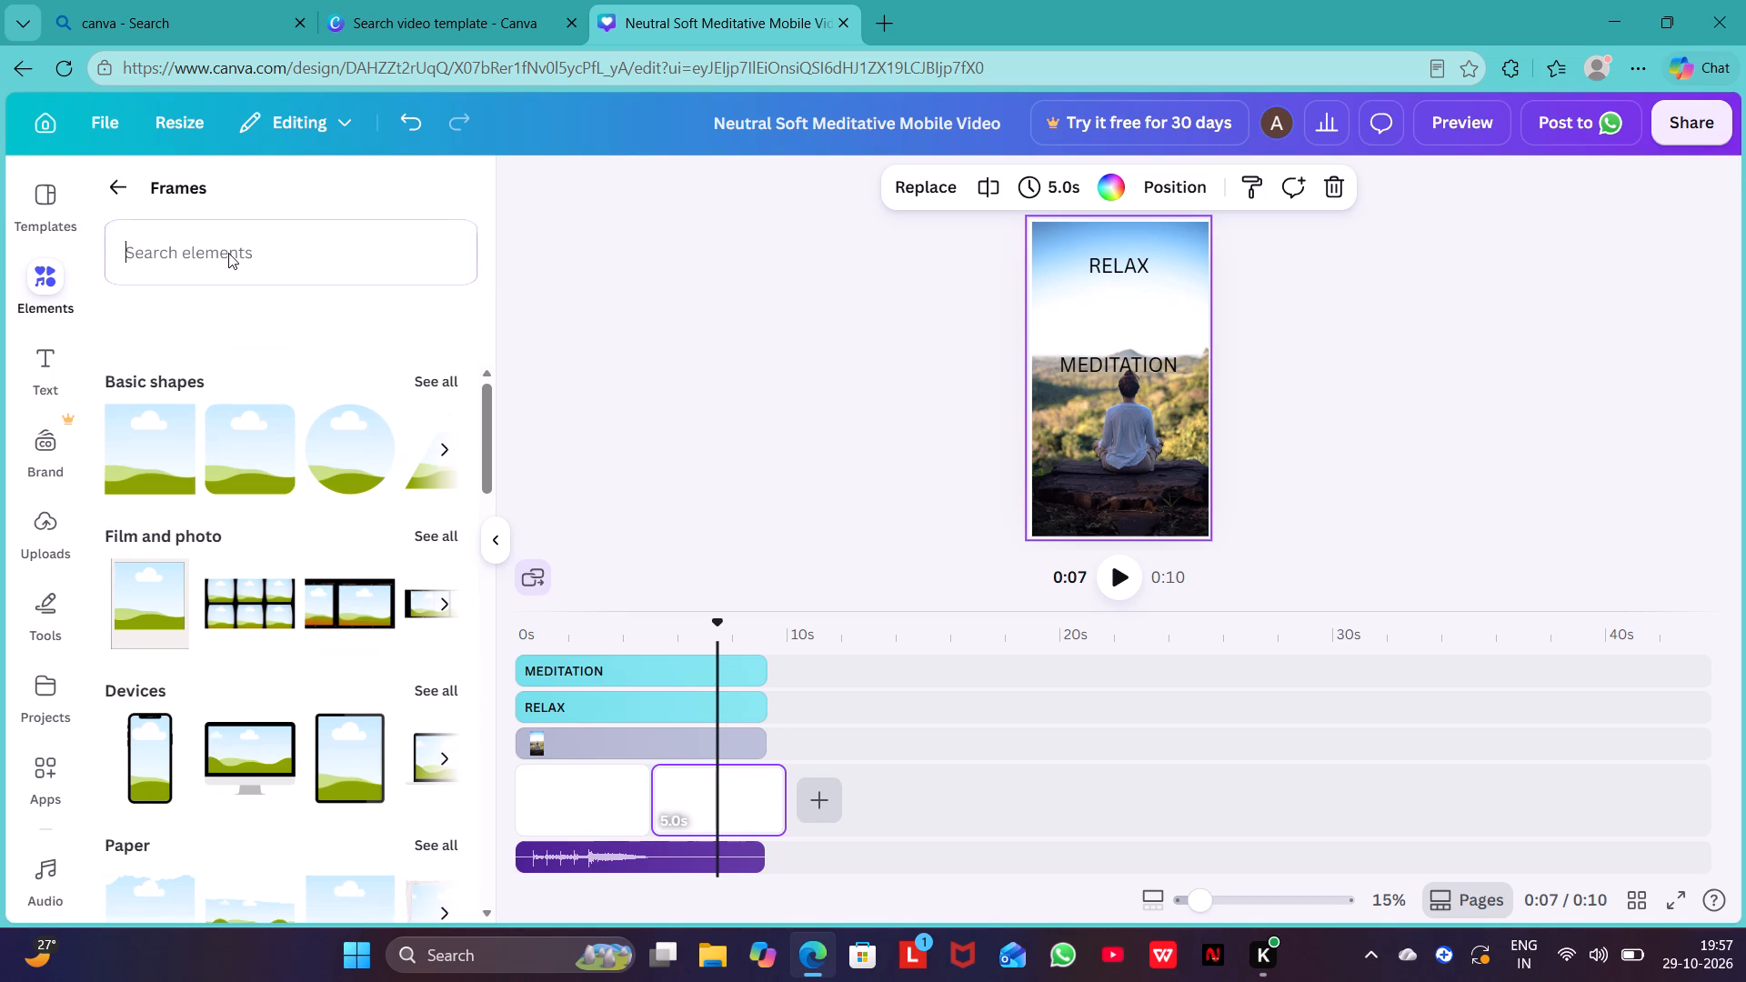
text(sun)
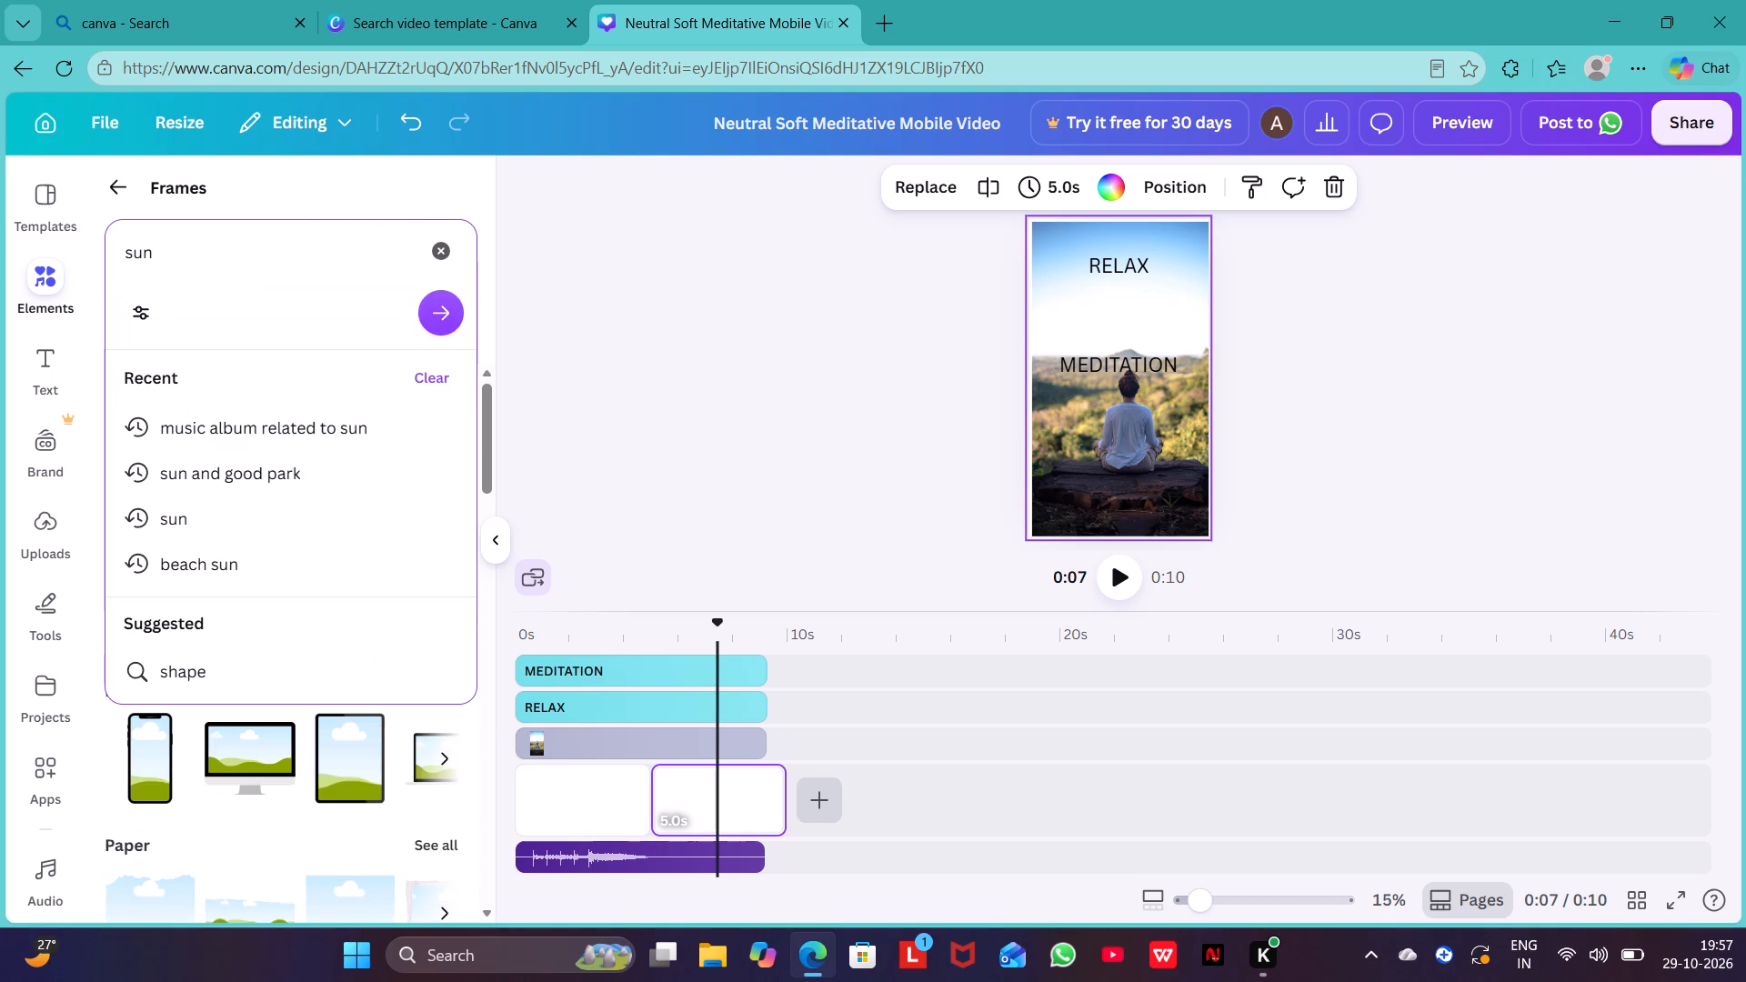
key(Return)
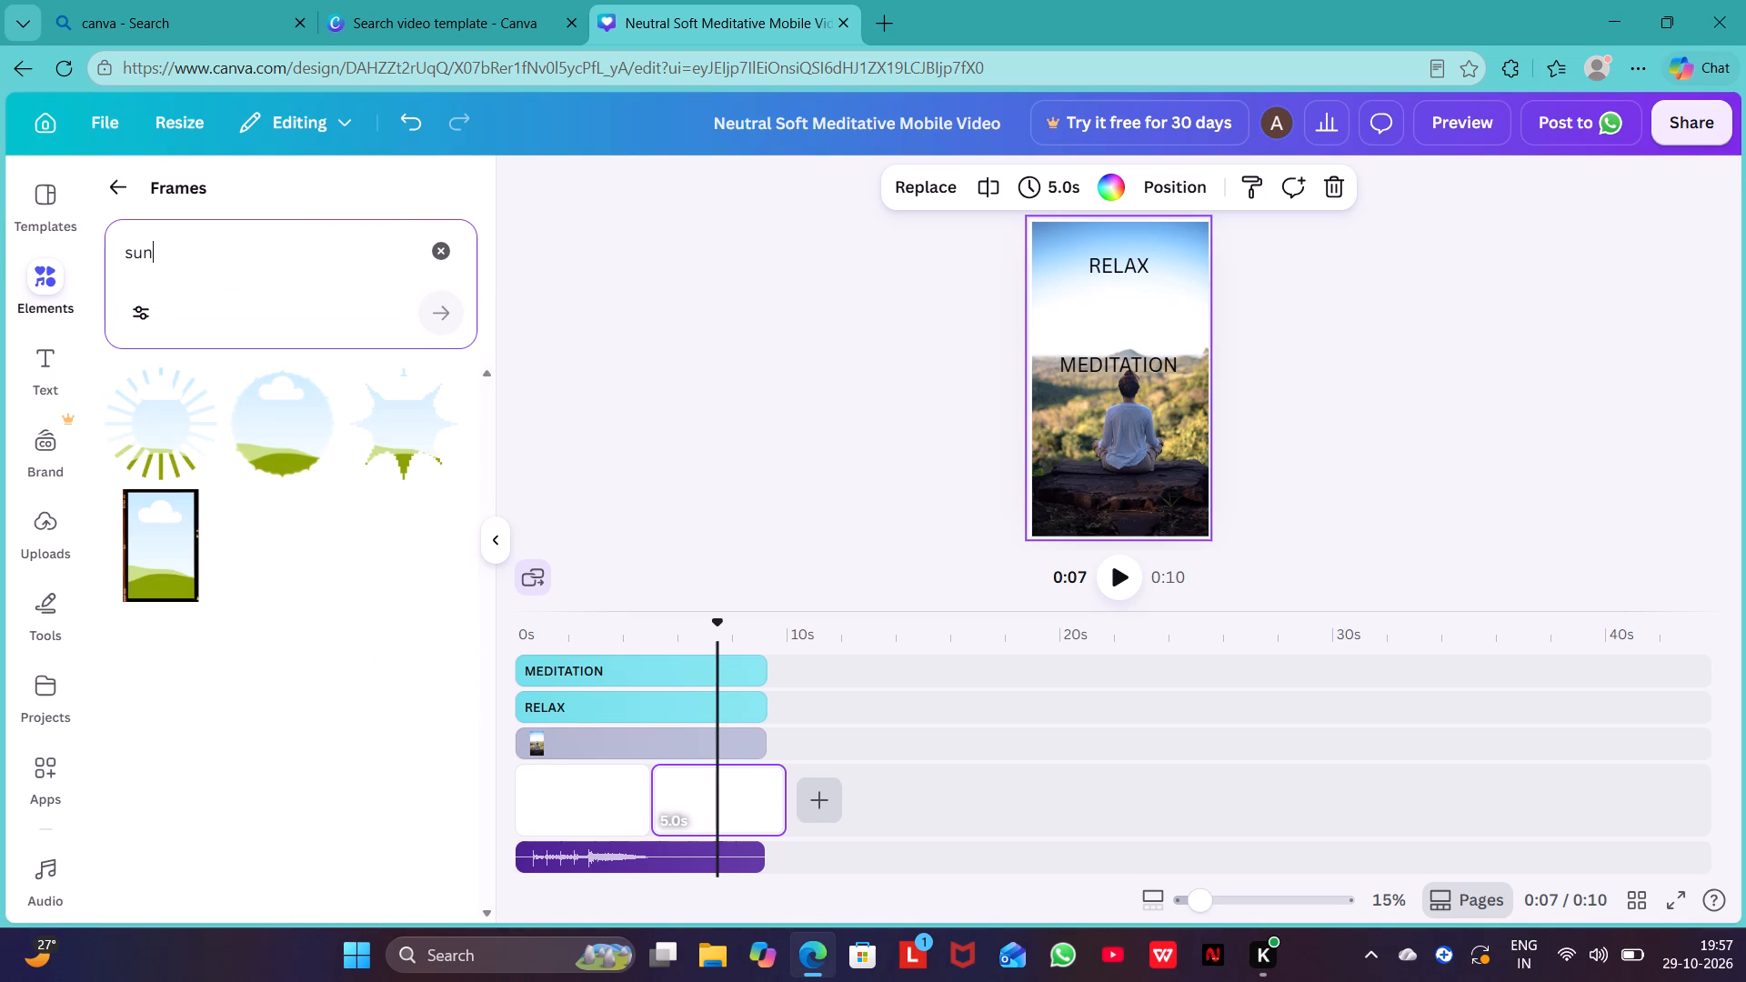
click(436, 249)
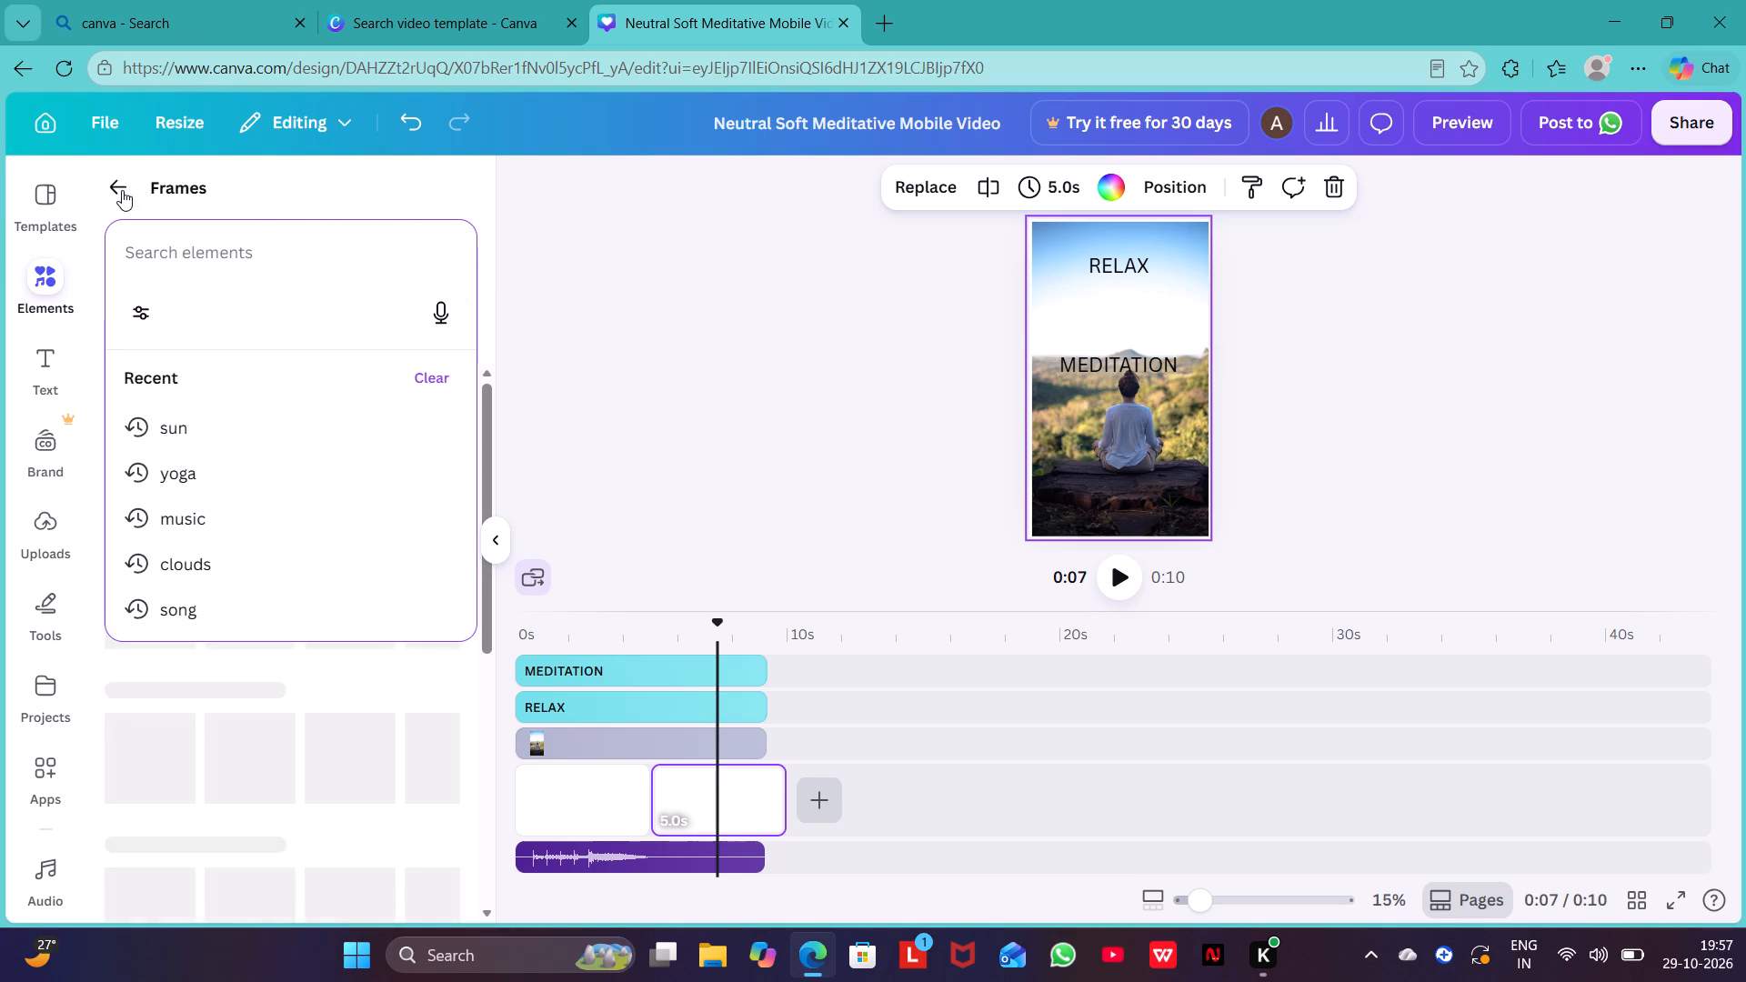
Search all elements for "sun" and add the 23.0 s orange sunset video to the timeline after the second blank page.
click(119, 190)
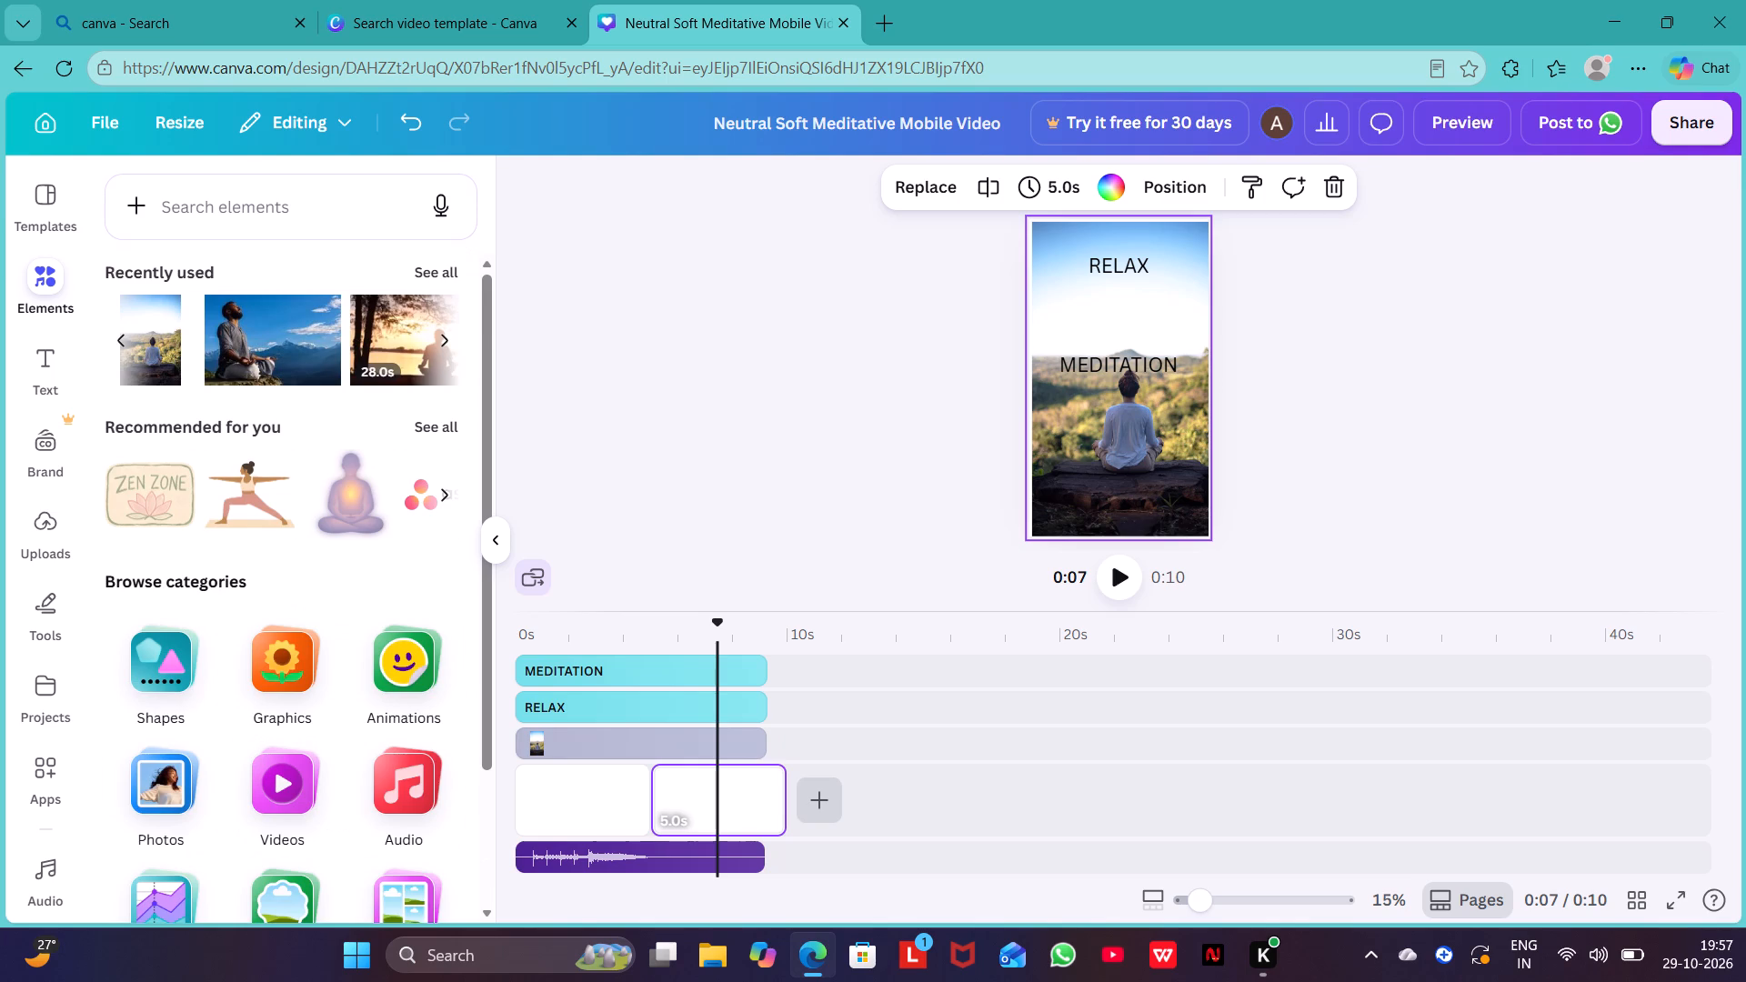
click(284, 218)
text(sun)
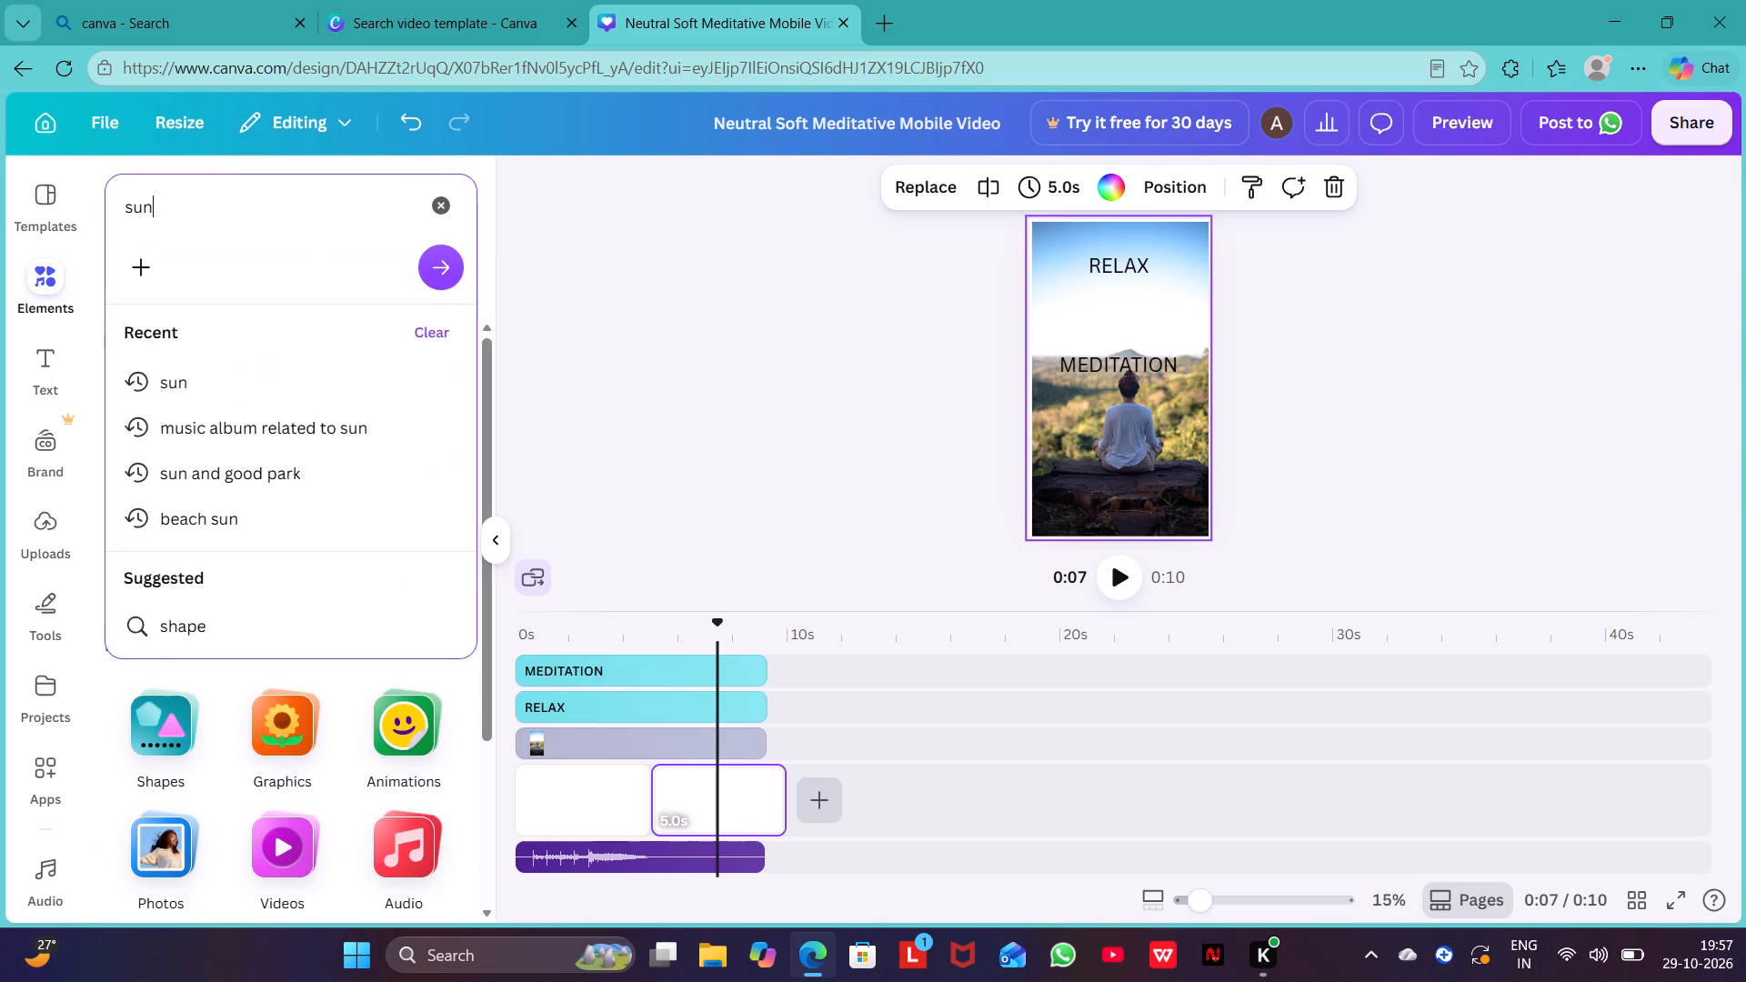
key(Return)
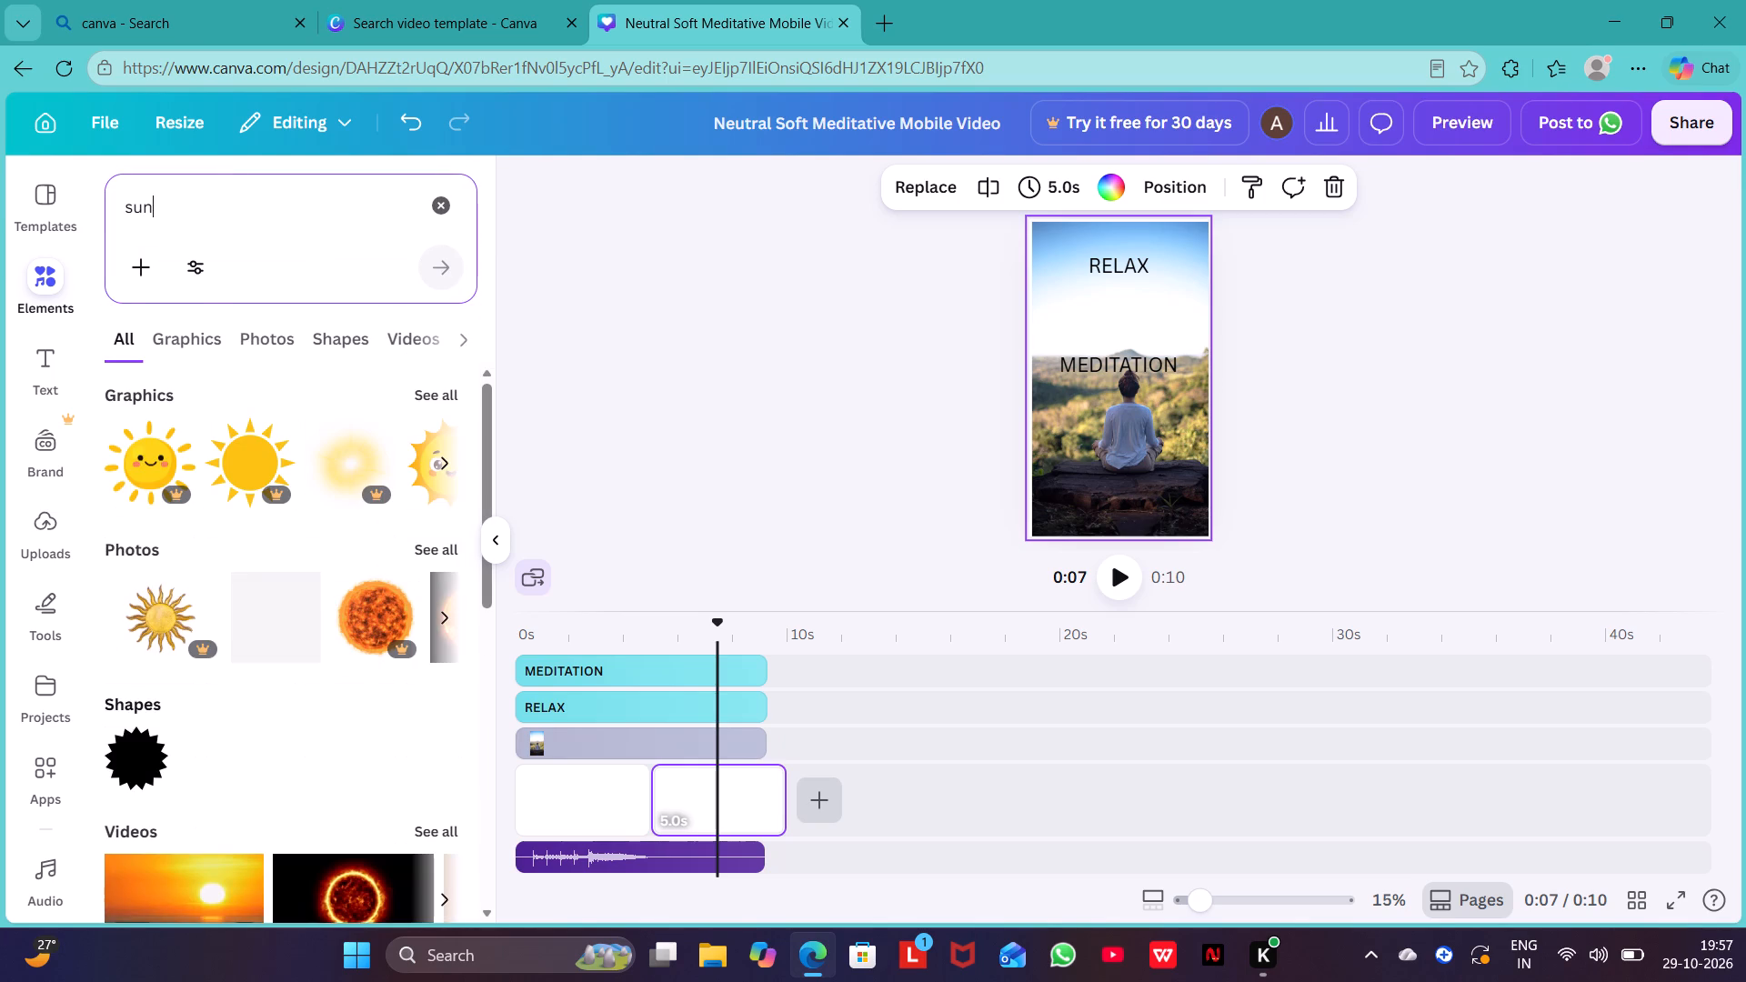
scroll(224, 500, down, 1)
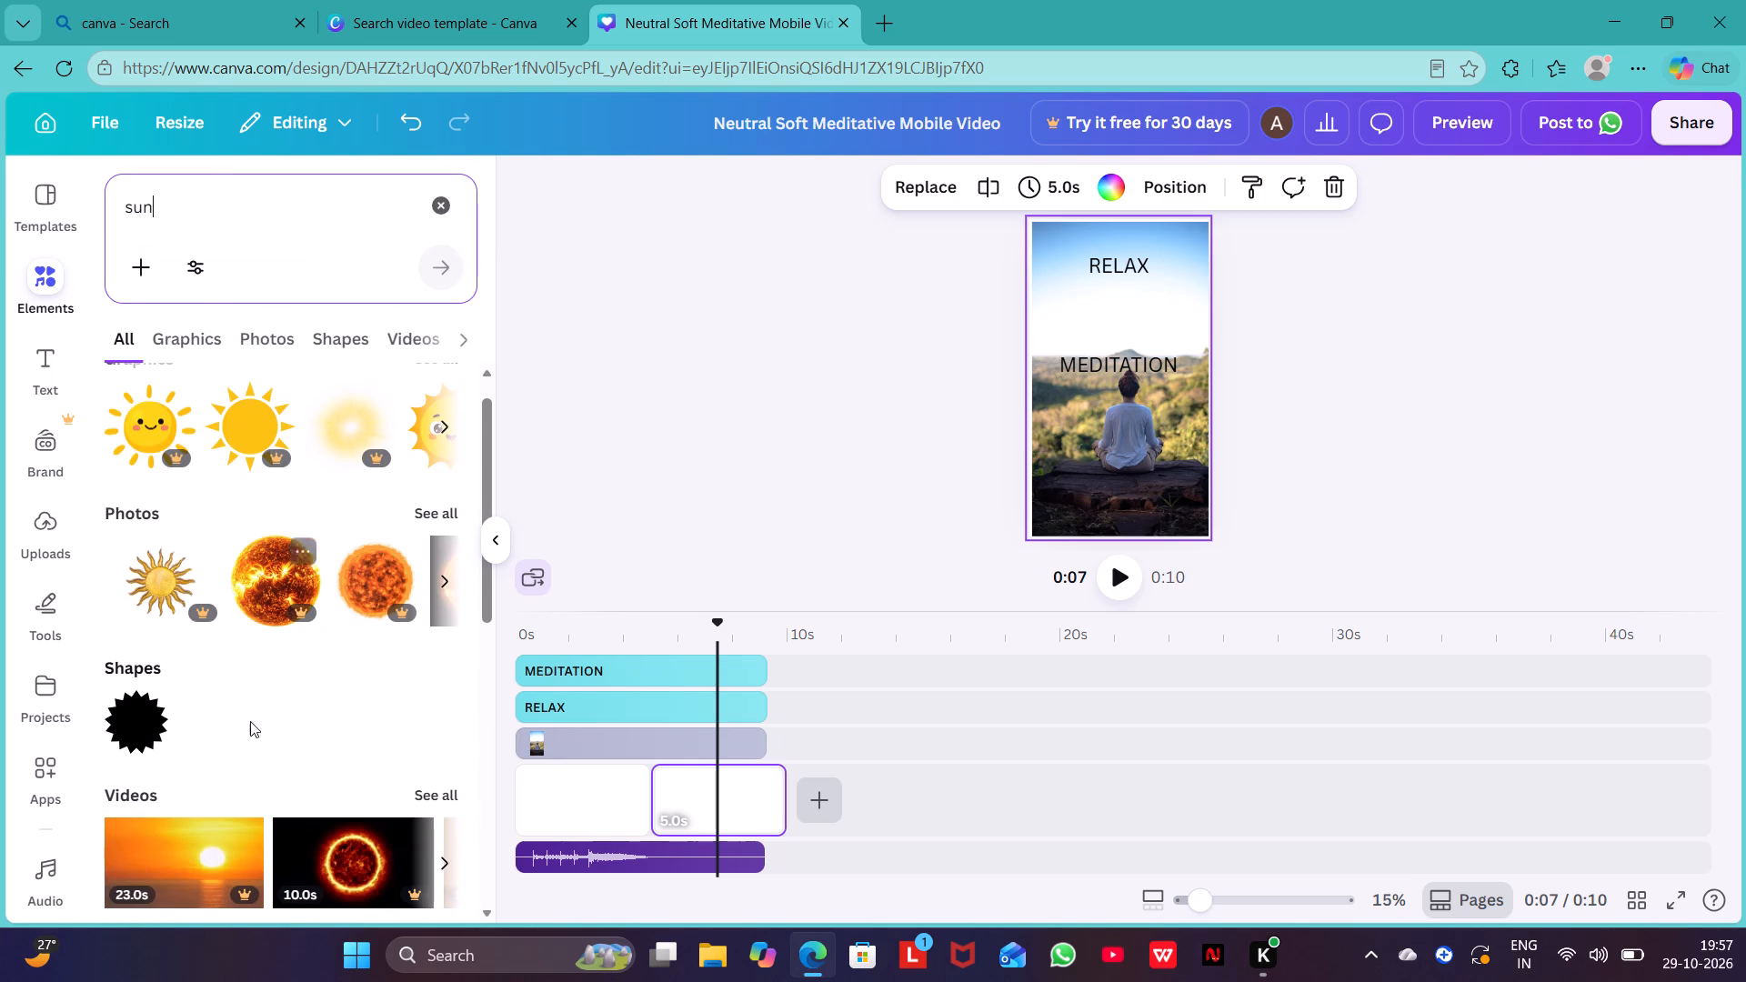
scroll(196, 811, down, 3)
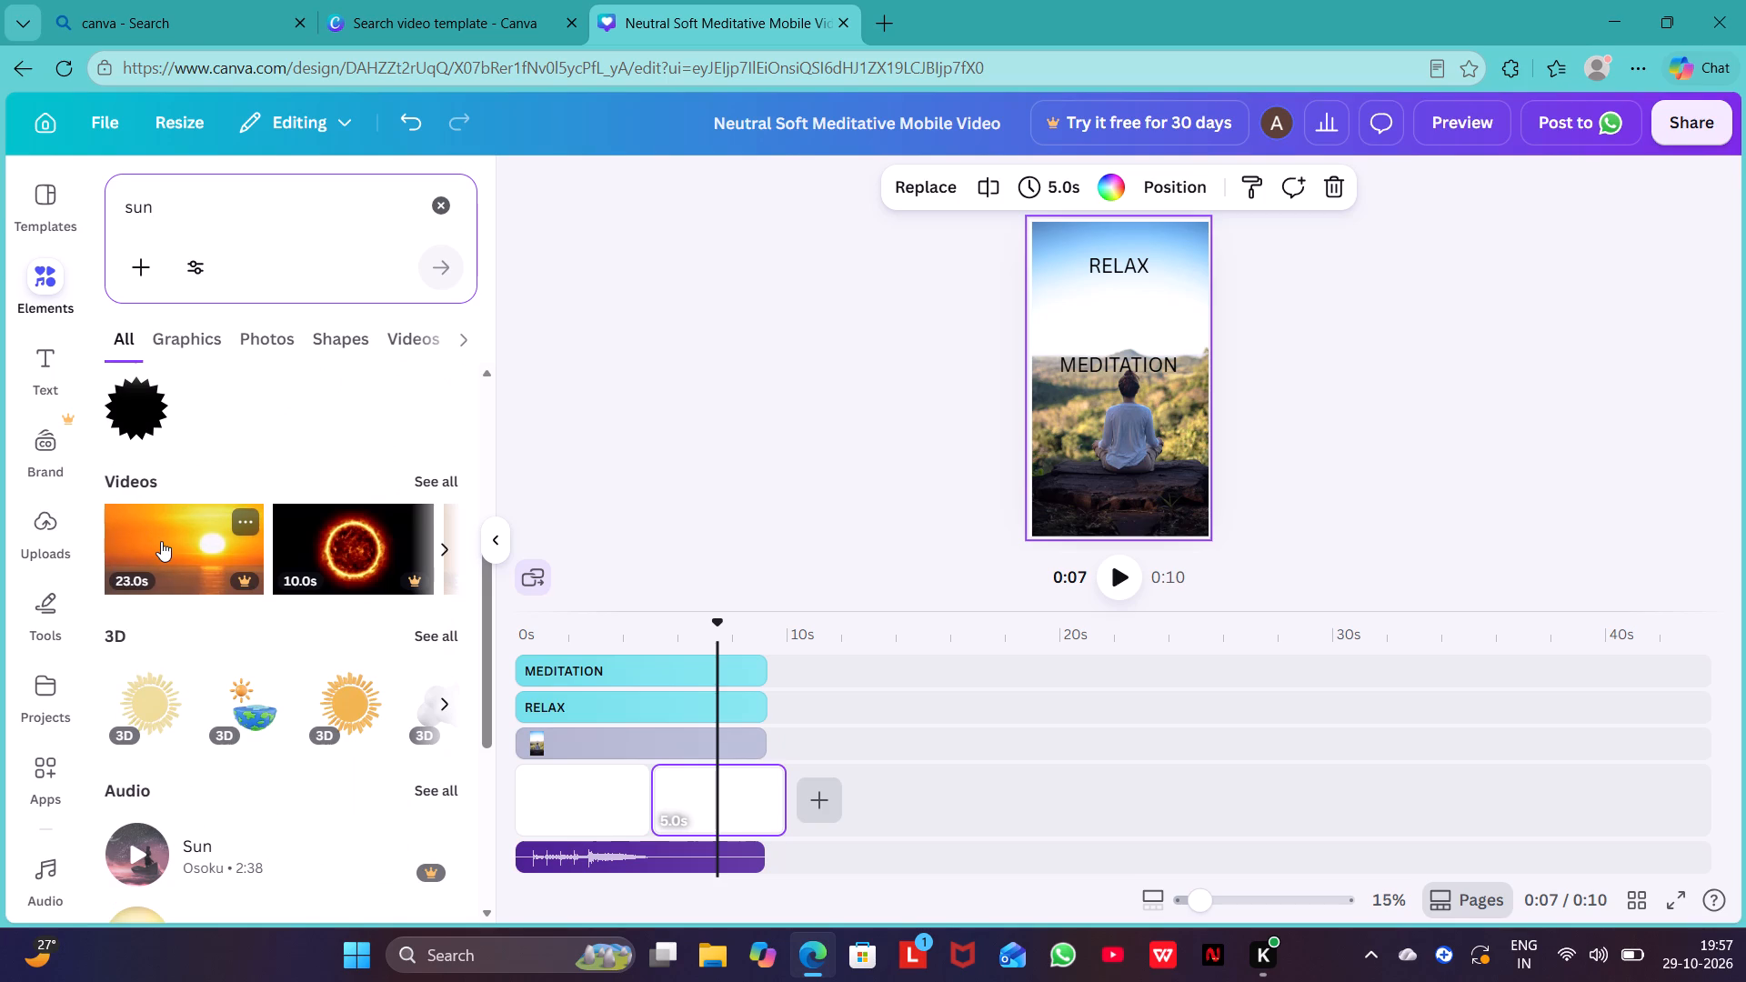
drag(161, 541, 504, 739)
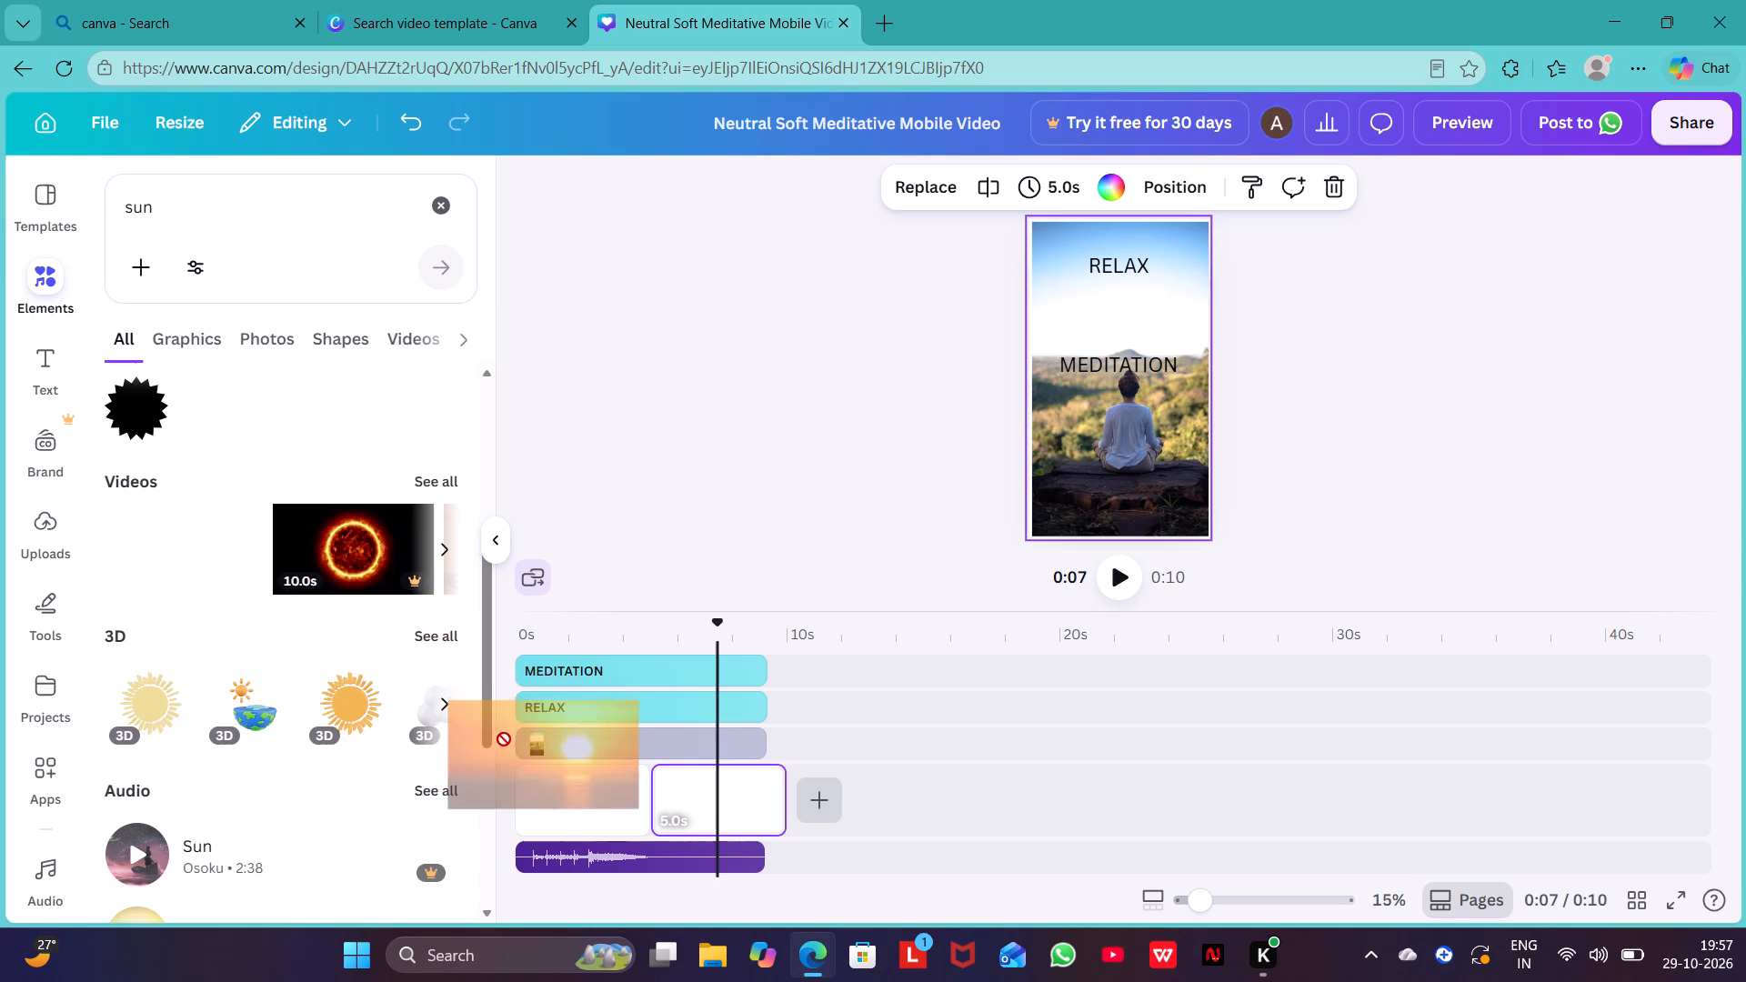
drag(504, 739, 568, 770)
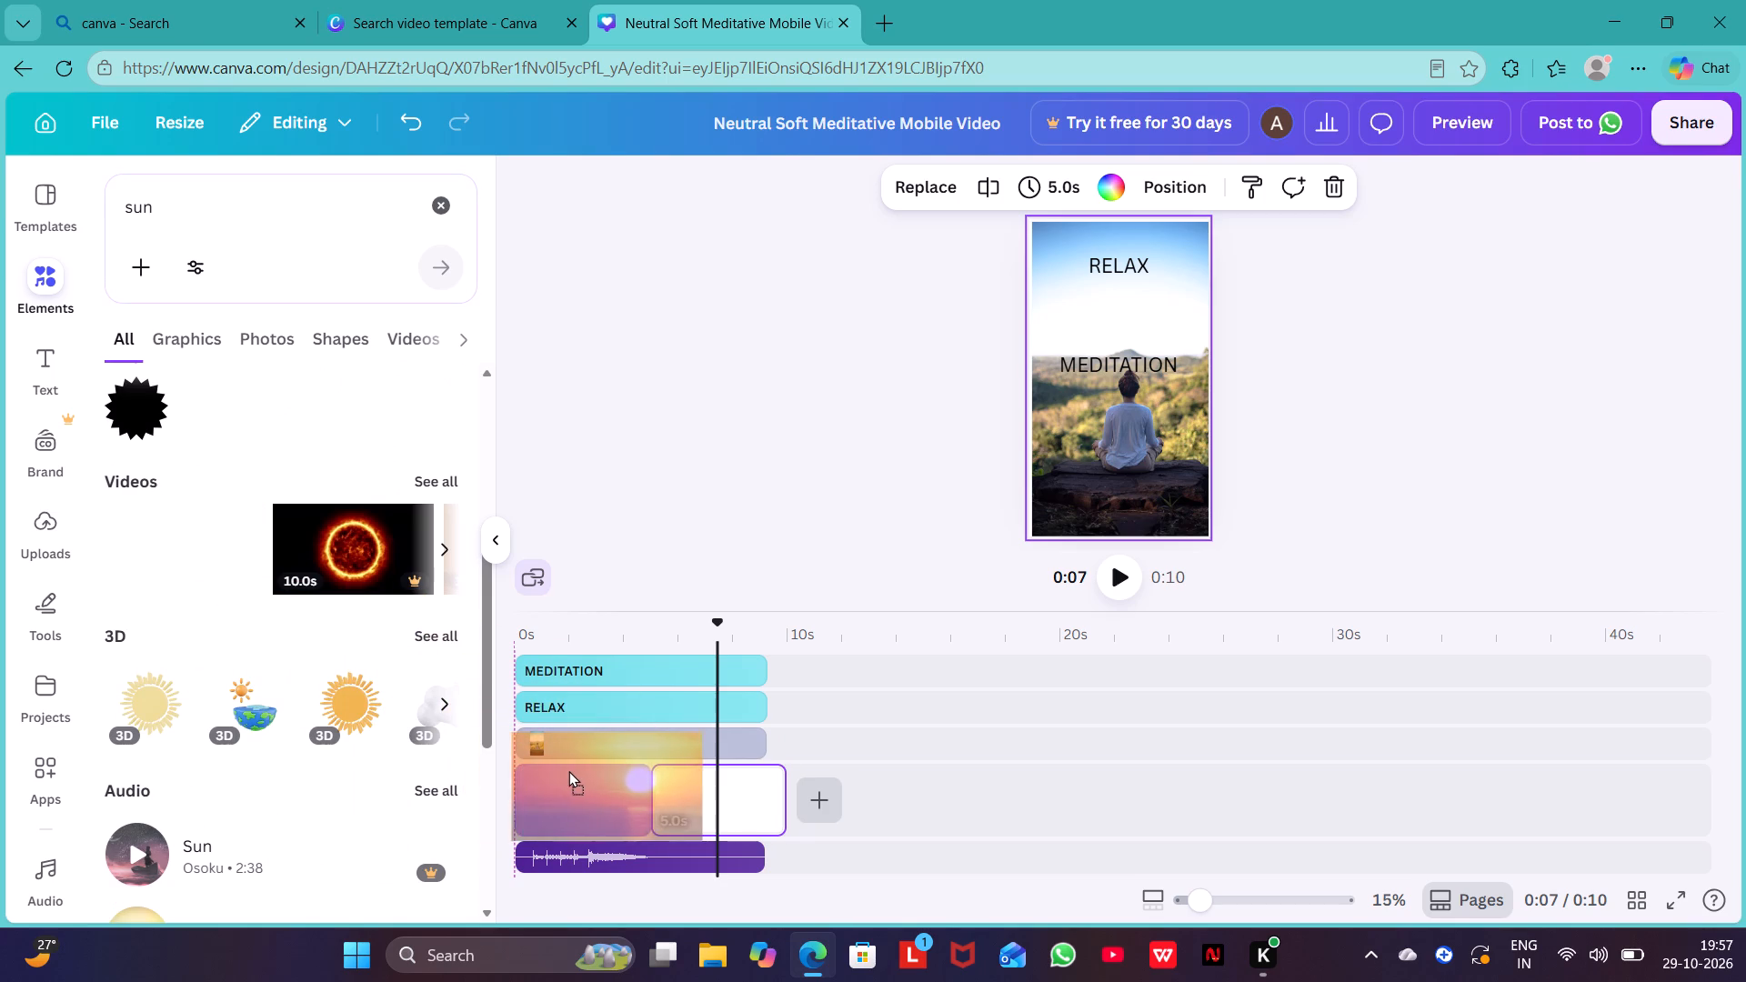
drag(568, 770, 886, 774)
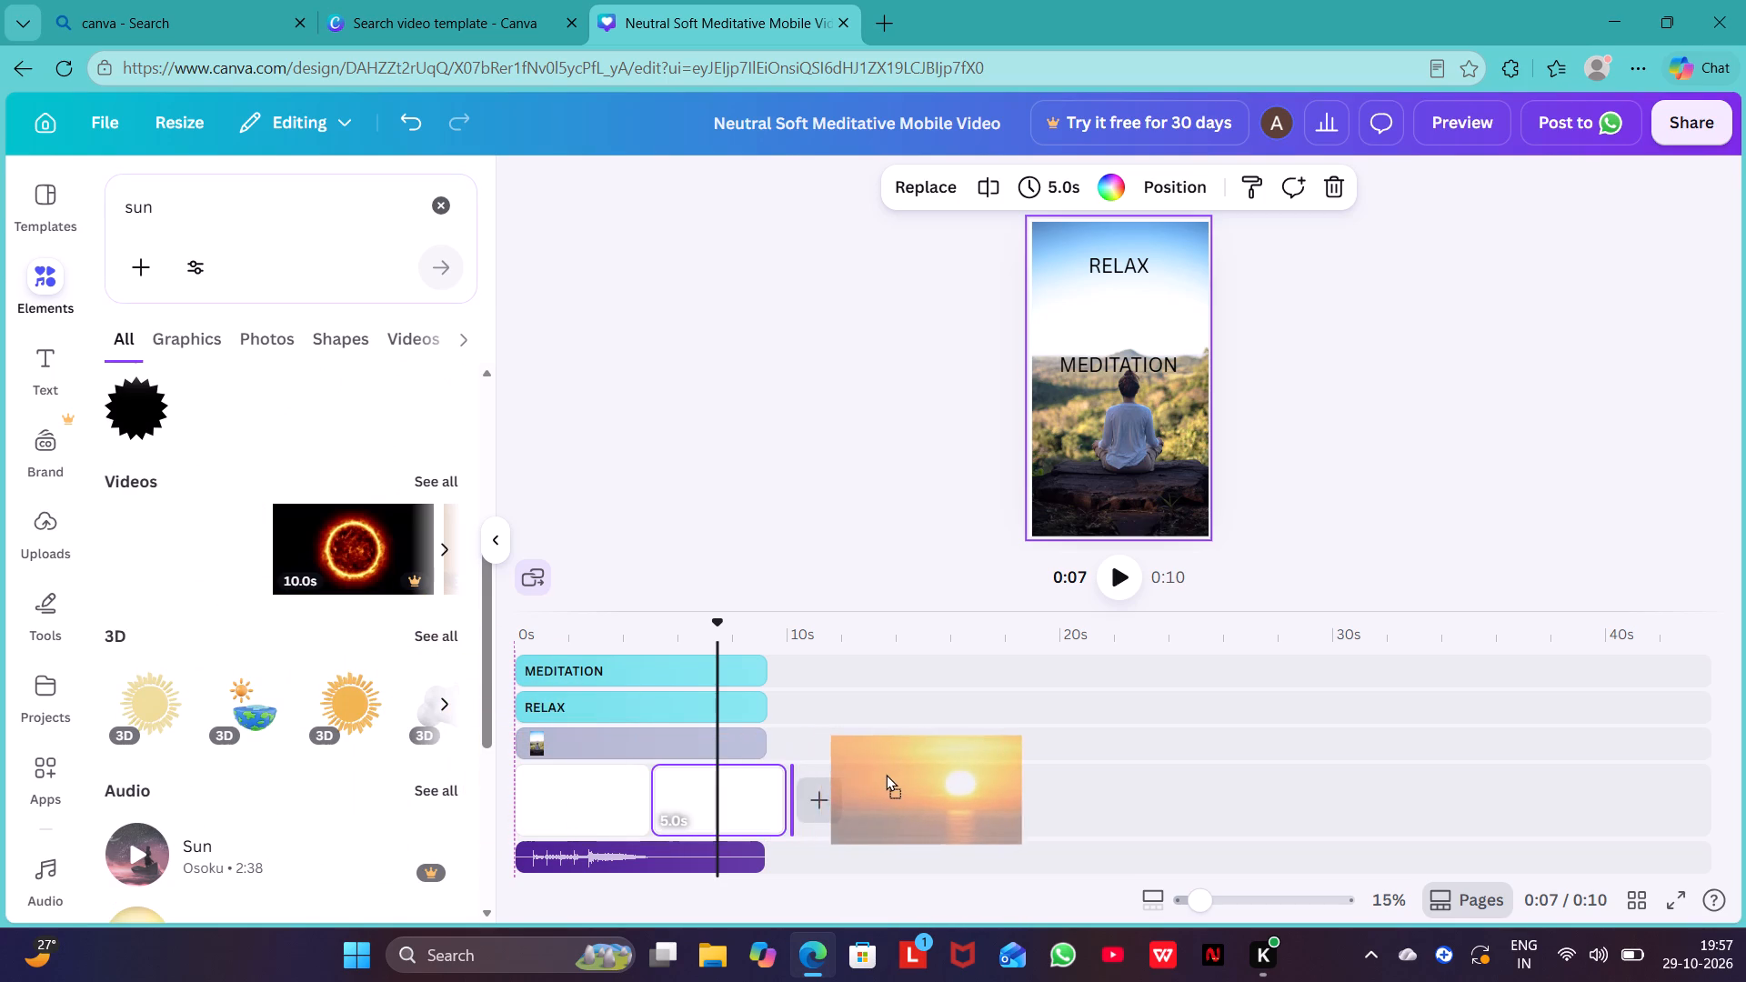
drag(886, 774, 866, 773)
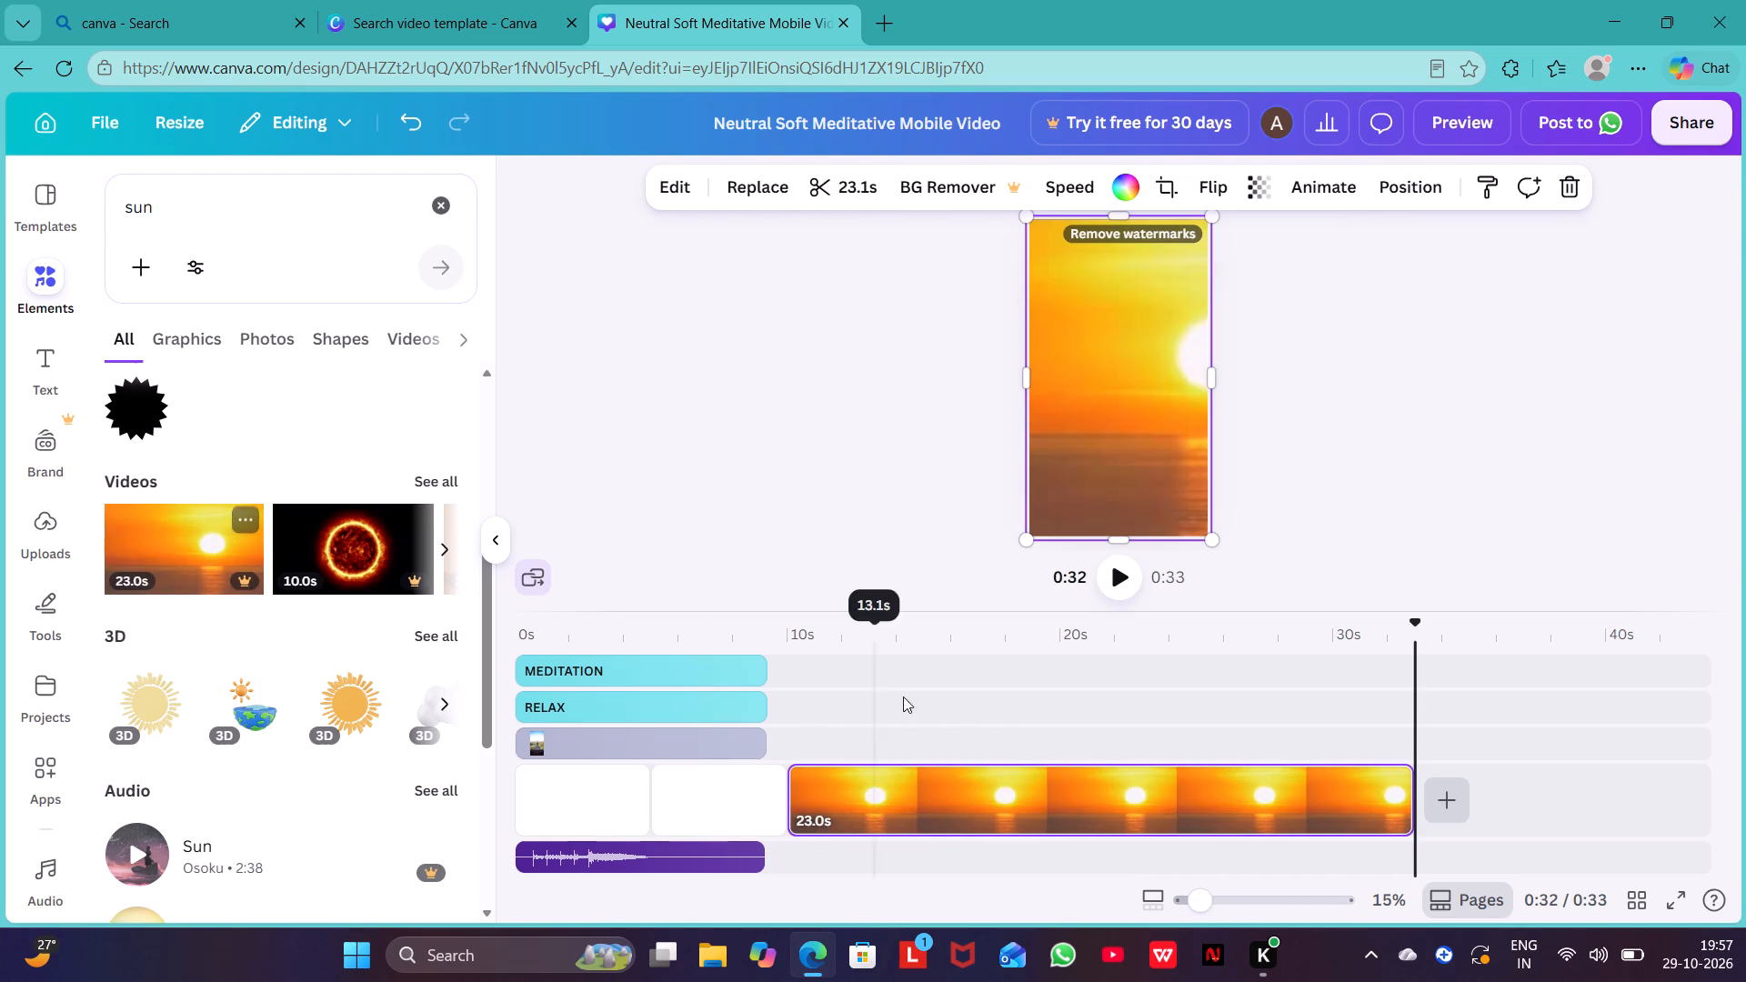
Detach the sunset video from its page background into a separate clip above the page.
click(1208, 378)
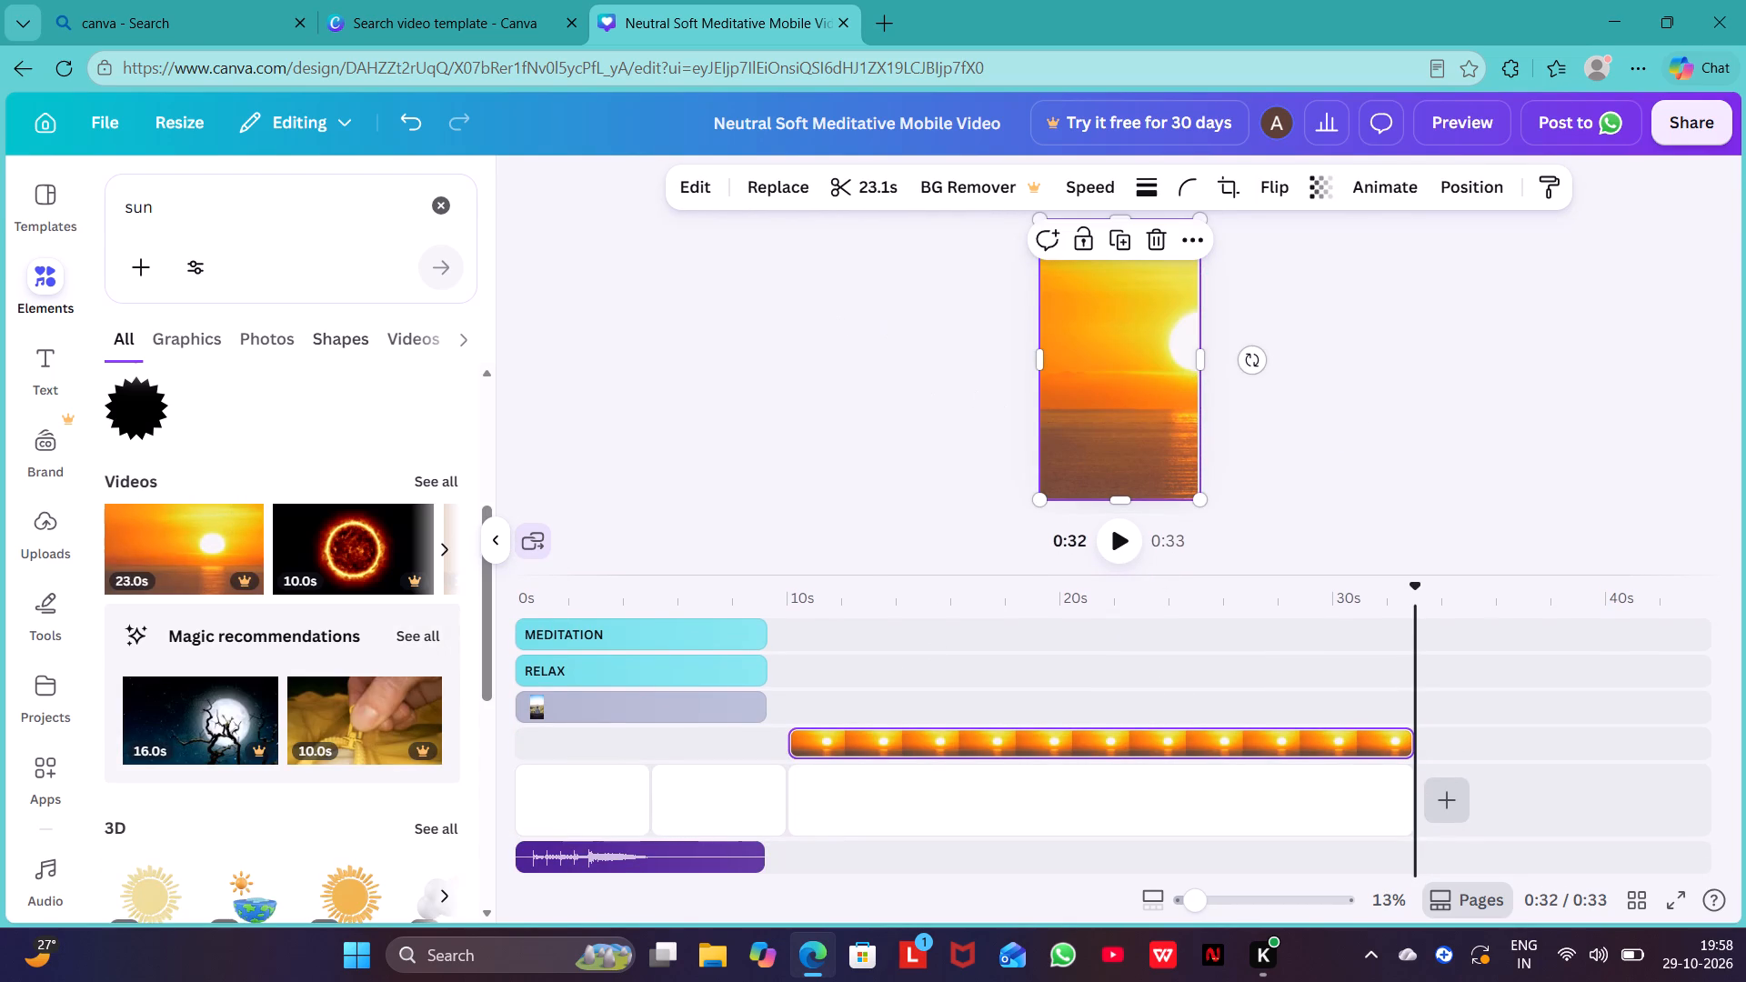
Add a text box reading SOOTHING over the sunset video.
click(441, 213)
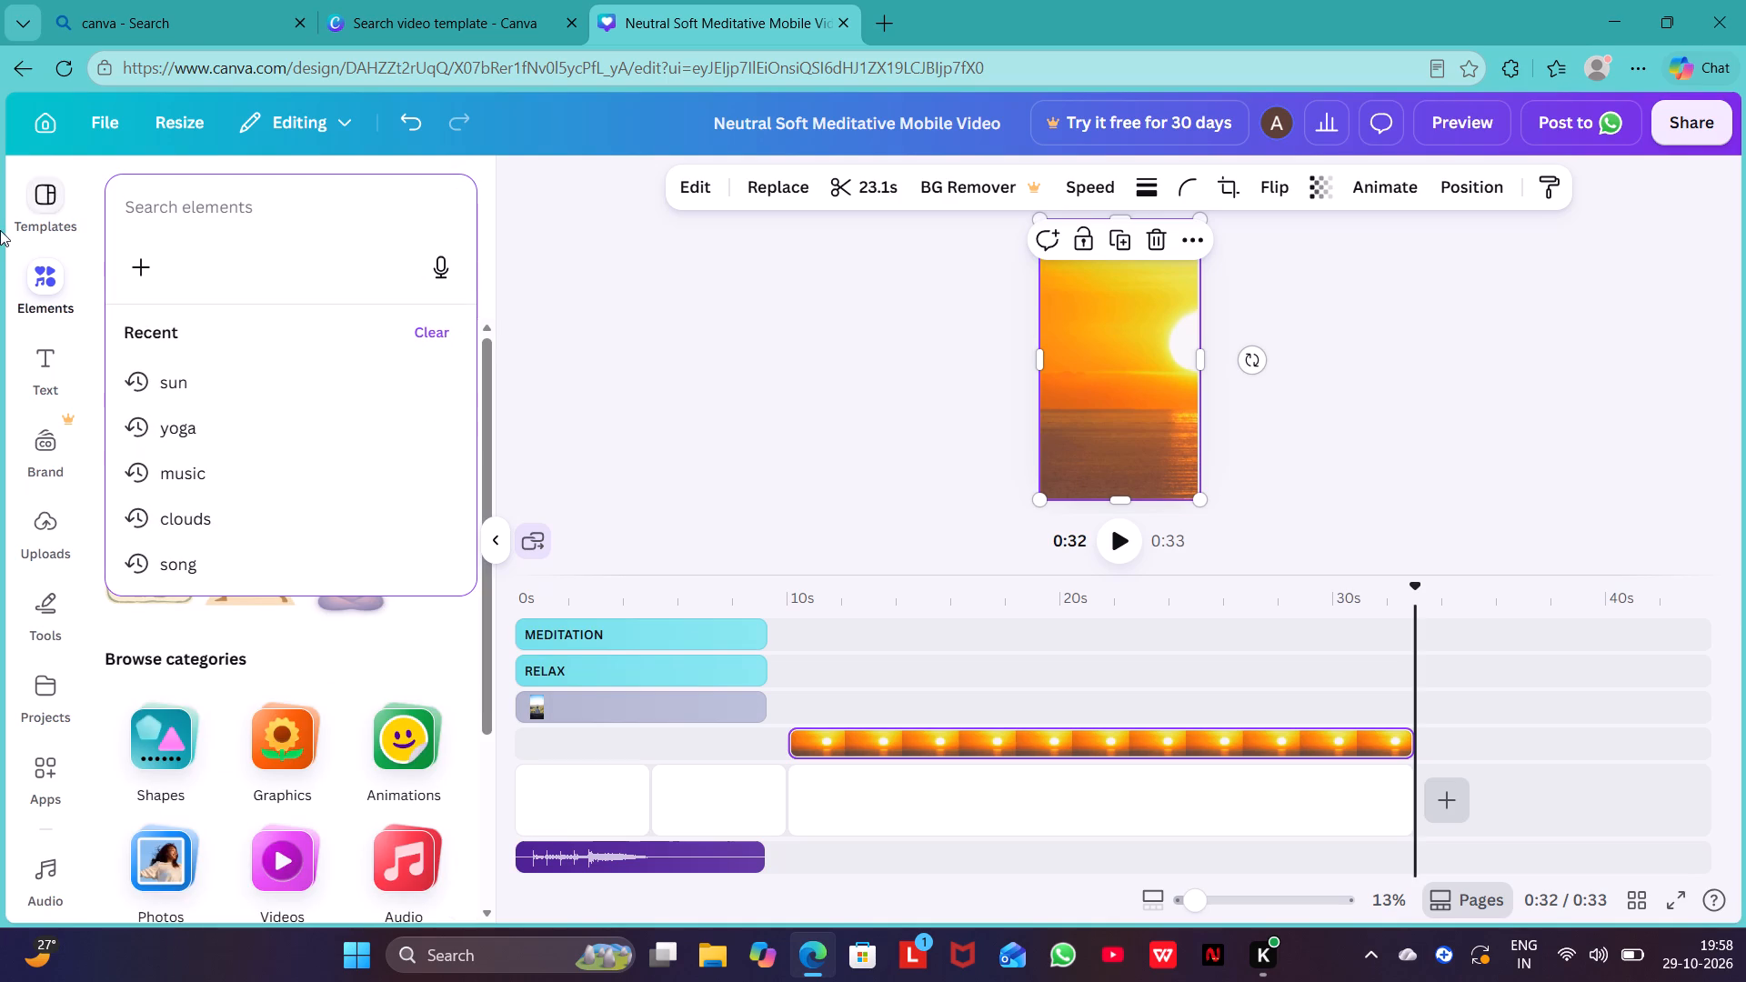
click(52, 344)
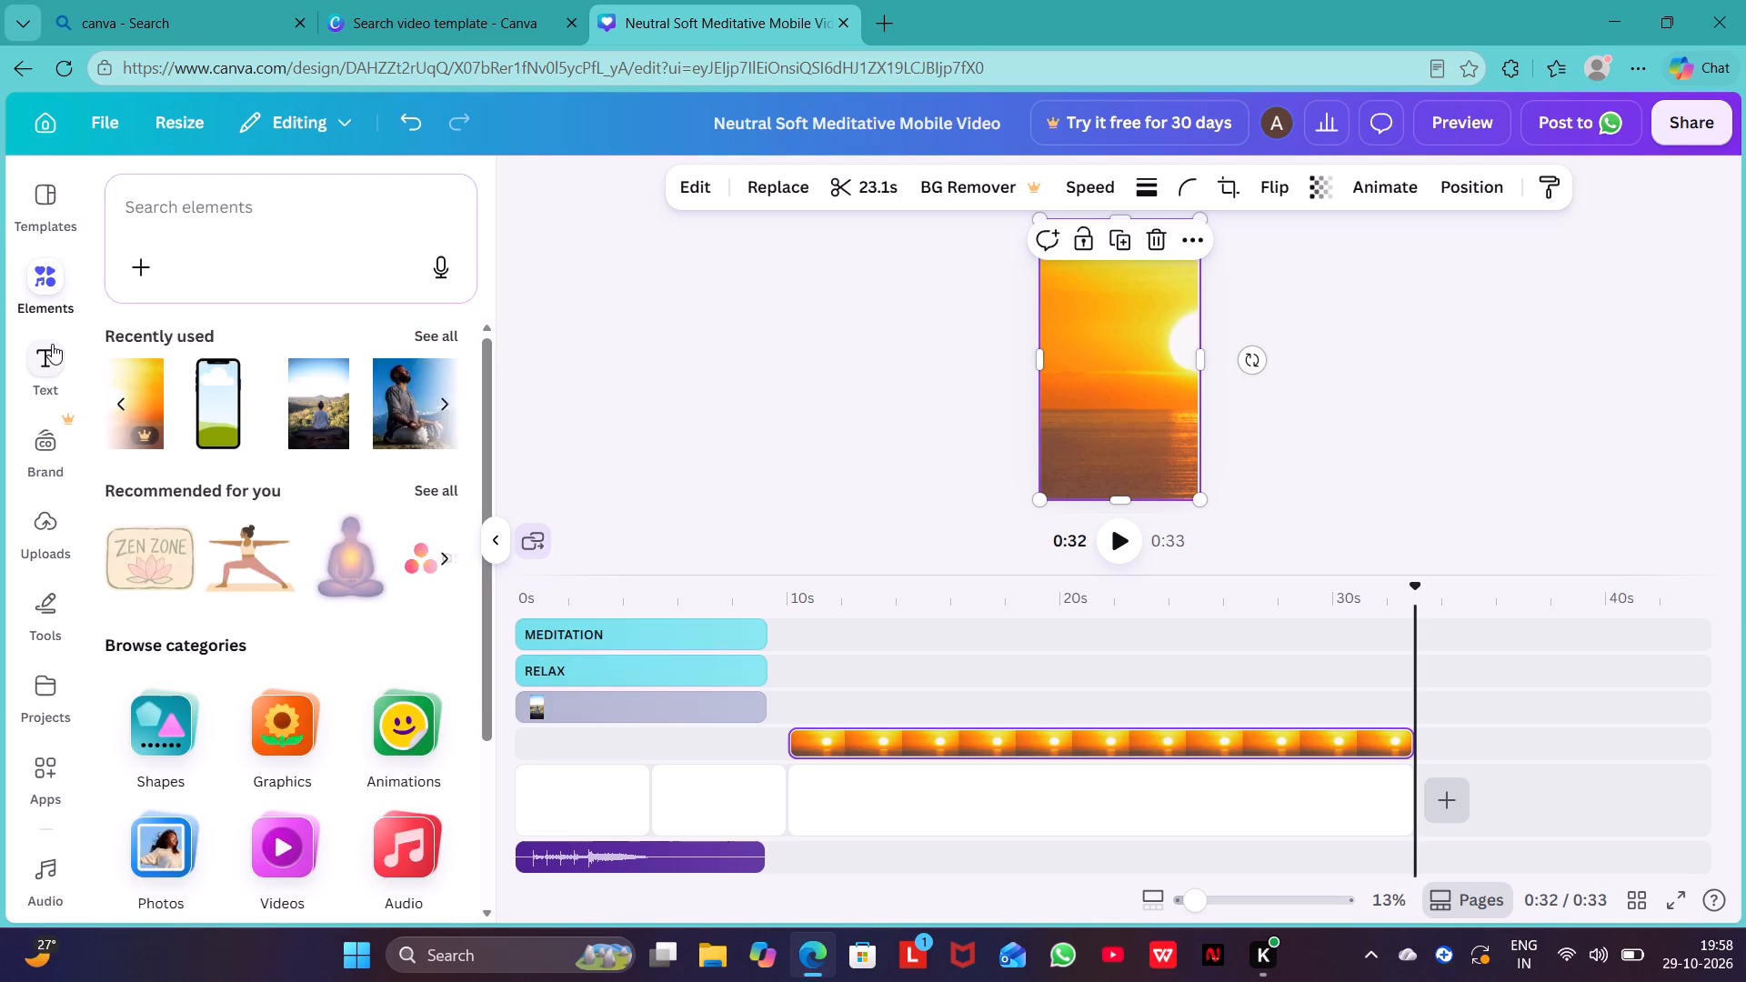
click(286, 190)
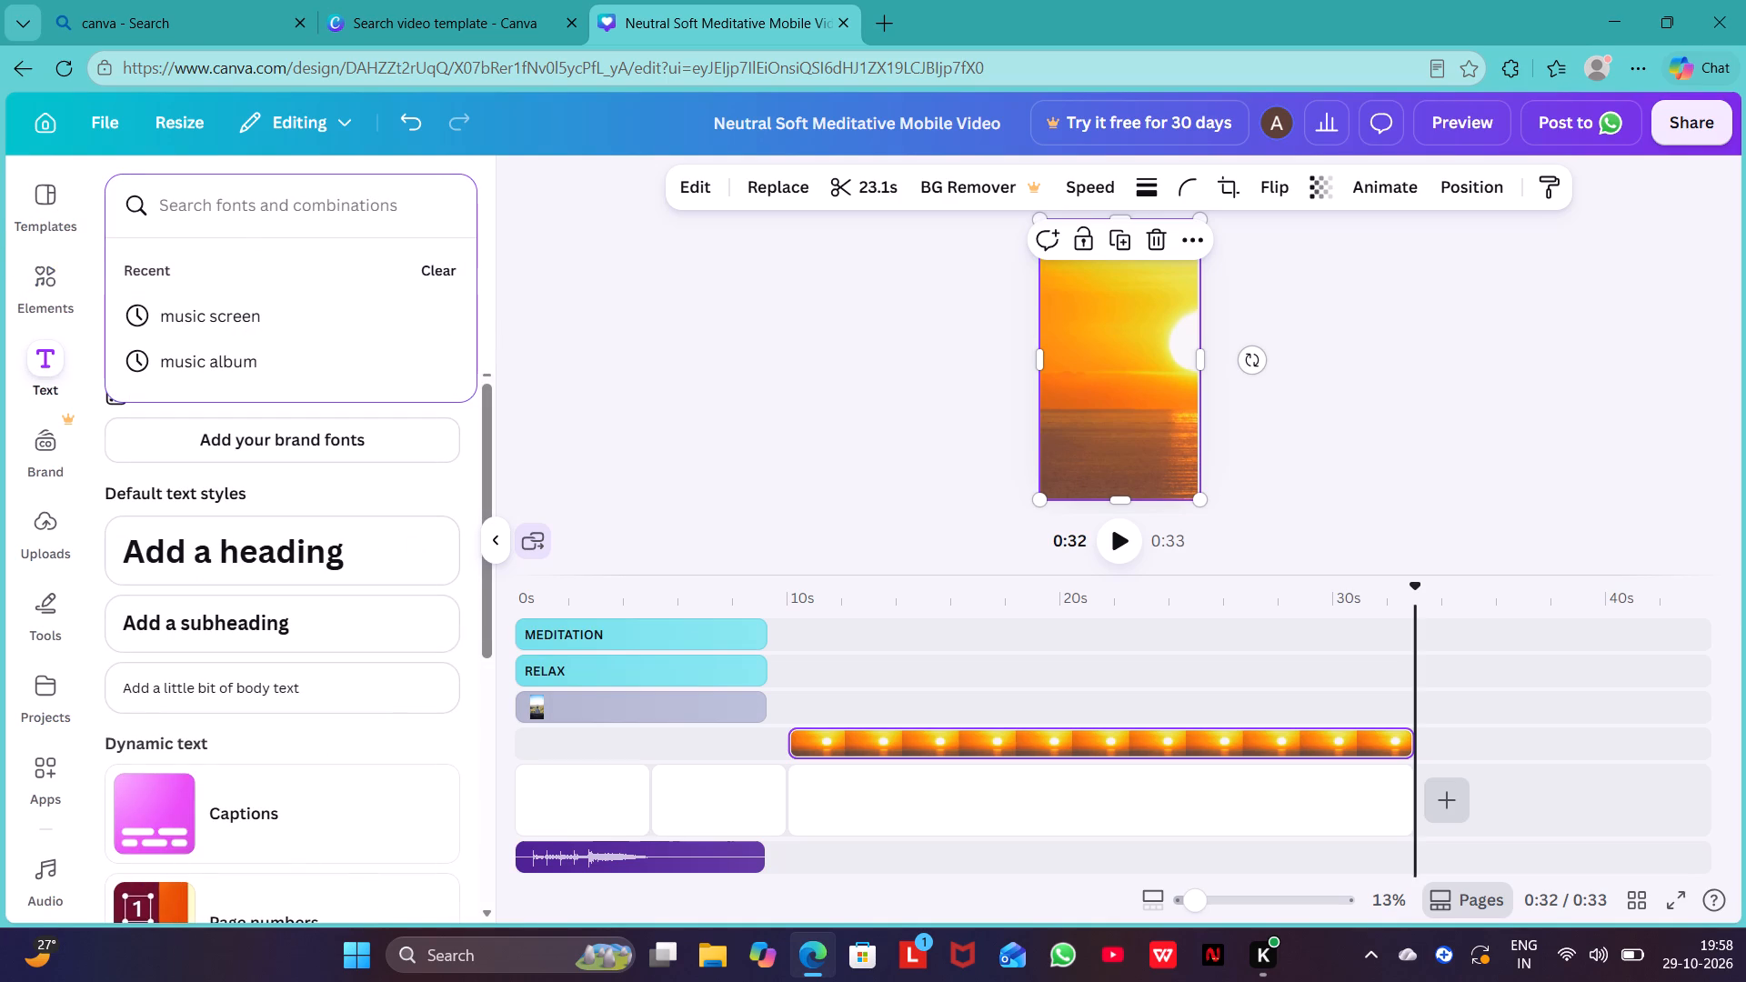
click(671, 308)
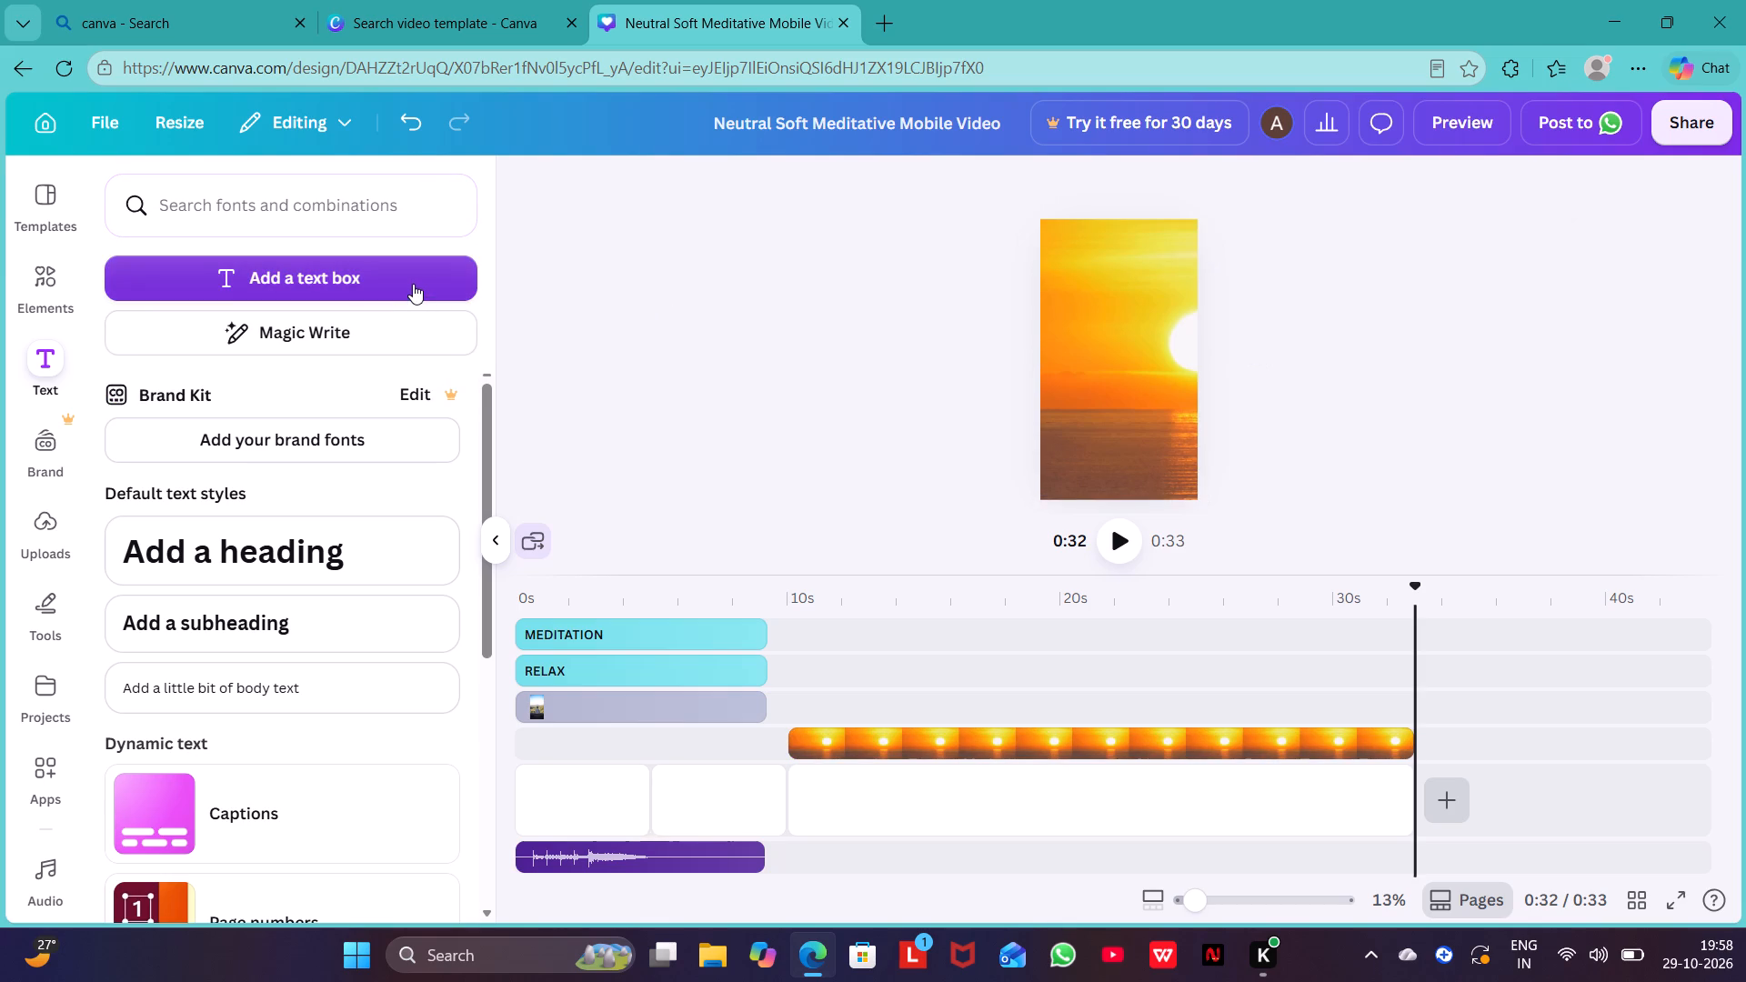
click(413, 284)
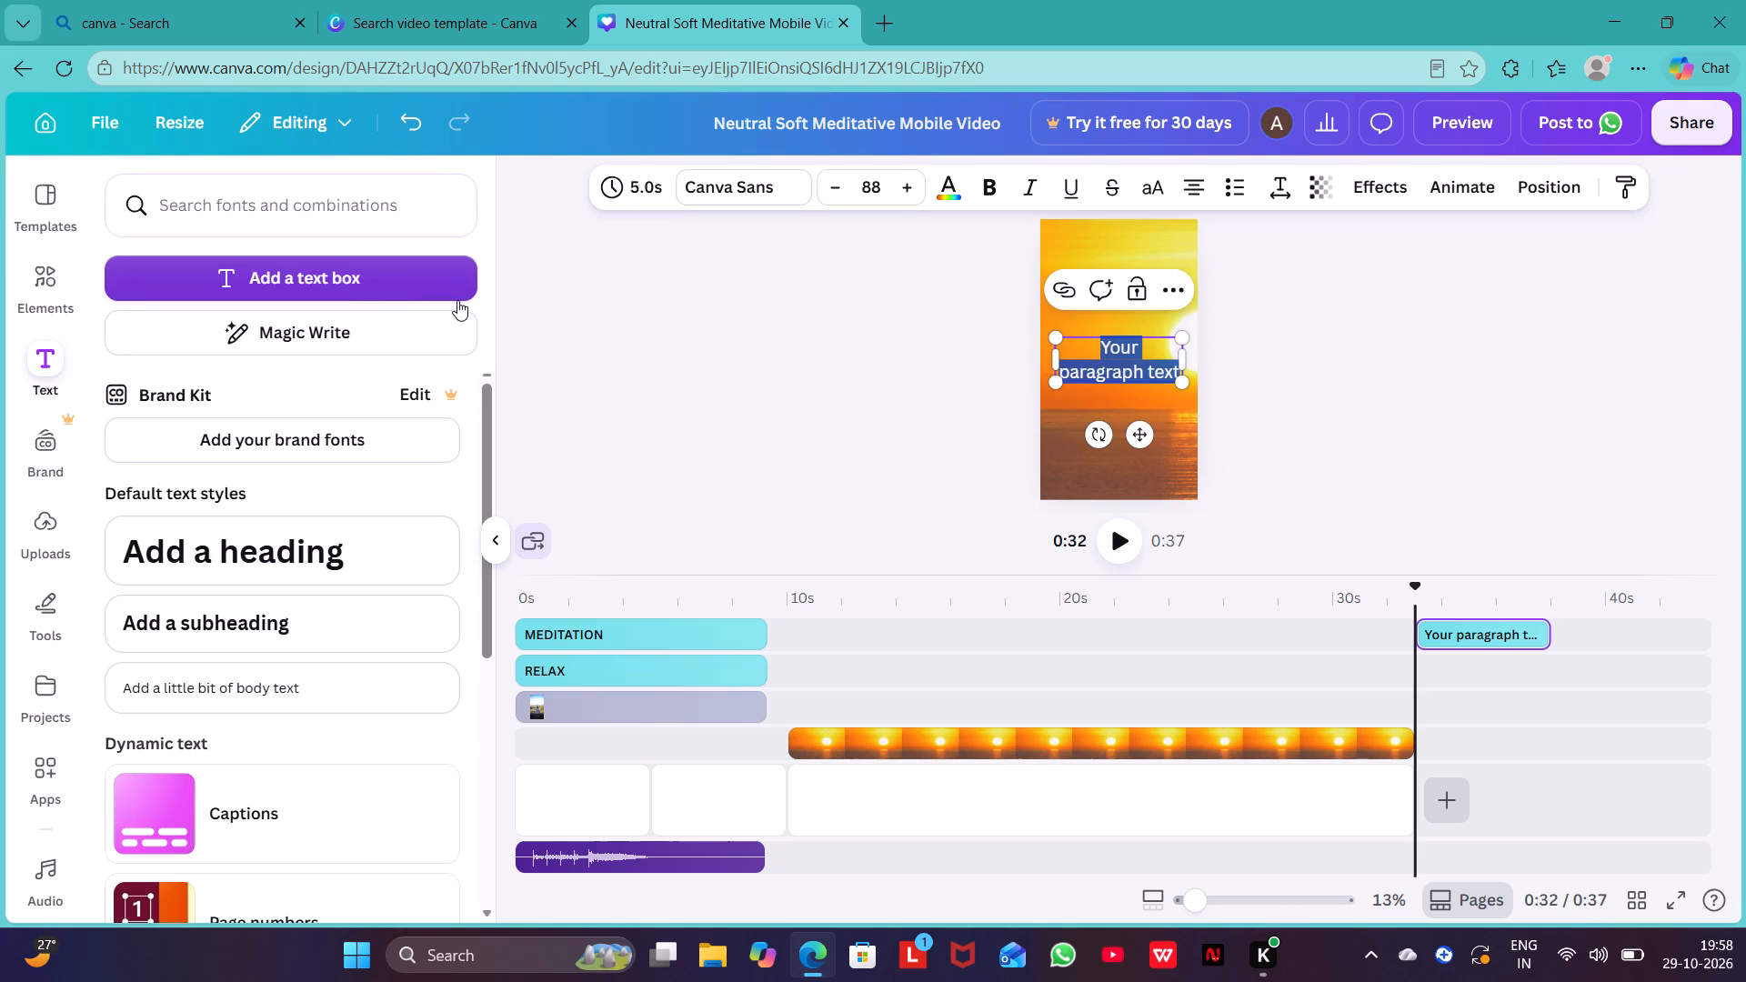
key(BackSpace)
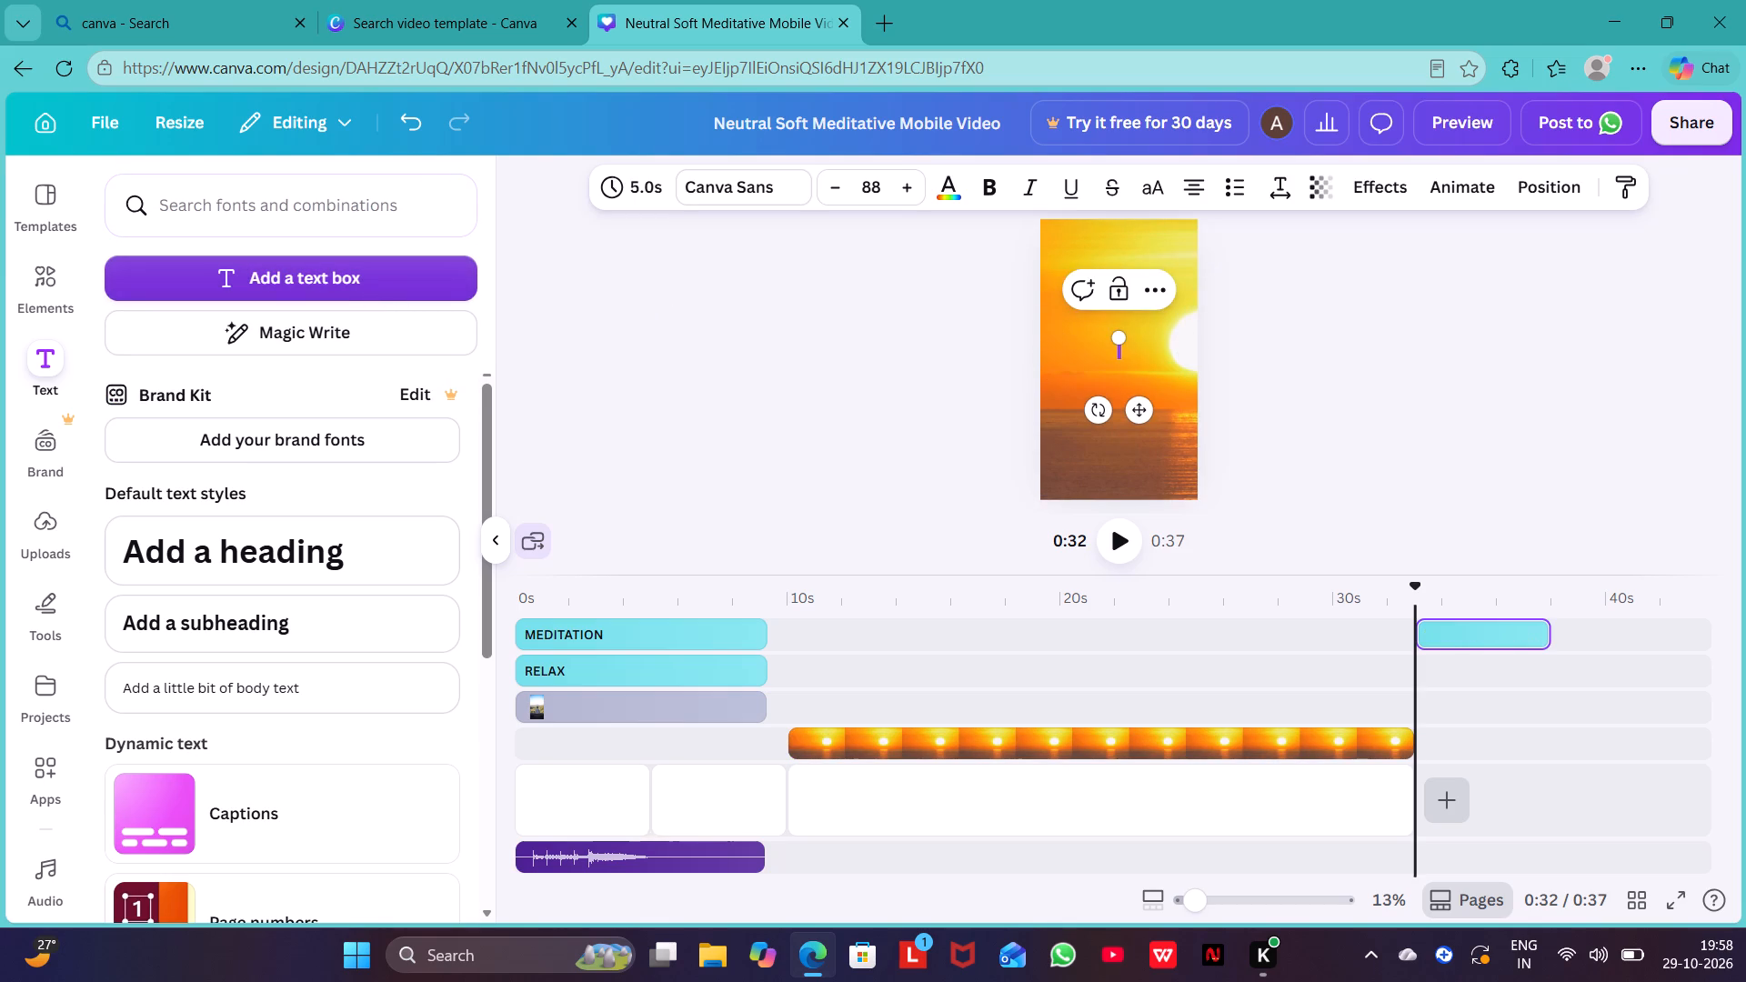
text(SOO)
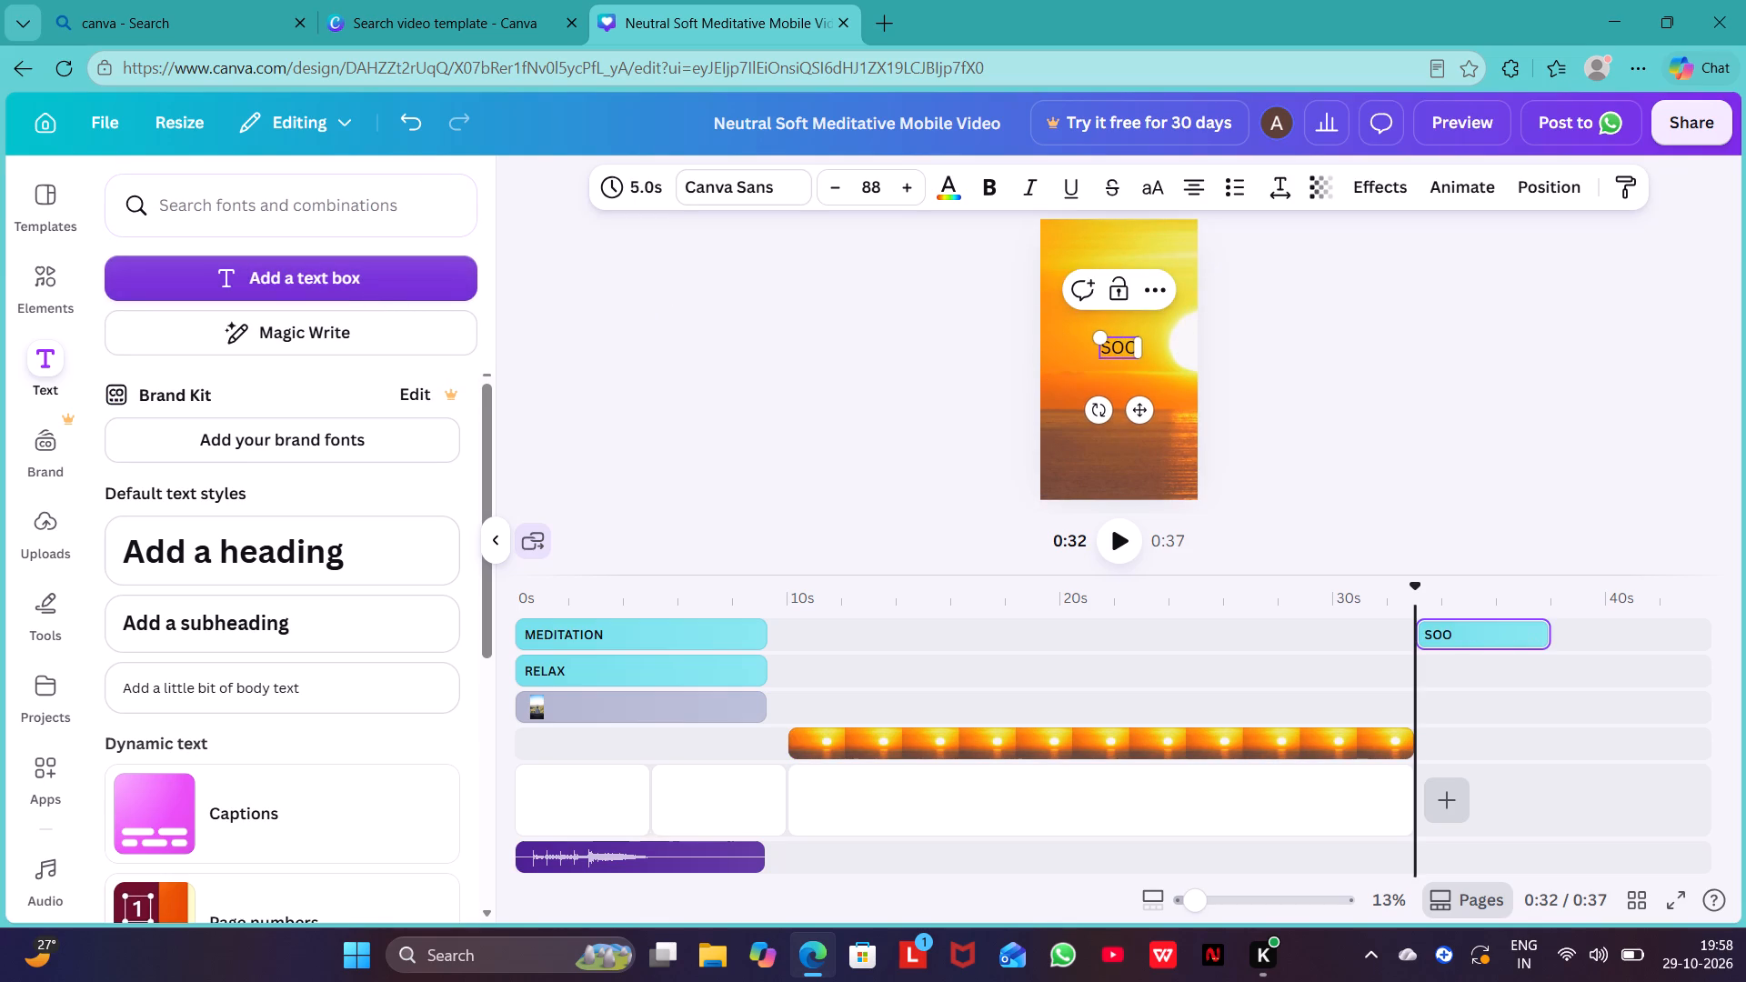
text(THING)
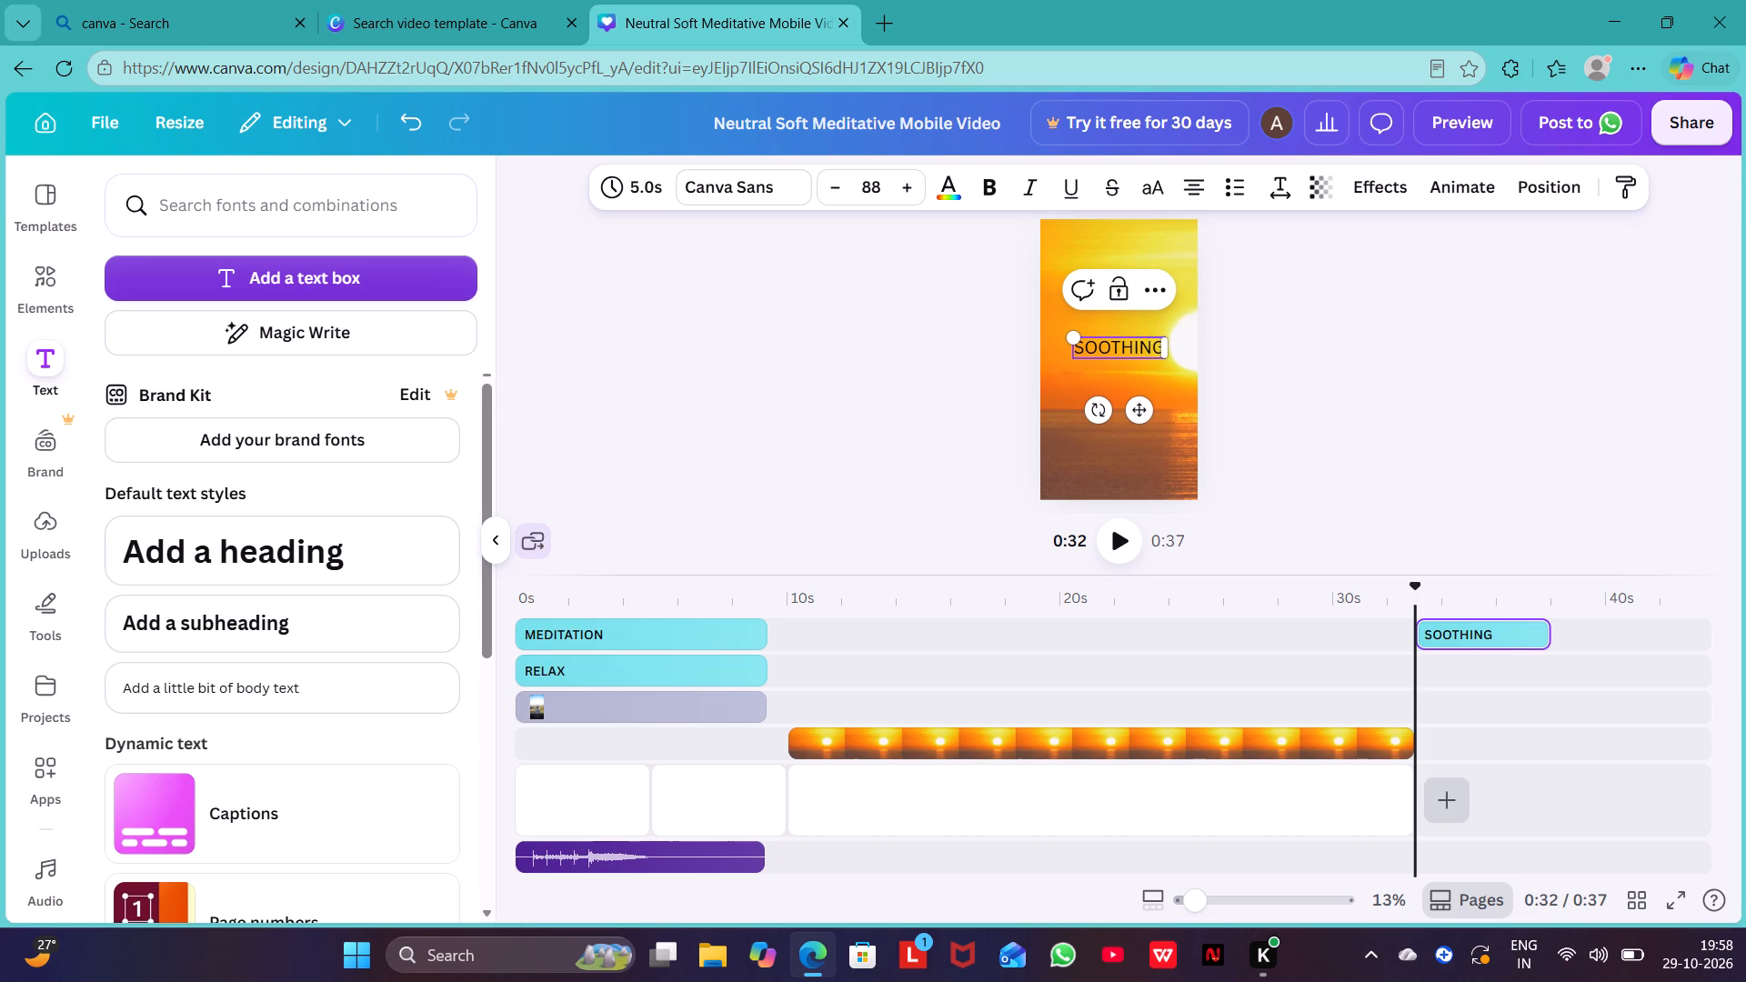
Apply the Glitch effect to the SOOTHING text and make it bold.
click(987, 181)
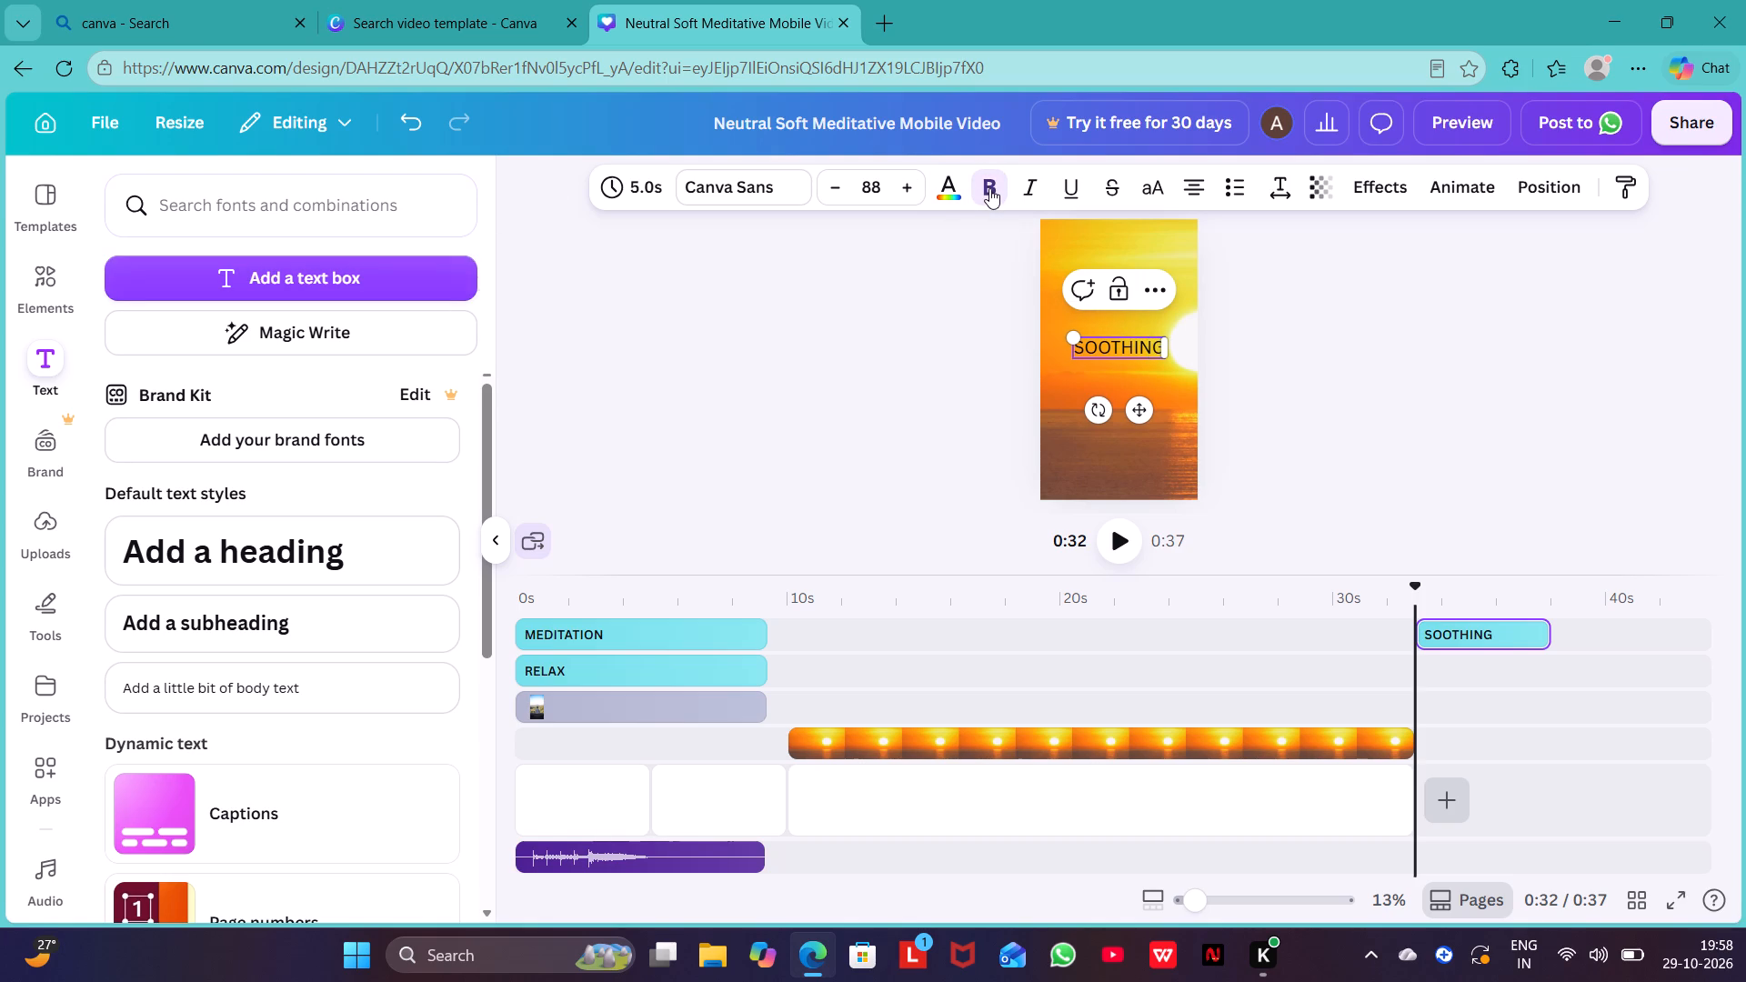
click(989, 188)
drag(989, 188, 999, 184)
drag(999, 184, 1419, 216)
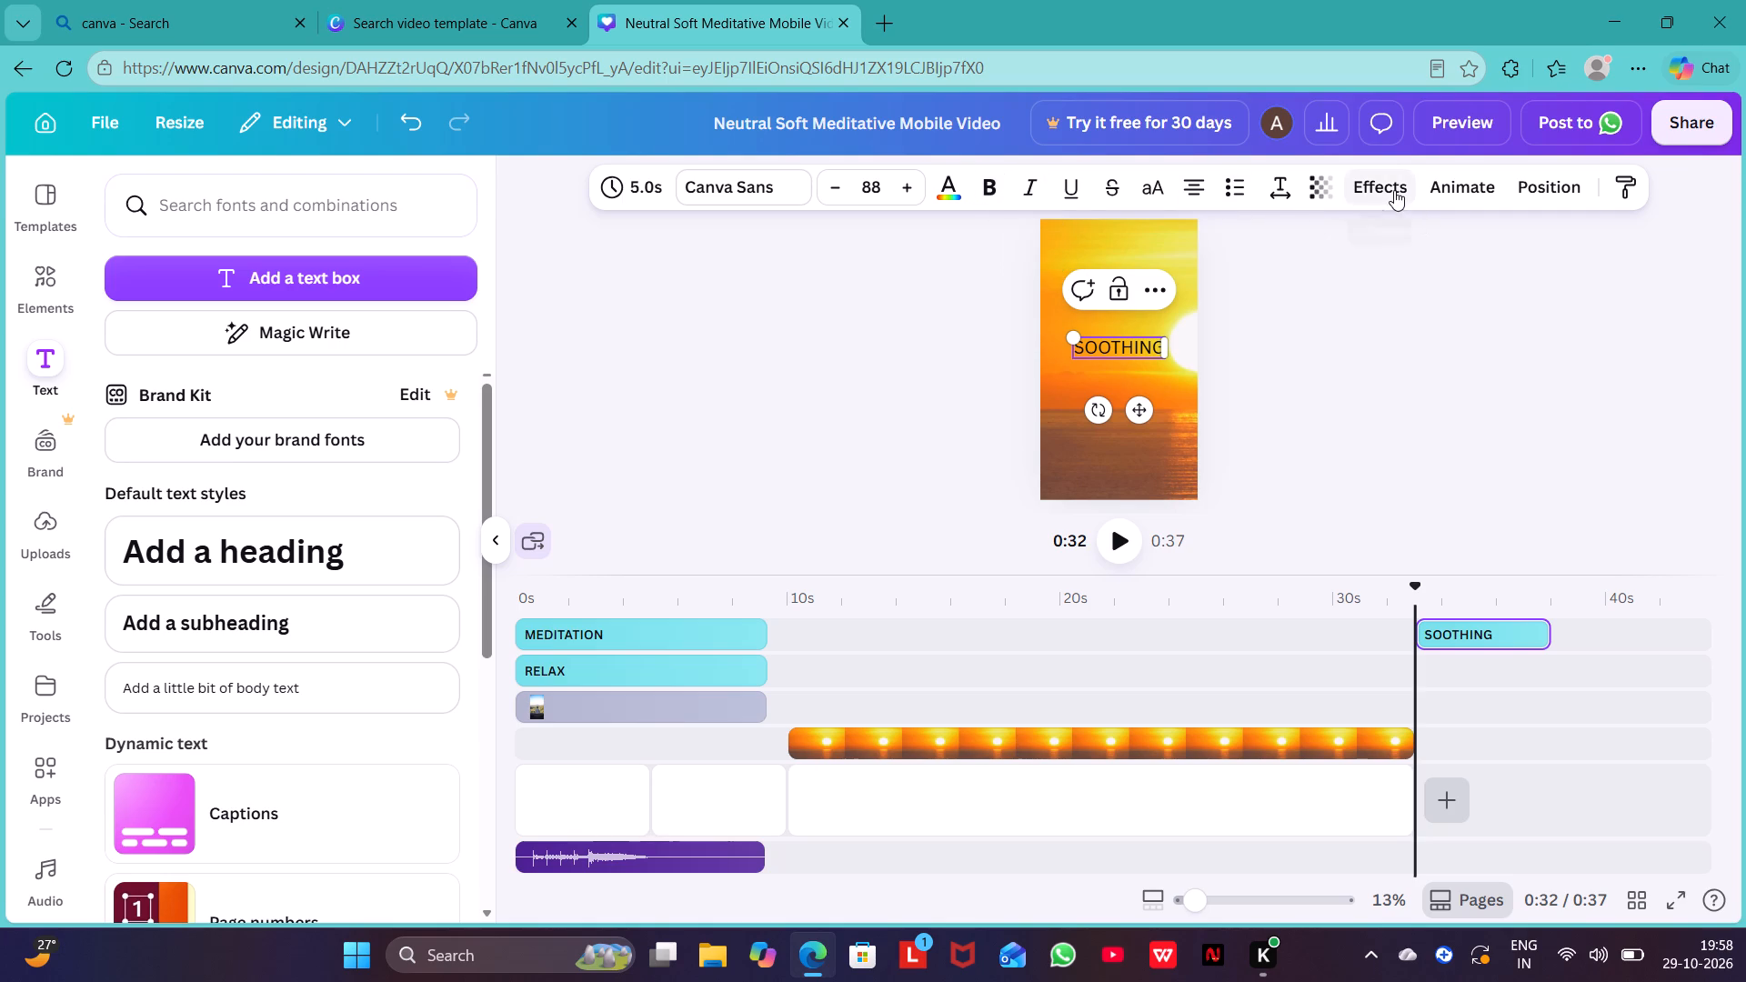
click(1394, 190)
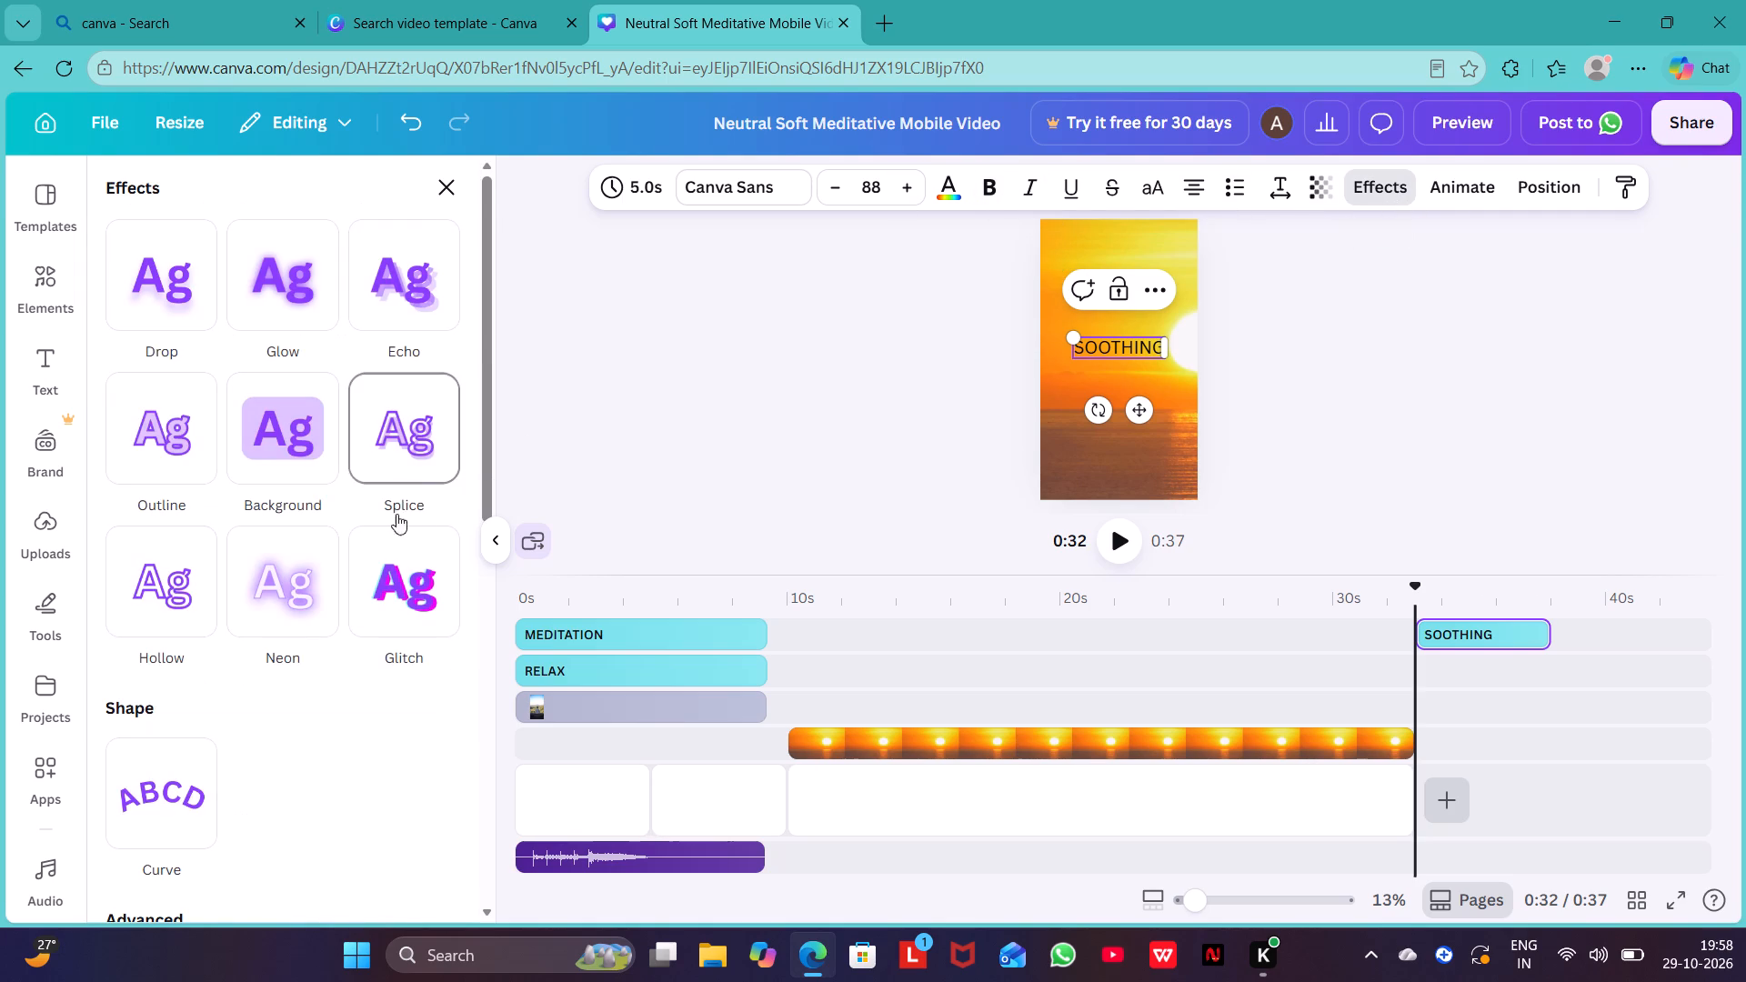
click(391, 568)
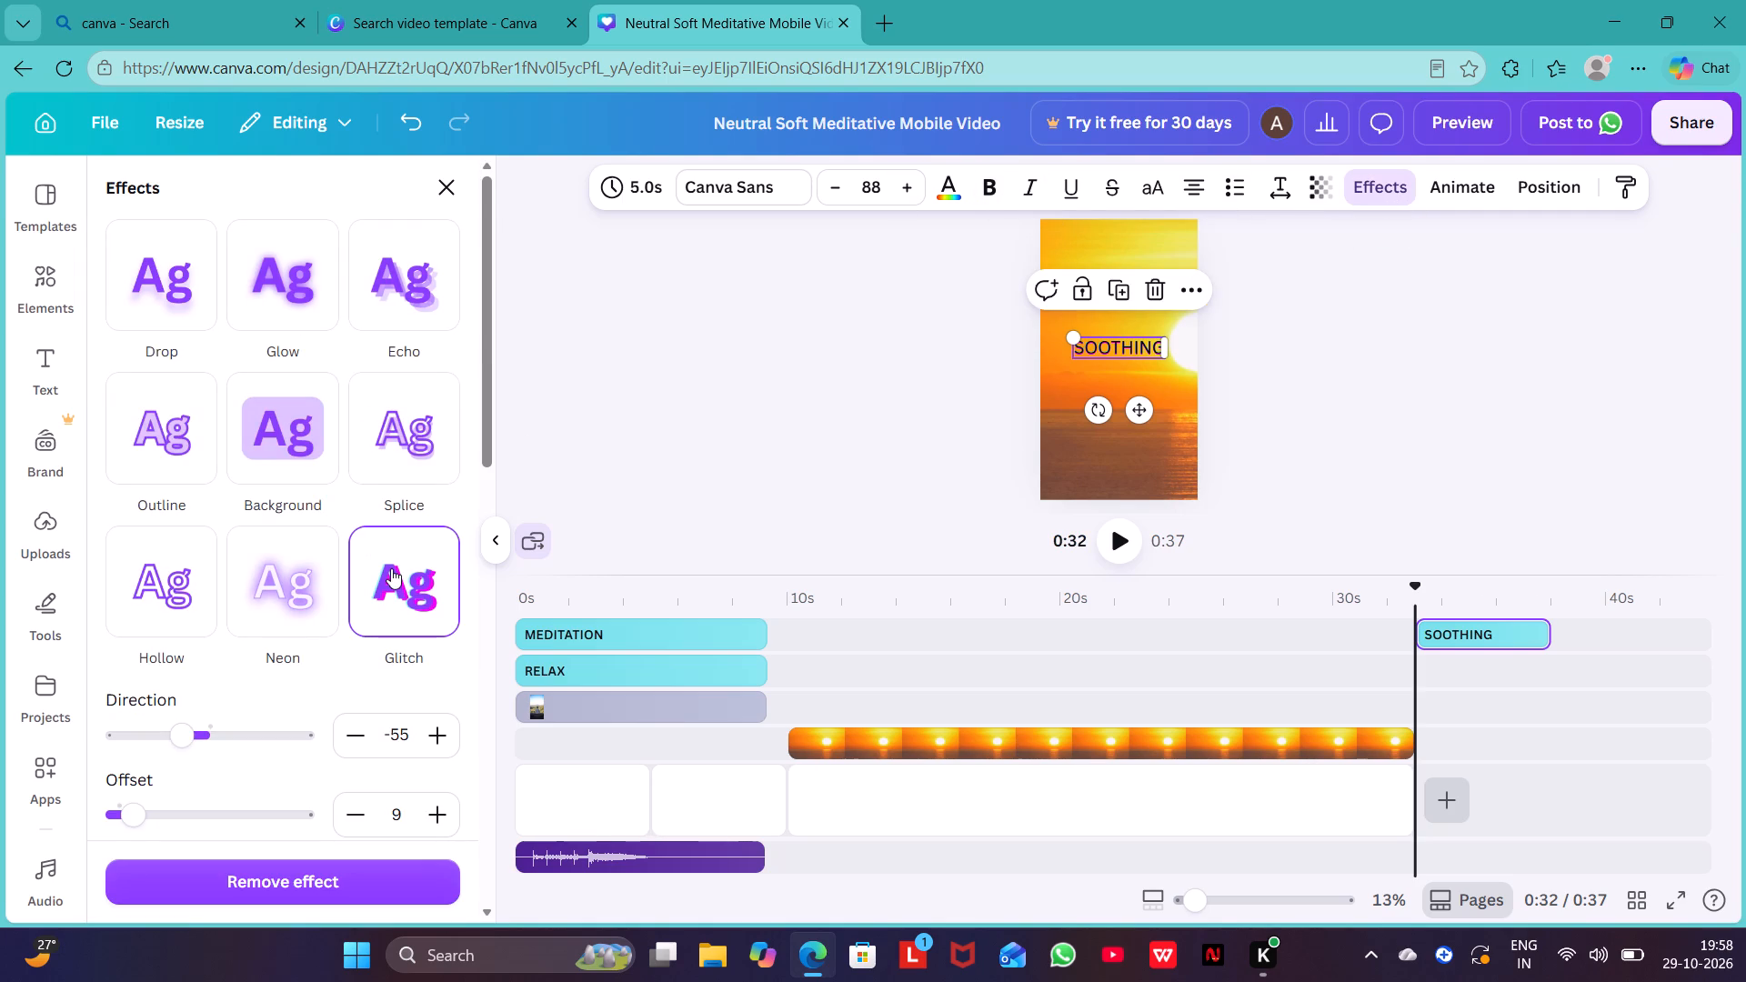
click(997, 186)
scroll(316, 541, down, 2)
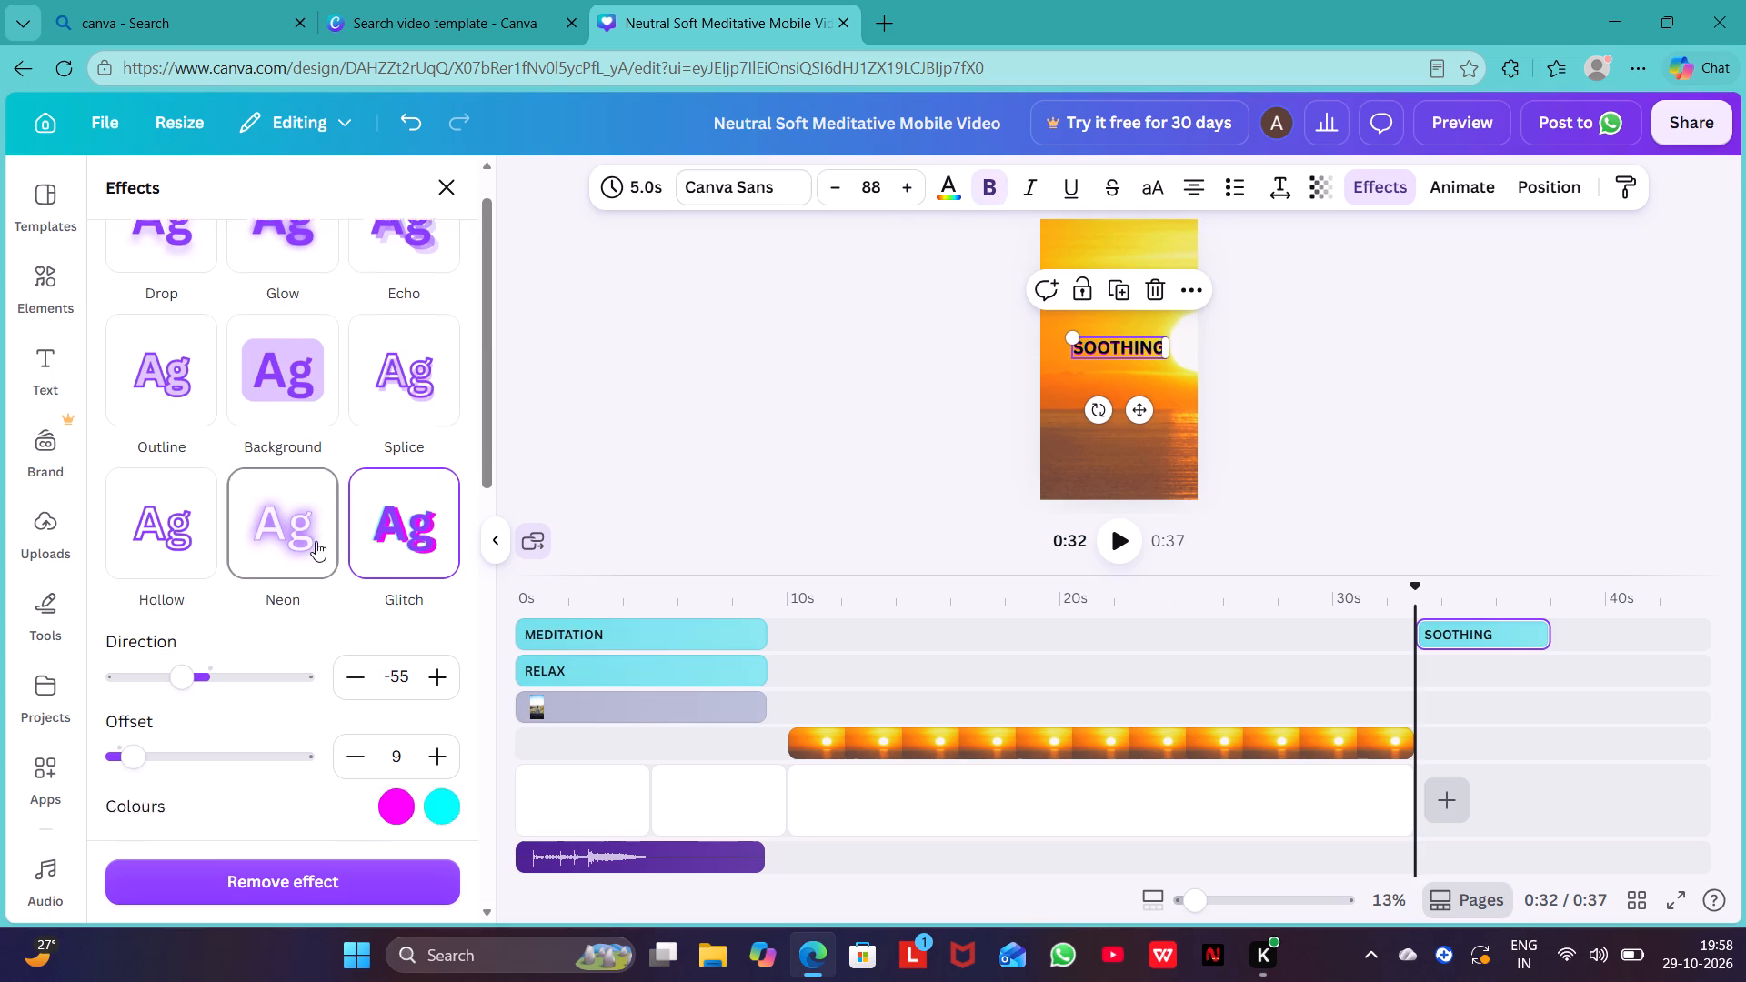
Apply the advanced TV Static effect to the SOOTHING text.
scroll(316, 541, down, 6)
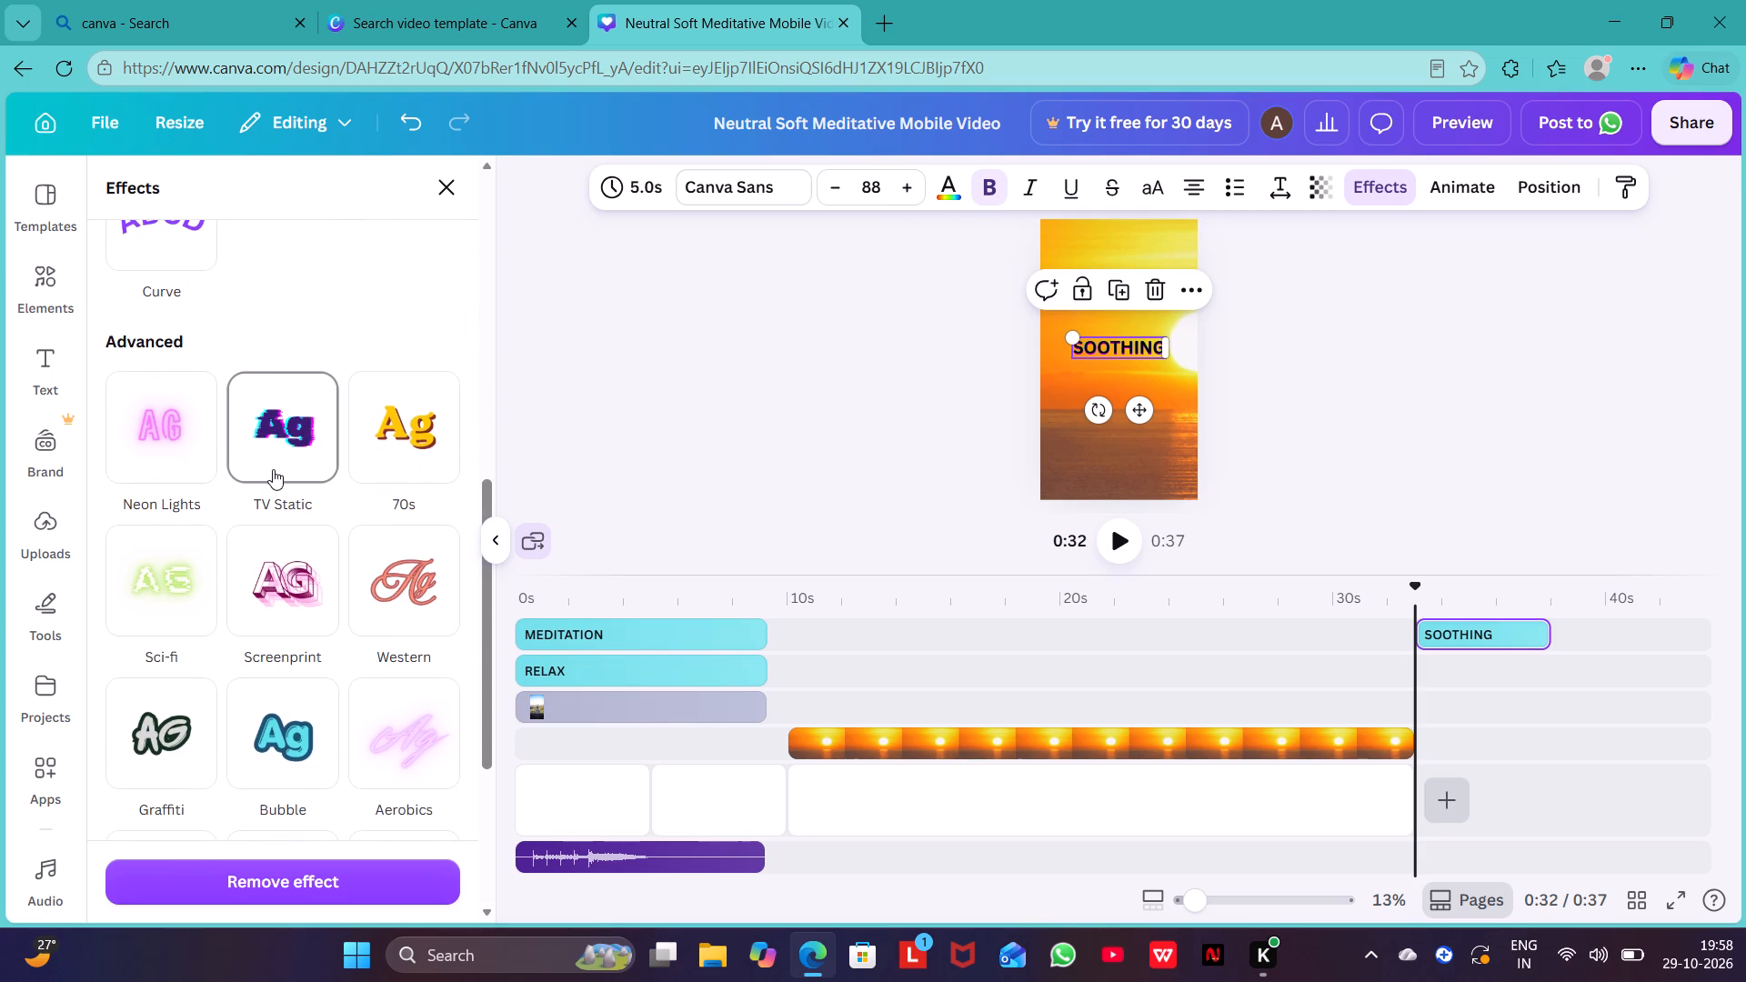
click(273, 469)
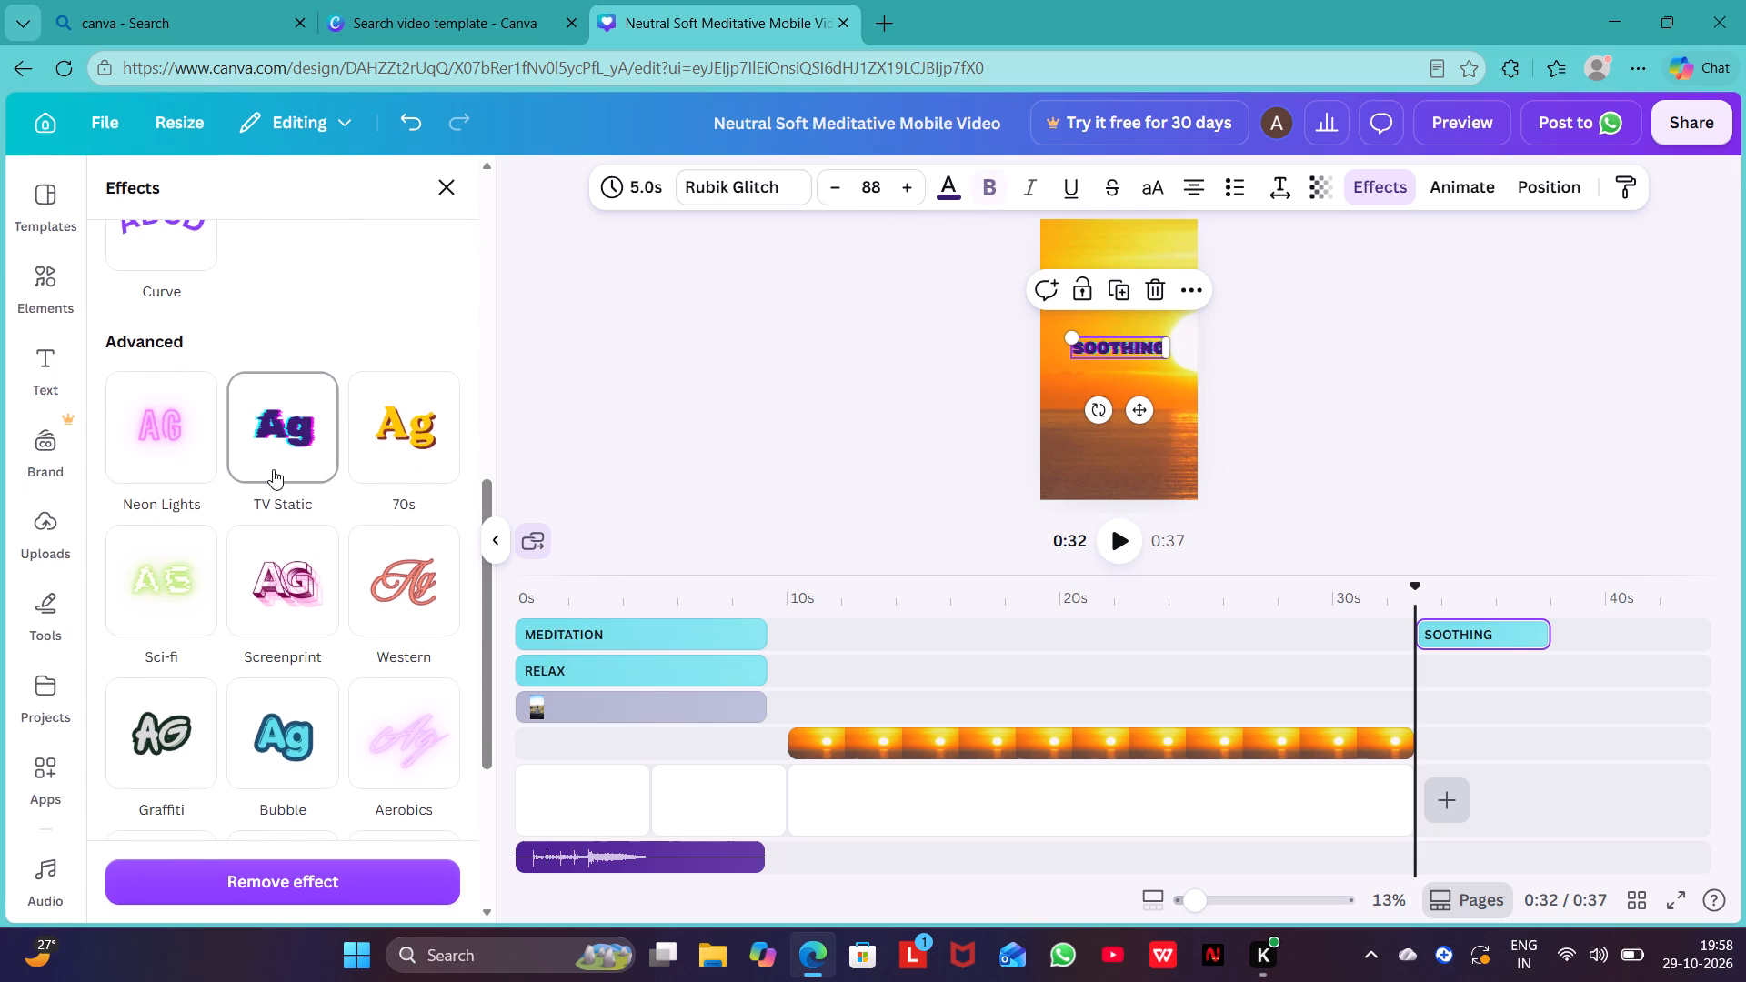
scroll(326, 307, up, 4)
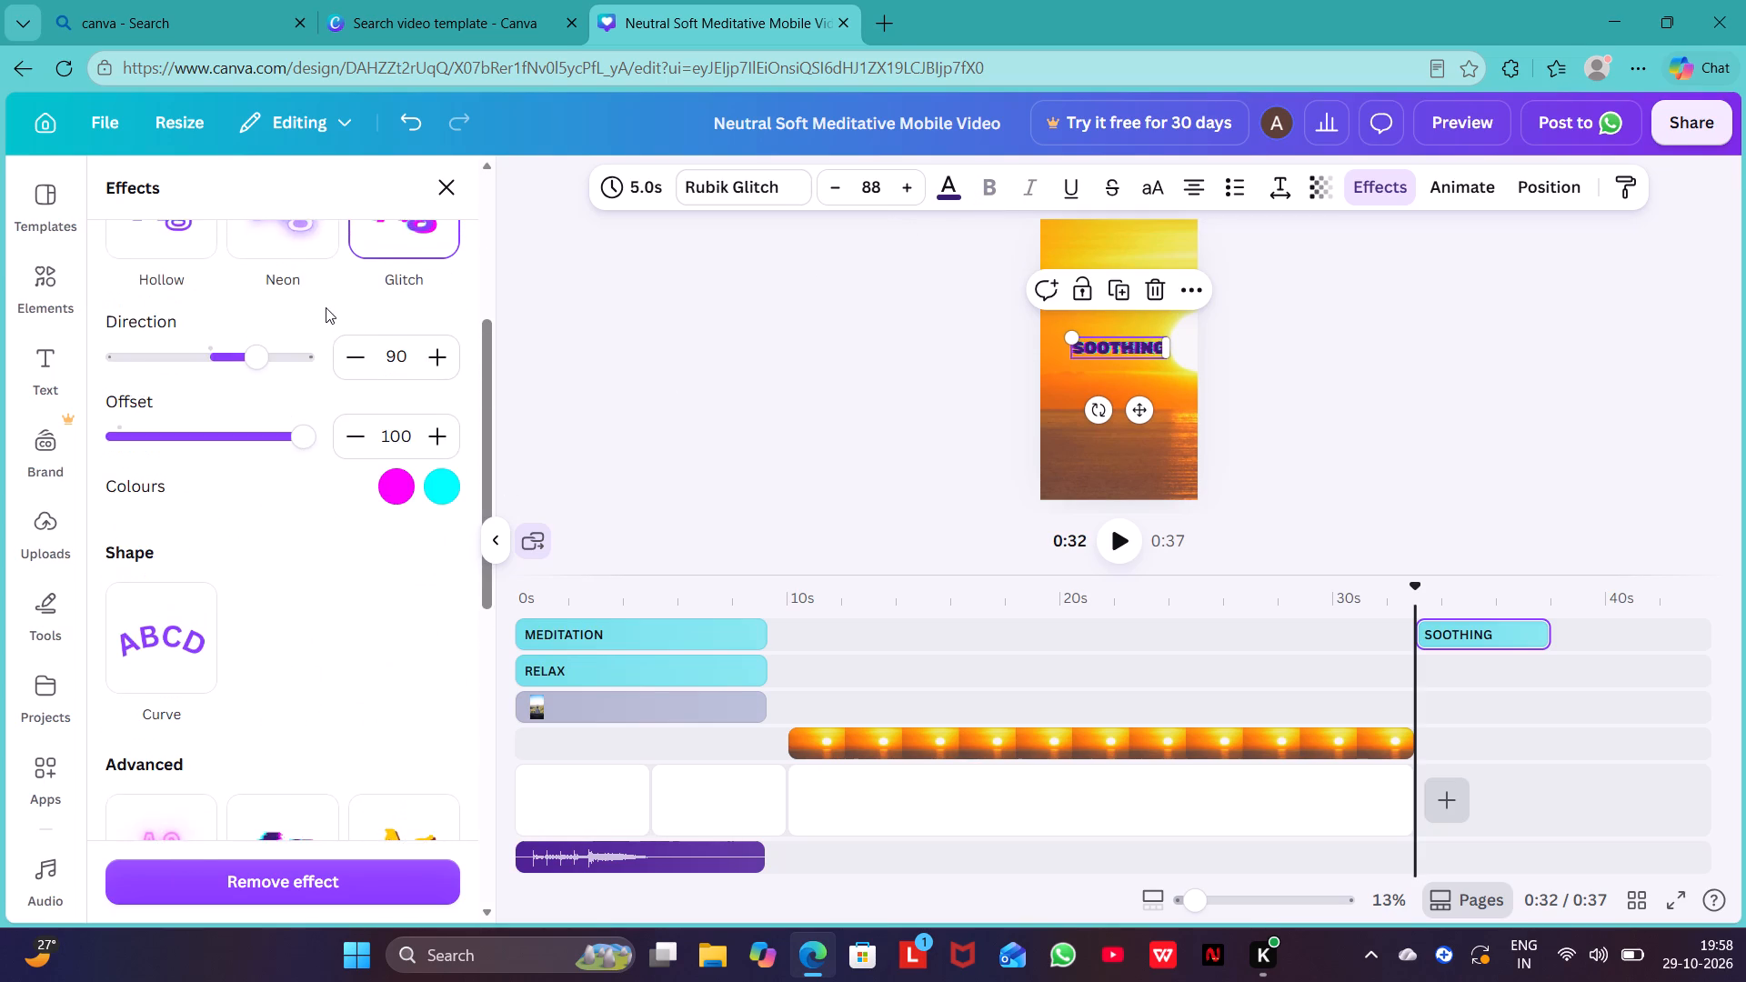
scroll(326, 307, up, 6)
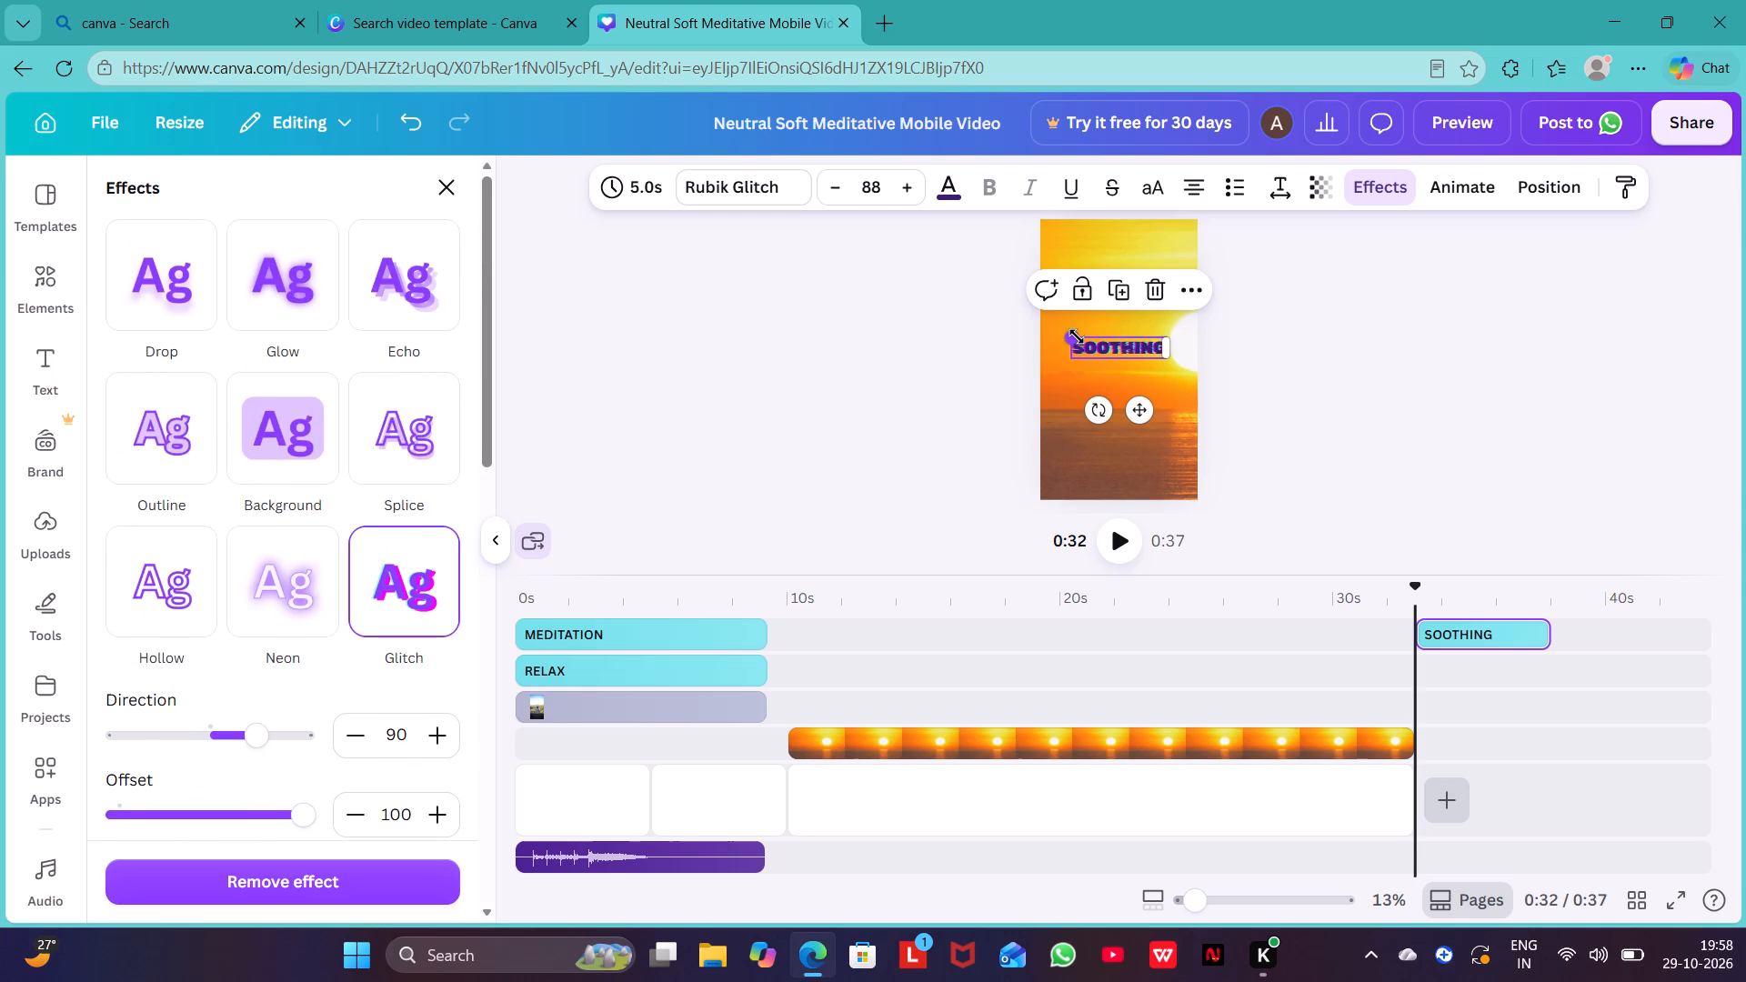
Enlarge the SOOTHING text to size 103, widen its box to about 791, and move it down to the horizon.
drag(1077, 336, 1062, 326)
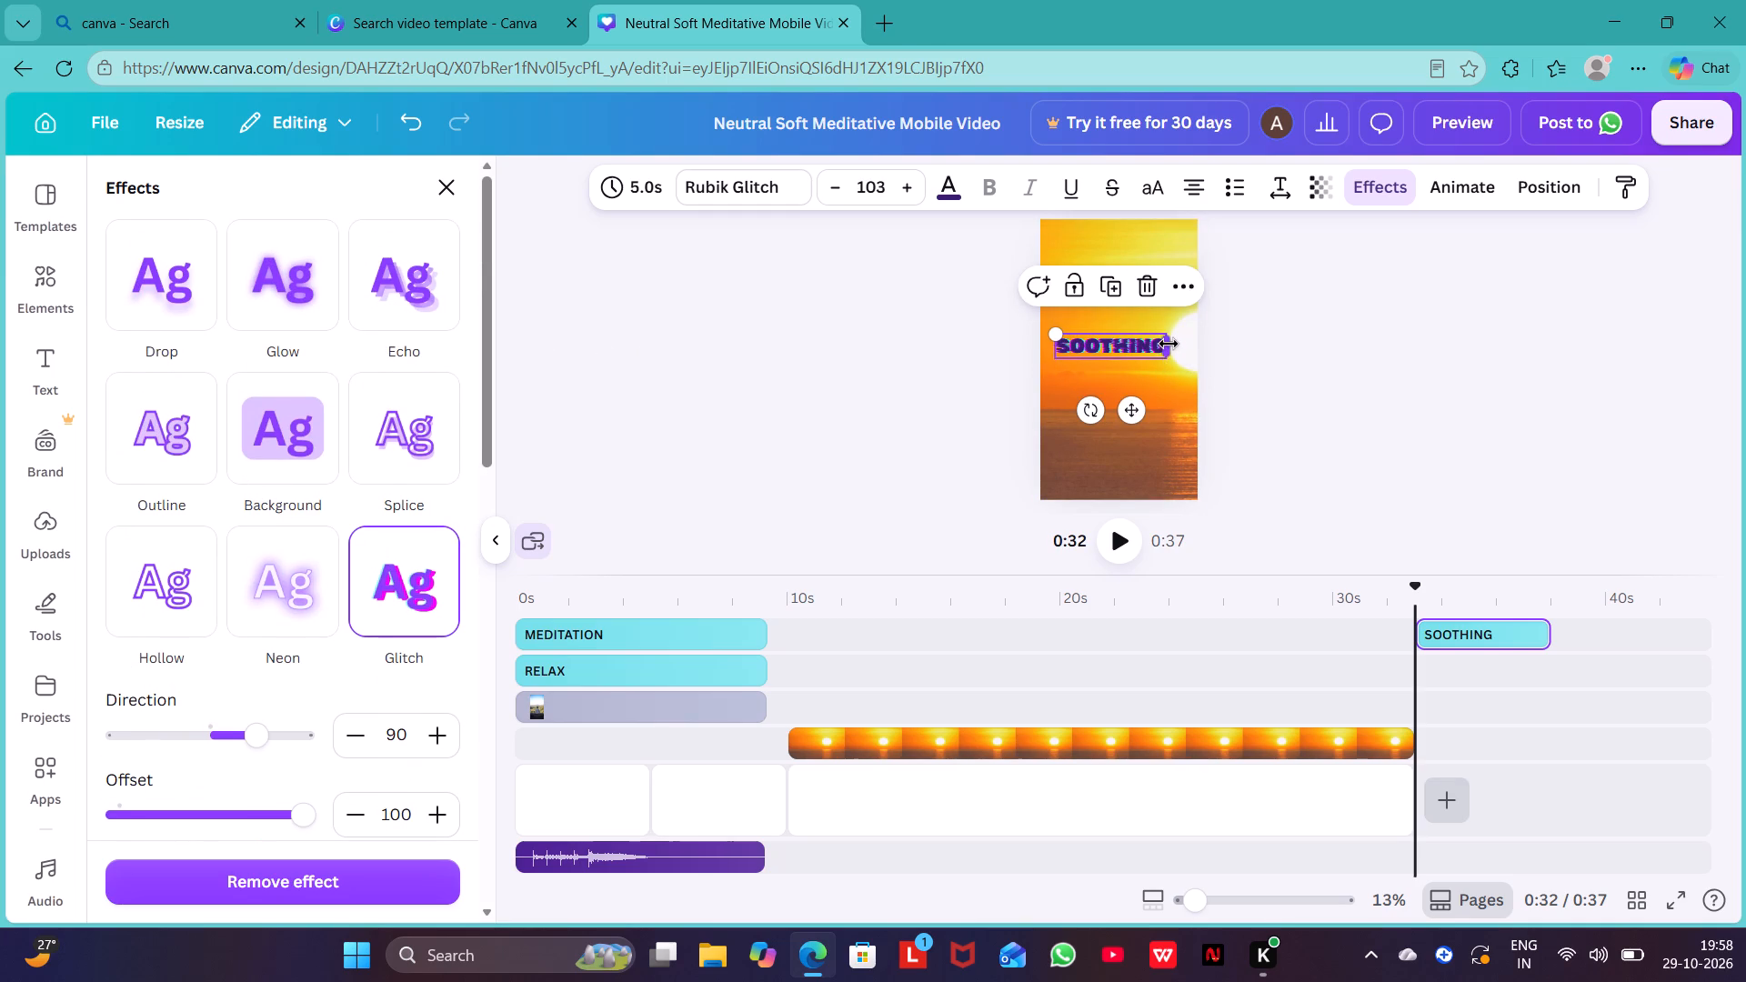
drag(1169, 344, 1169, 369)
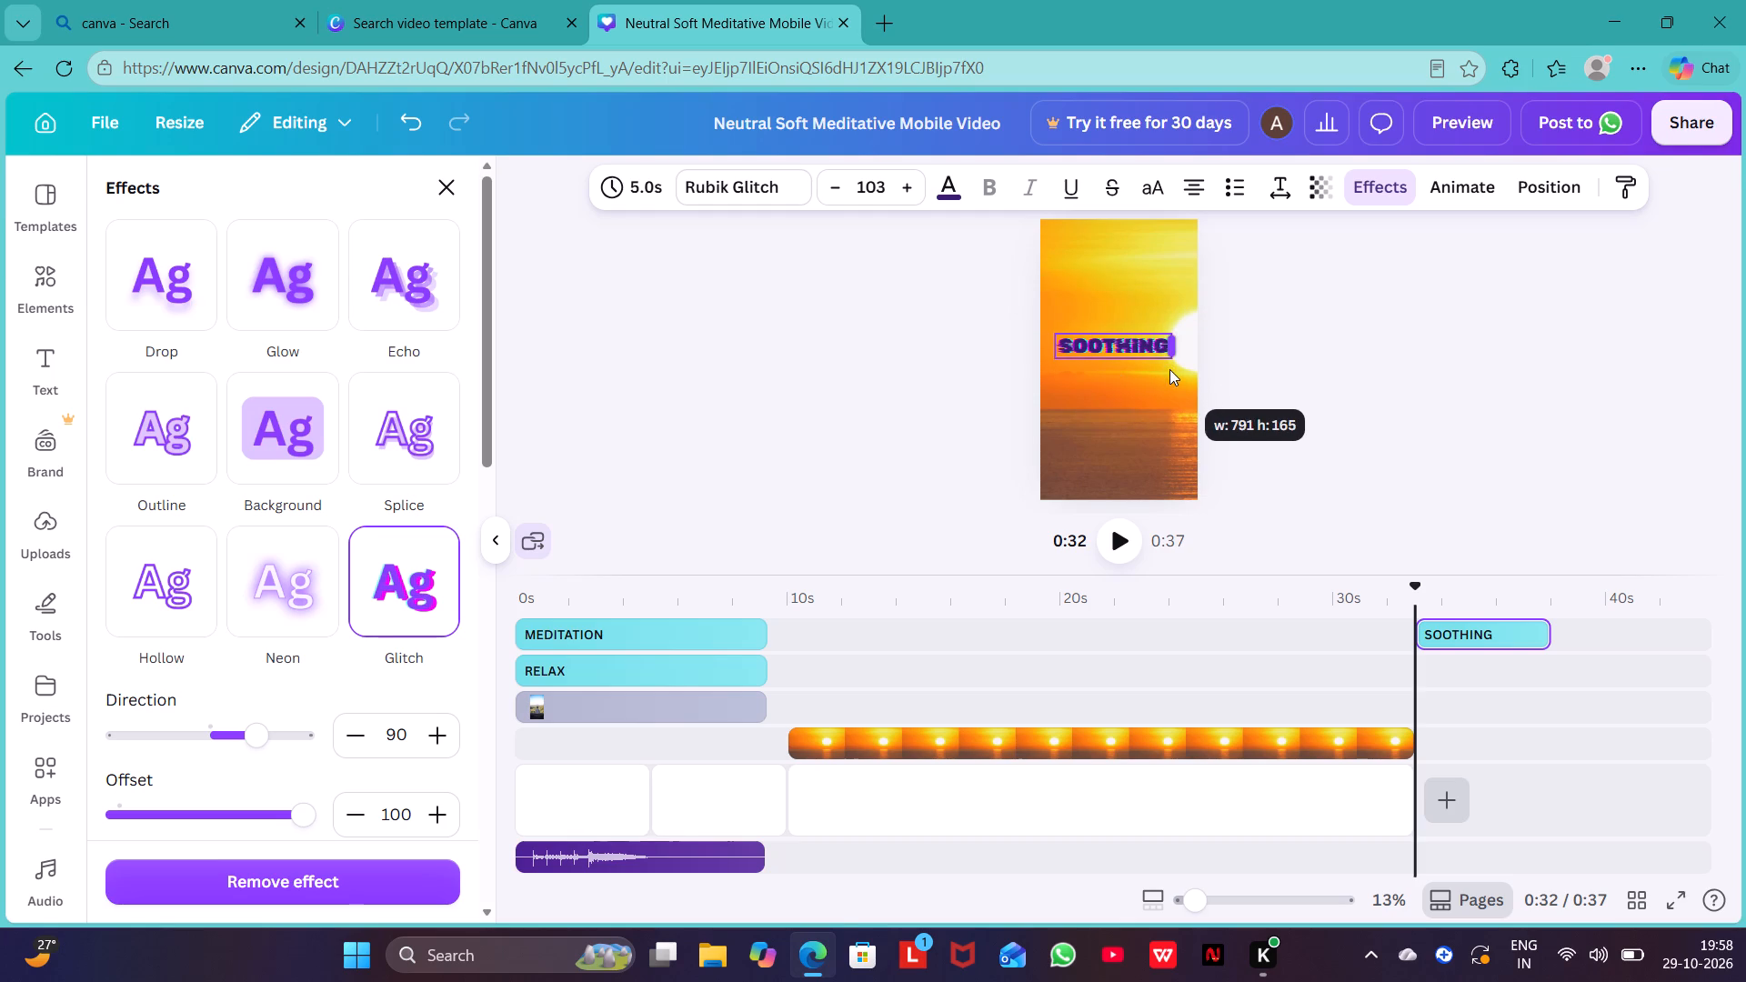
drag(1169, 369, 1170, 372)
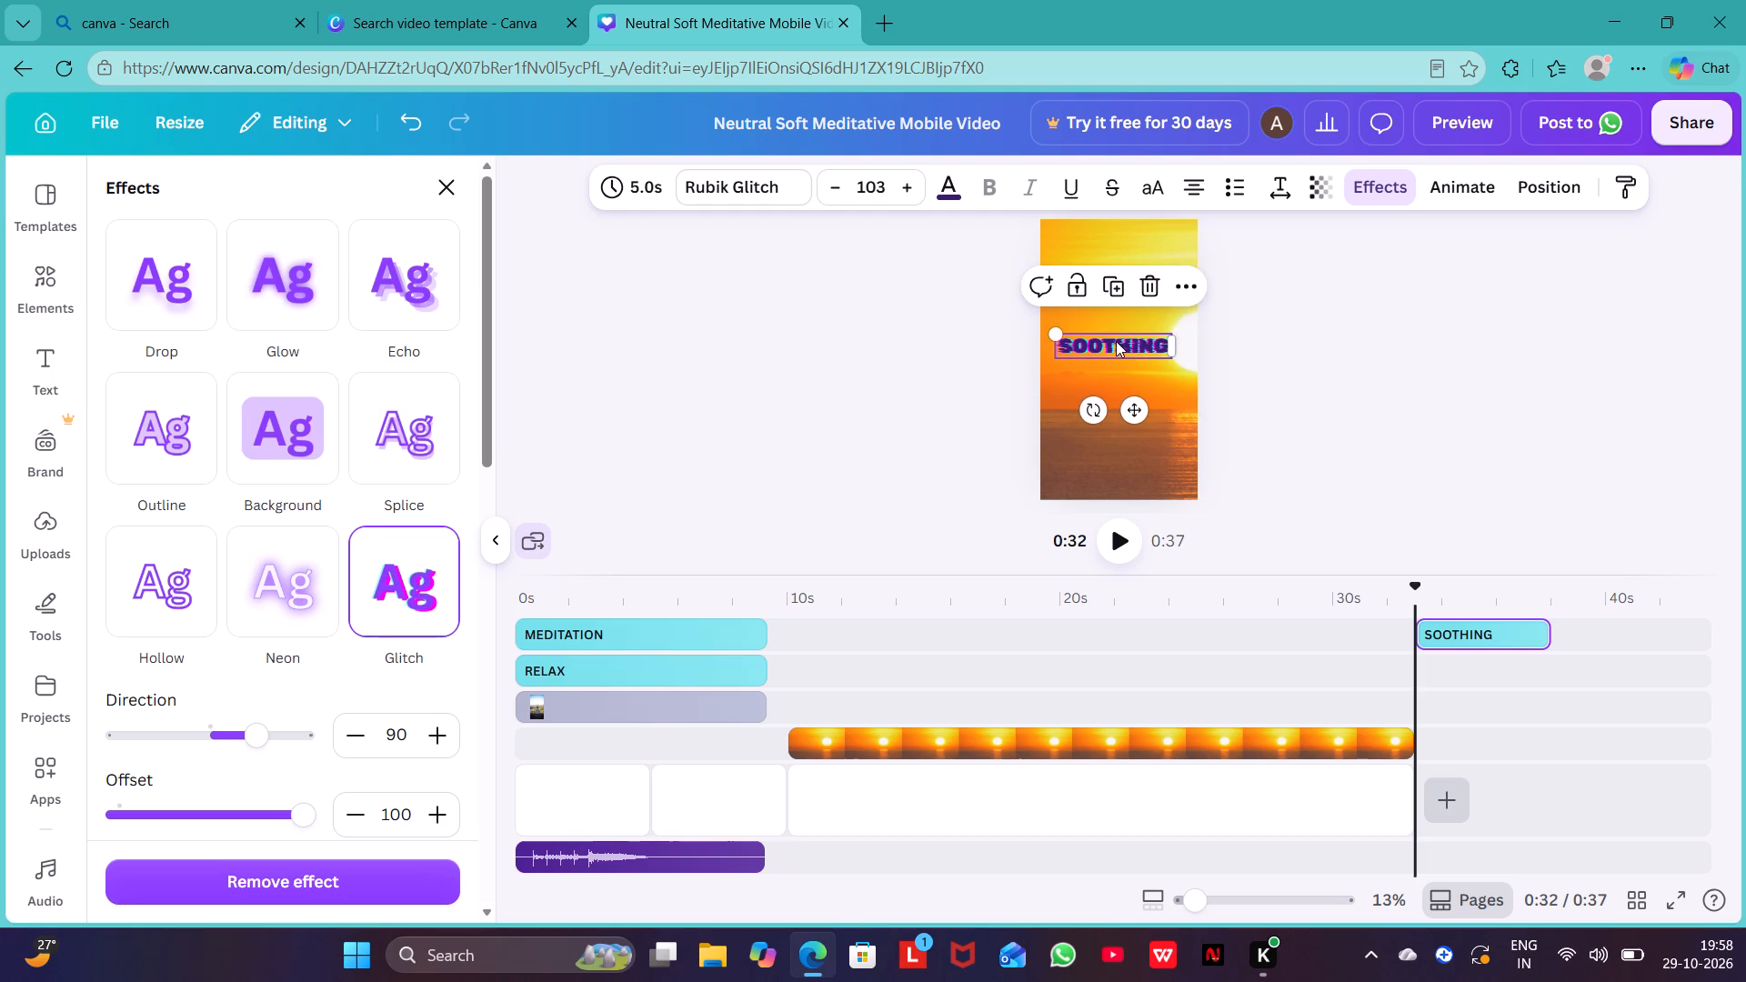
drag(1116, 341, 1118, 389)
click(920, 369)
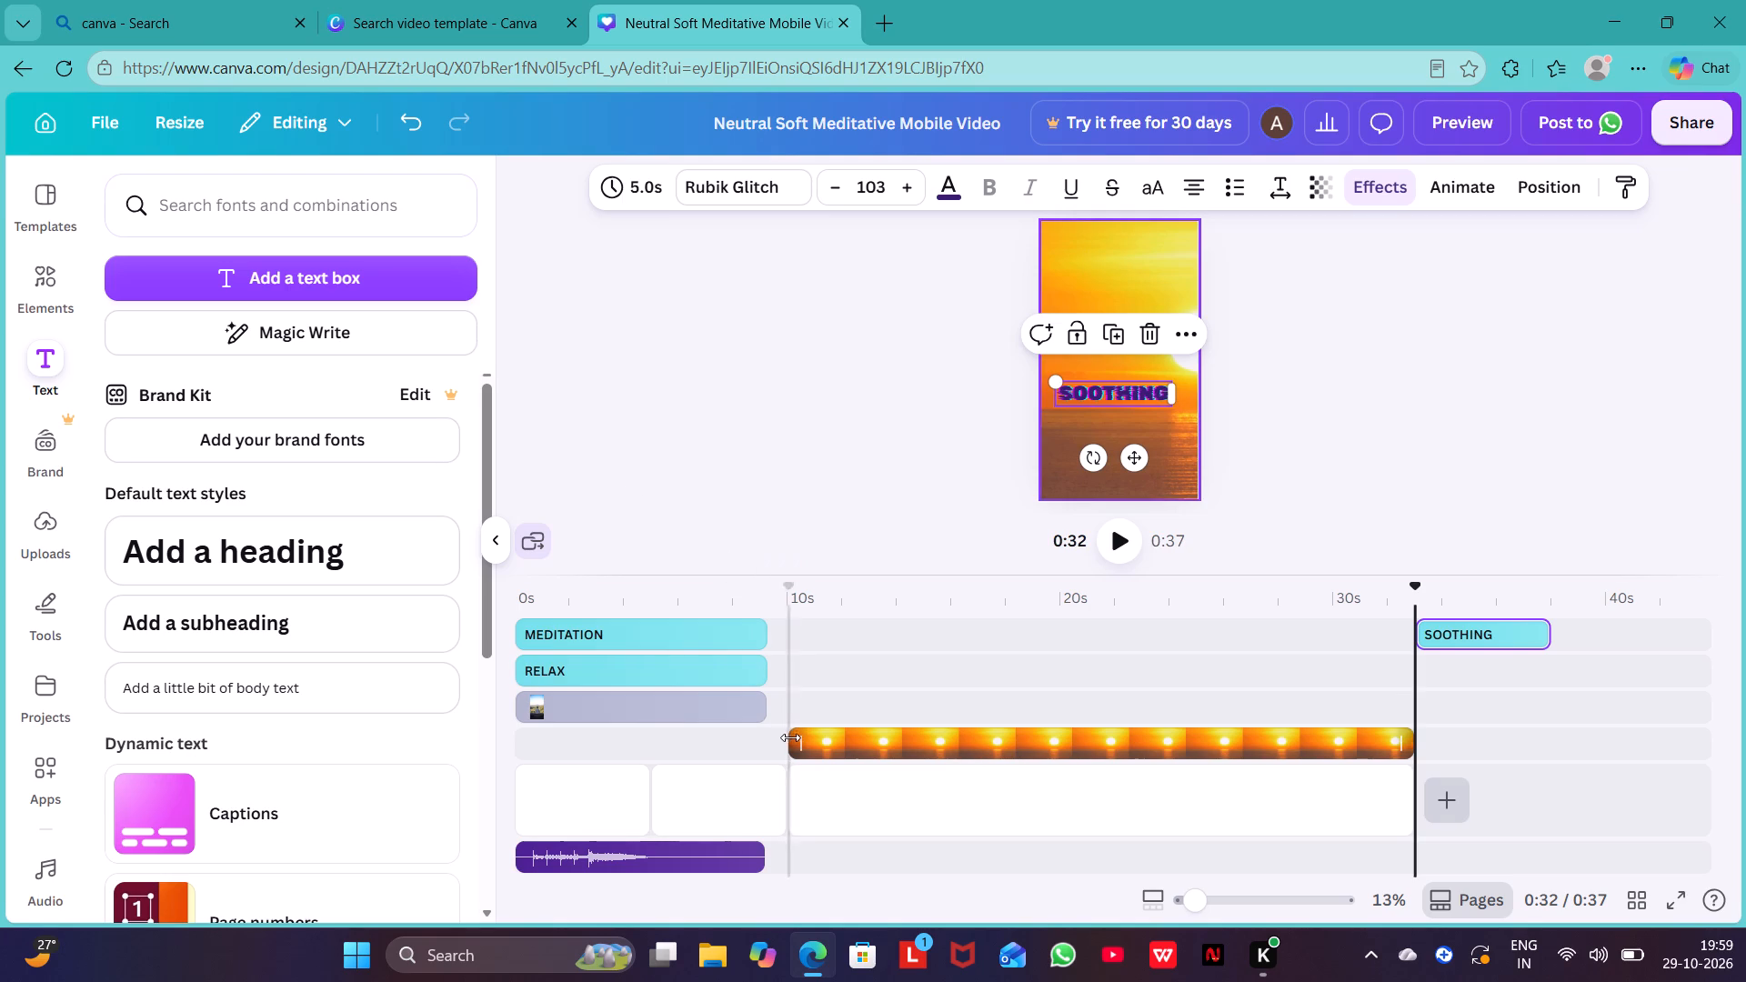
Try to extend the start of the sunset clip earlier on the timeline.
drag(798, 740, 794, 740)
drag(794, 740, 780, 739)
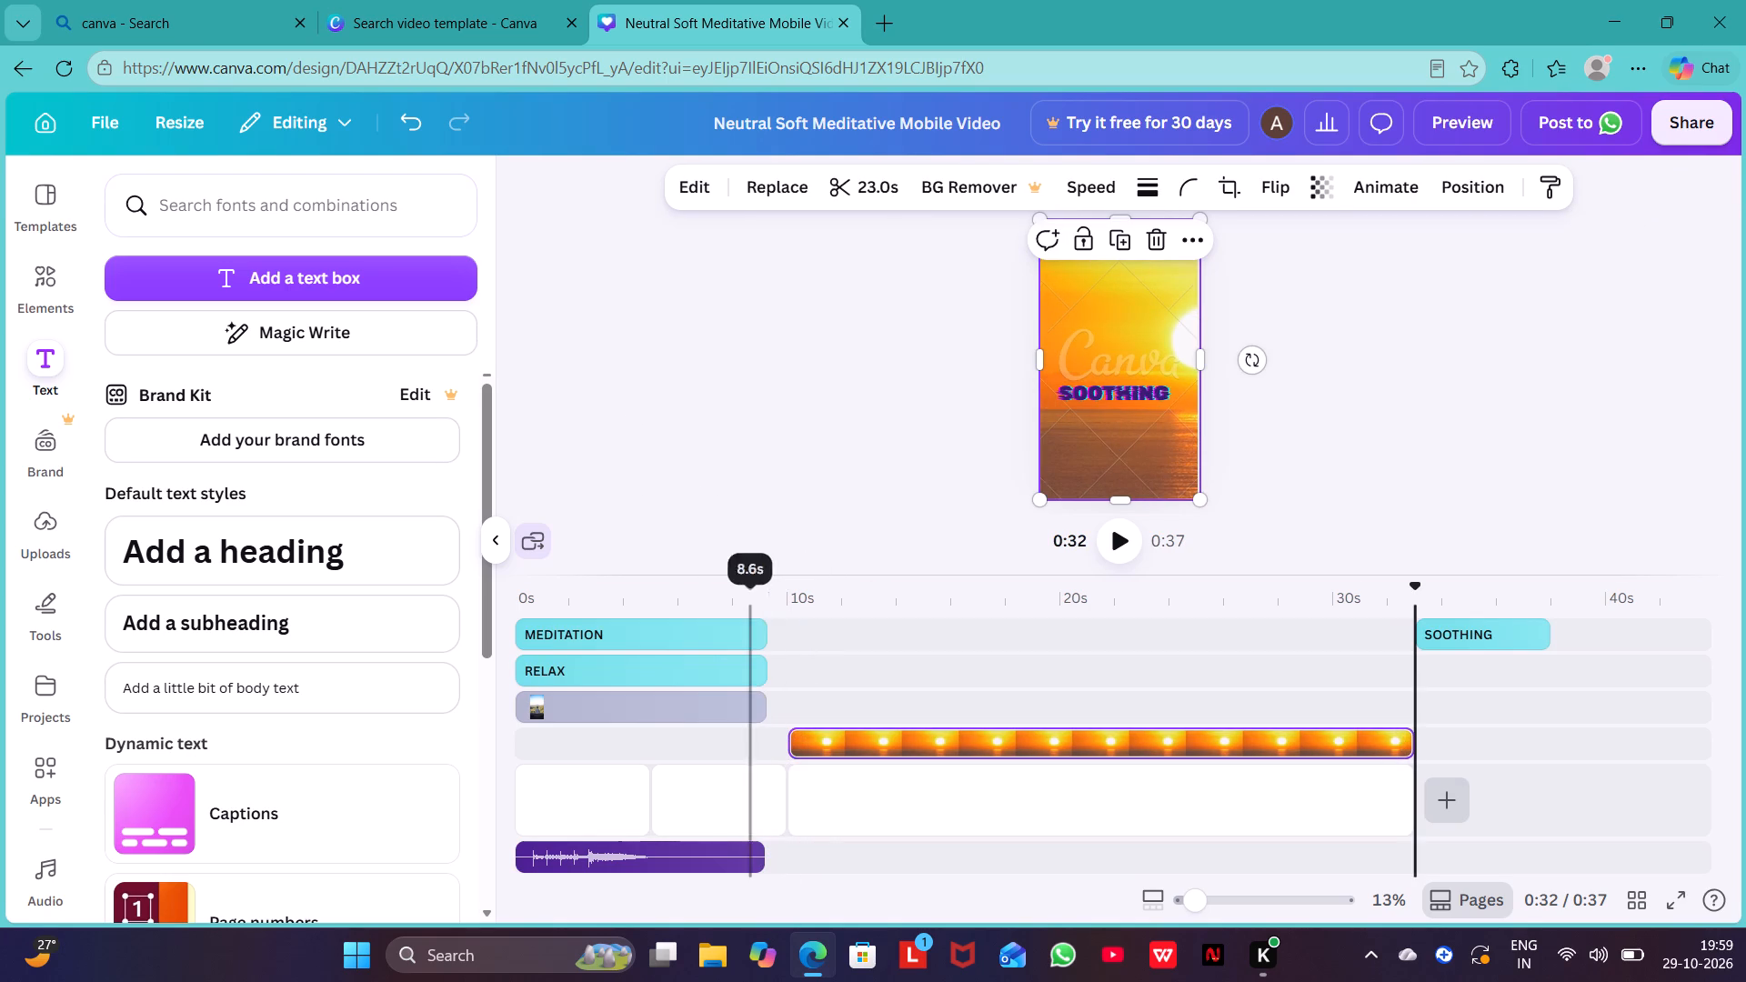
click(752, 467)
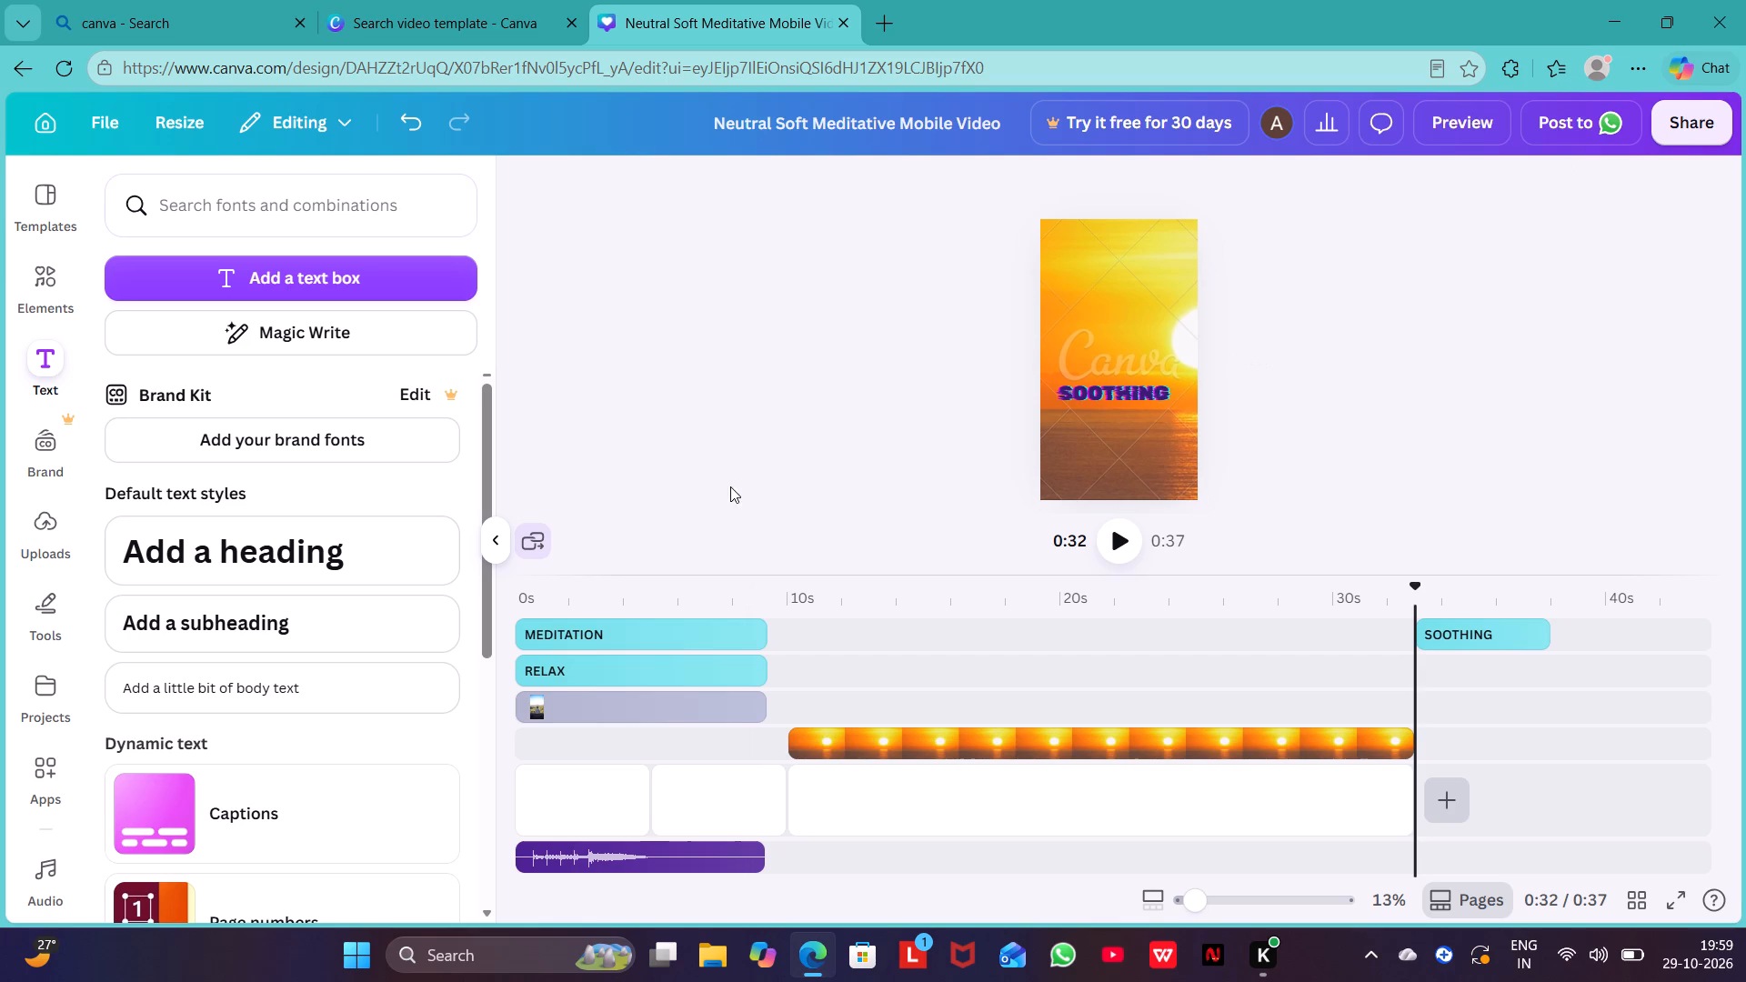
Move the SOOTHING text slightly up so it sits just above the horizon.
drag(1122, 388, 1122, 385)
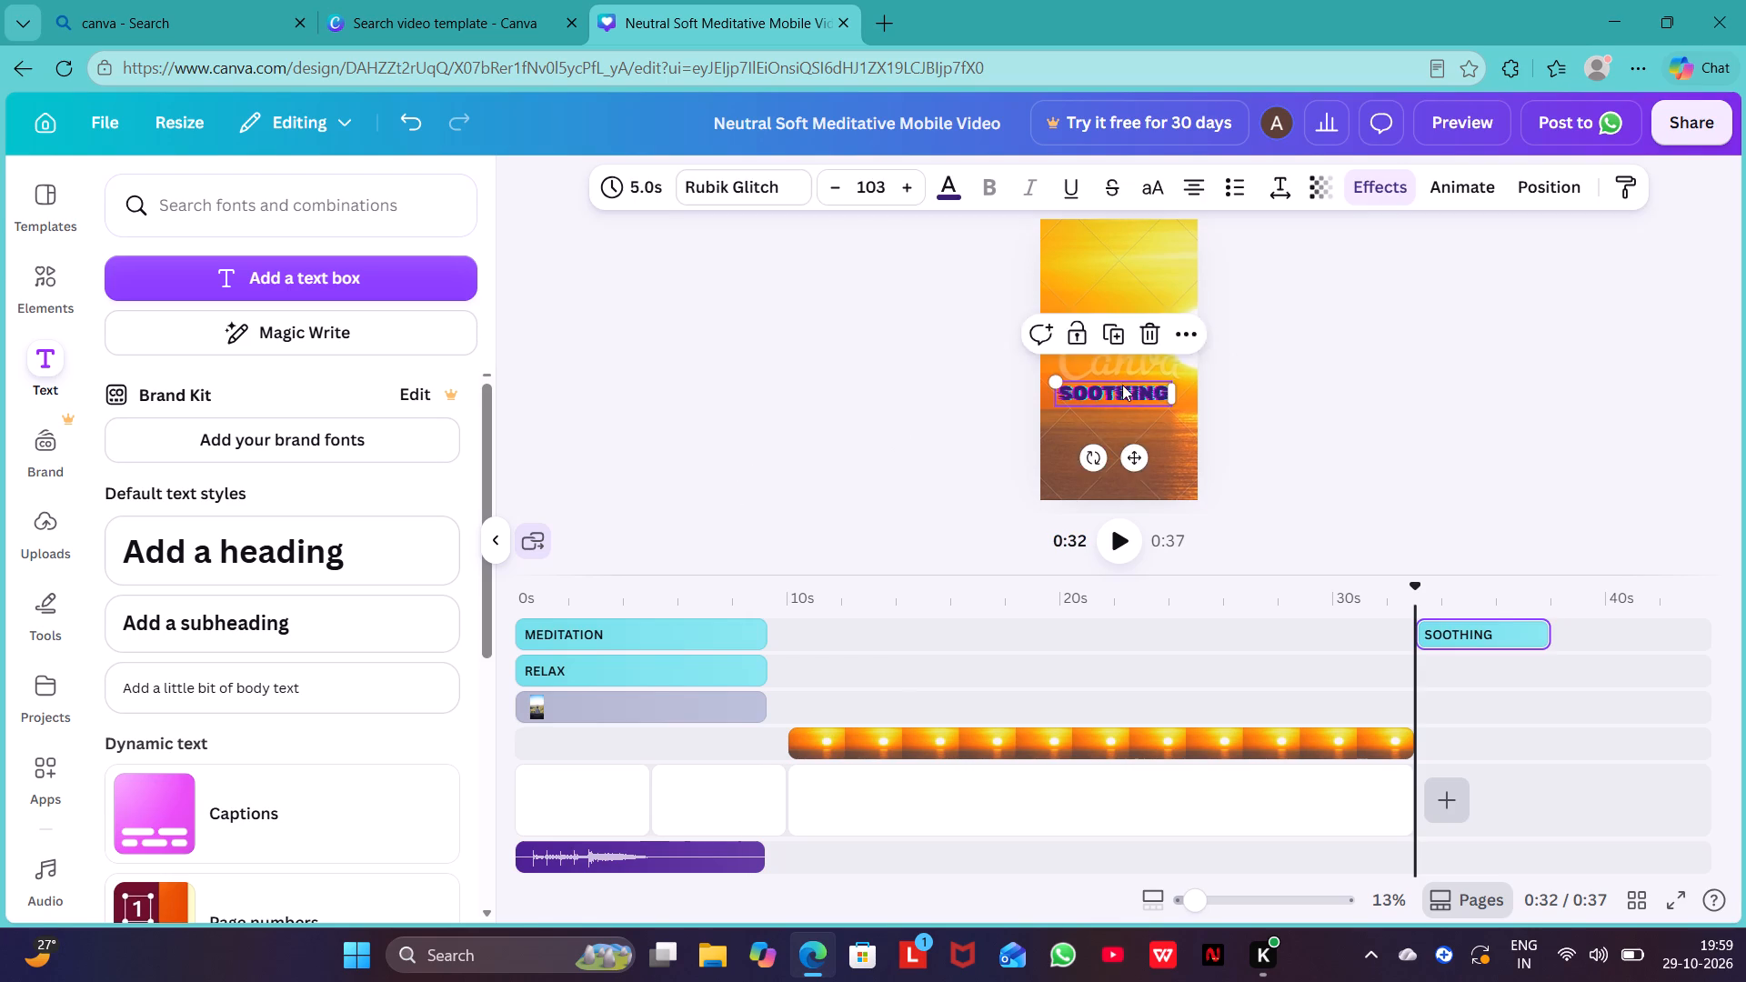
drag(1122, 385, 1125, 365)
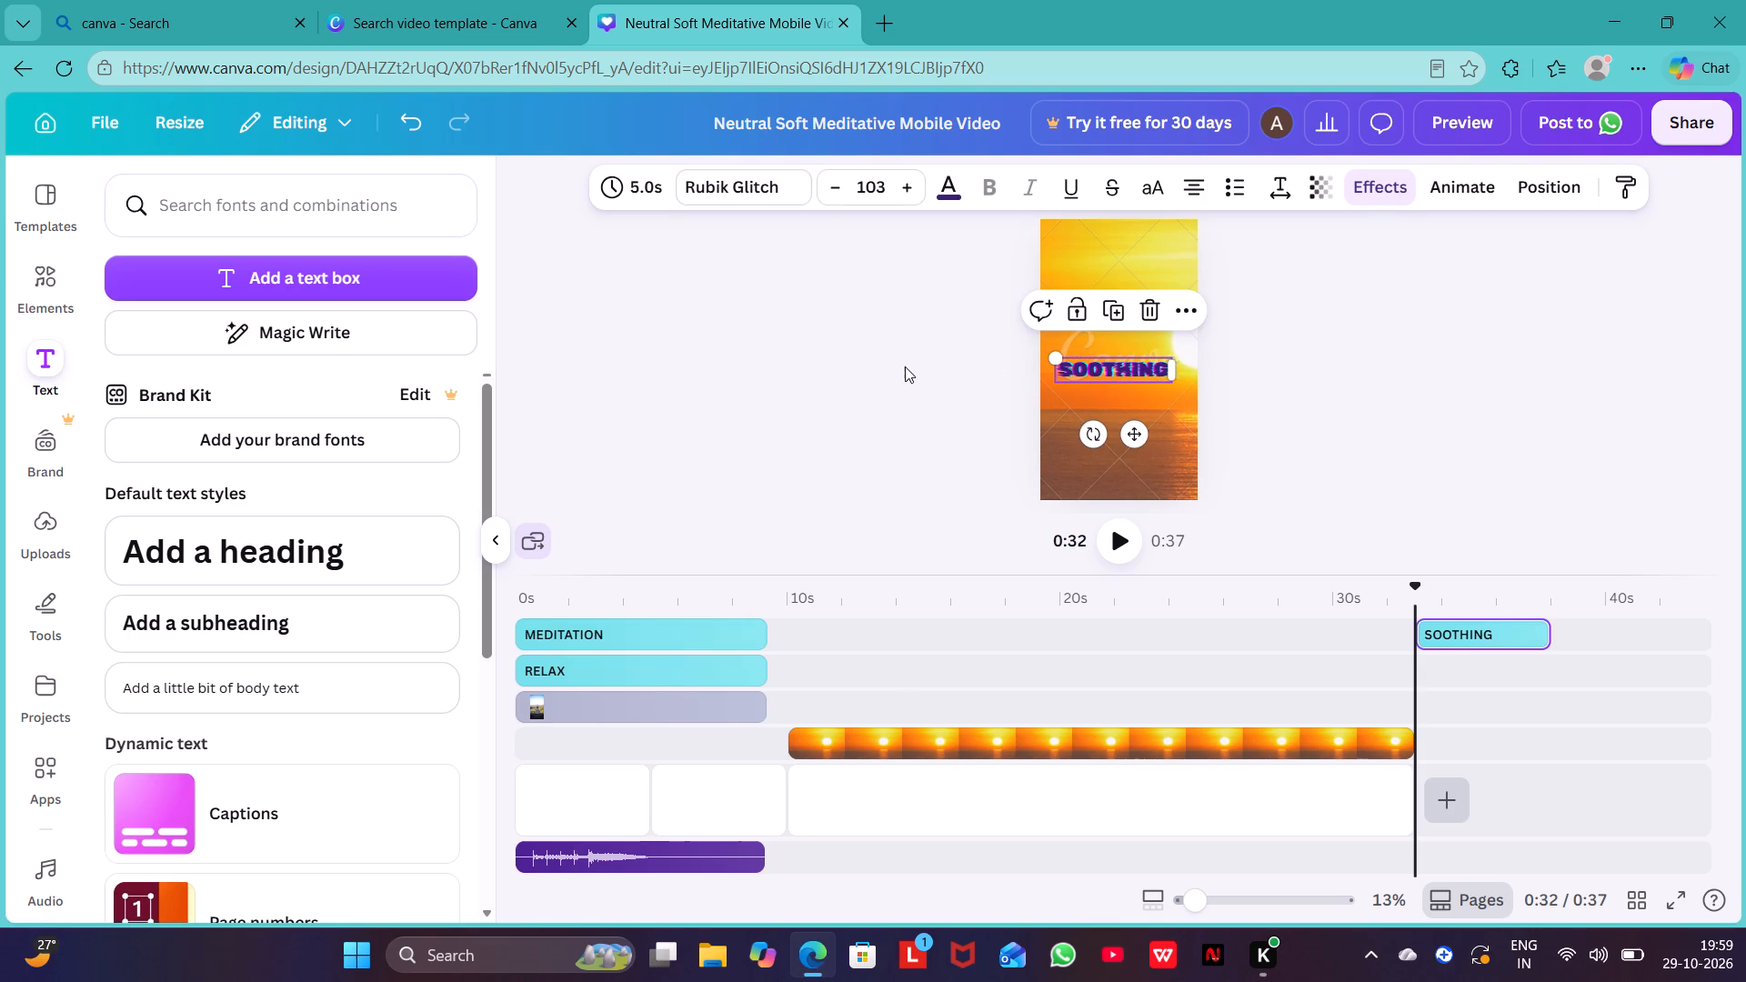
click(905, 366)
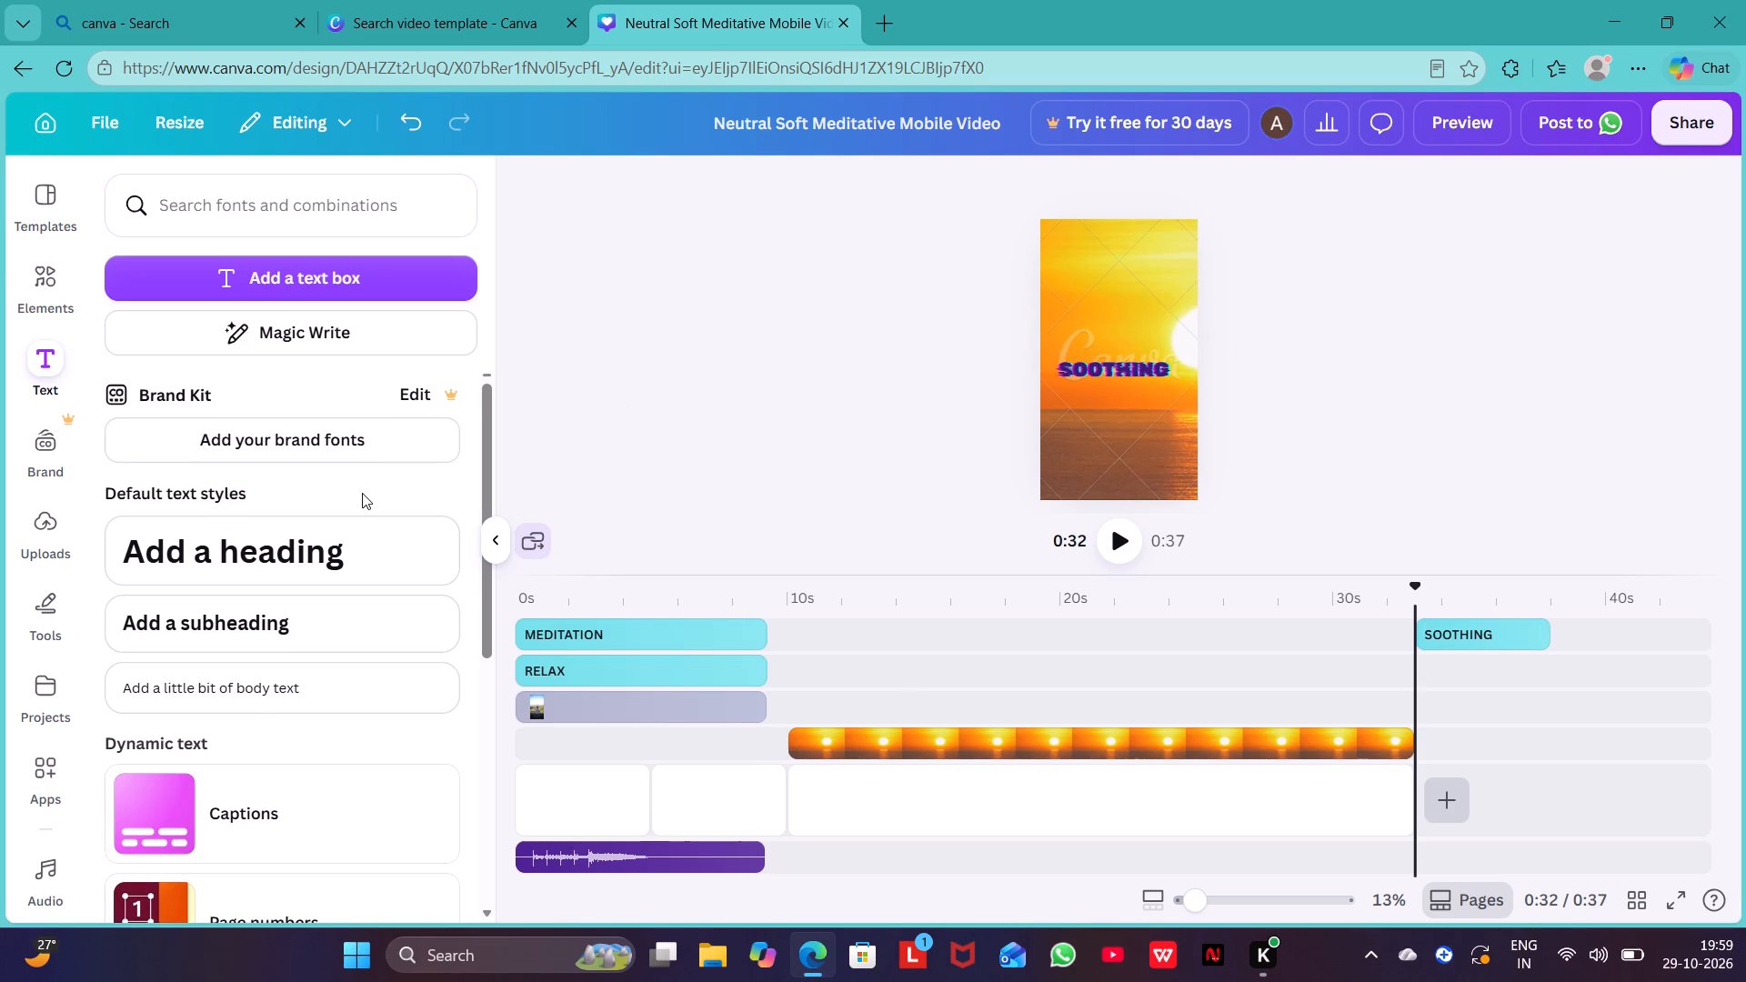
Look through the available default text styles, dynamic text, text apps and font combinations.
scroll(362, 493, down, 7)
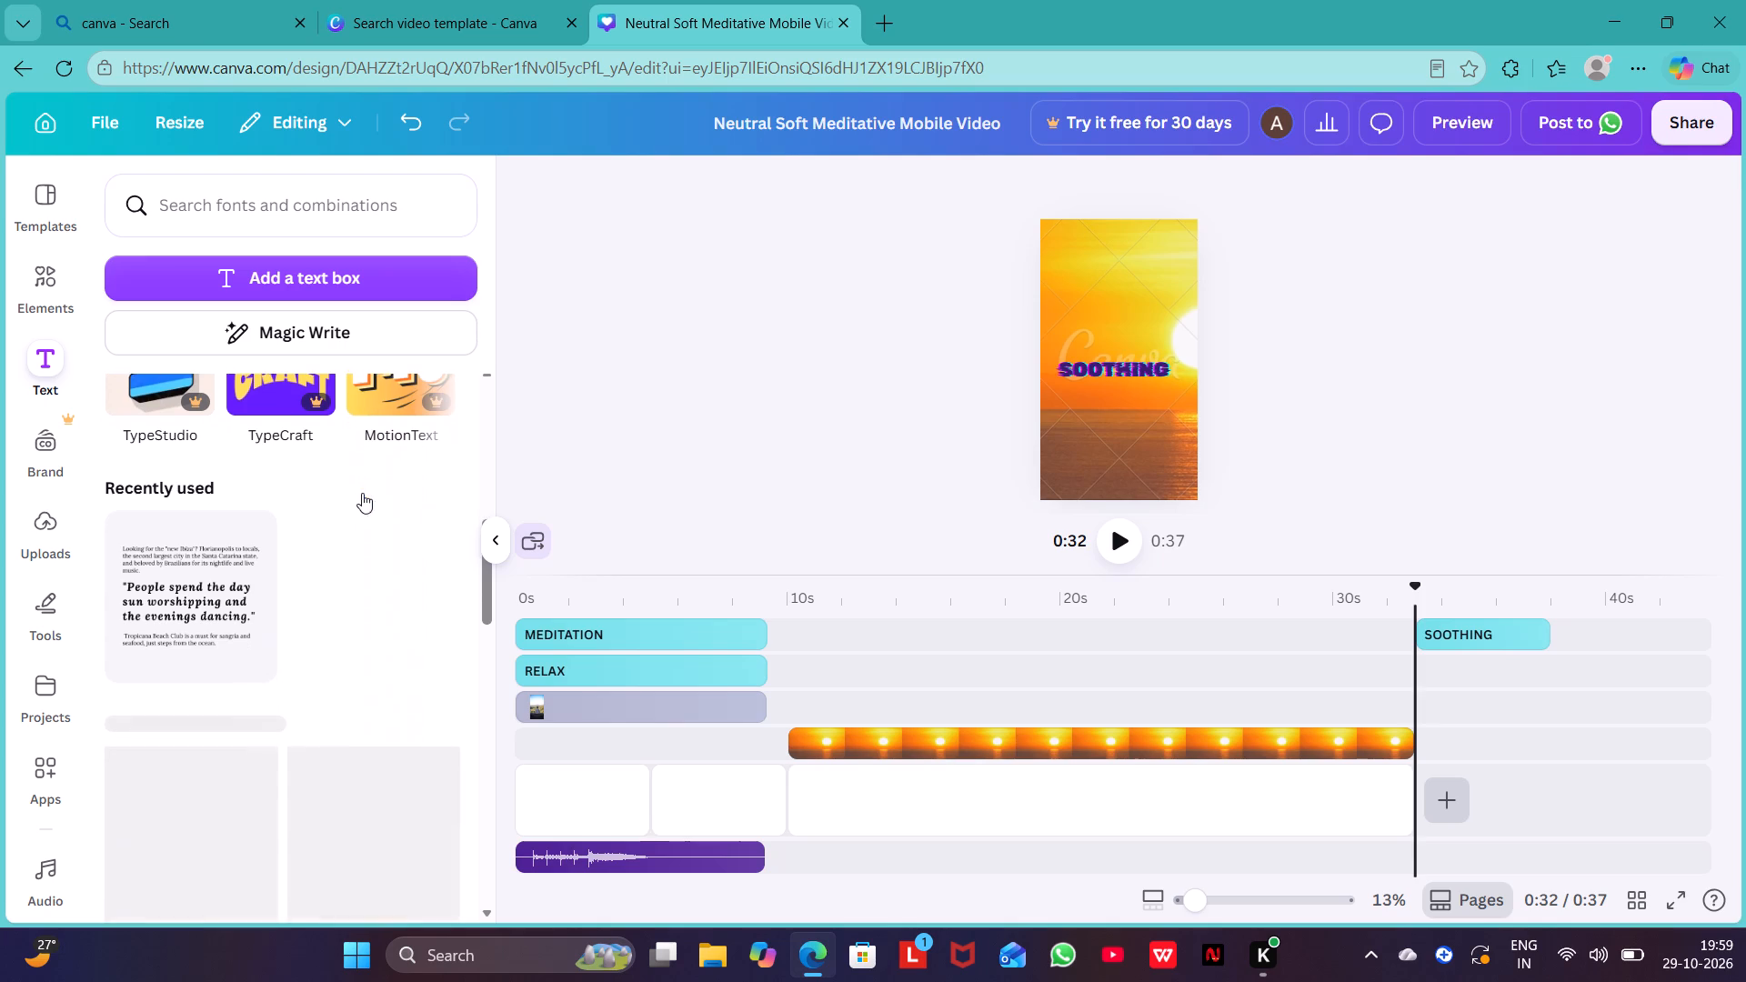
scroll(362, 493, up, 4)
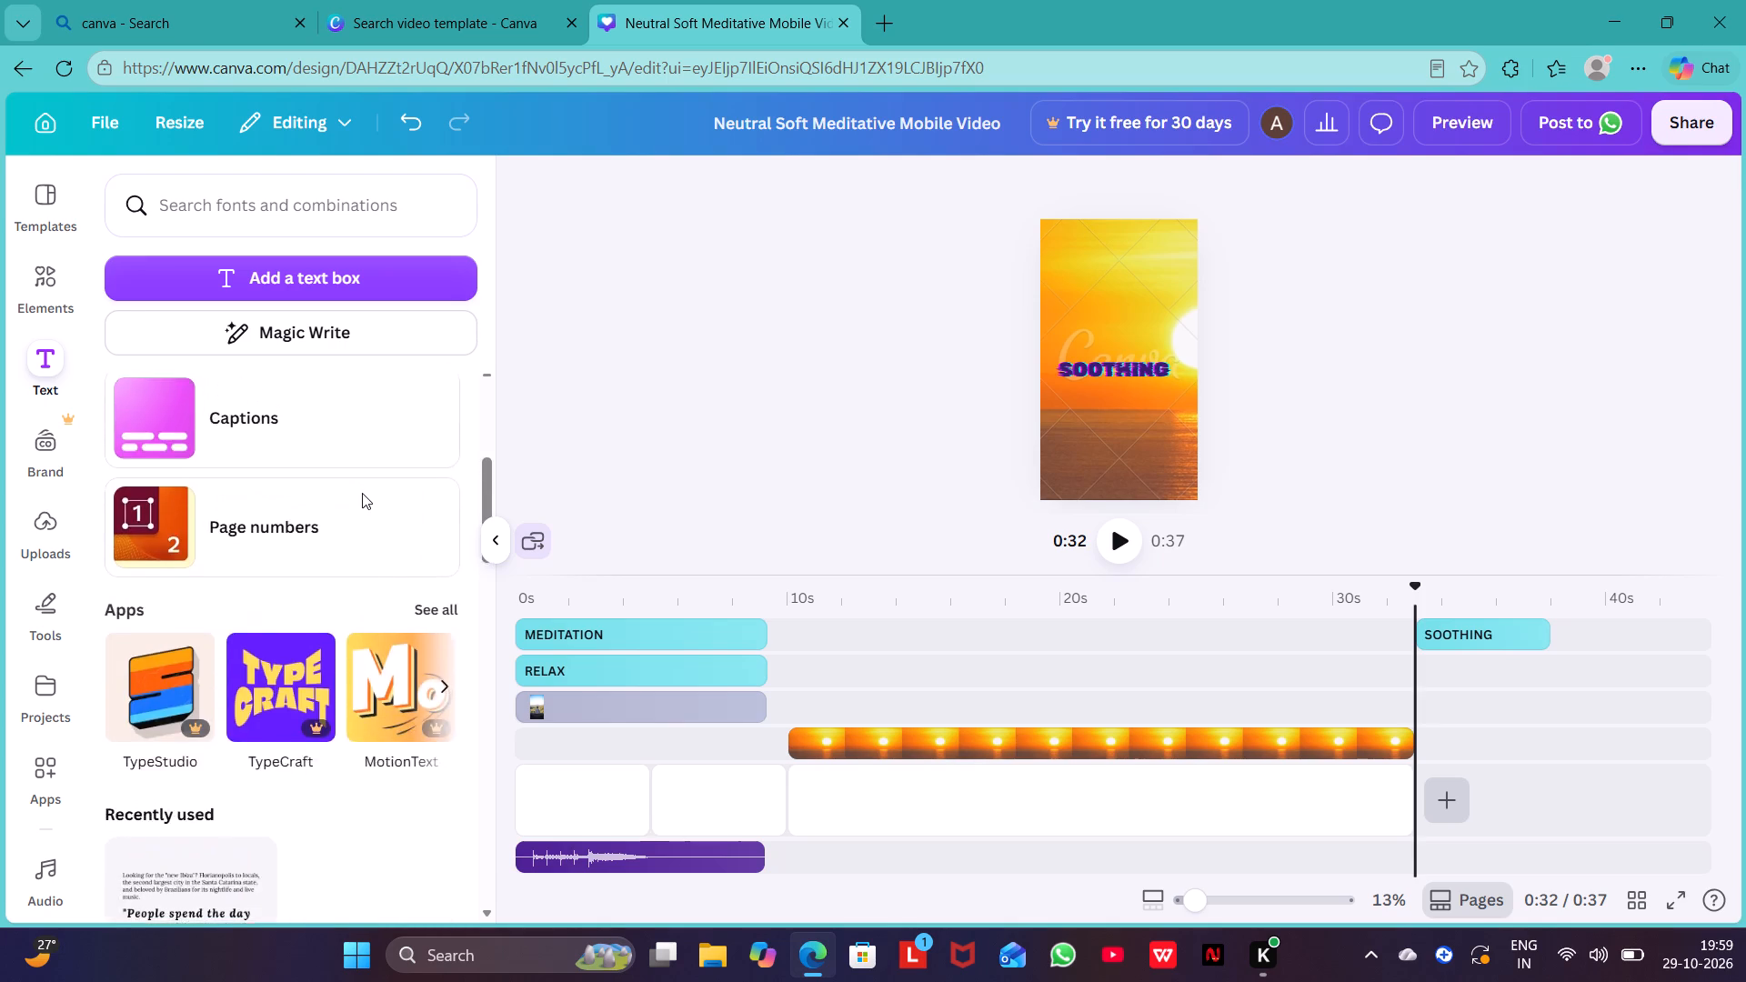
scroll(362, 493, up, 3)
scroll(357, 456, down, 3)
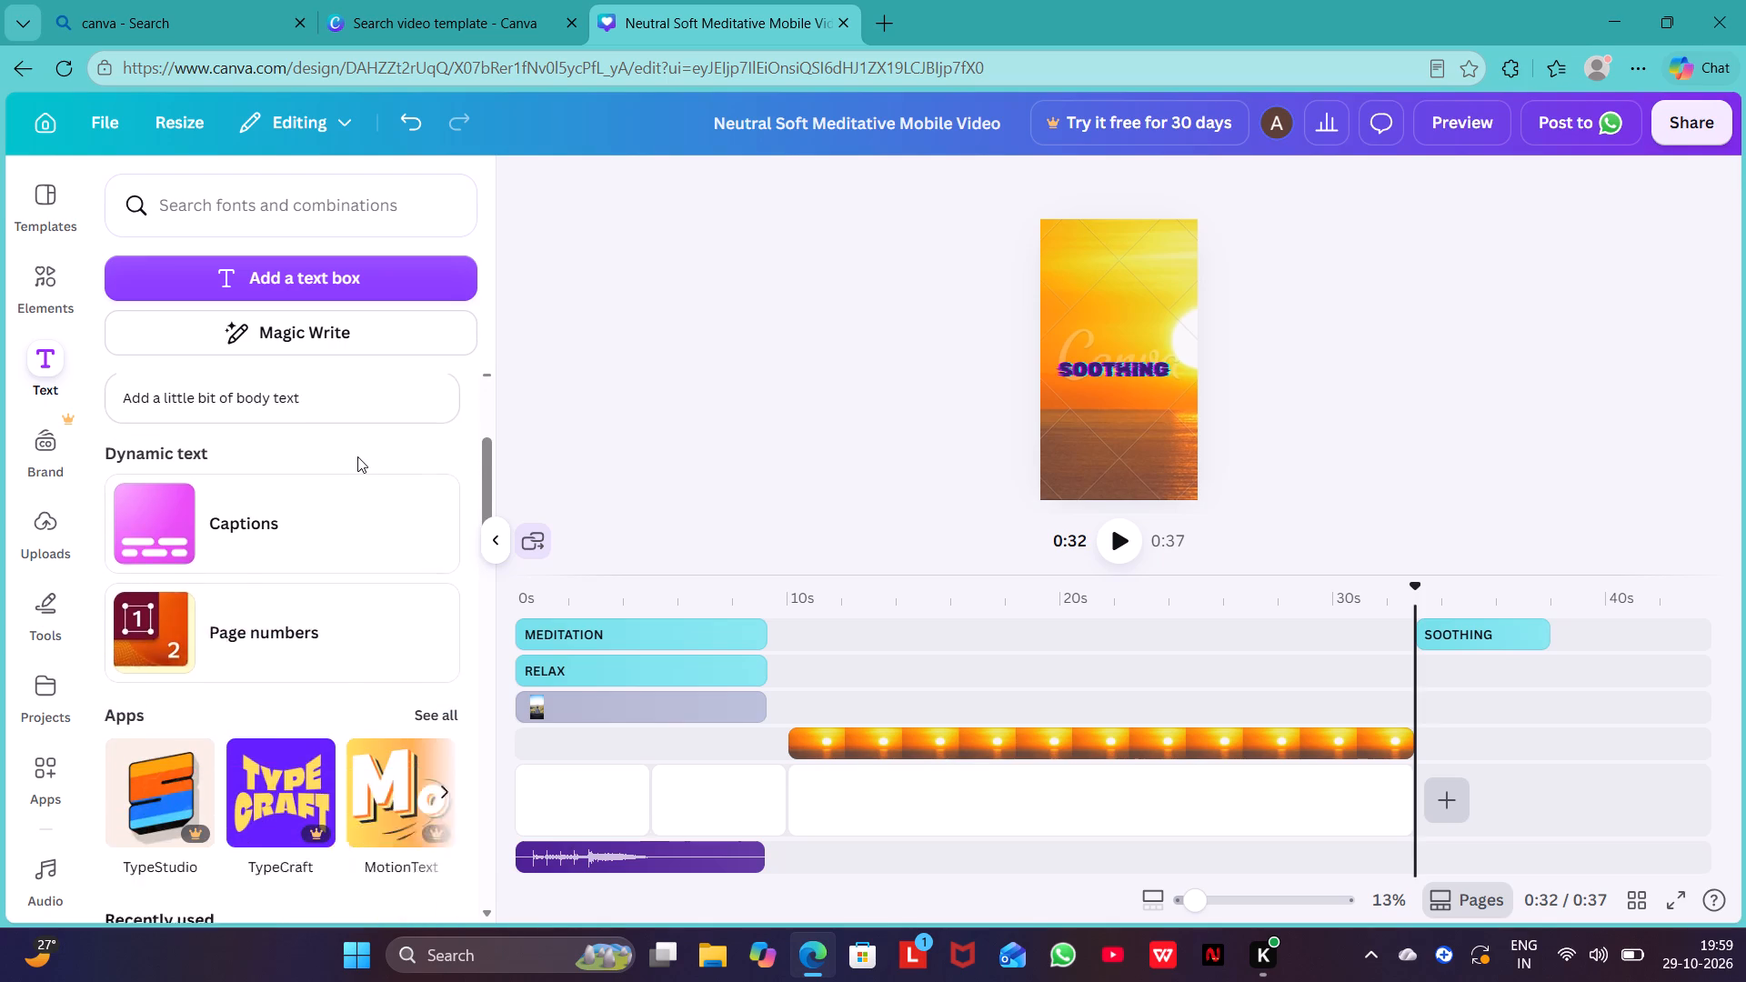
scroll(357, 456, down, 1)
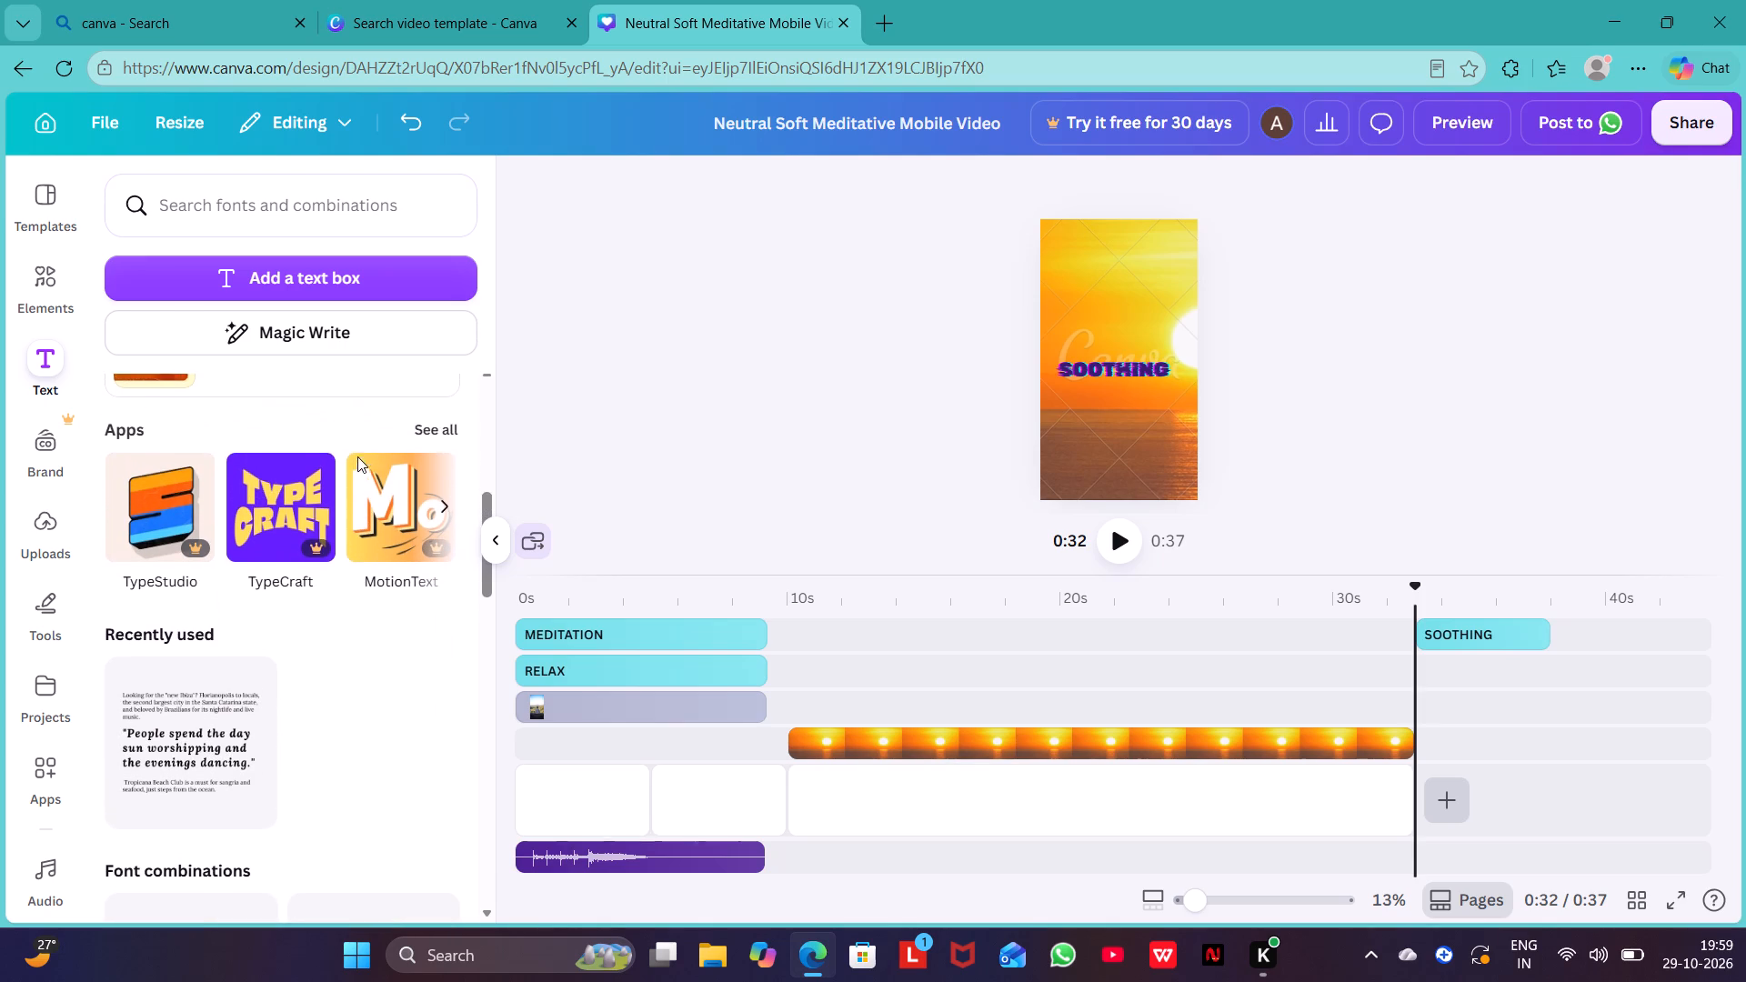
scroll(357, 456, up, 2)
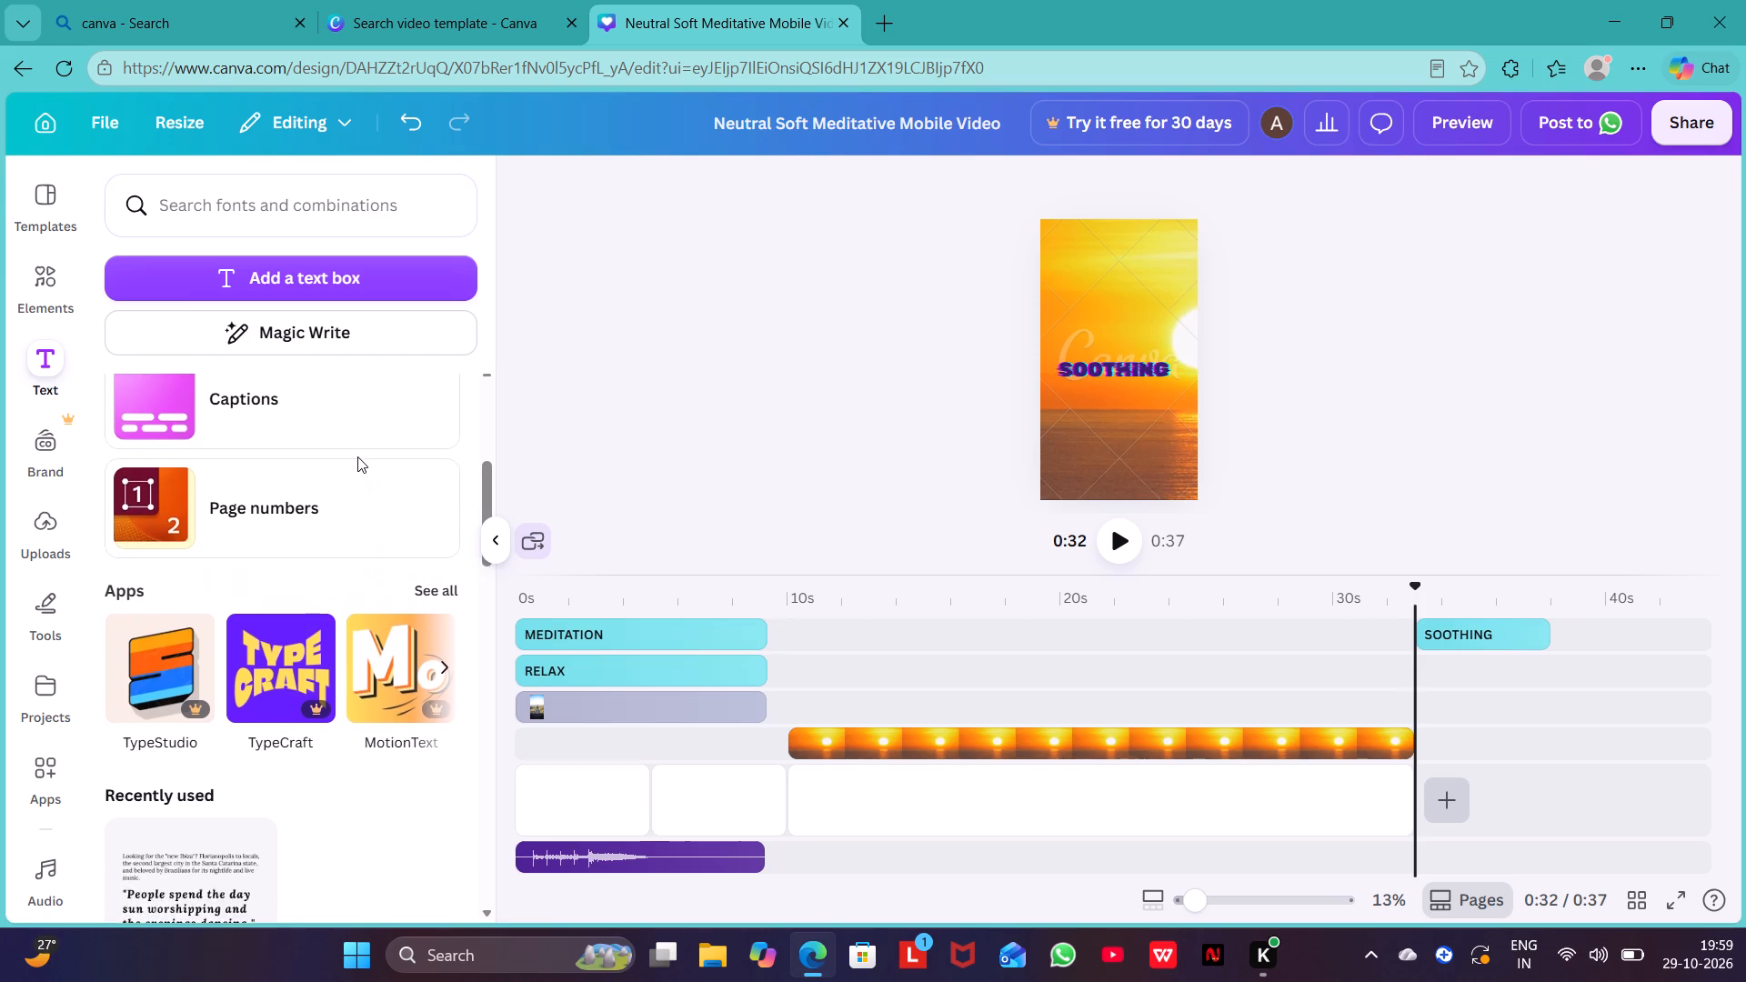
scroll(357, 456, up, 4)
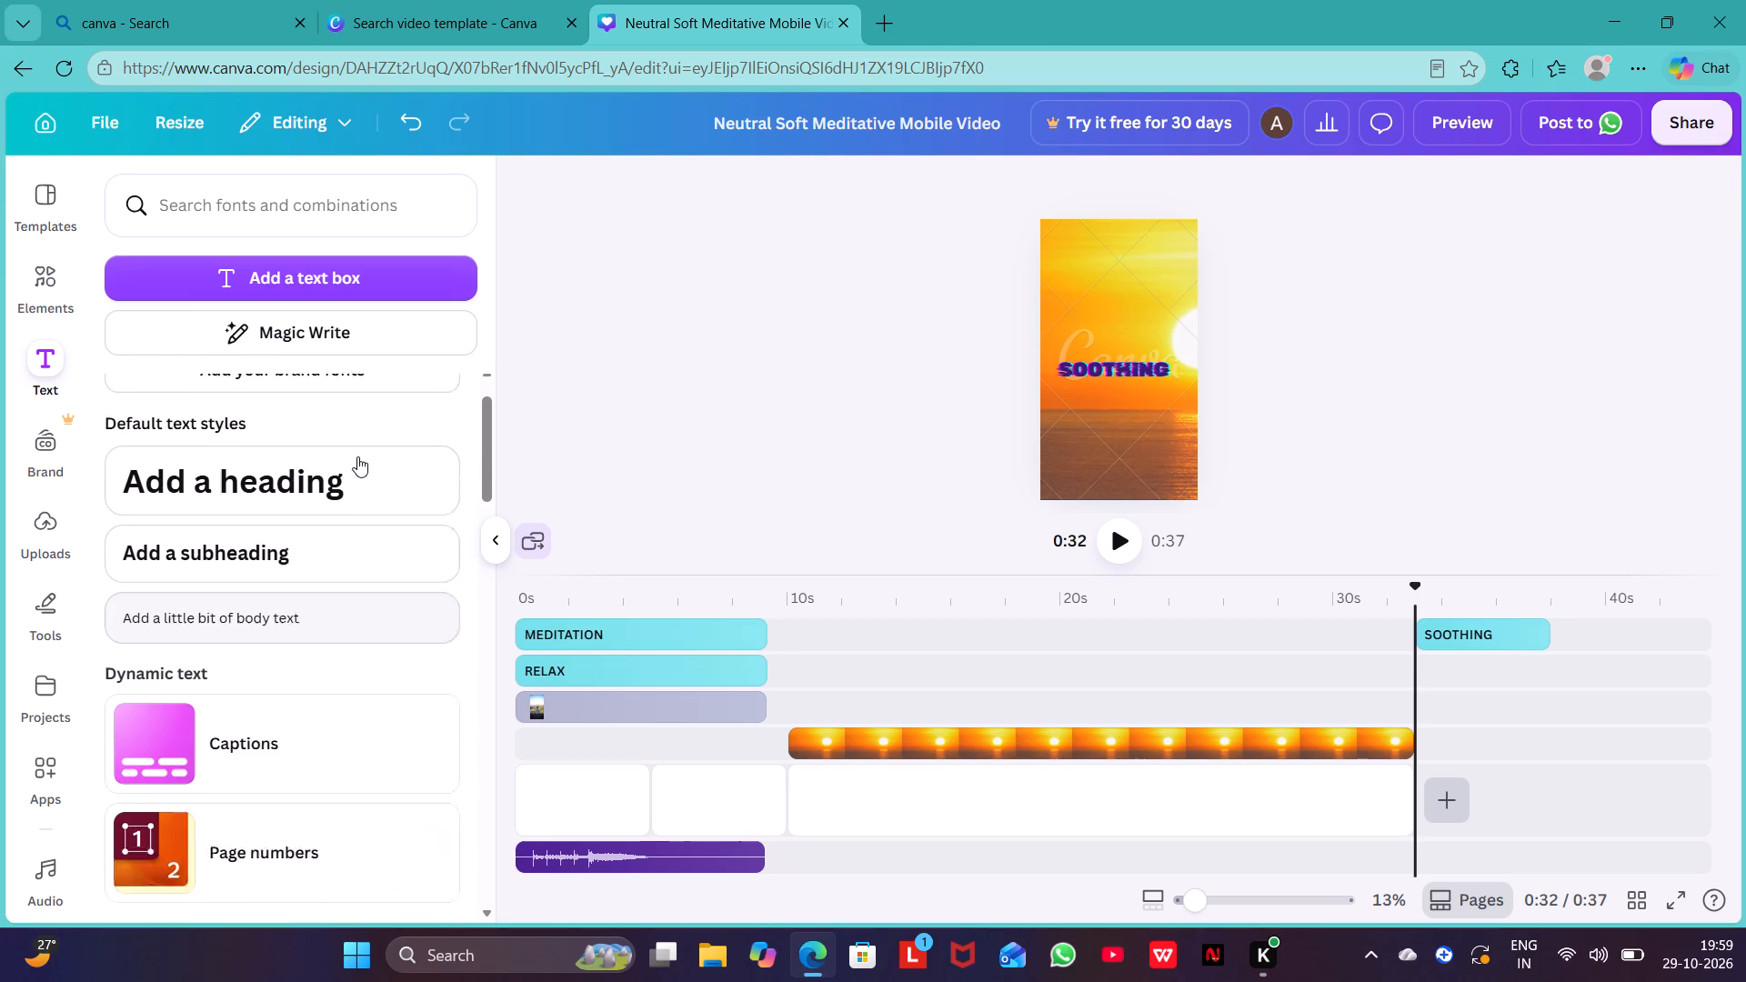
scroll(357, 456, up, 1)
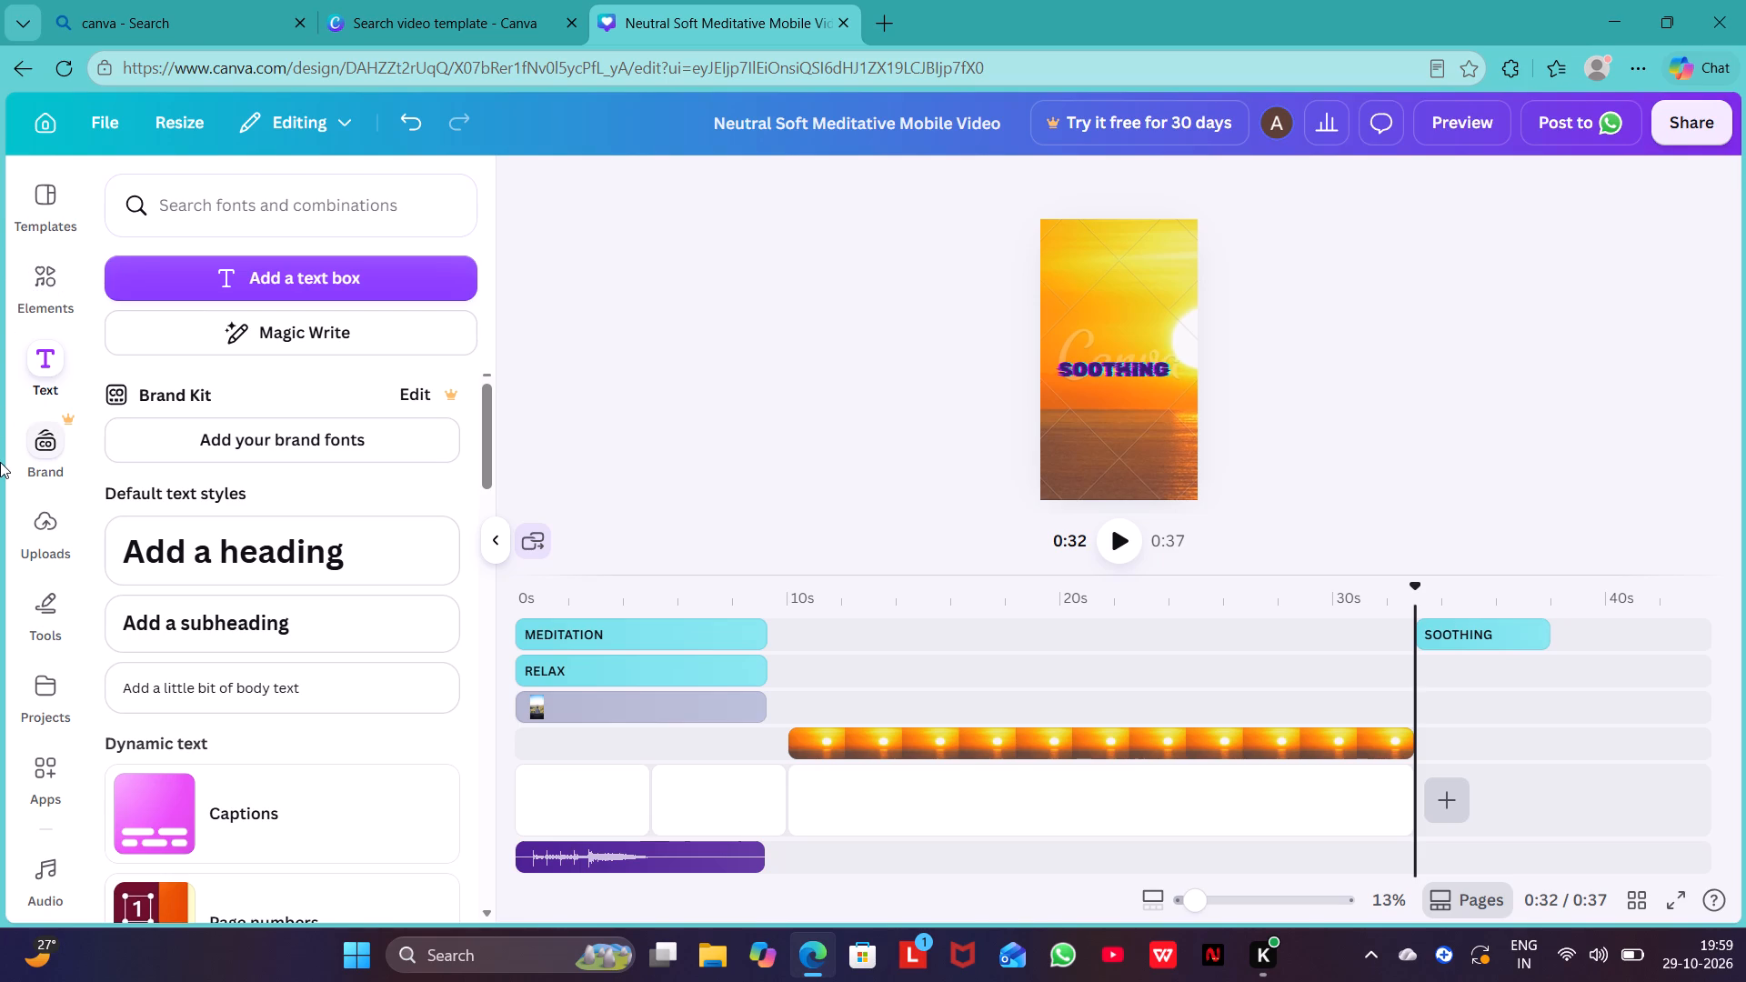
scroll(41, 460, down, 2)
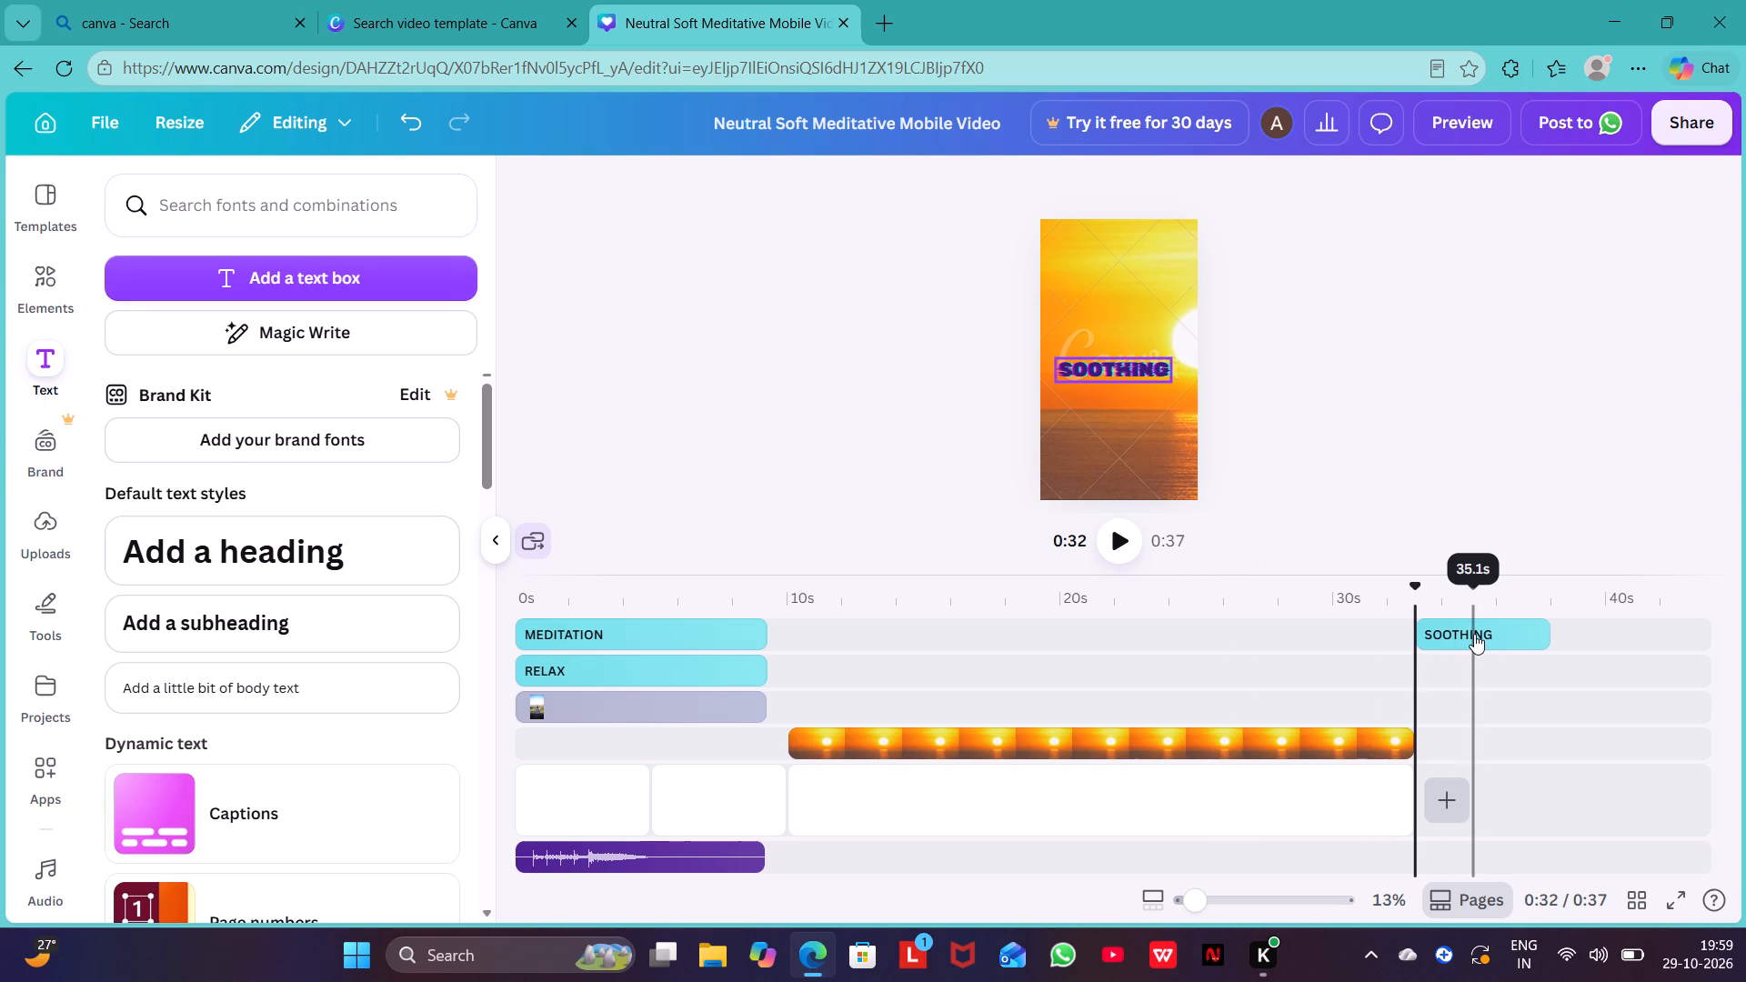
Move the SOOTHING clip over the sunset video and extend its start to the video's beginning, making it 6.7 s long.
drag(1451, 626, 1055, 617)
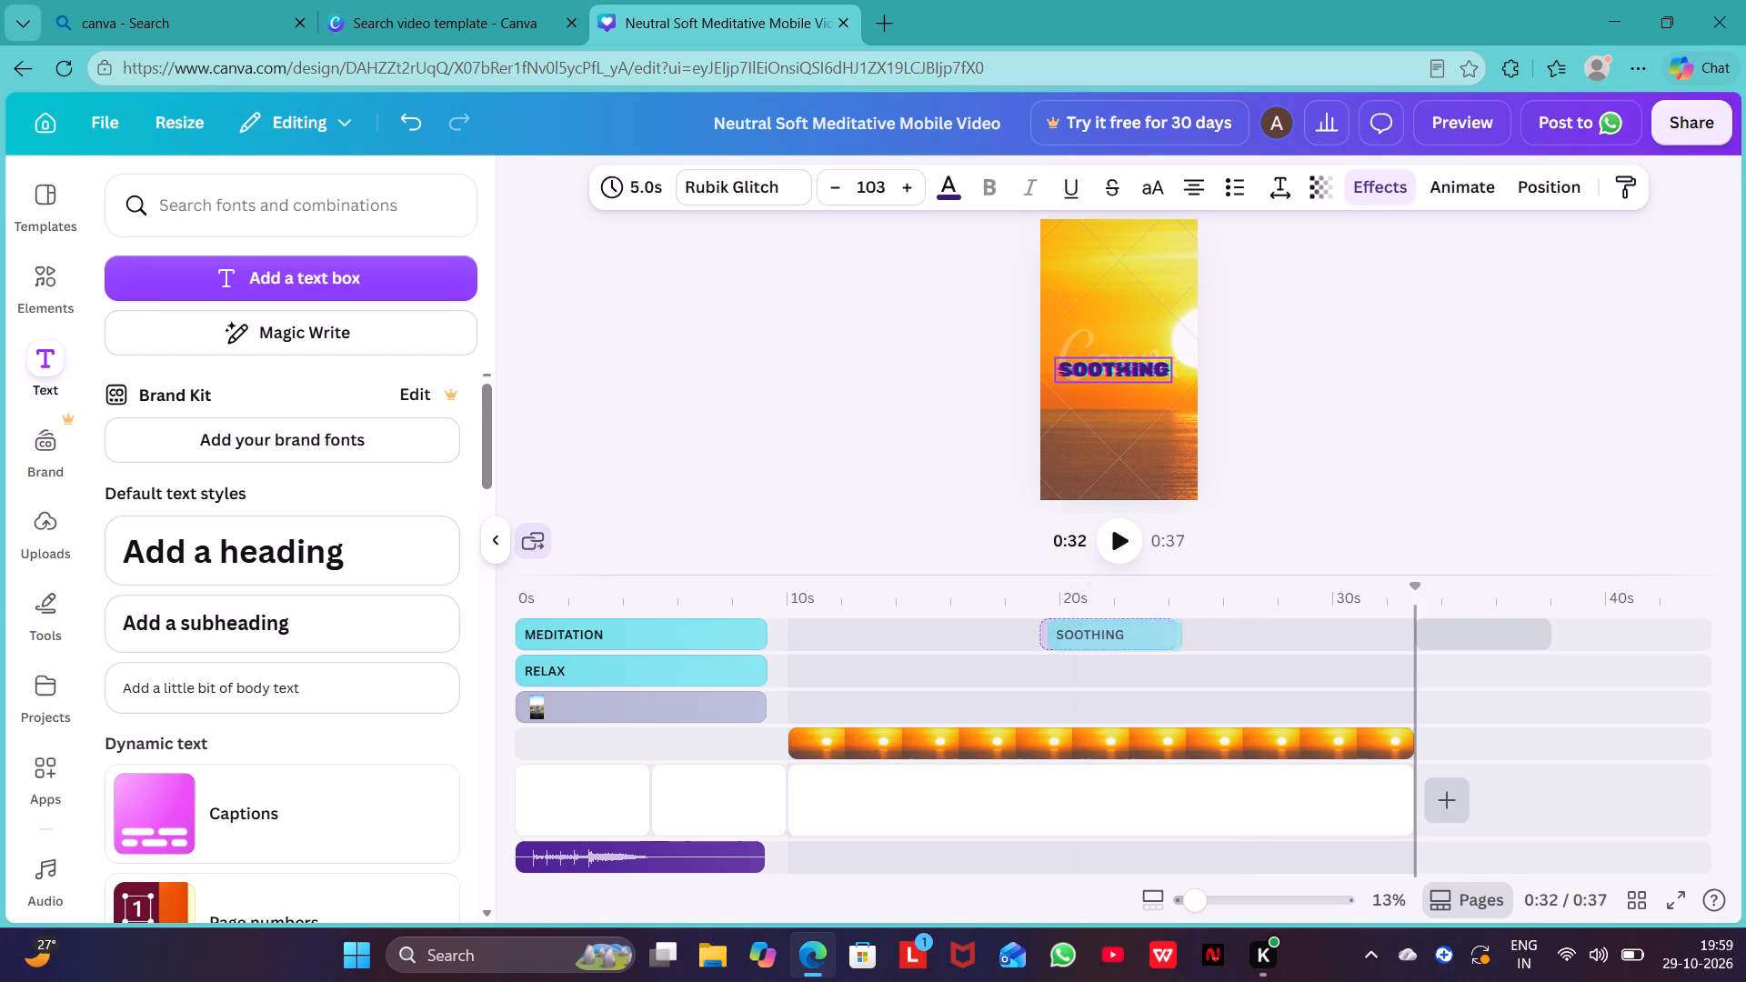
drag(1055, 617, 872, 648)
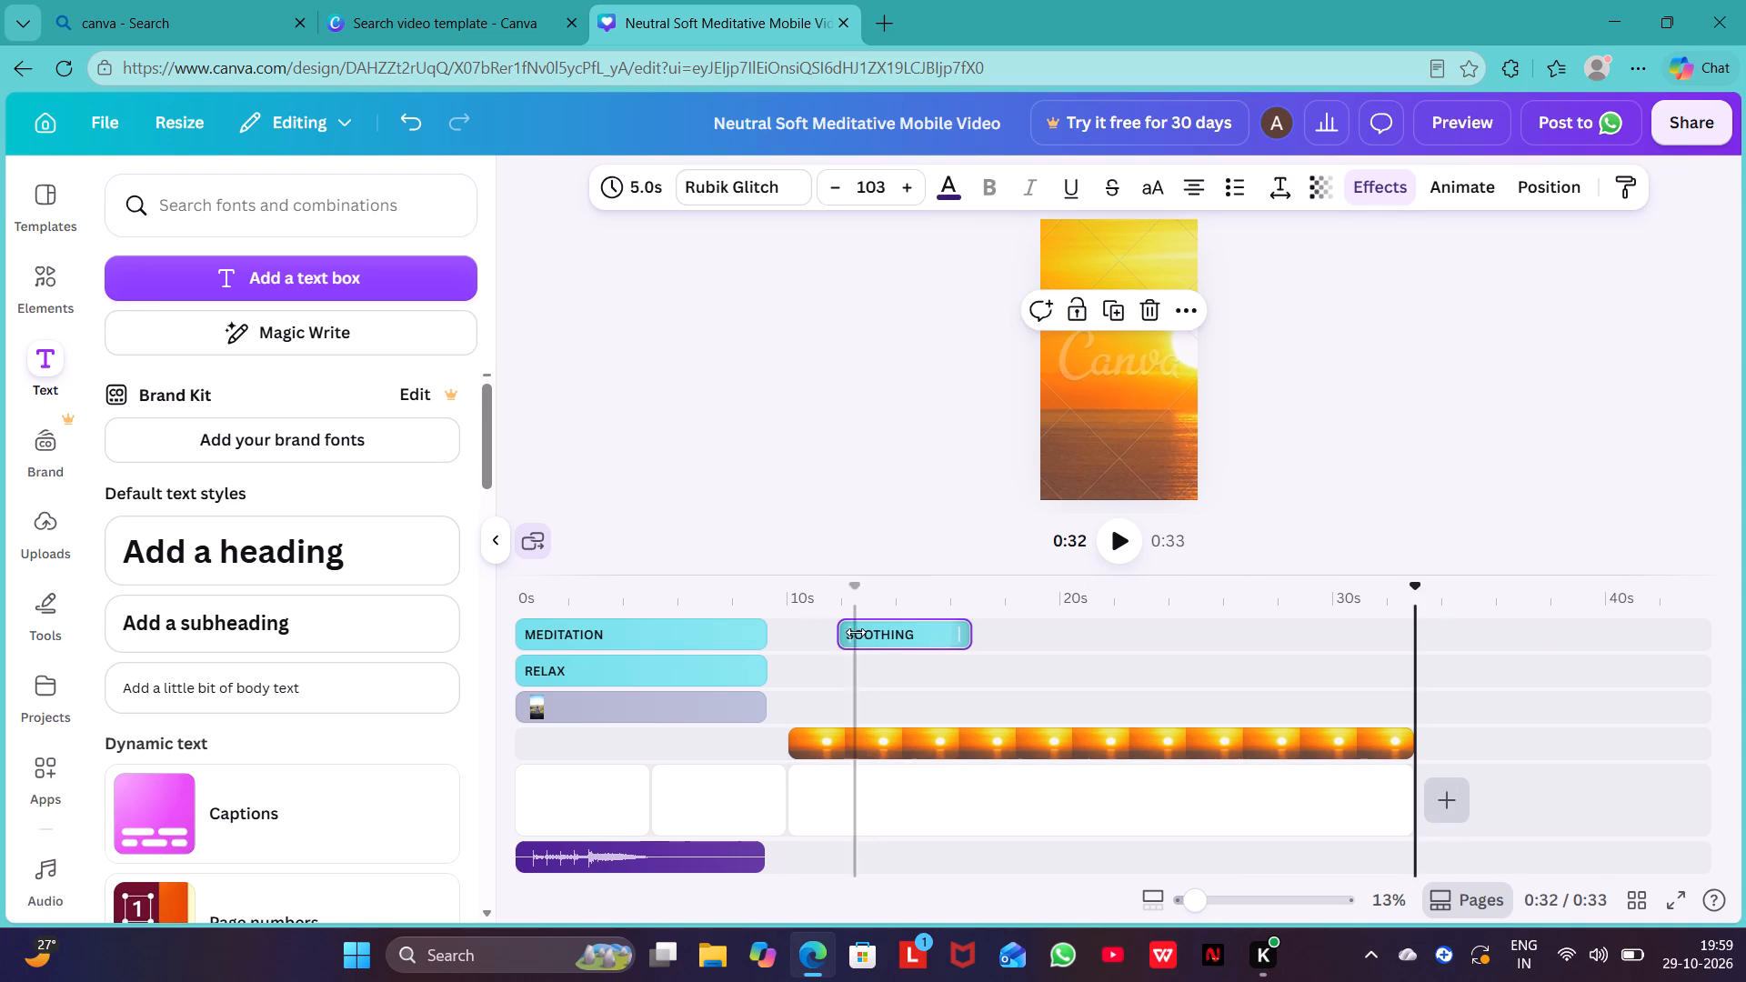
drag(843, 638, 796, 638)
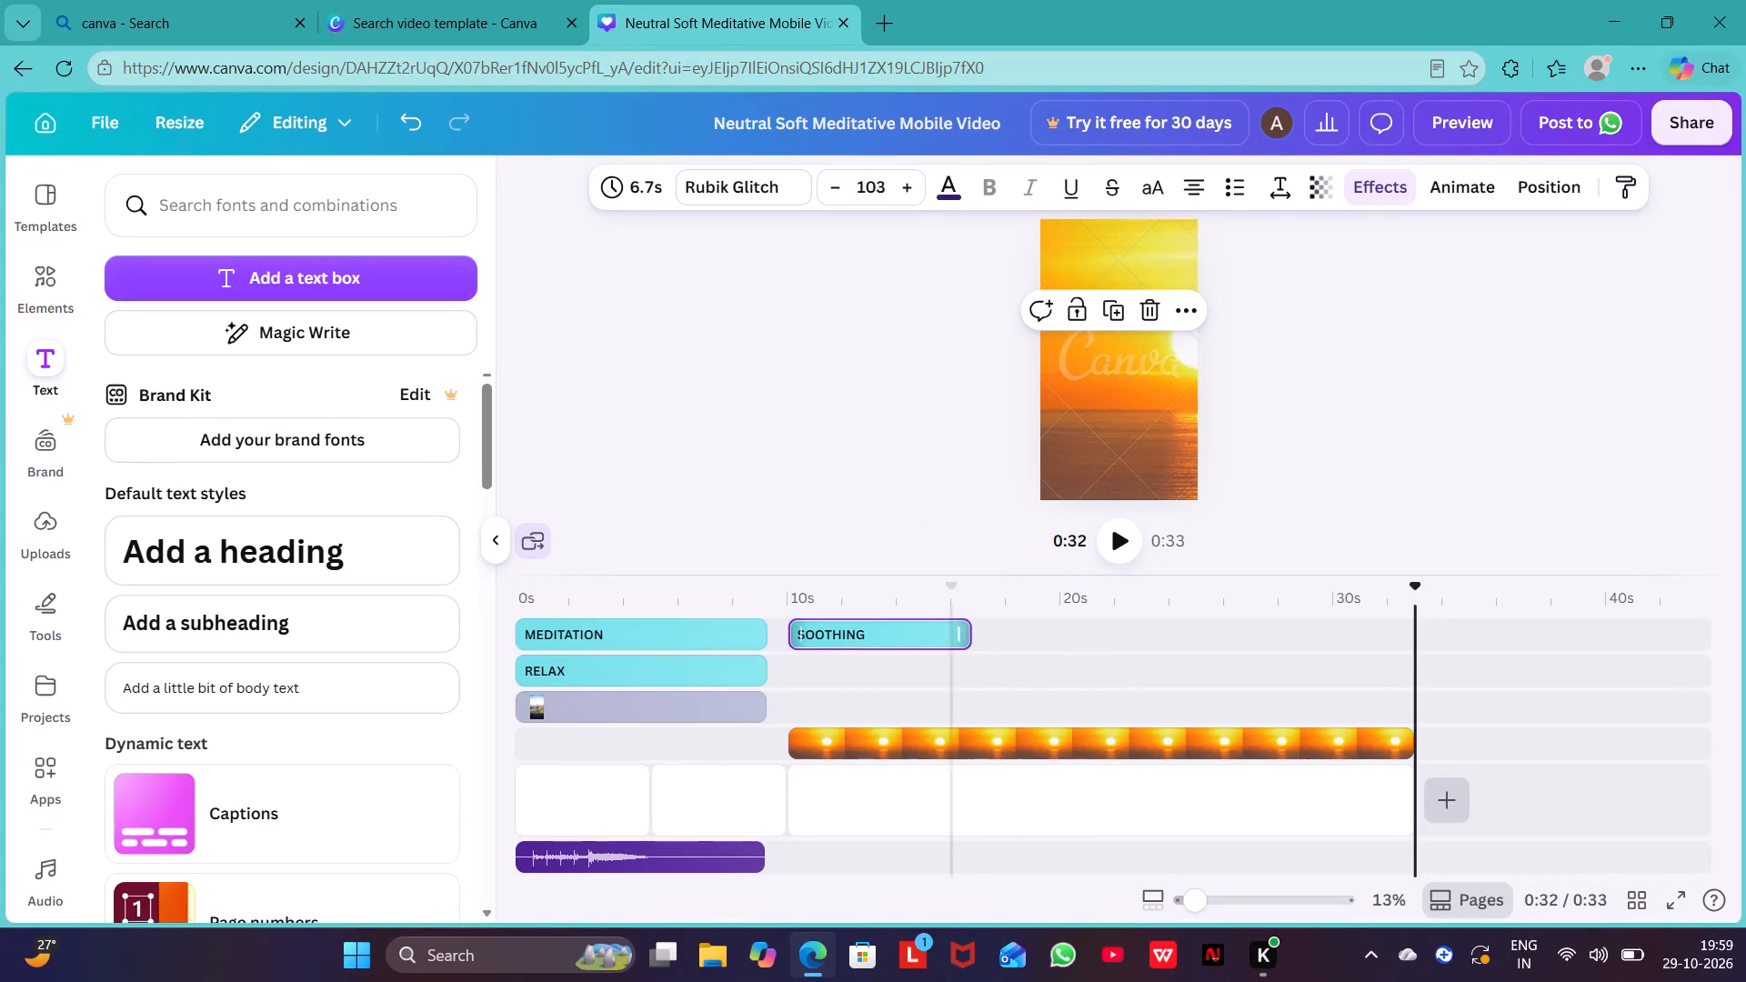
Add a new text box reading PRAYERS in capitals at the 0:32 playhead position.
click(373, 273)
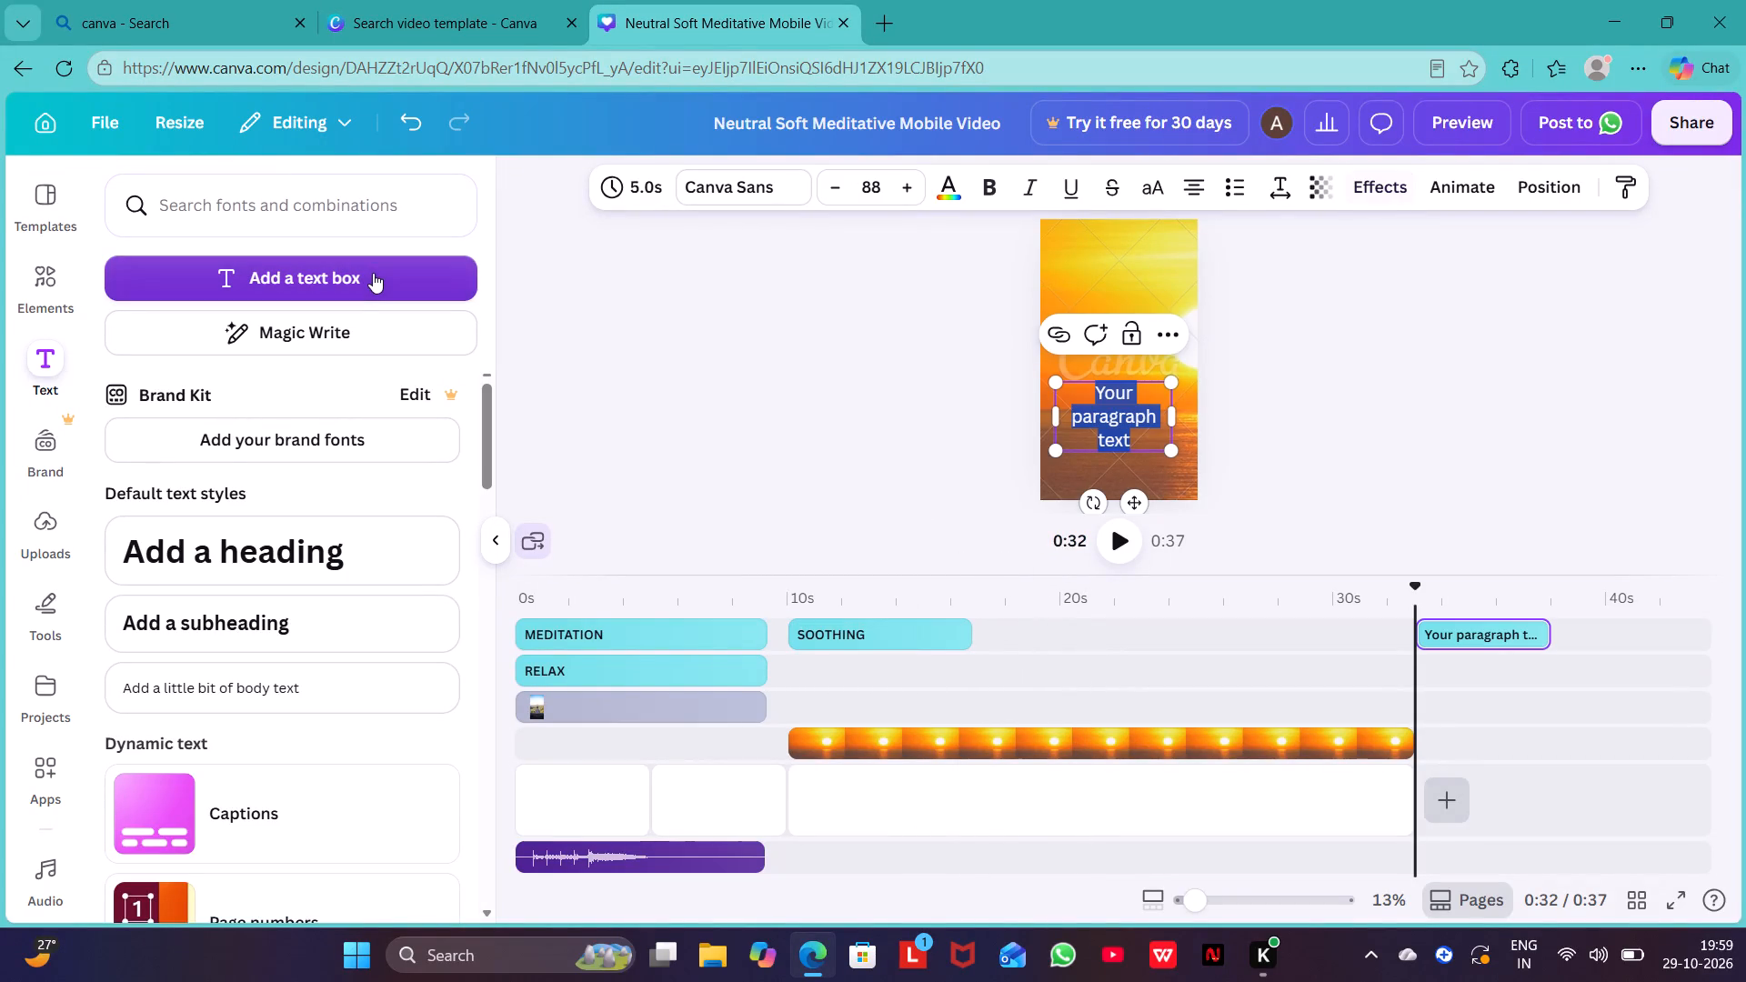
key(BackSpace)
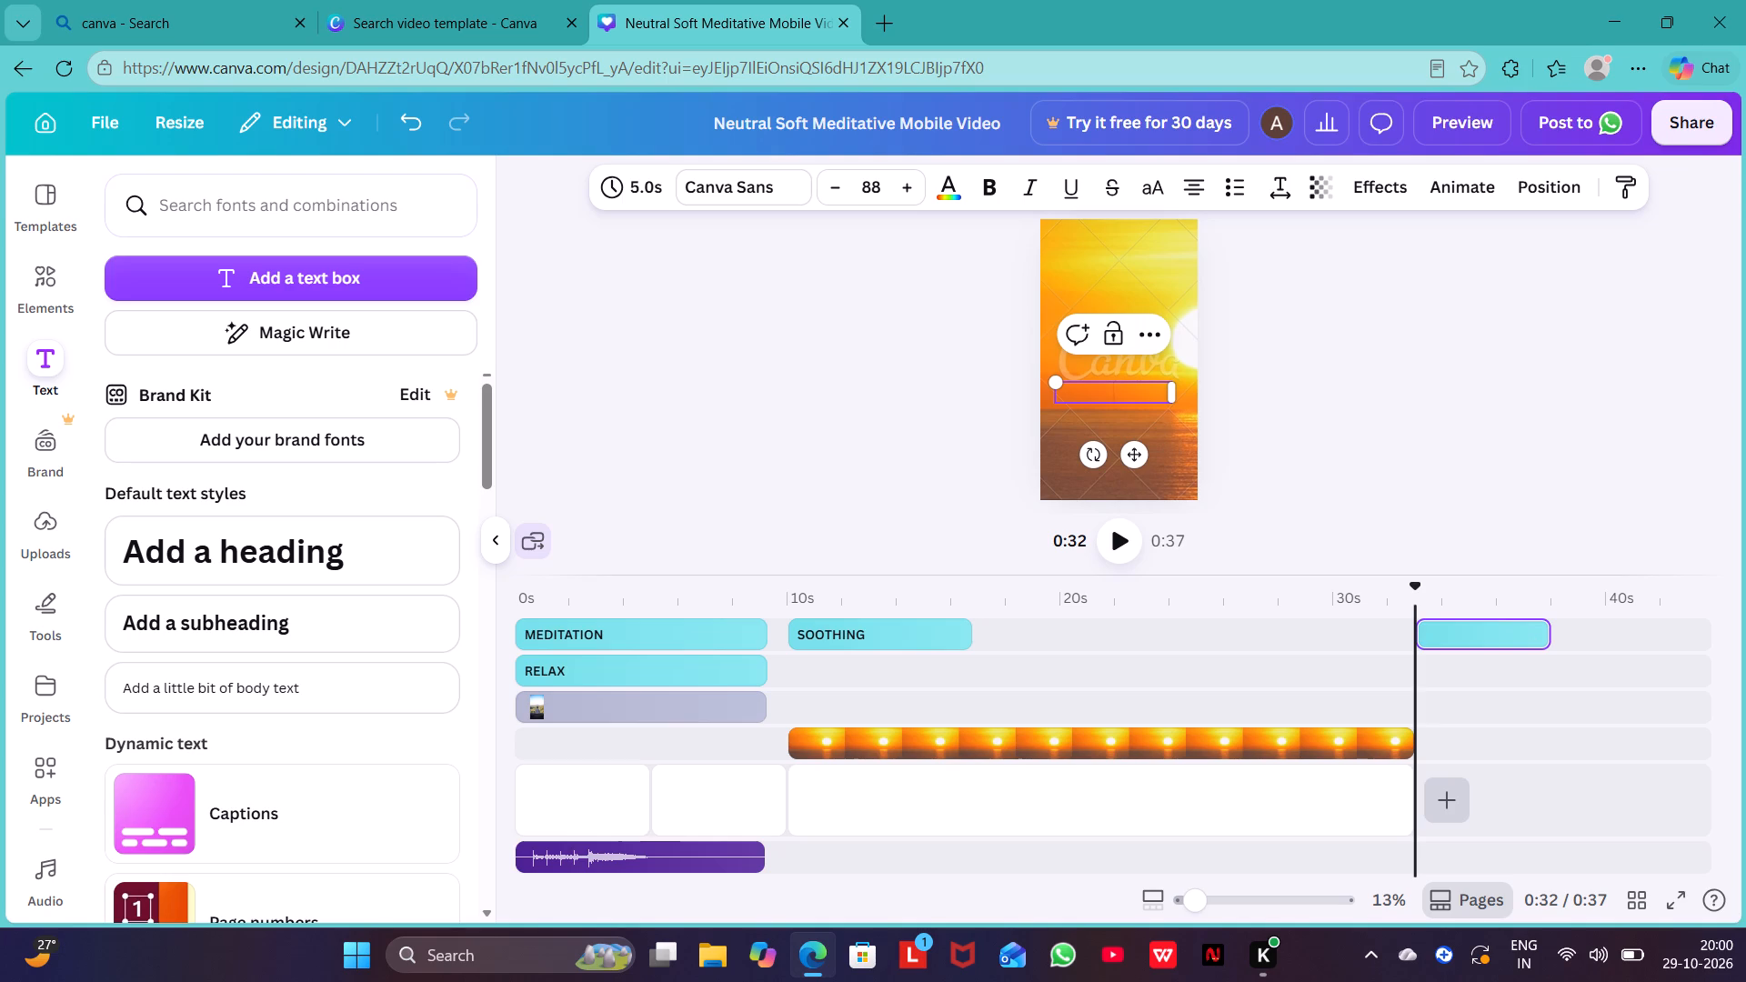
text(prayers)
key(BackSpace)
key(BackSpace)
key(BackSpace)
key(BackSpace)
key(BackSpace)
key(BackSpace)
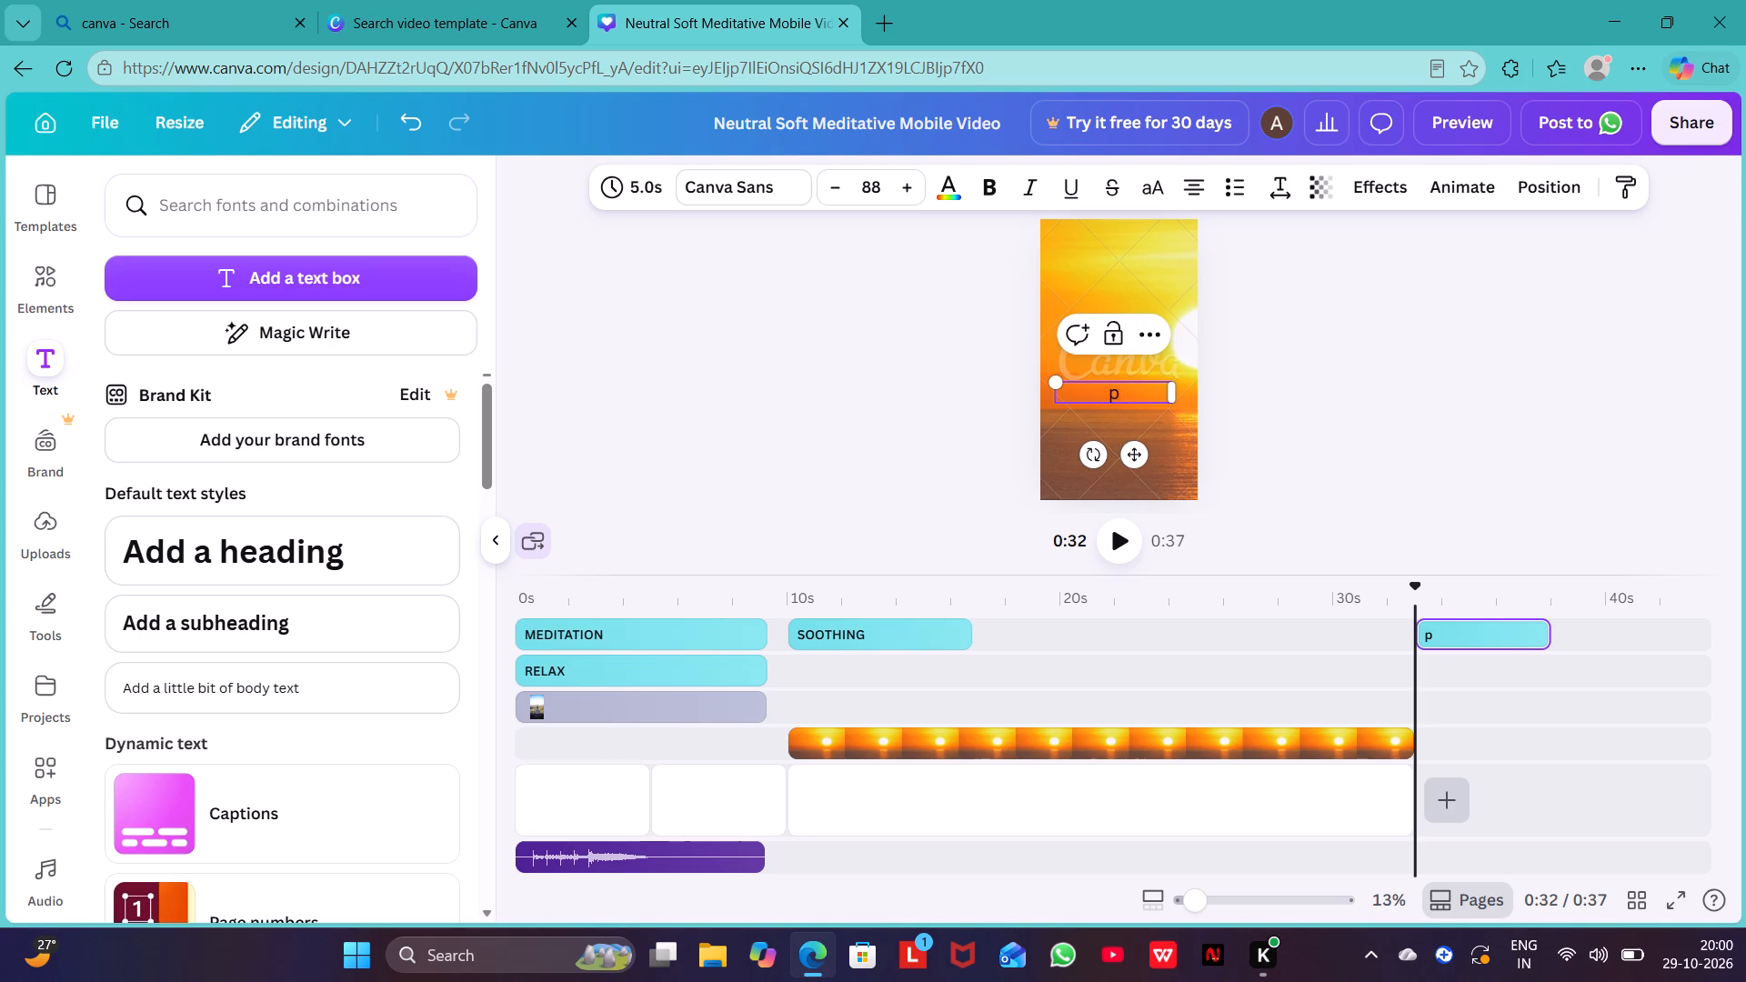
key(BackSpace)
key(shift+o)
key(BackSpace)
text(PRAA)
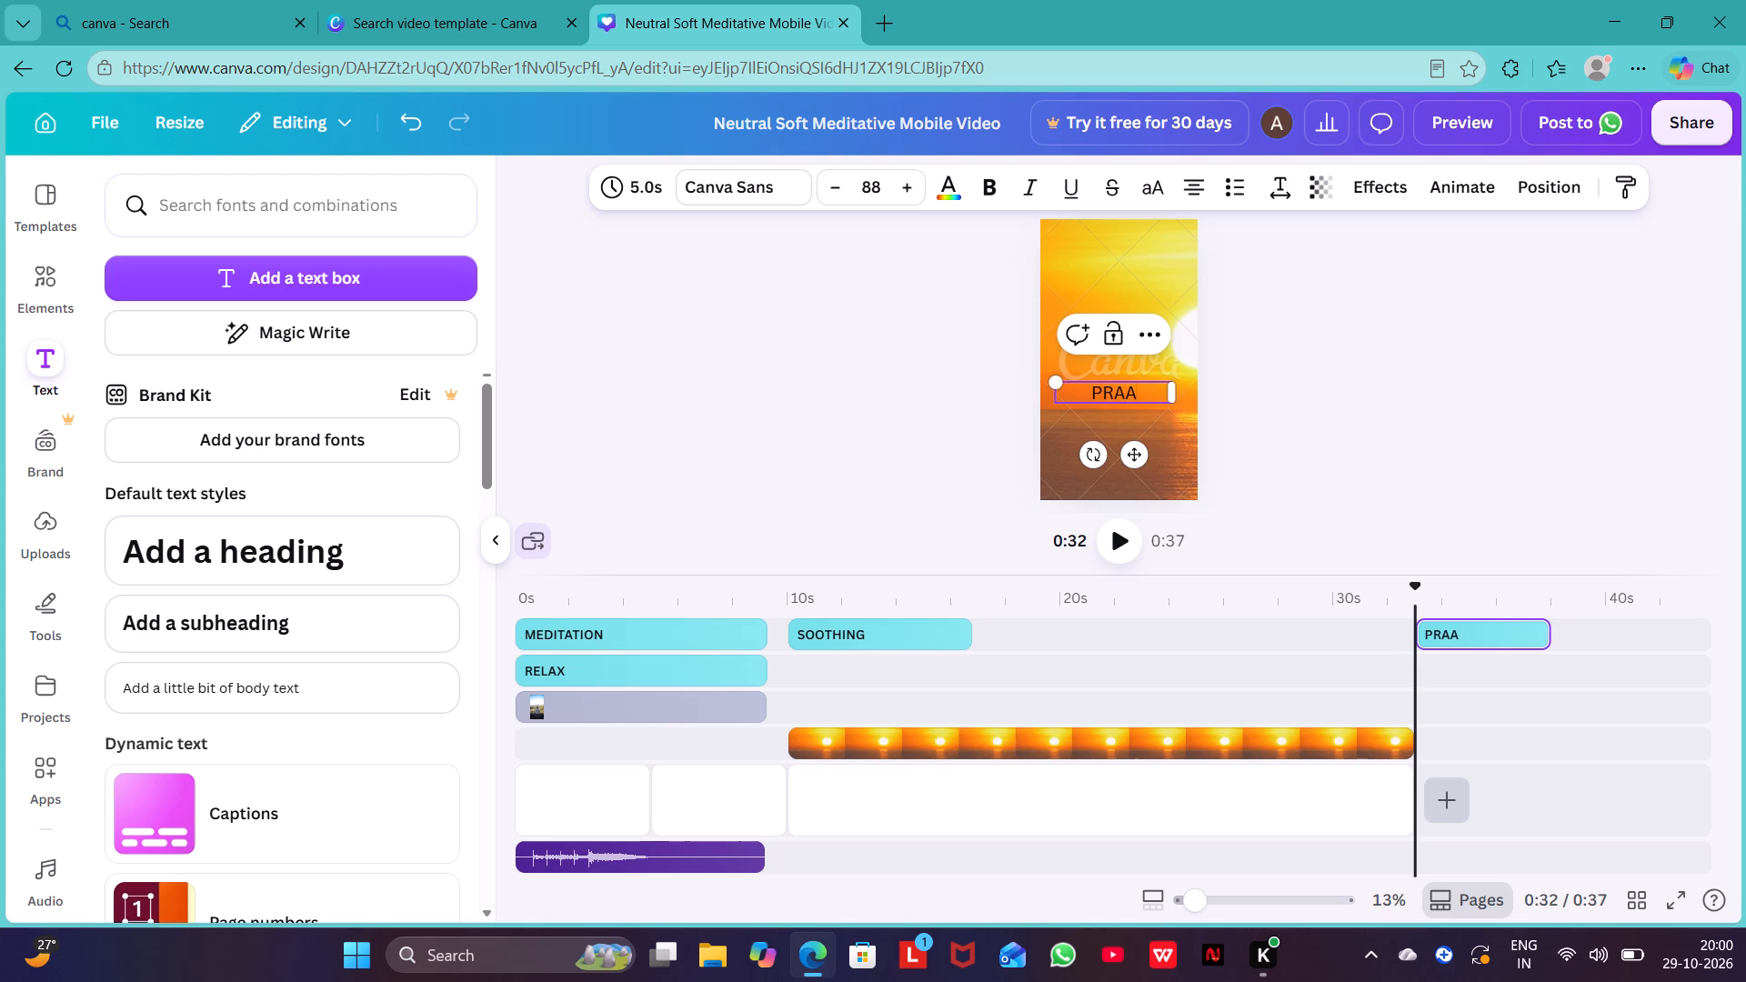
key(shift+BackSpace)
text(YERS)
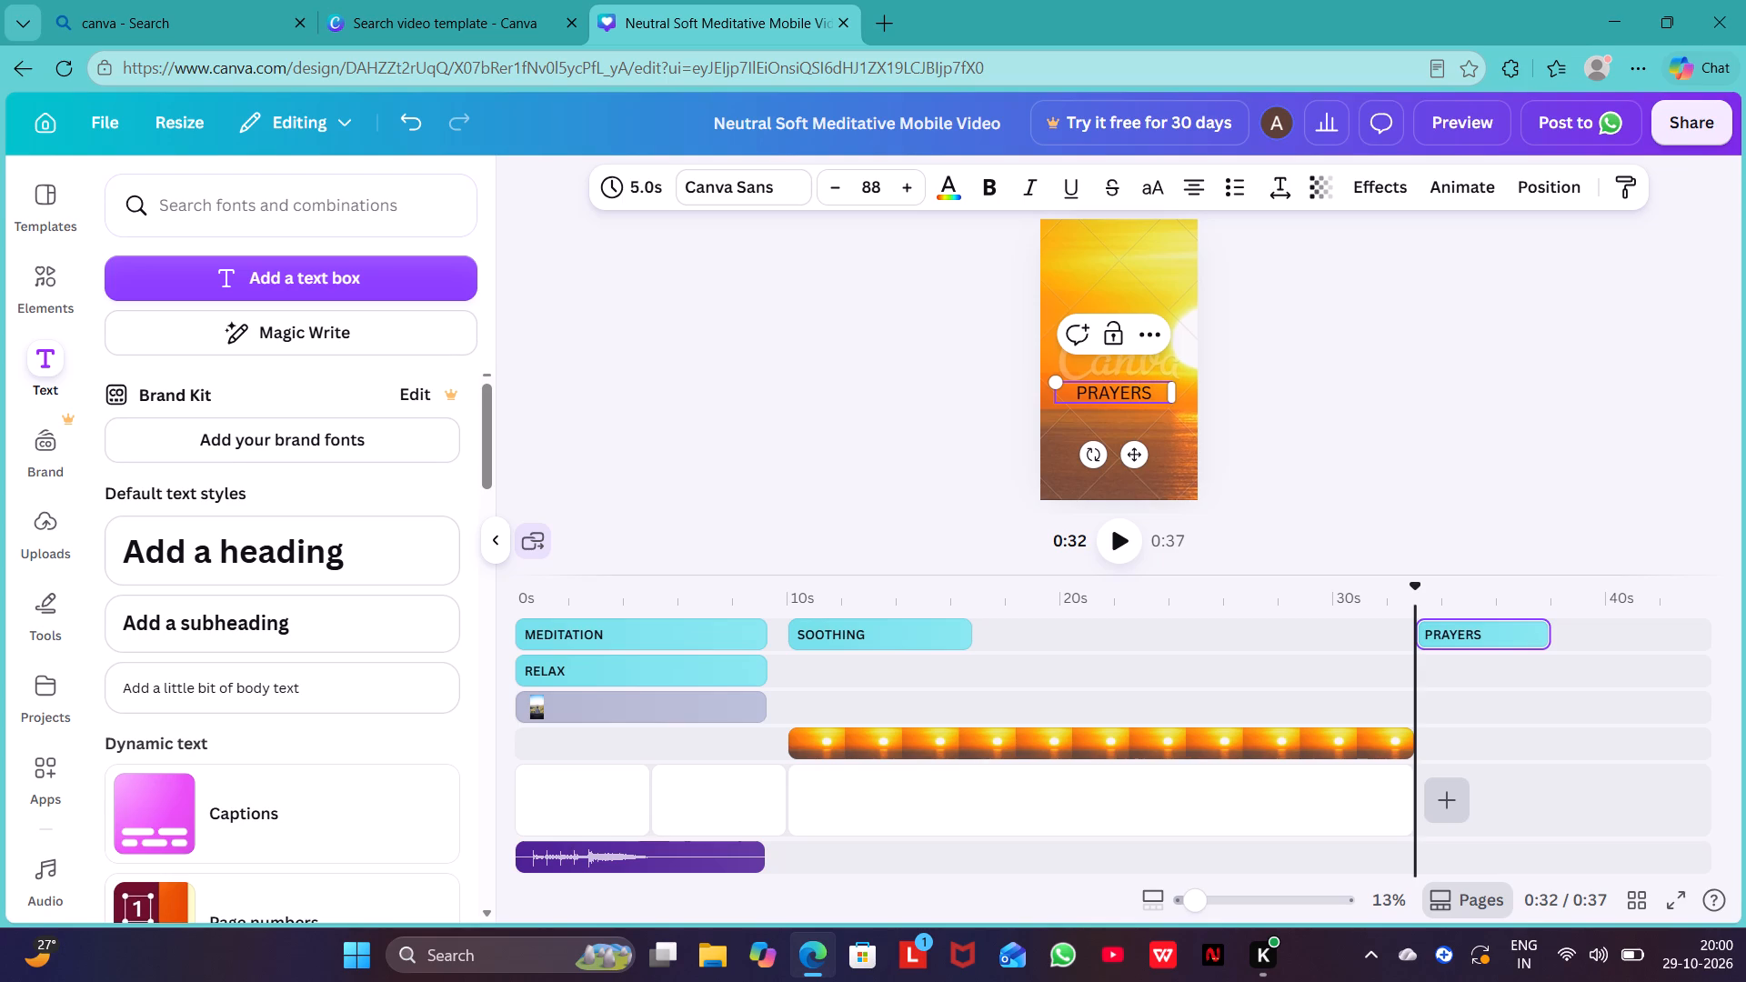
Make the PRAYERS text bold.
click(996, 190)
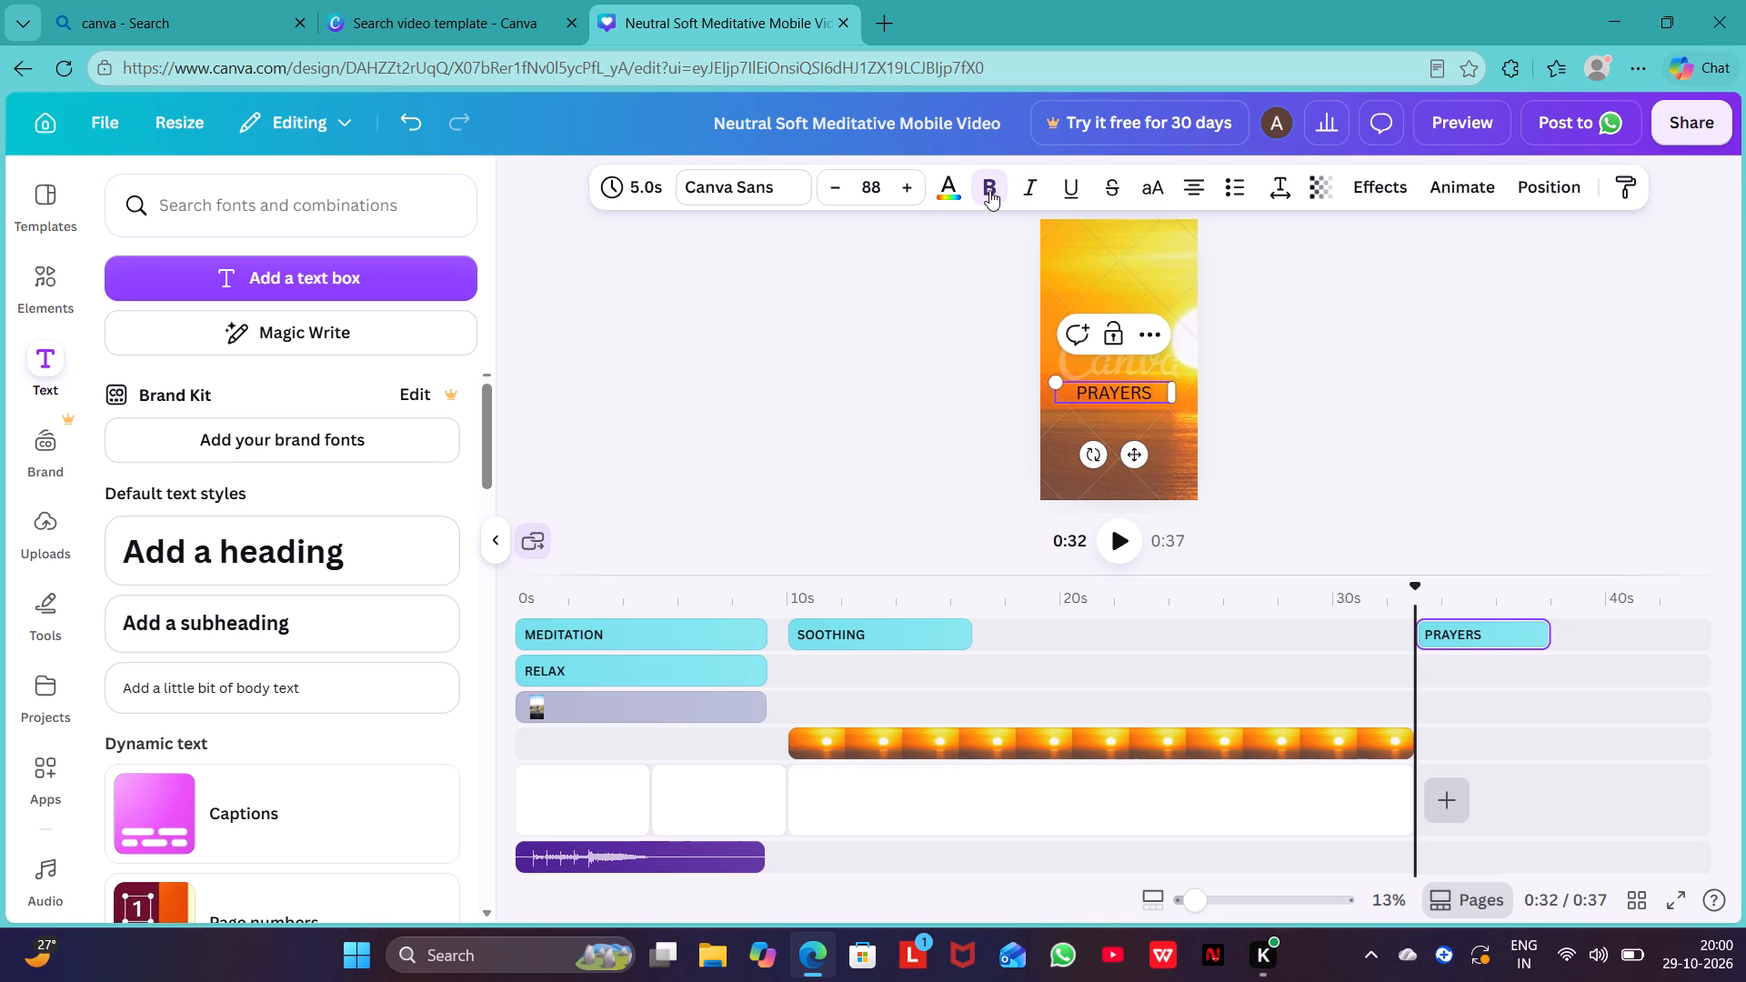
double_click(989, 190)
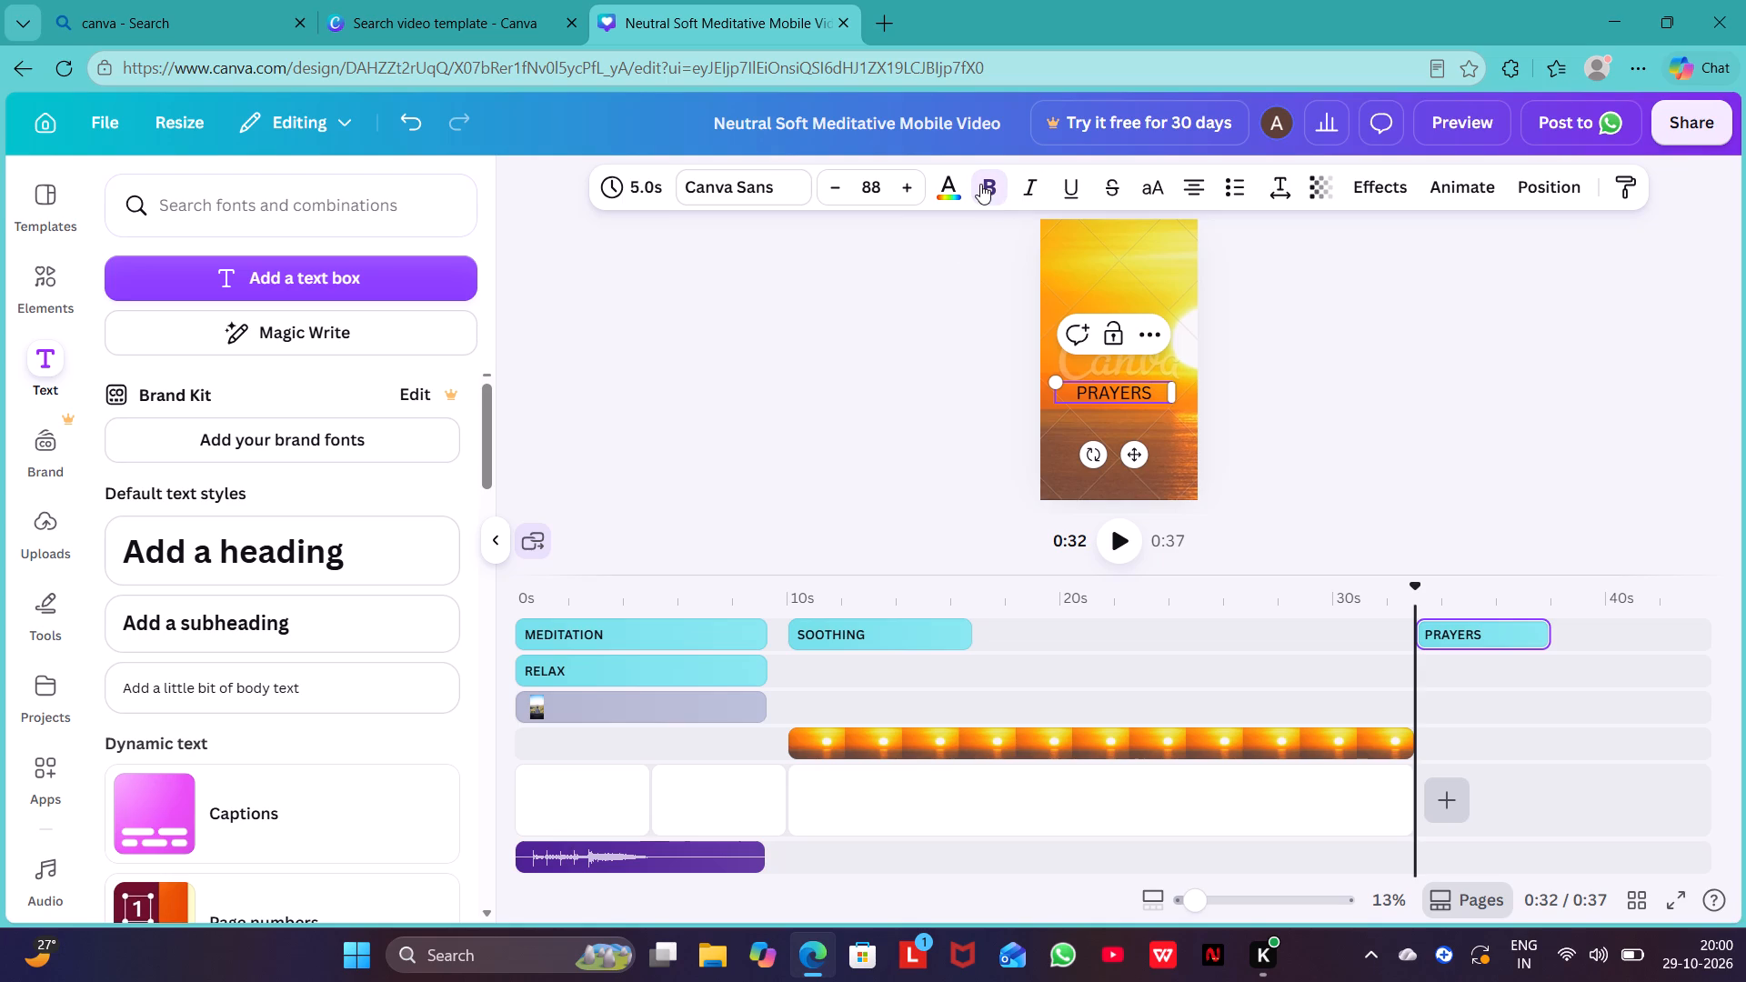
Select the whole word PRAYERS in its text box and make it bold.
double_click(980, 184)
drag(1074, 388, 1151, 389)
click(988, 188)
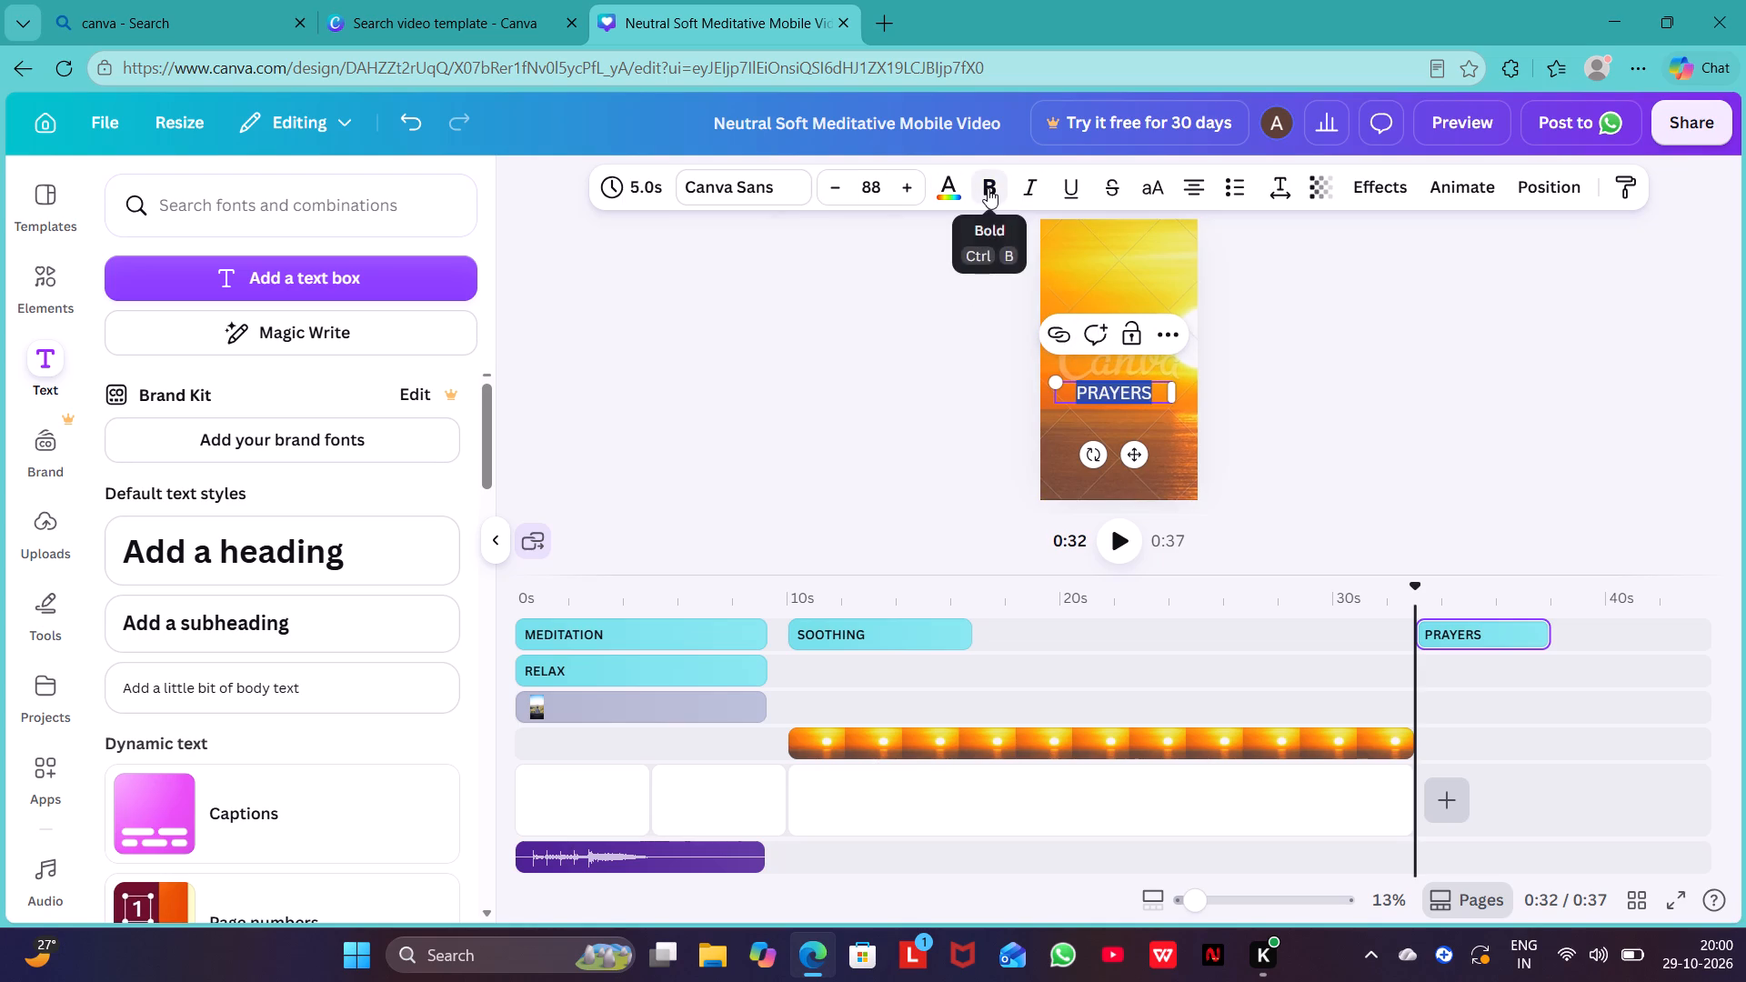
Apply the Glitch effect to the PRAYERS text.
click(1386, 184)
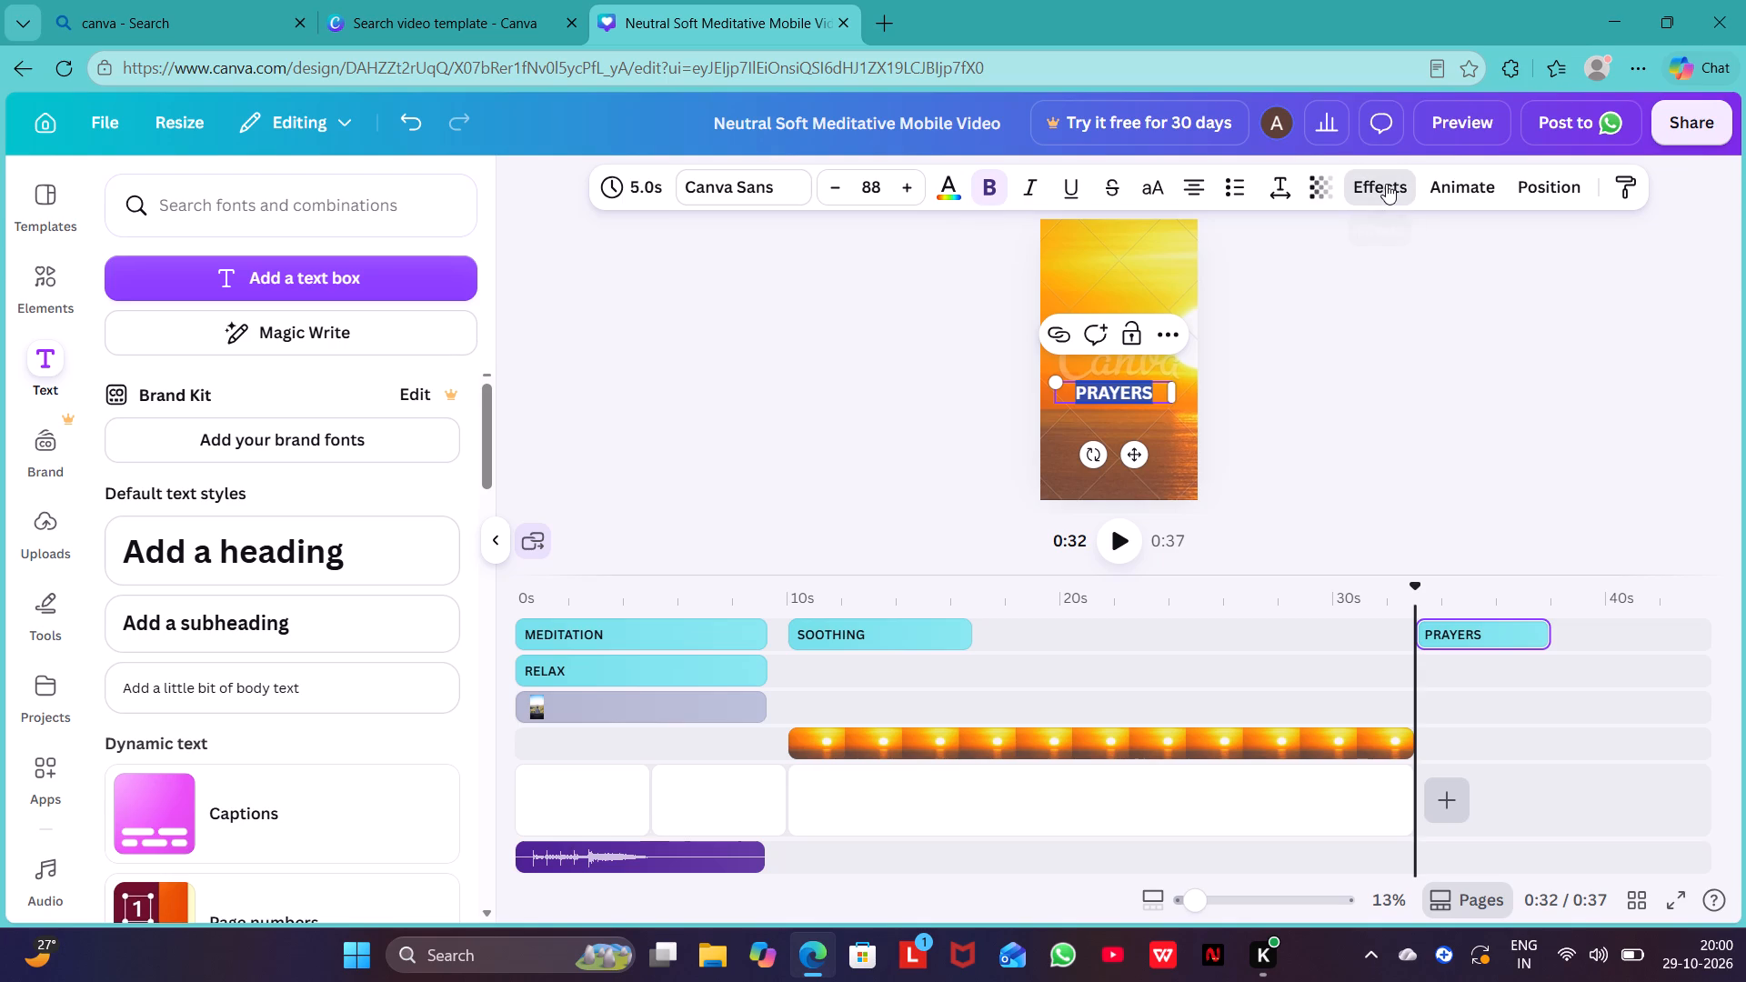
click(387, 576)
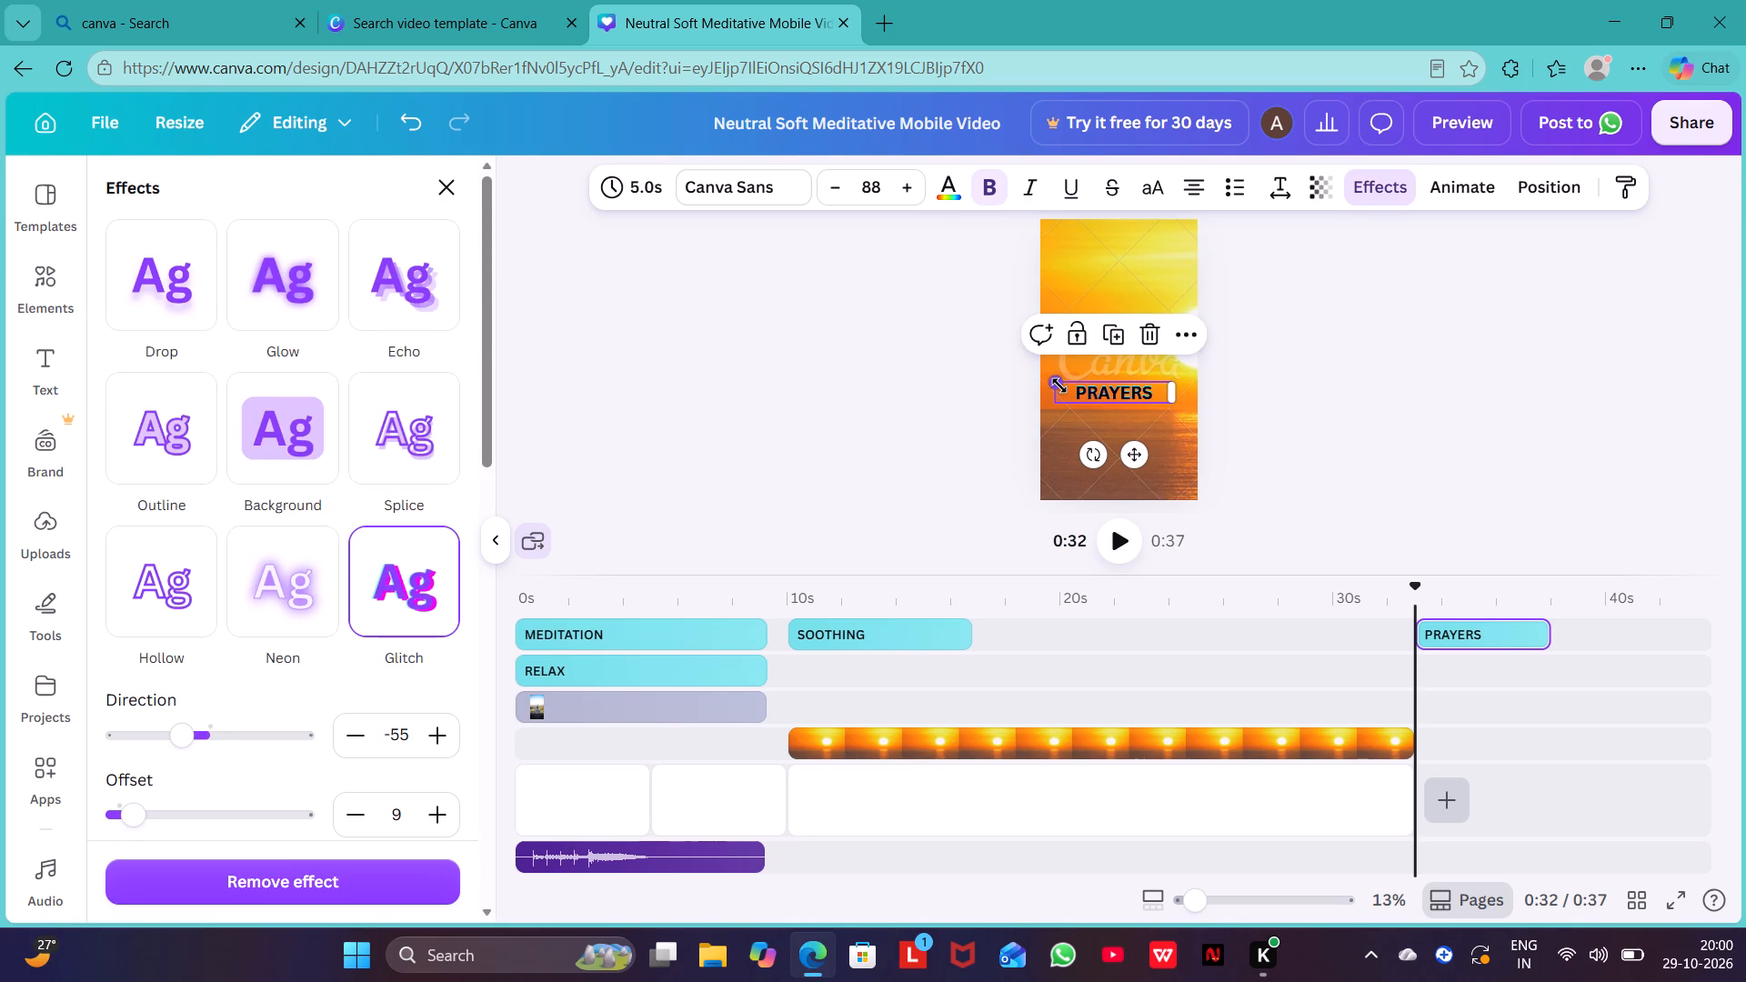
Enlarge the PRAYERS text to size 98.2, widen its box to the full page width and move it slightly up.
drag(1059, 386, 1050, 374)
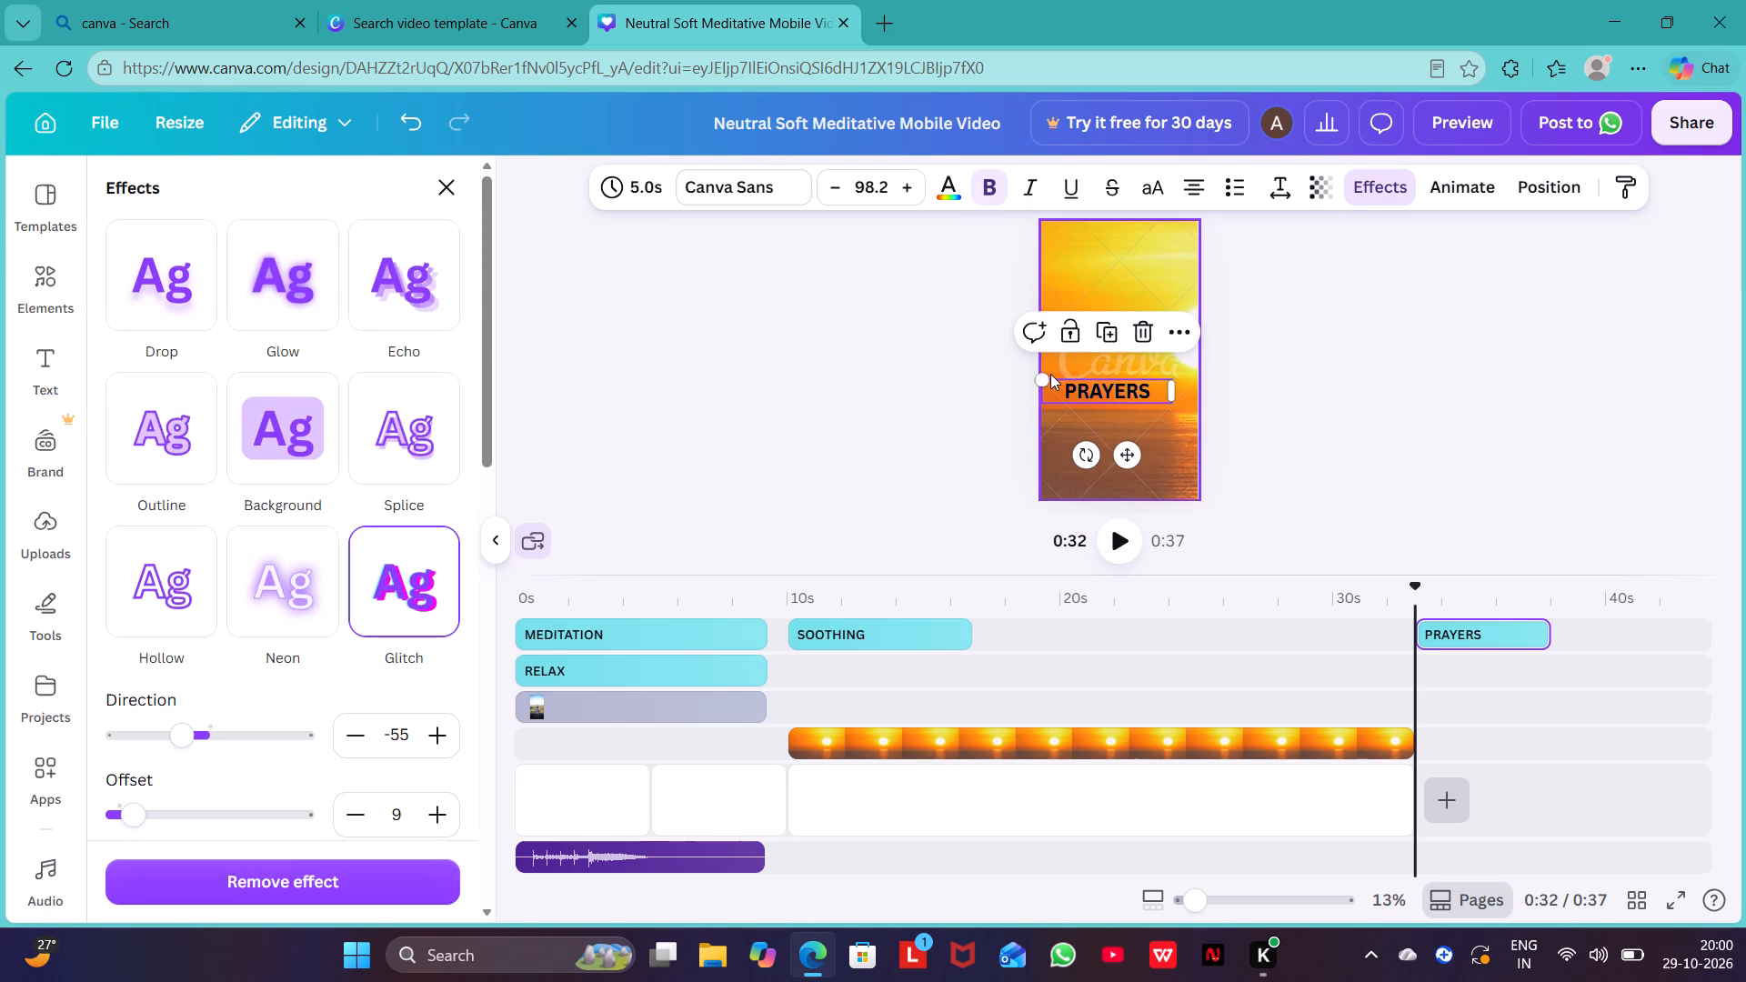
drag(1172, 388, 1179, 387)
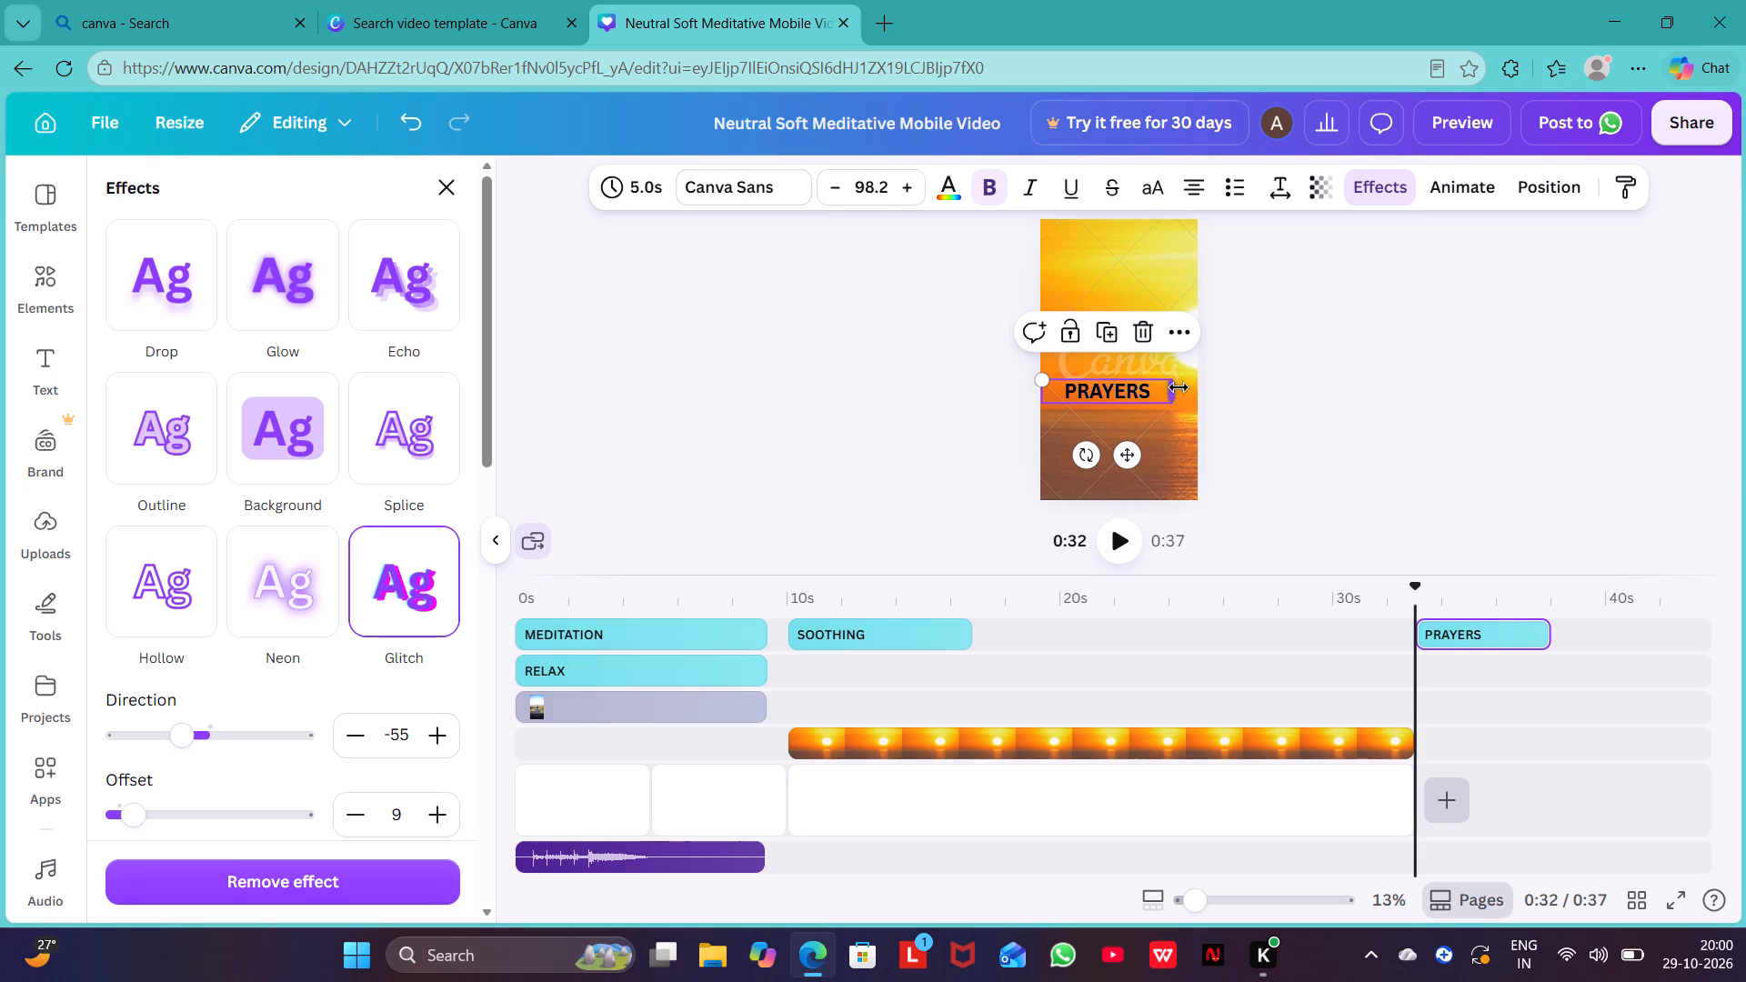
drag(1179, 387, 1194, 385)
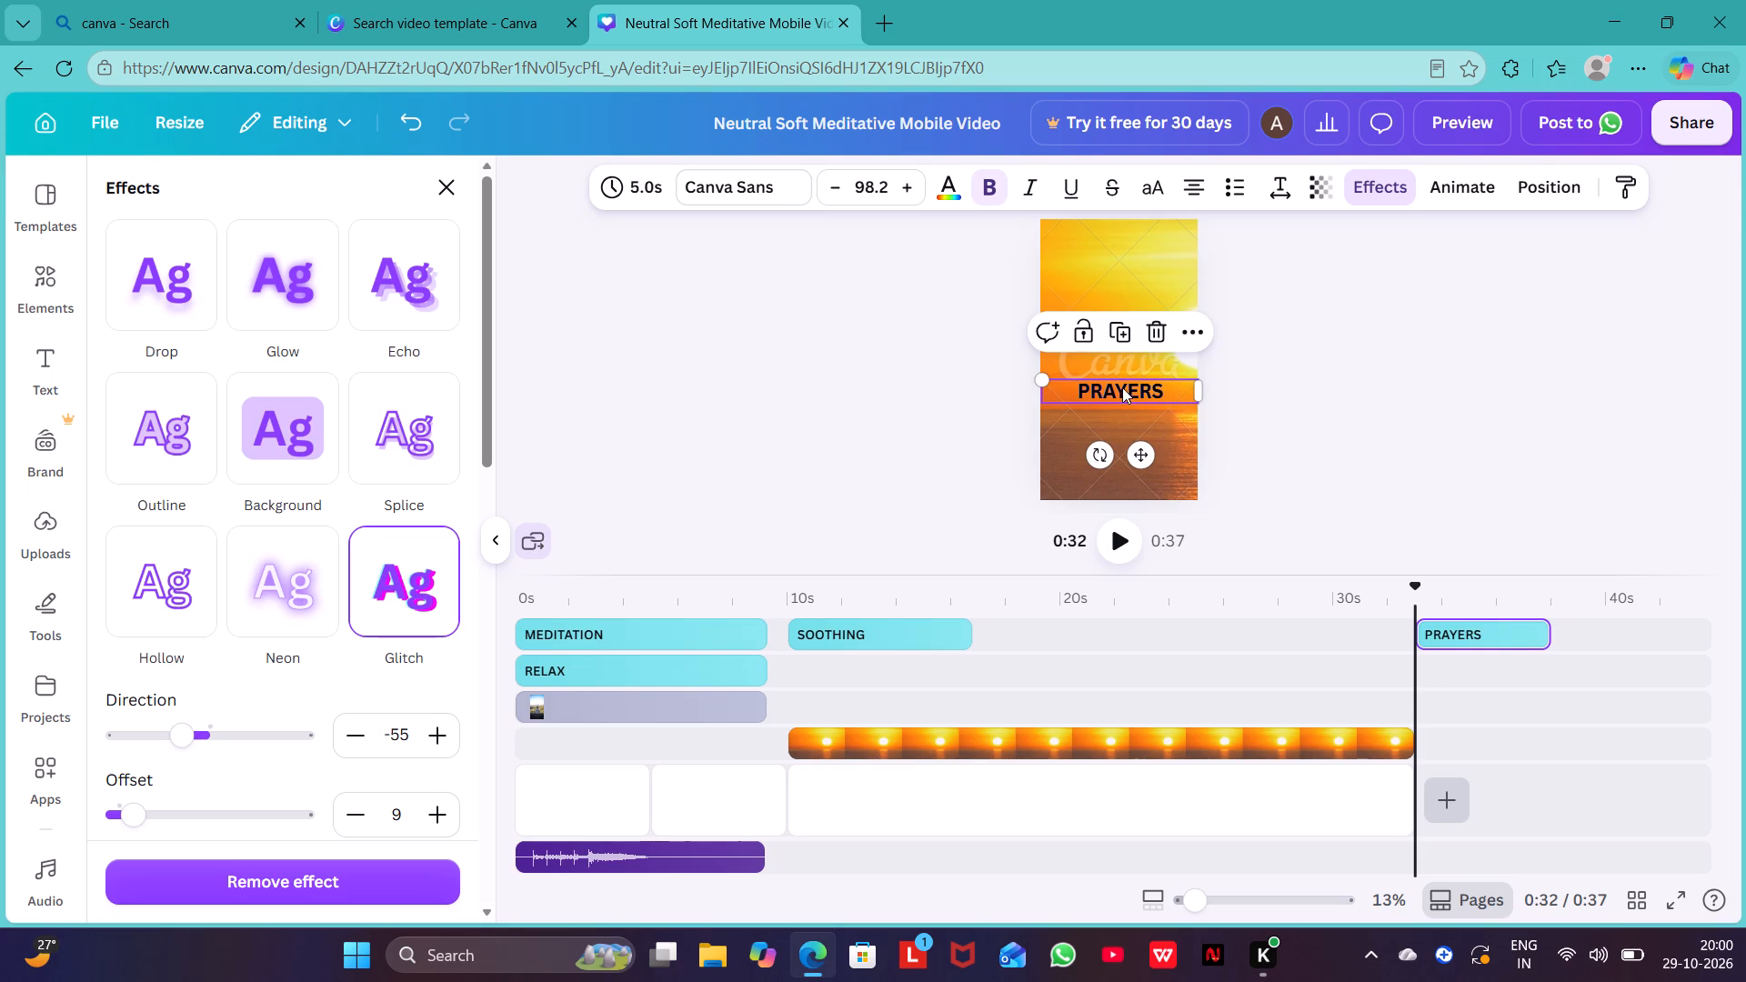
drag(1119, 388, 1118, 363)
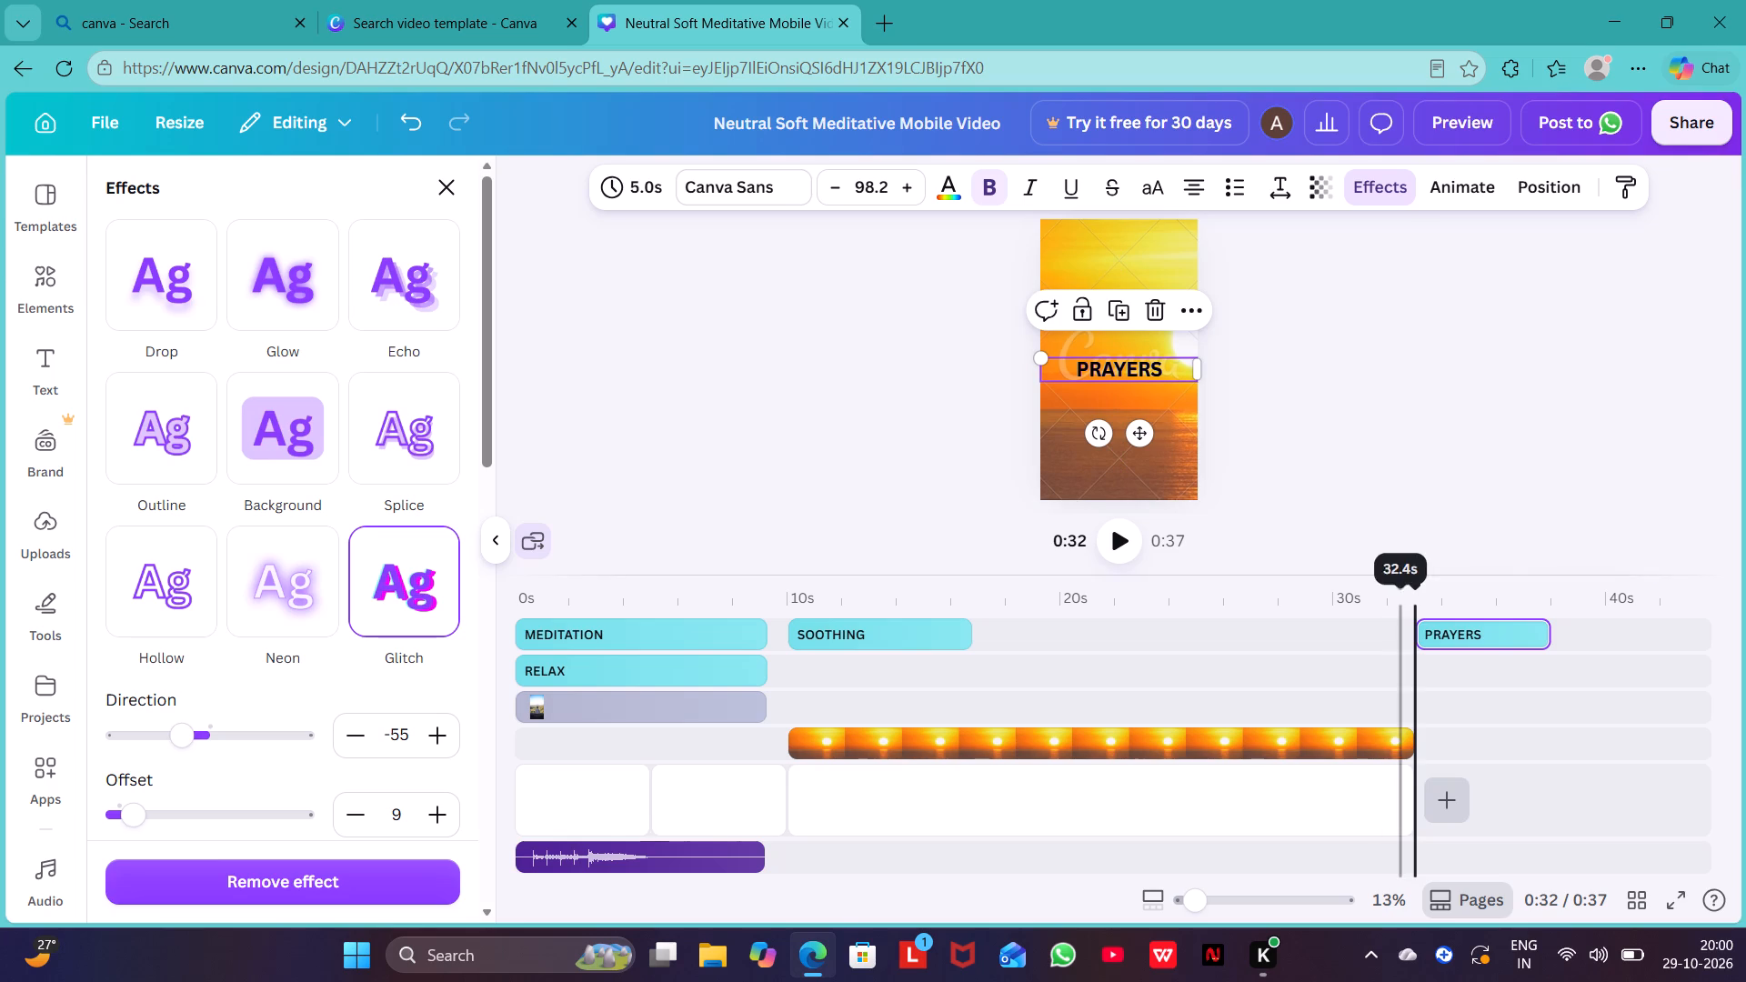
Move the PRAYERS clip to just after SOOTHING over the sunset video and extend its end to make it 14.9 s long.
drag(1471, 622, 1018, 640)
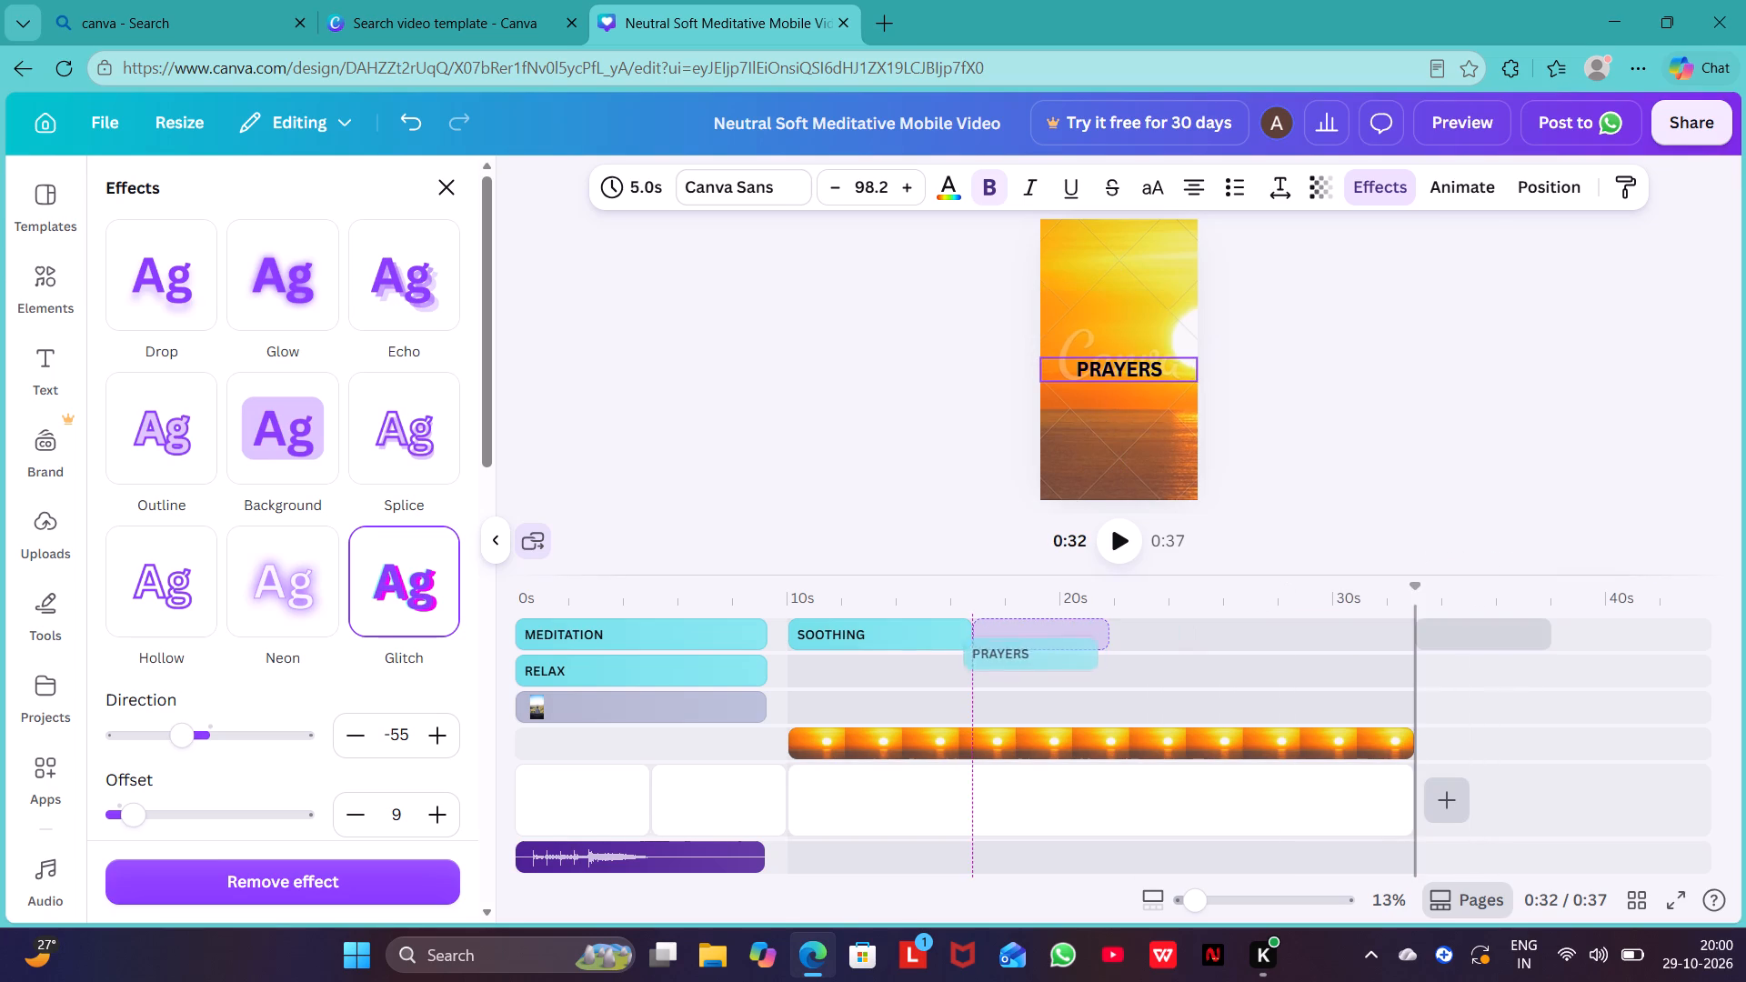
drag(1018, 640, 1046, 626)
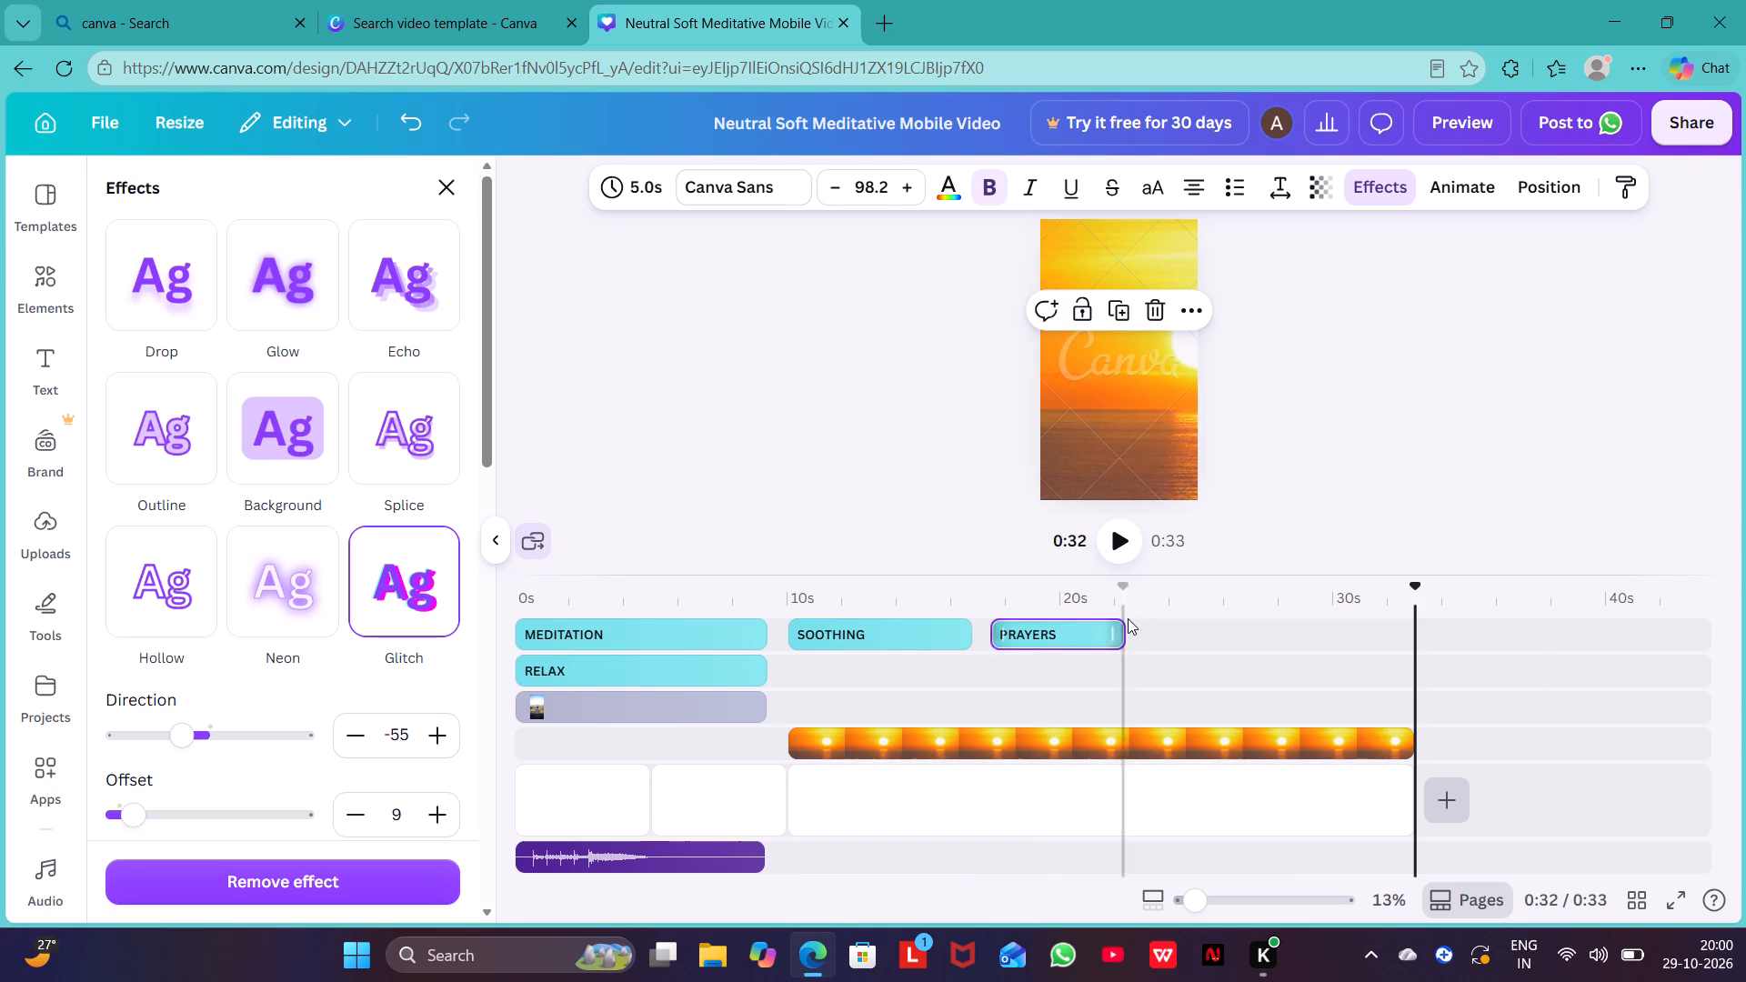
drag(1121, 627, 1317, 621)
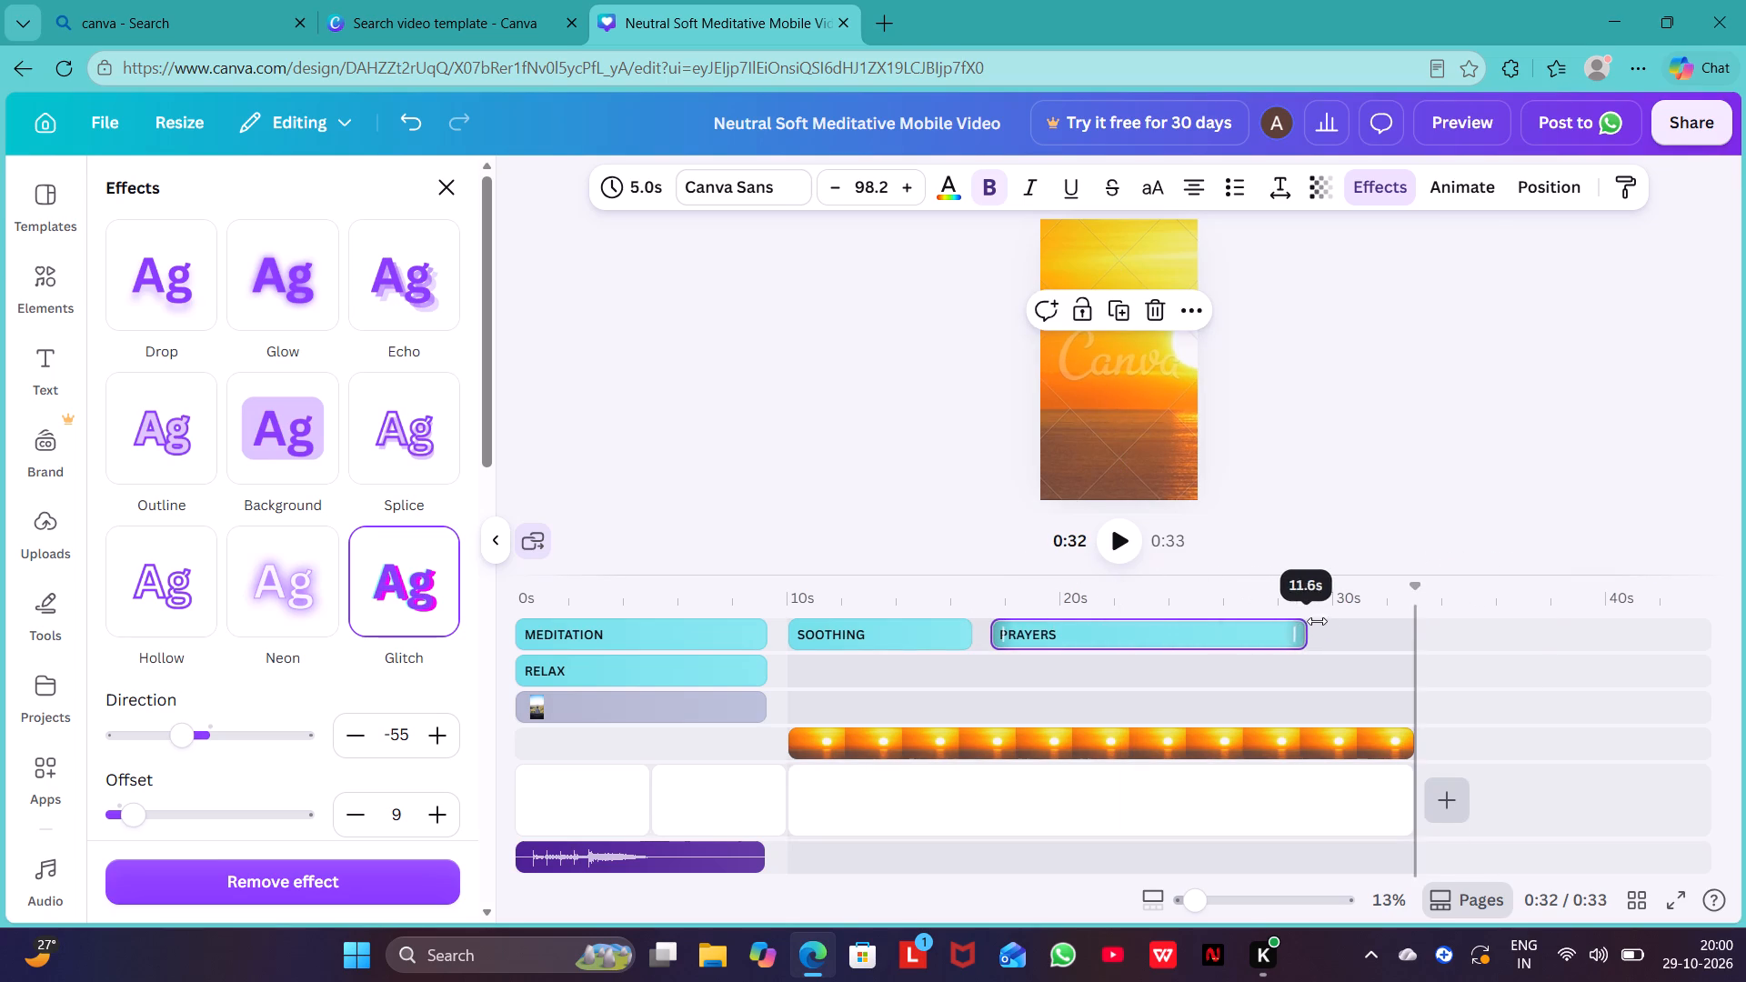
drag(1317, 621, 1391, 631)
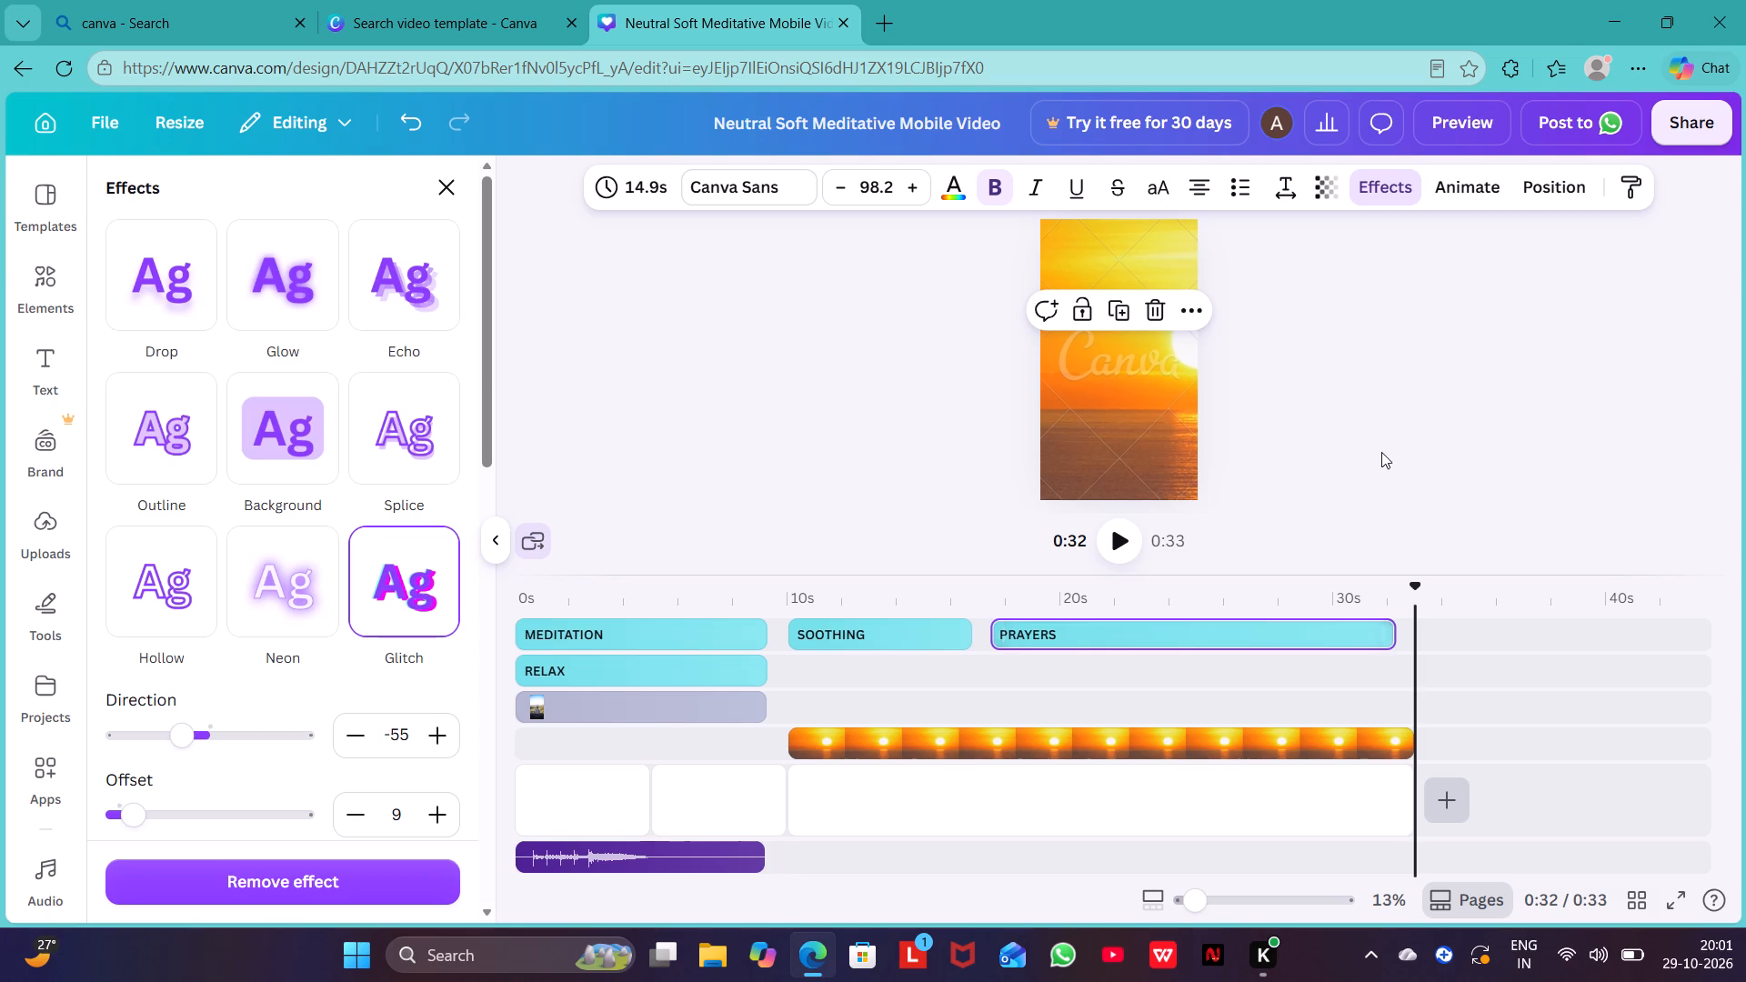
click(1384, 442)
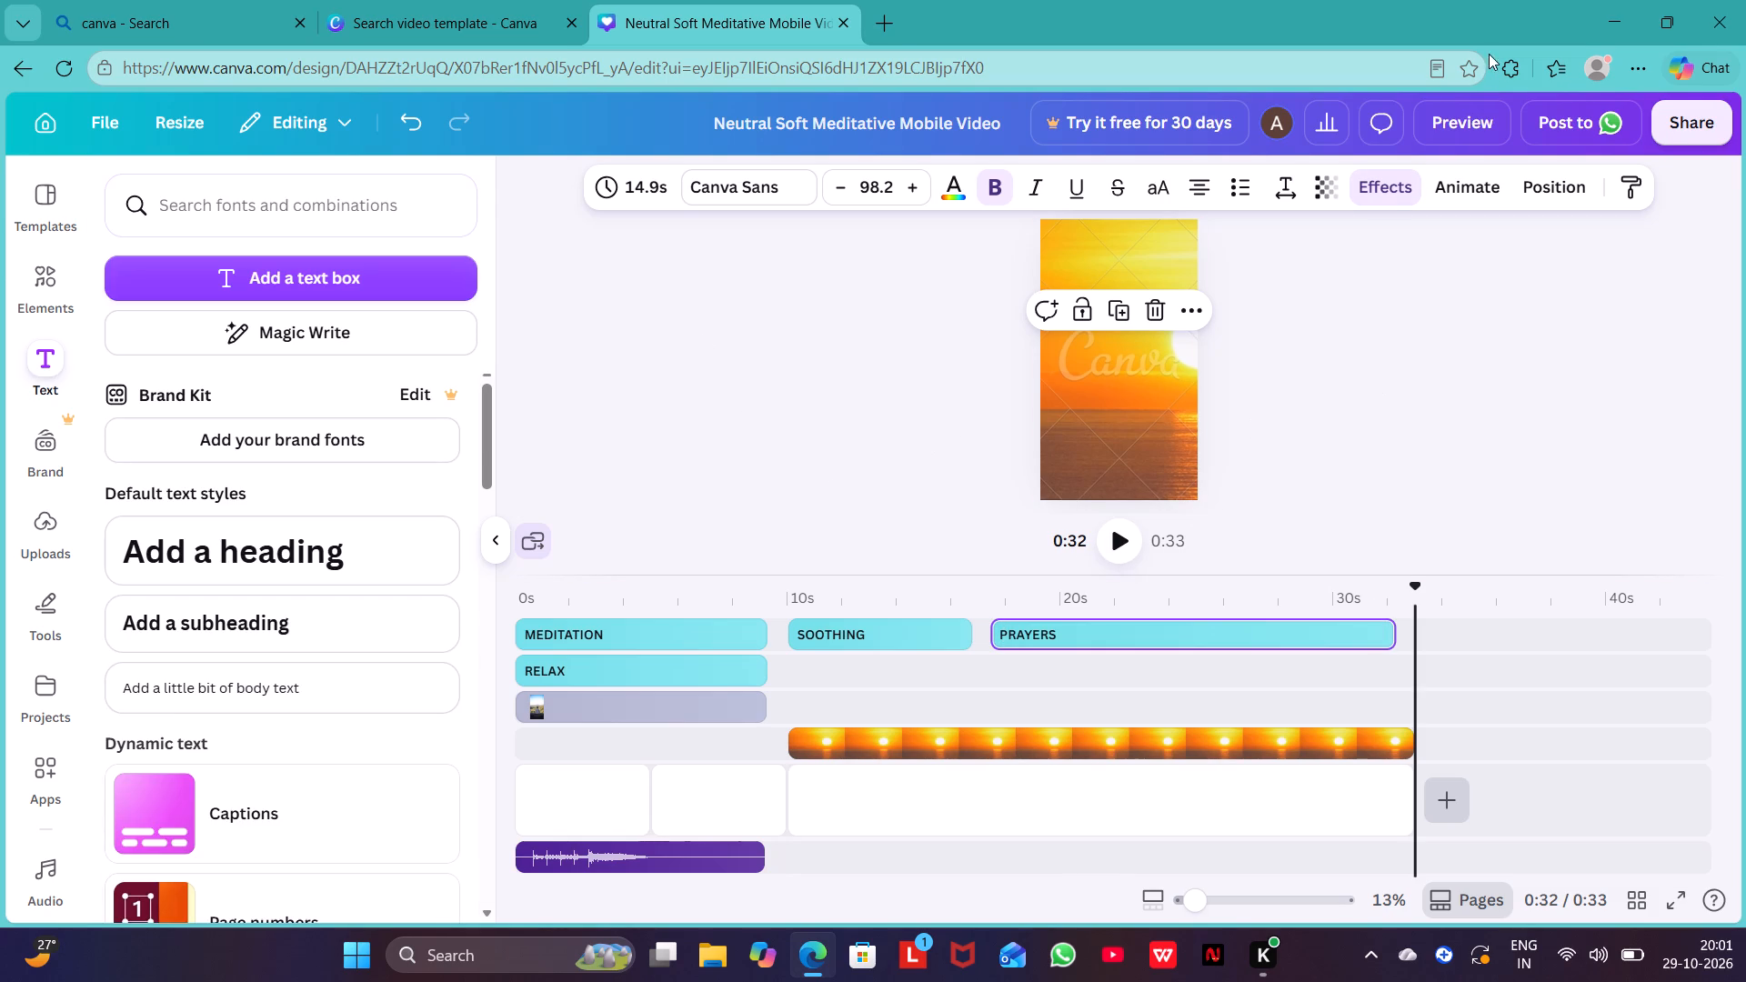
Play the full preview of the video, including the SOOTHING section, and return to the editor.
click(1456, 122)
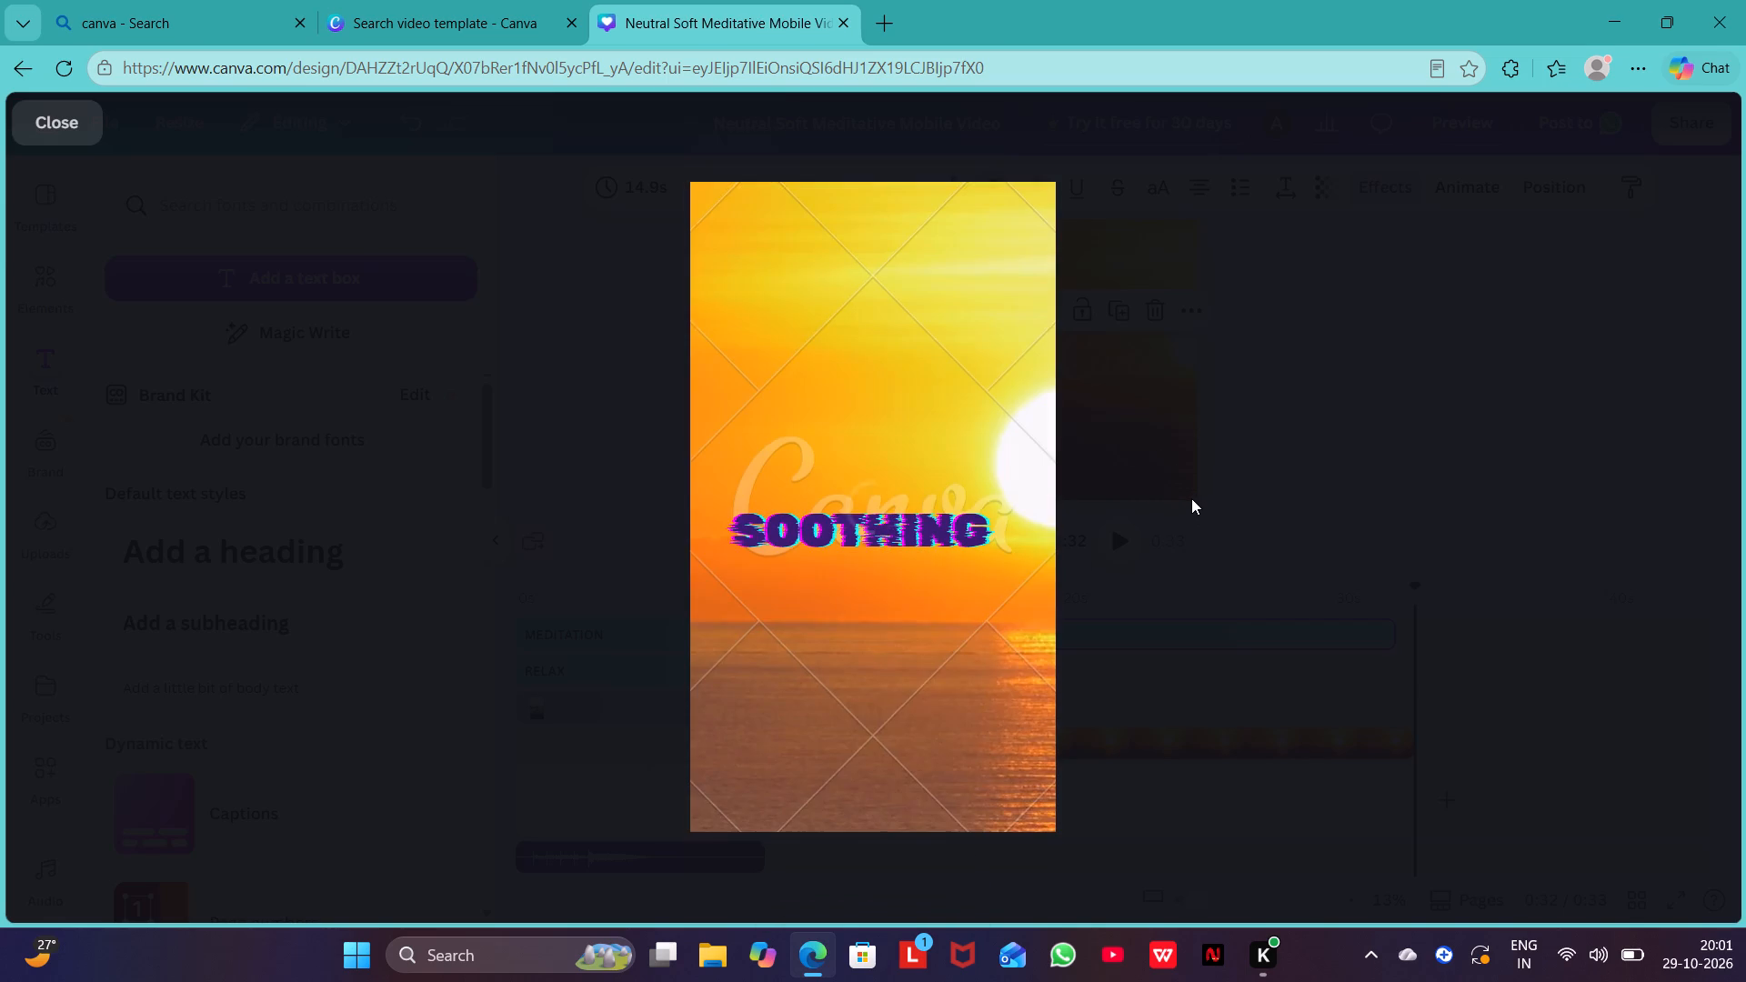
click(79, 118)
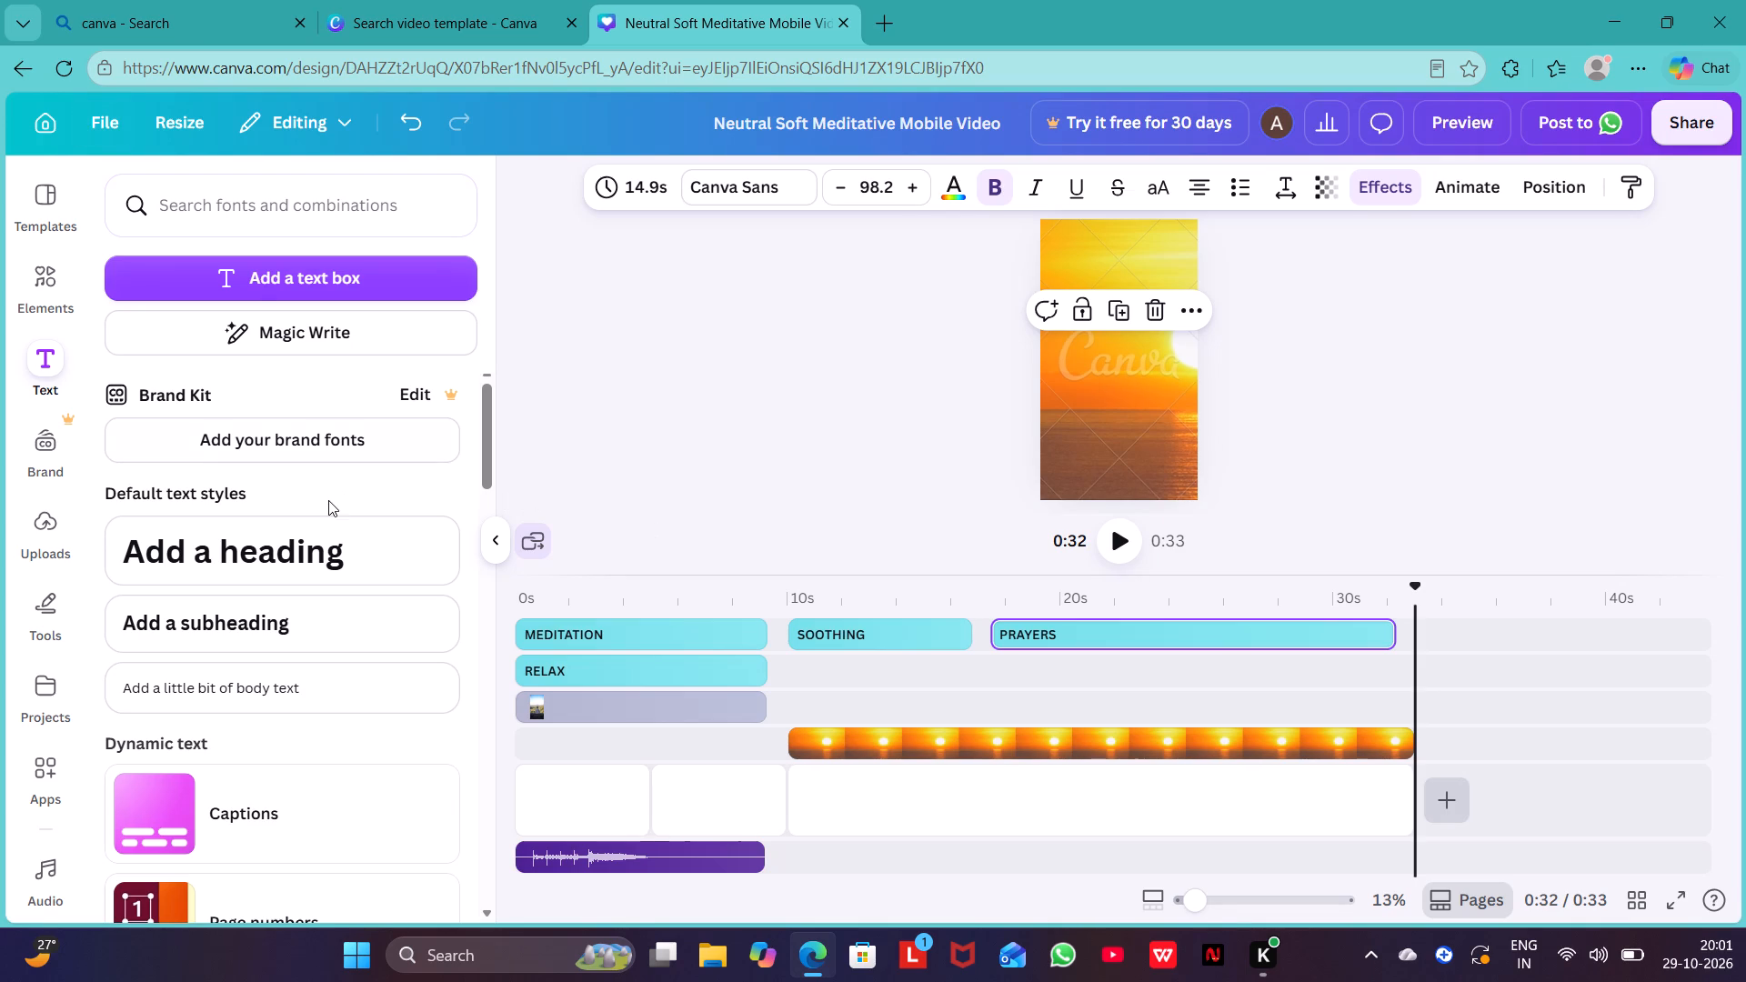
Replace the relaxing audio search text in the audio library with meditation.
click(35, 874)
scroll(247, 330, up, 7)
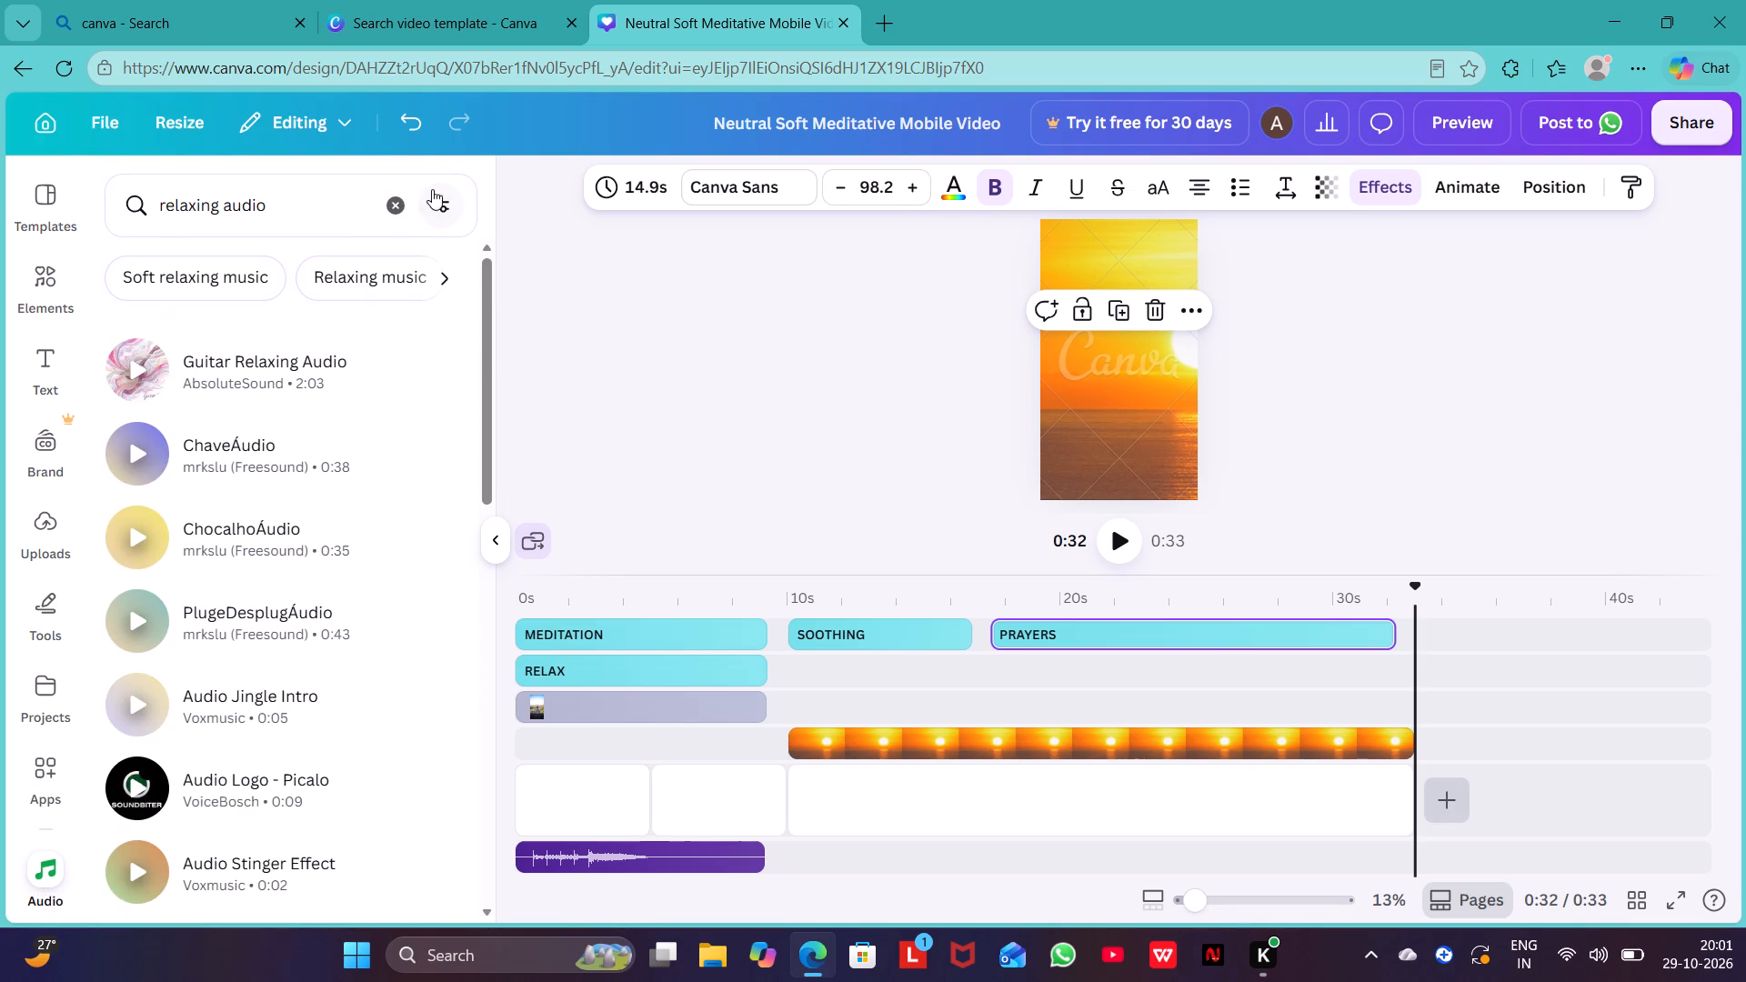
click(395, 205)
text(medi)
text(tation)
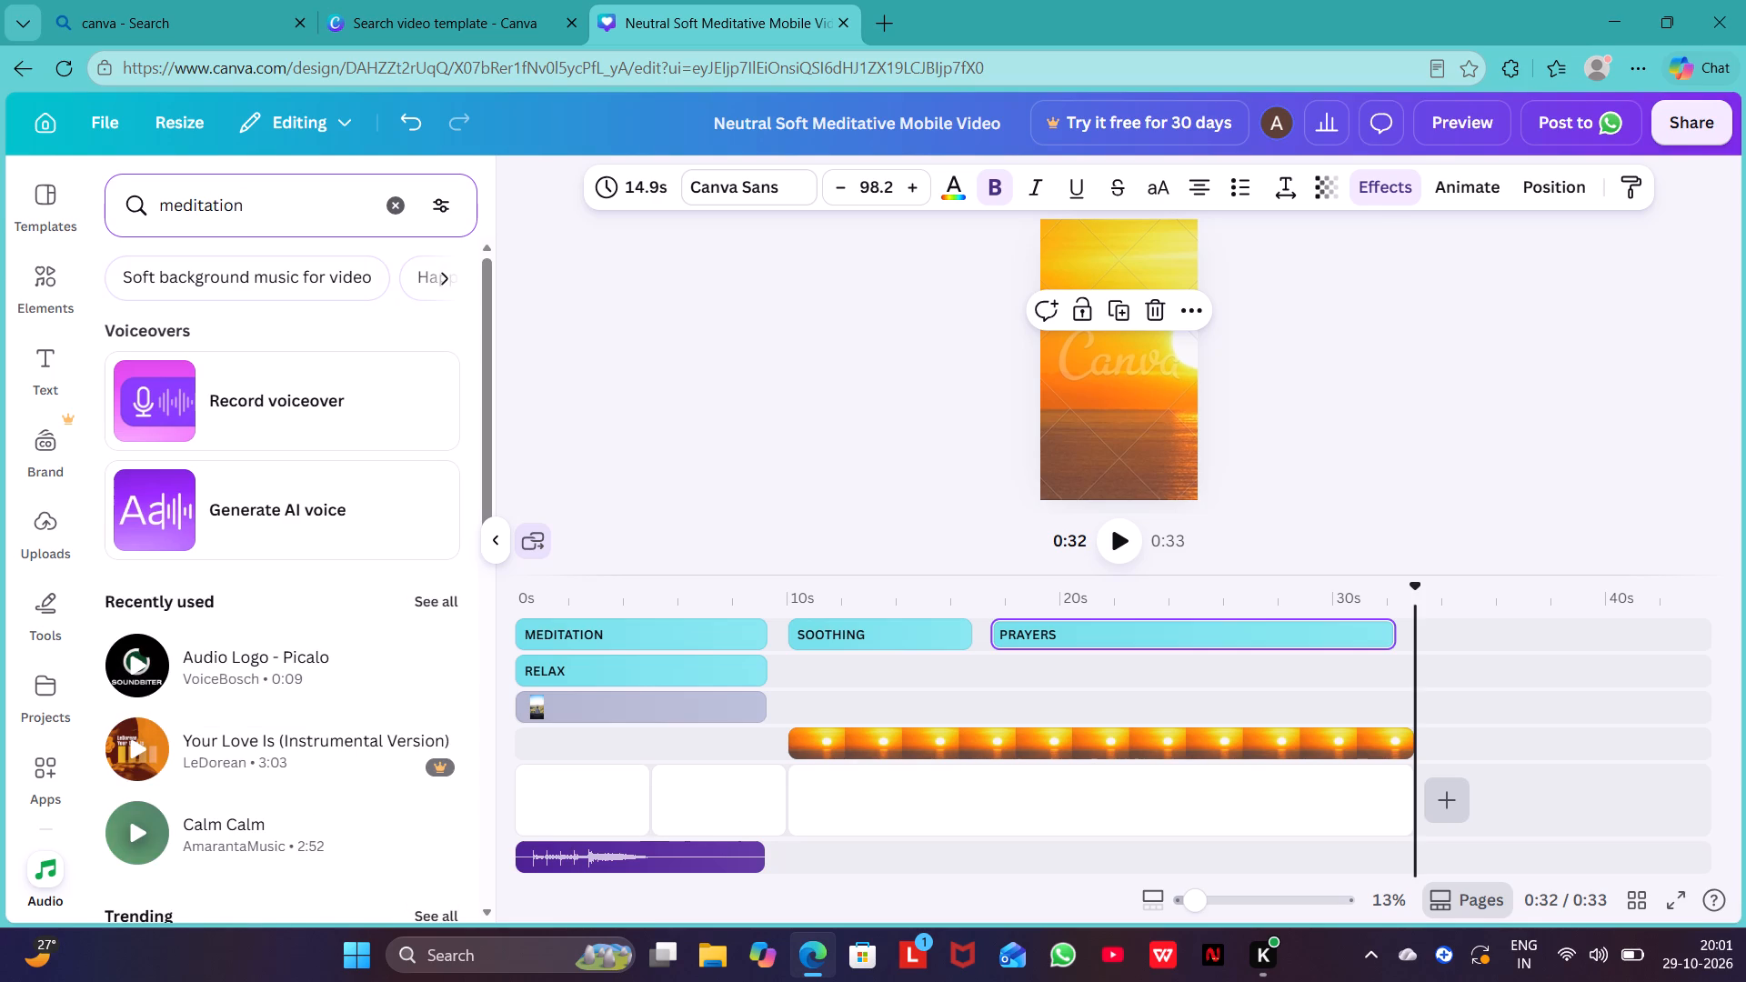
Add the trending audio track Trends twice at the 0:32 playhead.
scroll(278, 552, down, 2)
scroll(286, 884, down, 1)
click(286, 884)
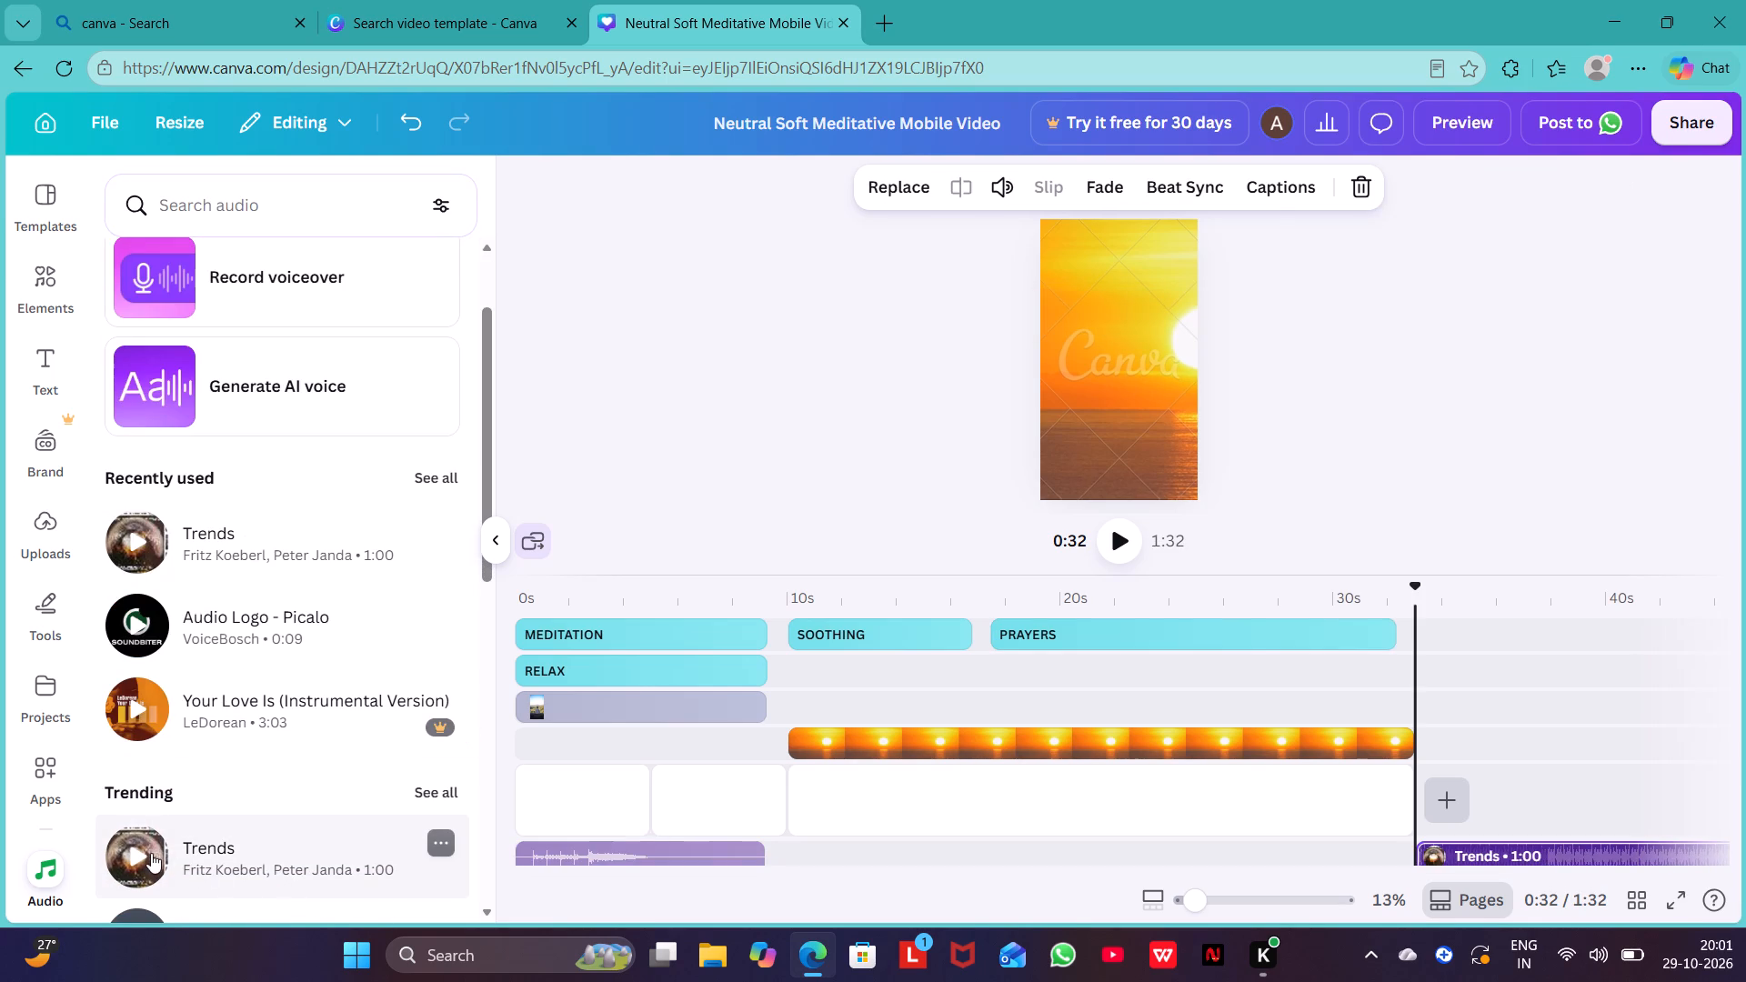
click(132, 853)
click(254, 847)
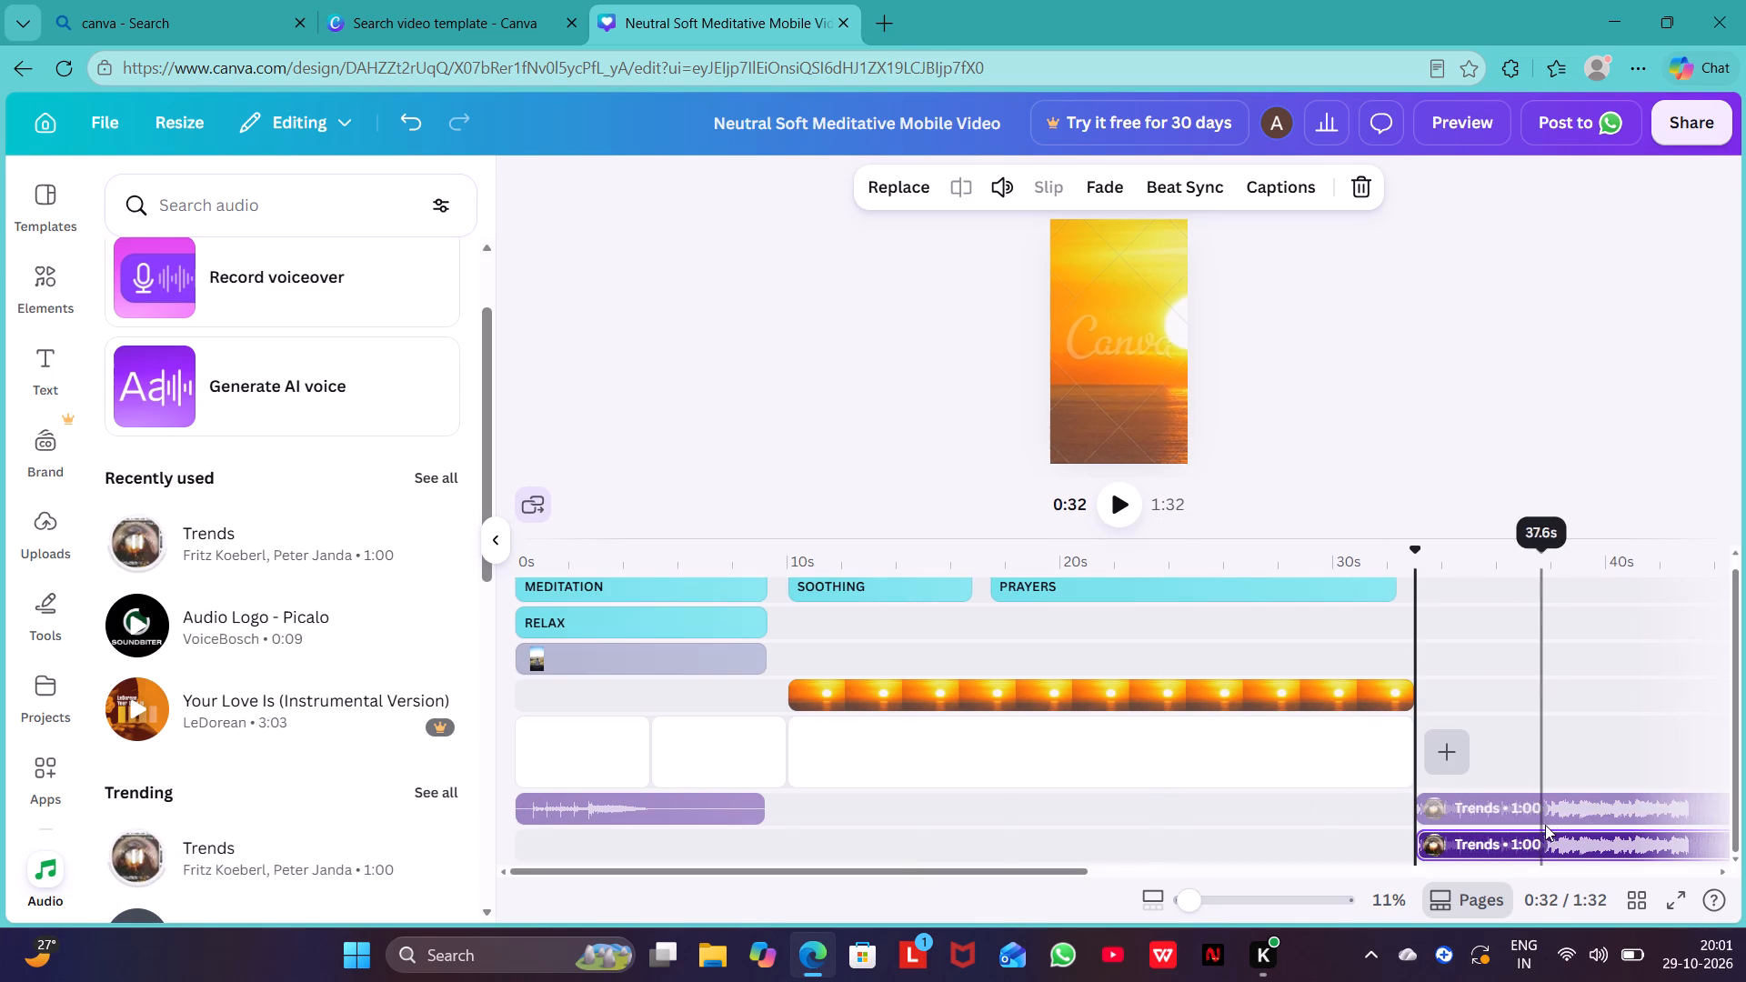
Move the lower Trends audio clip to the start of the sunset video and delete the other copy.
drag(1579, 838, 1018, 863)
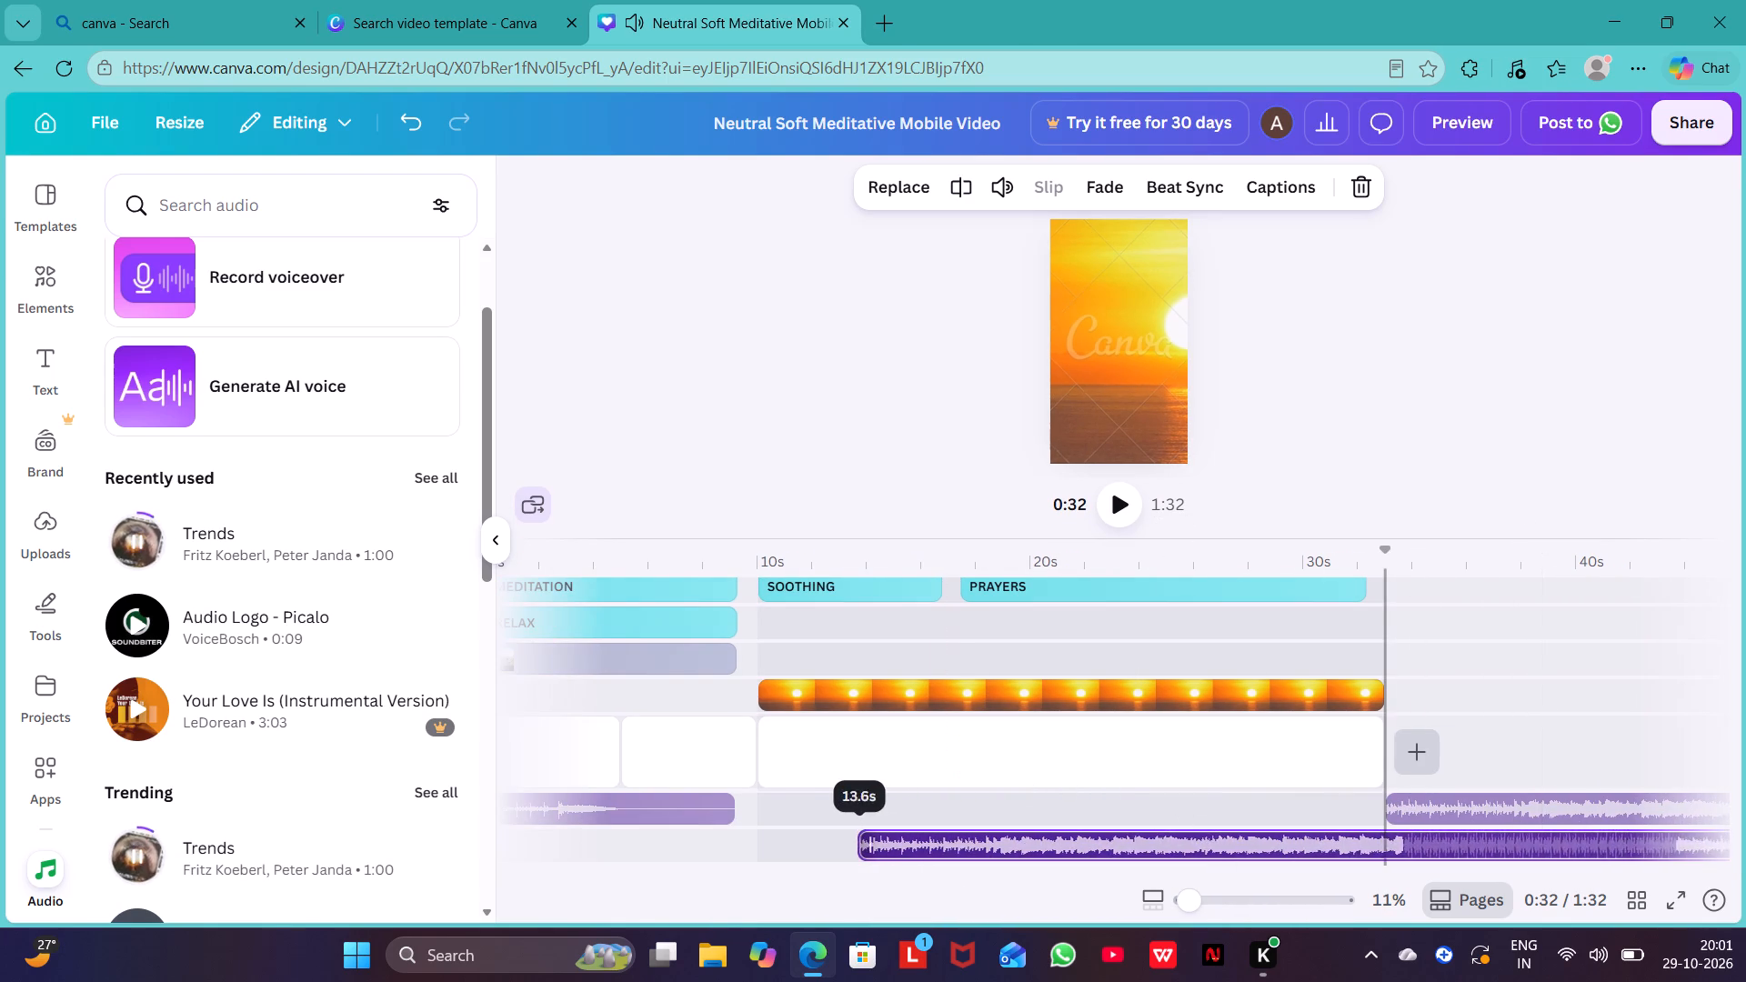
drag(1018, 863, 921, 870)
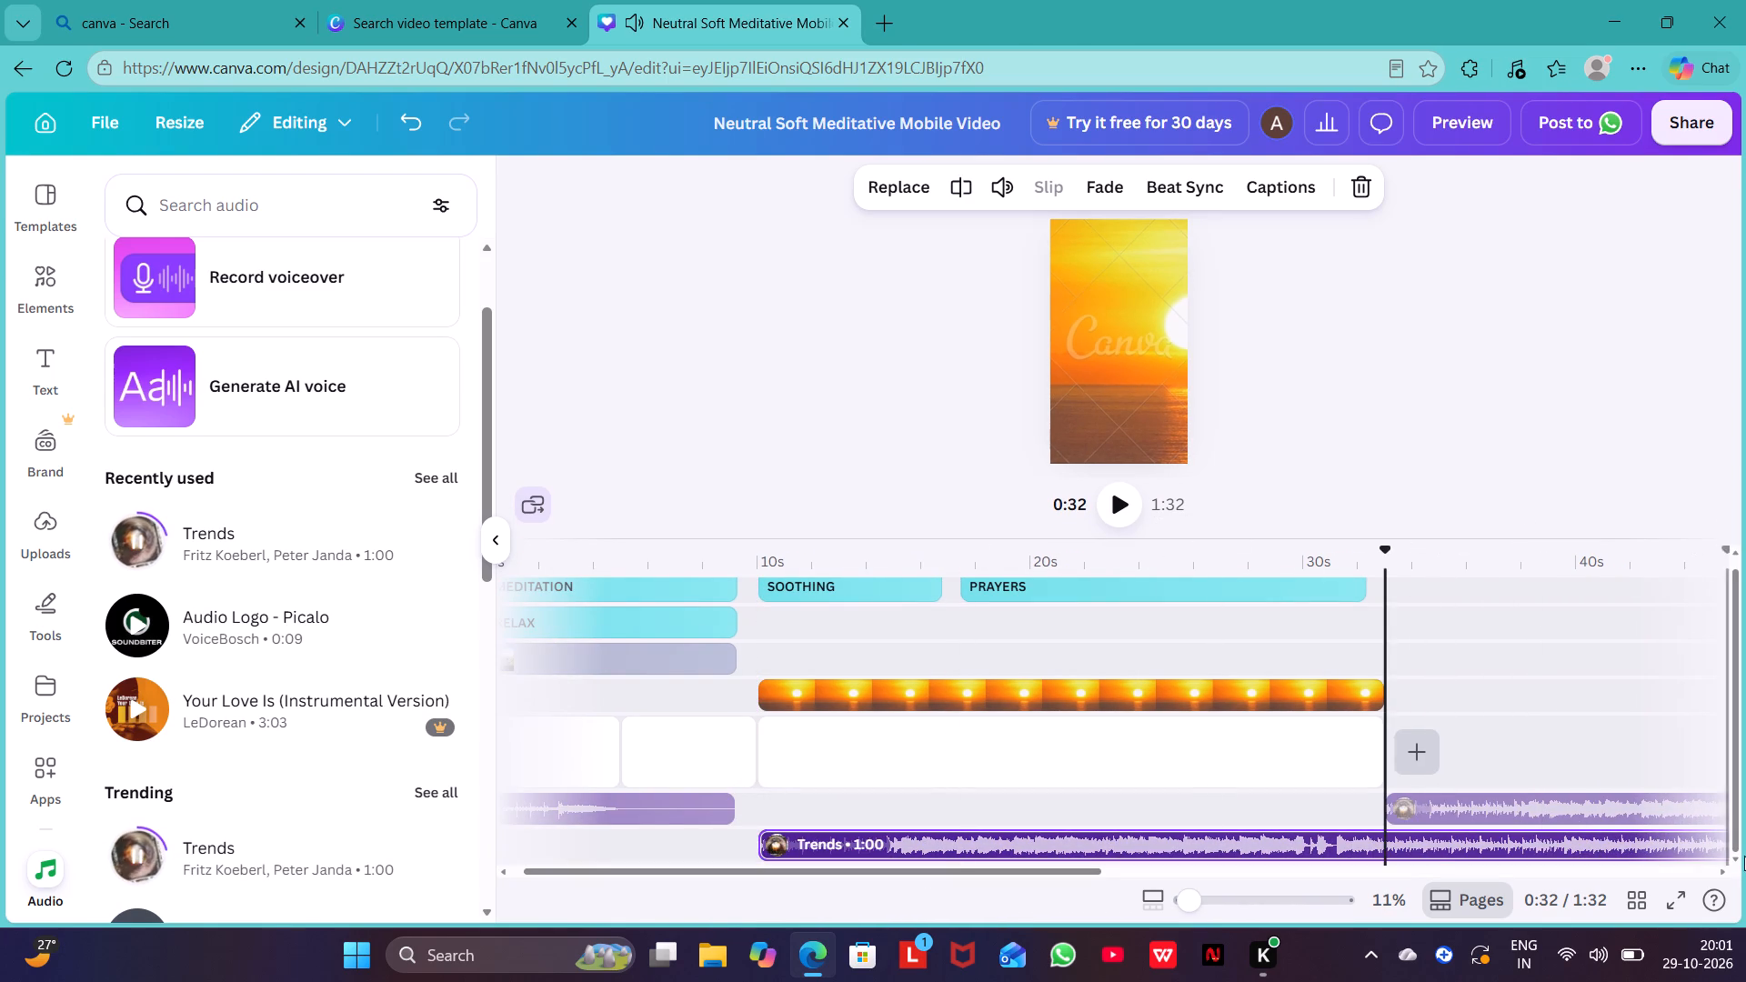
click(1580, 807)
key(Delete)
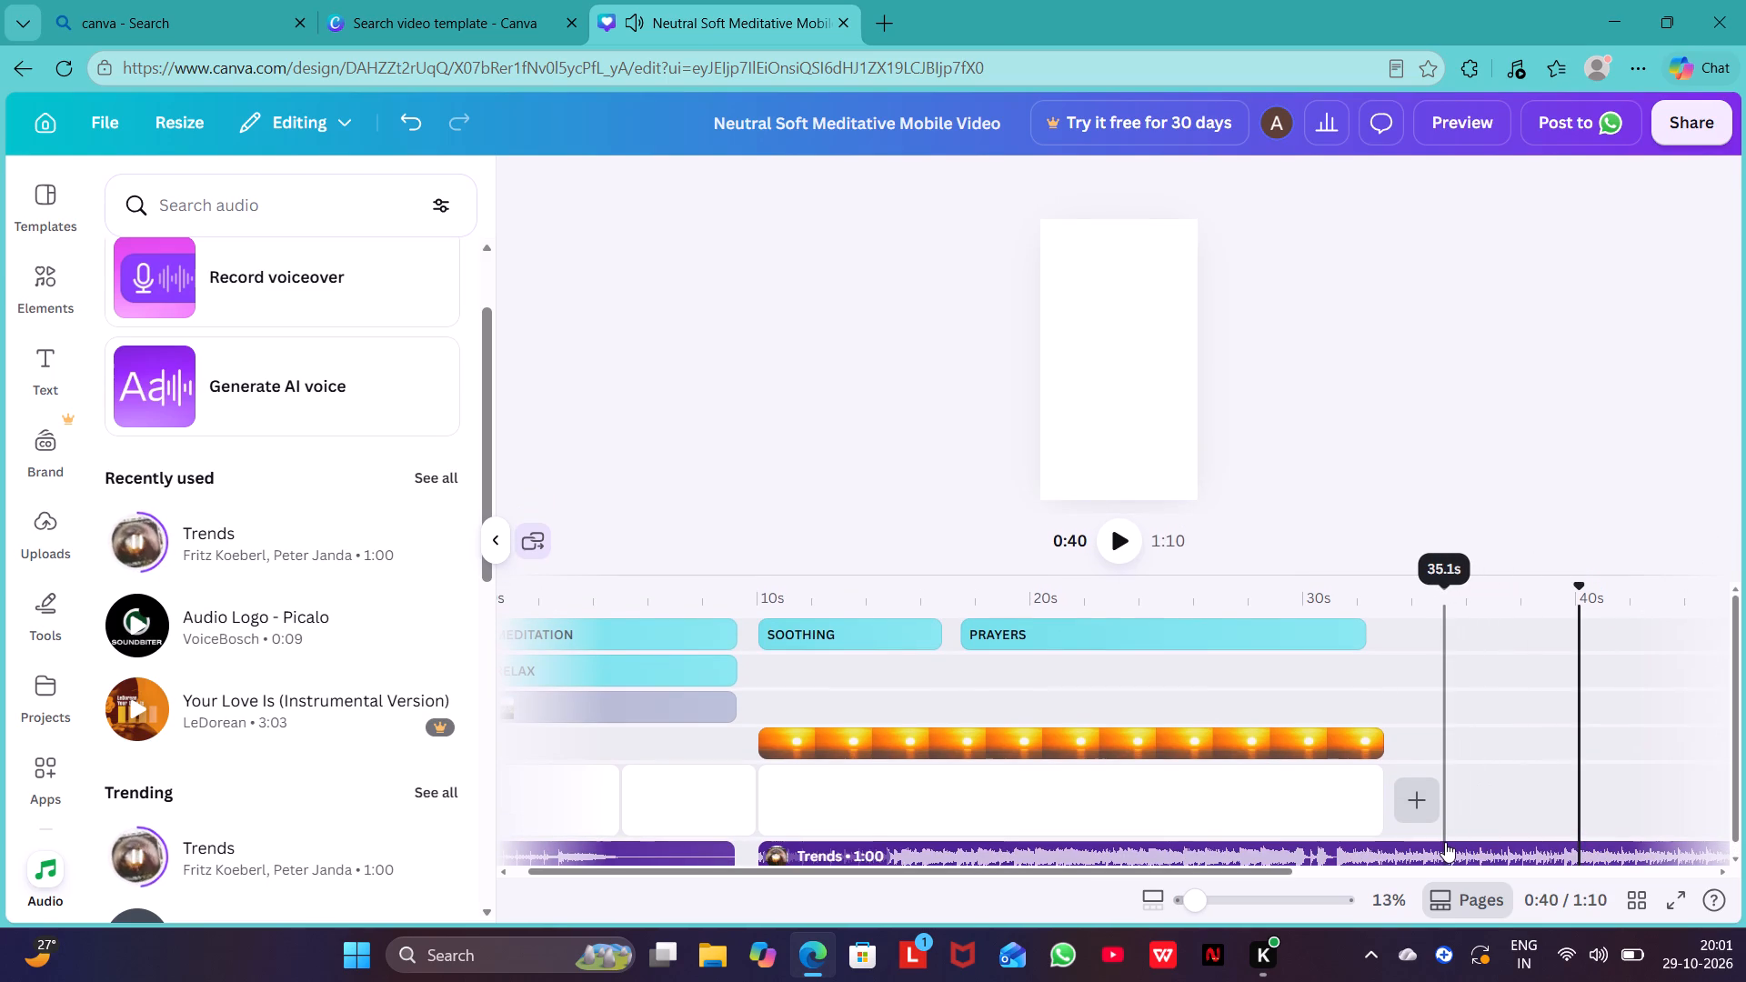
Trim the end of the Trends audio clip to make it 7.4 s long.
click(1630, 846)
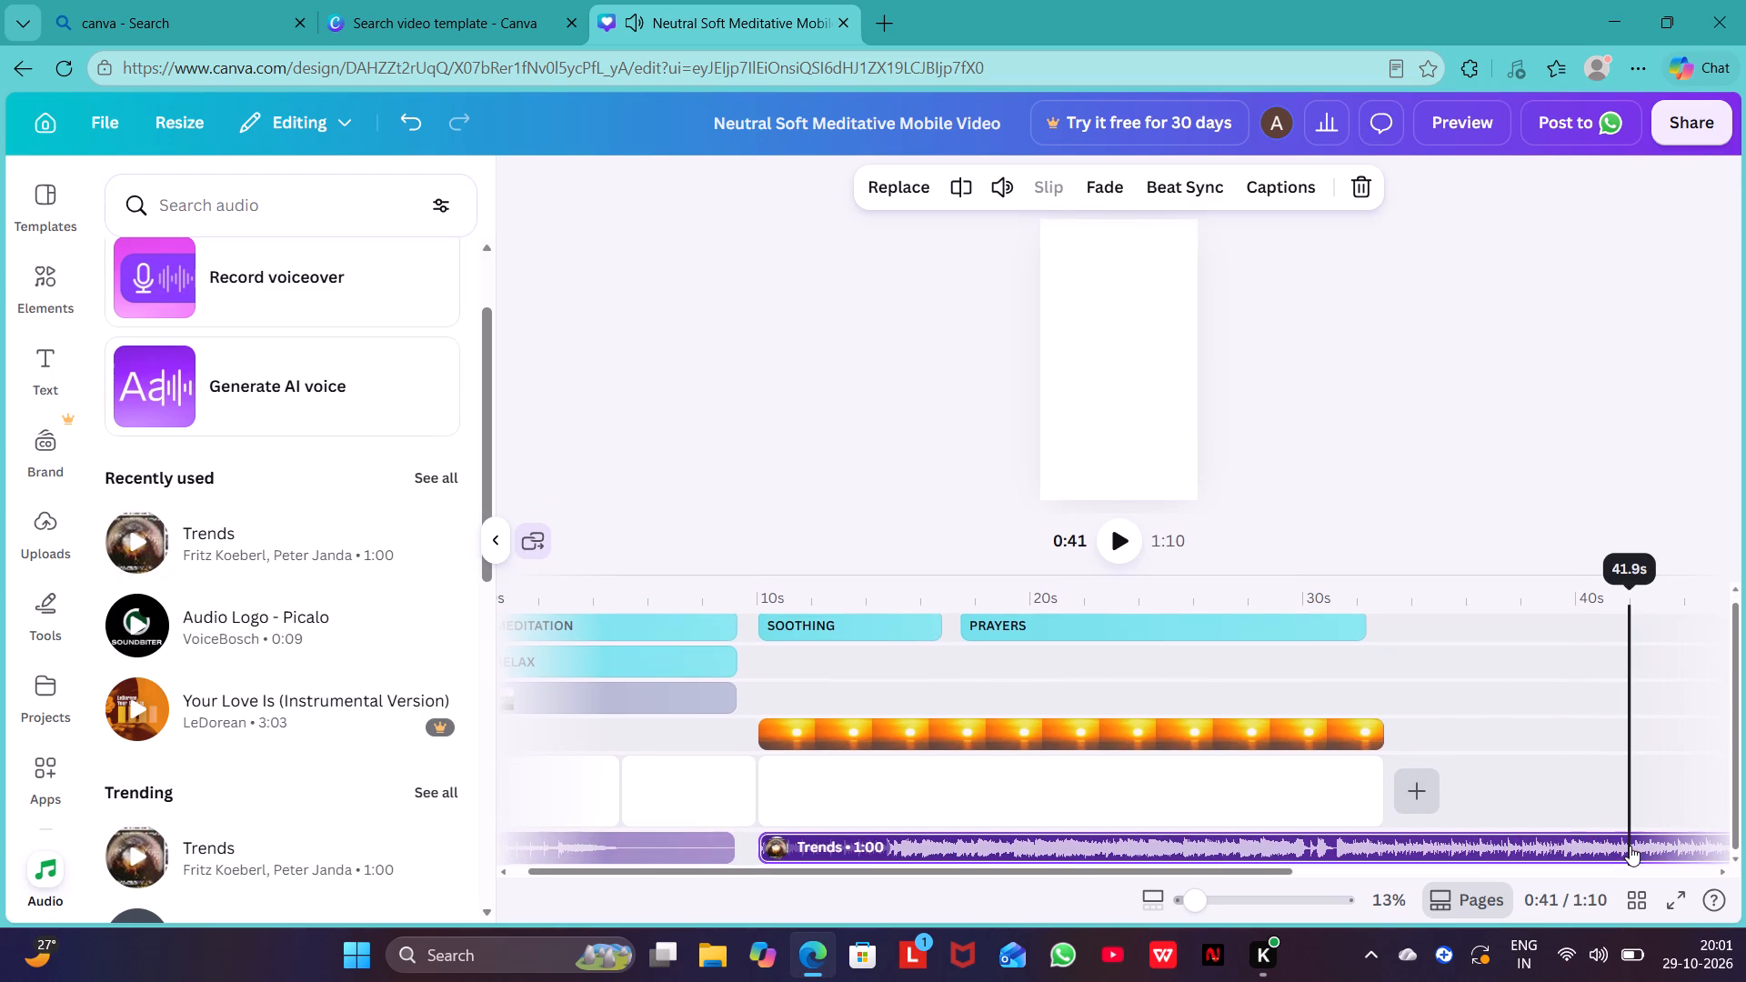
click(1270, 863)
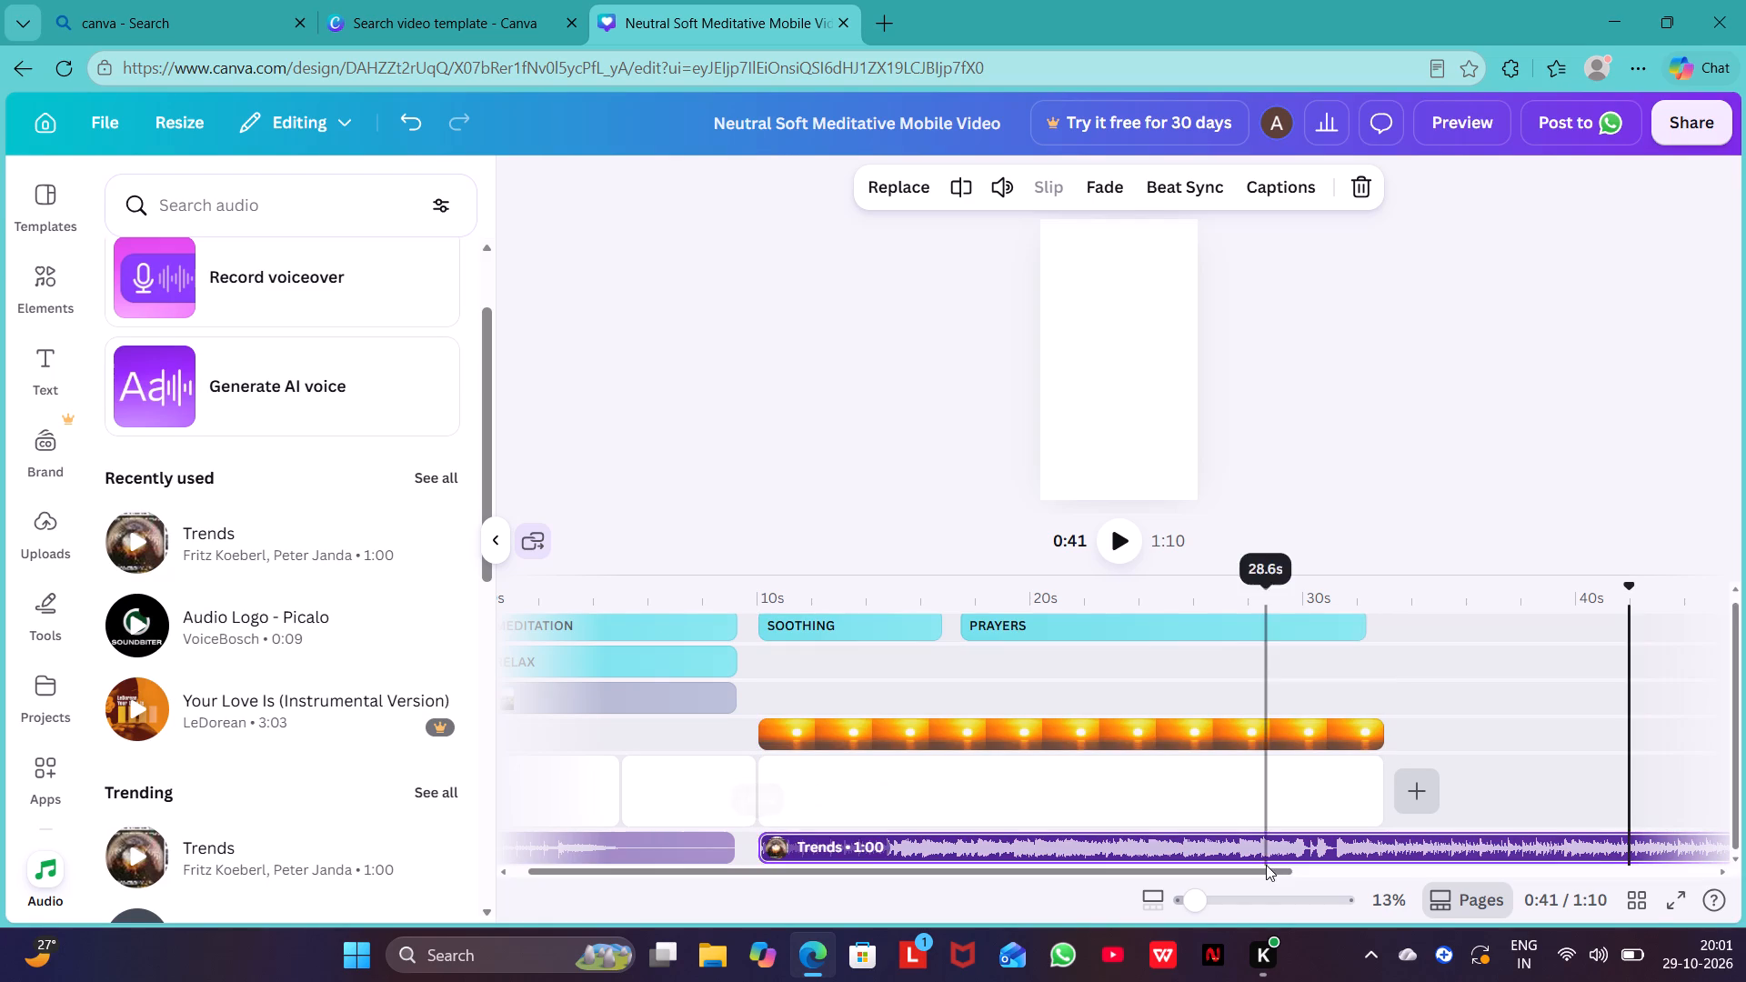
drag(1234, 874, 1494, 876)
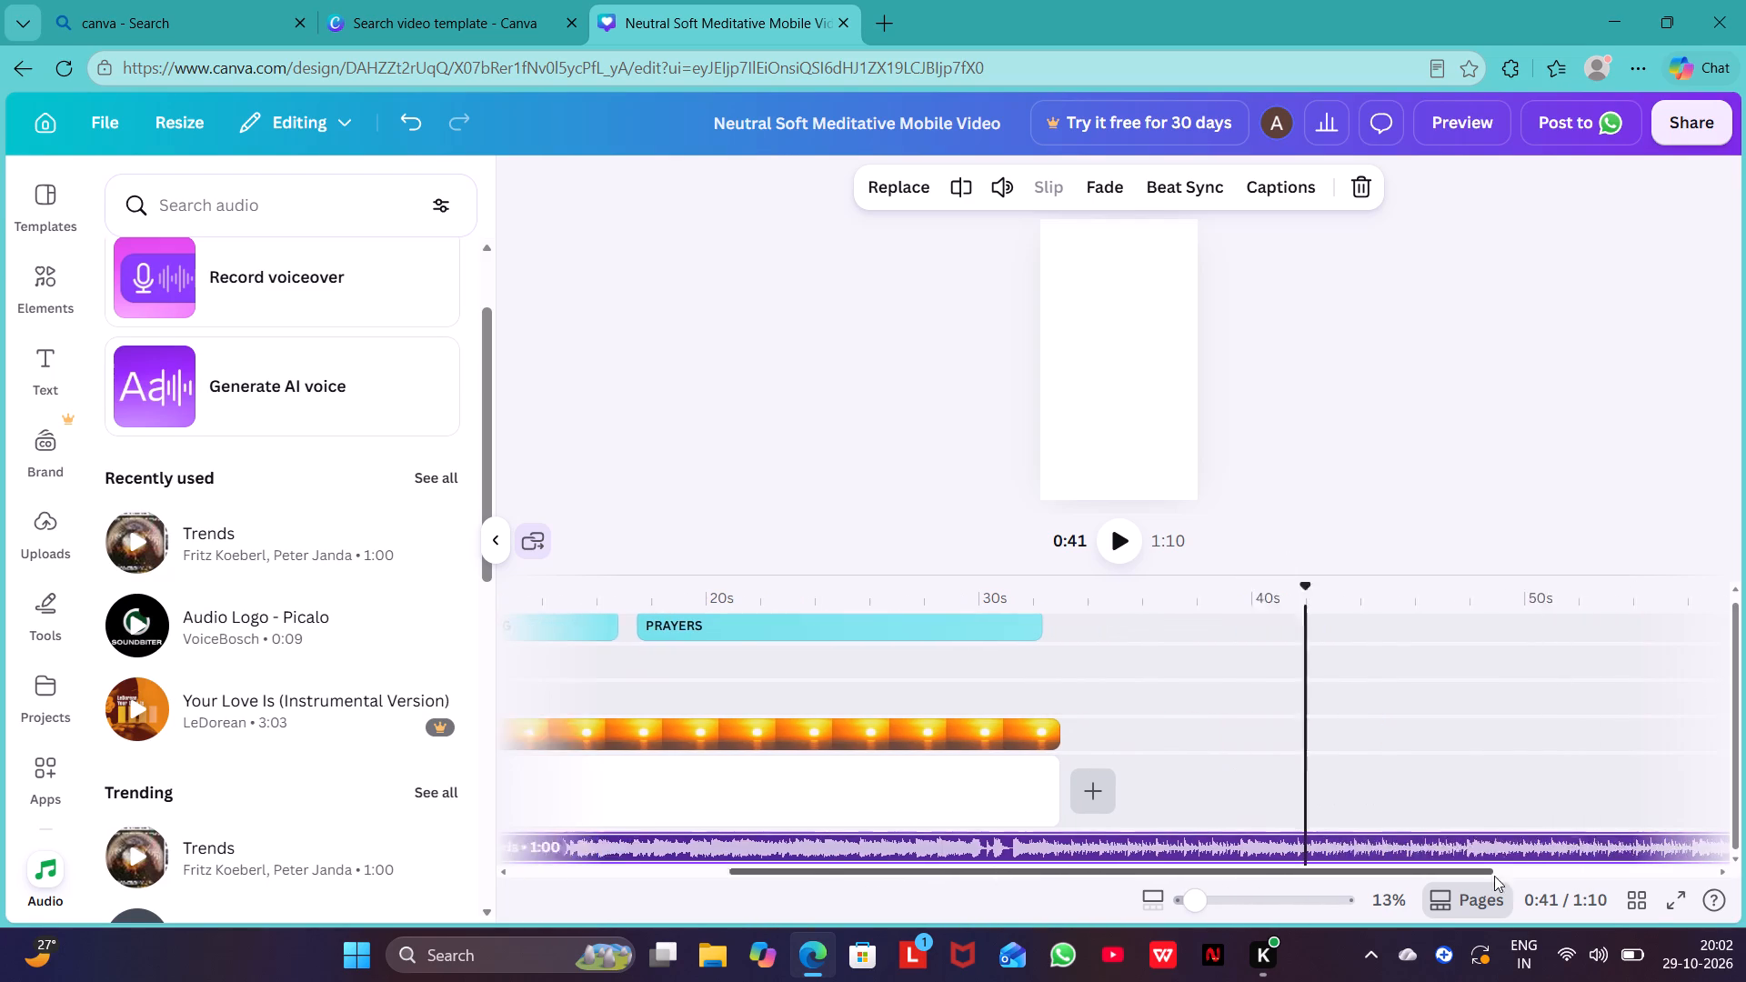
drag(1494, 876, 1537, 876)
drag(1537, 876, 1745, 880)
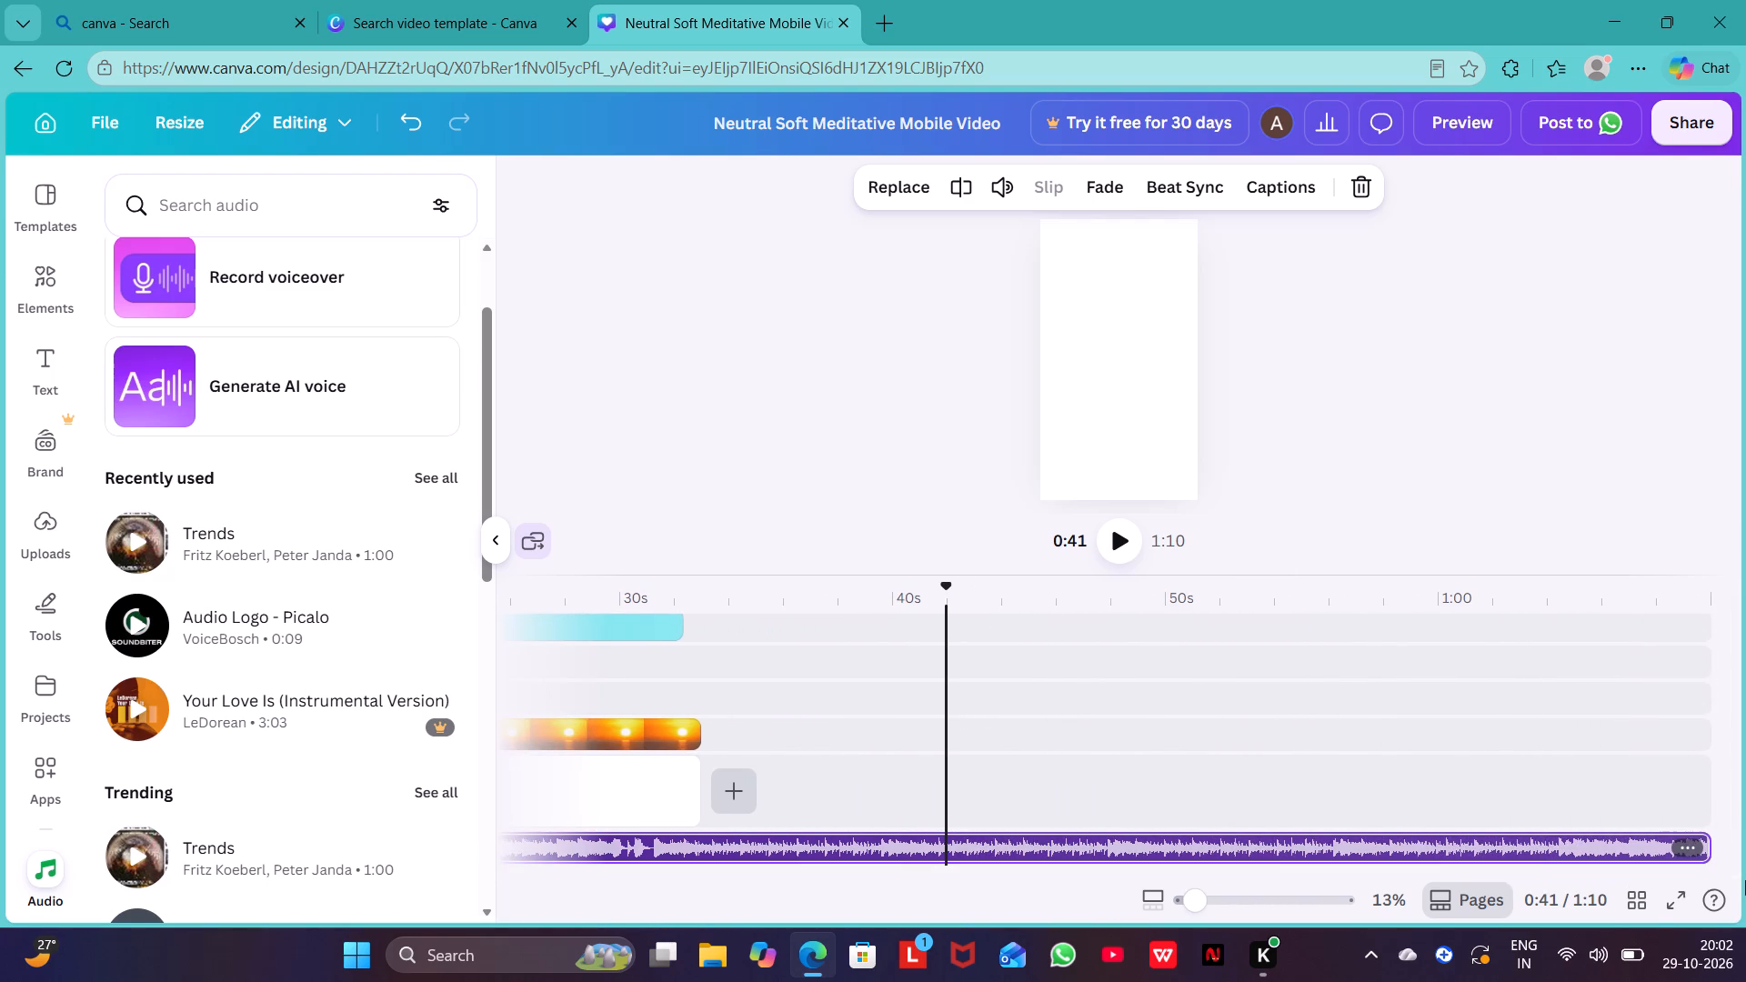
drag(1706, 846, 829, 880)
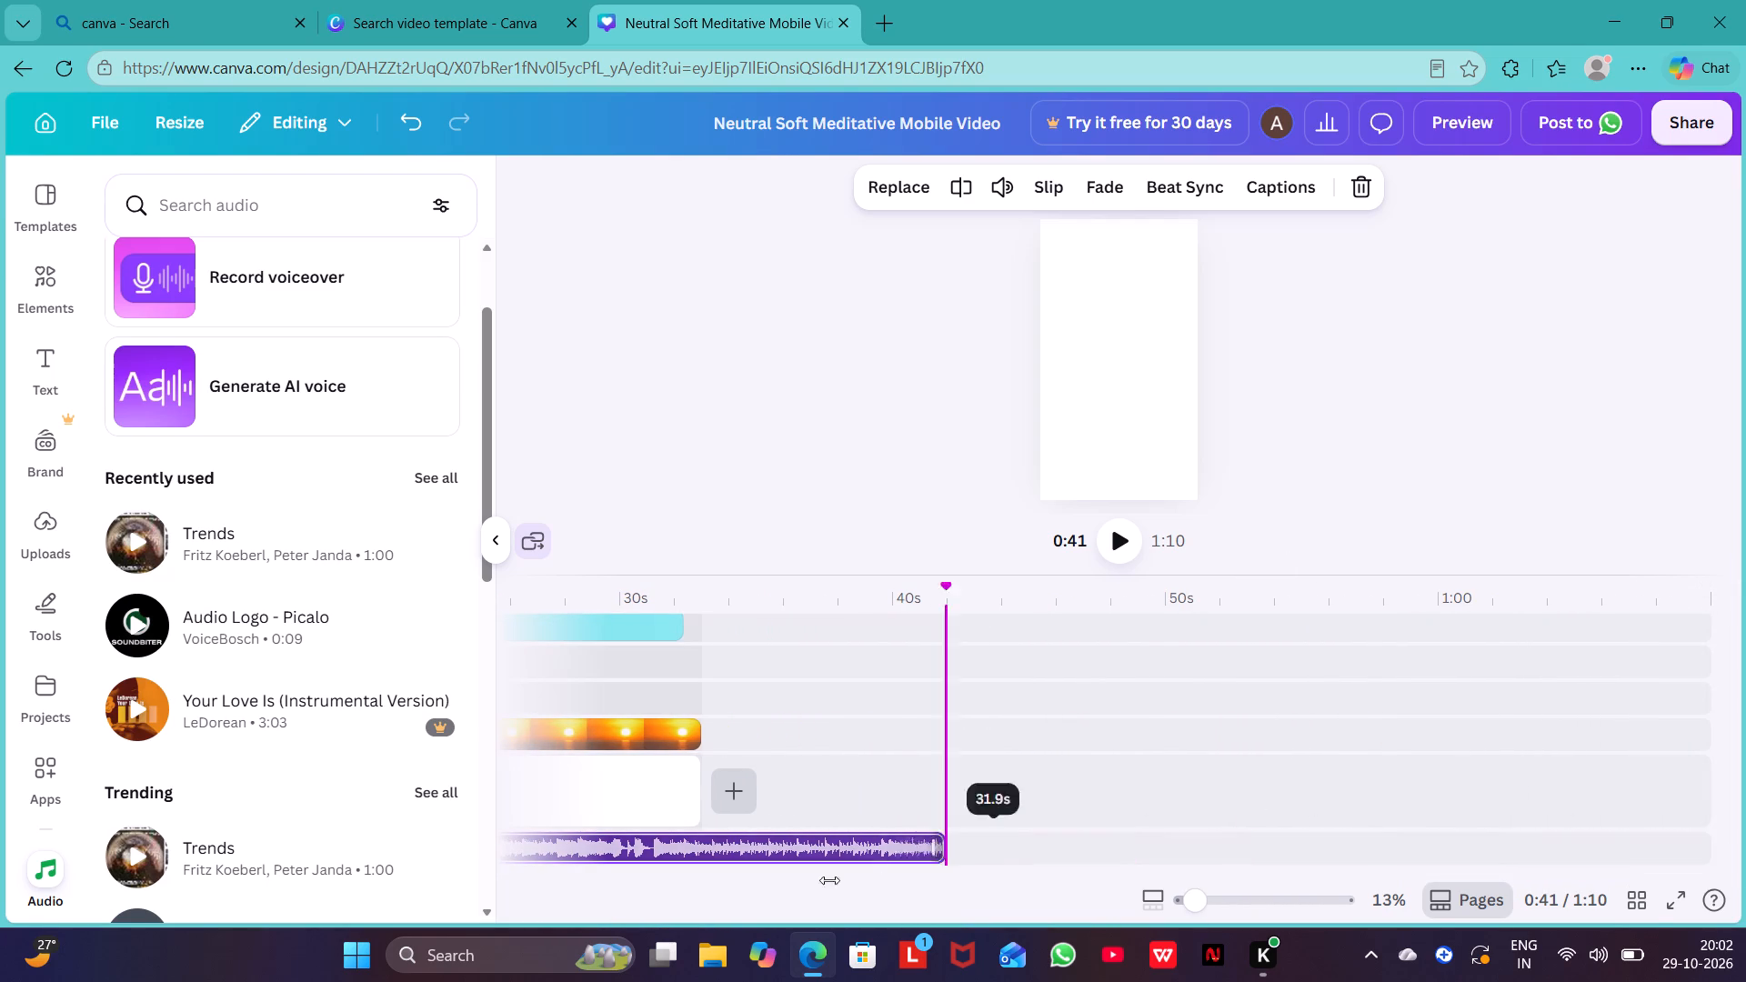
drag(829, 880, 629, 906)
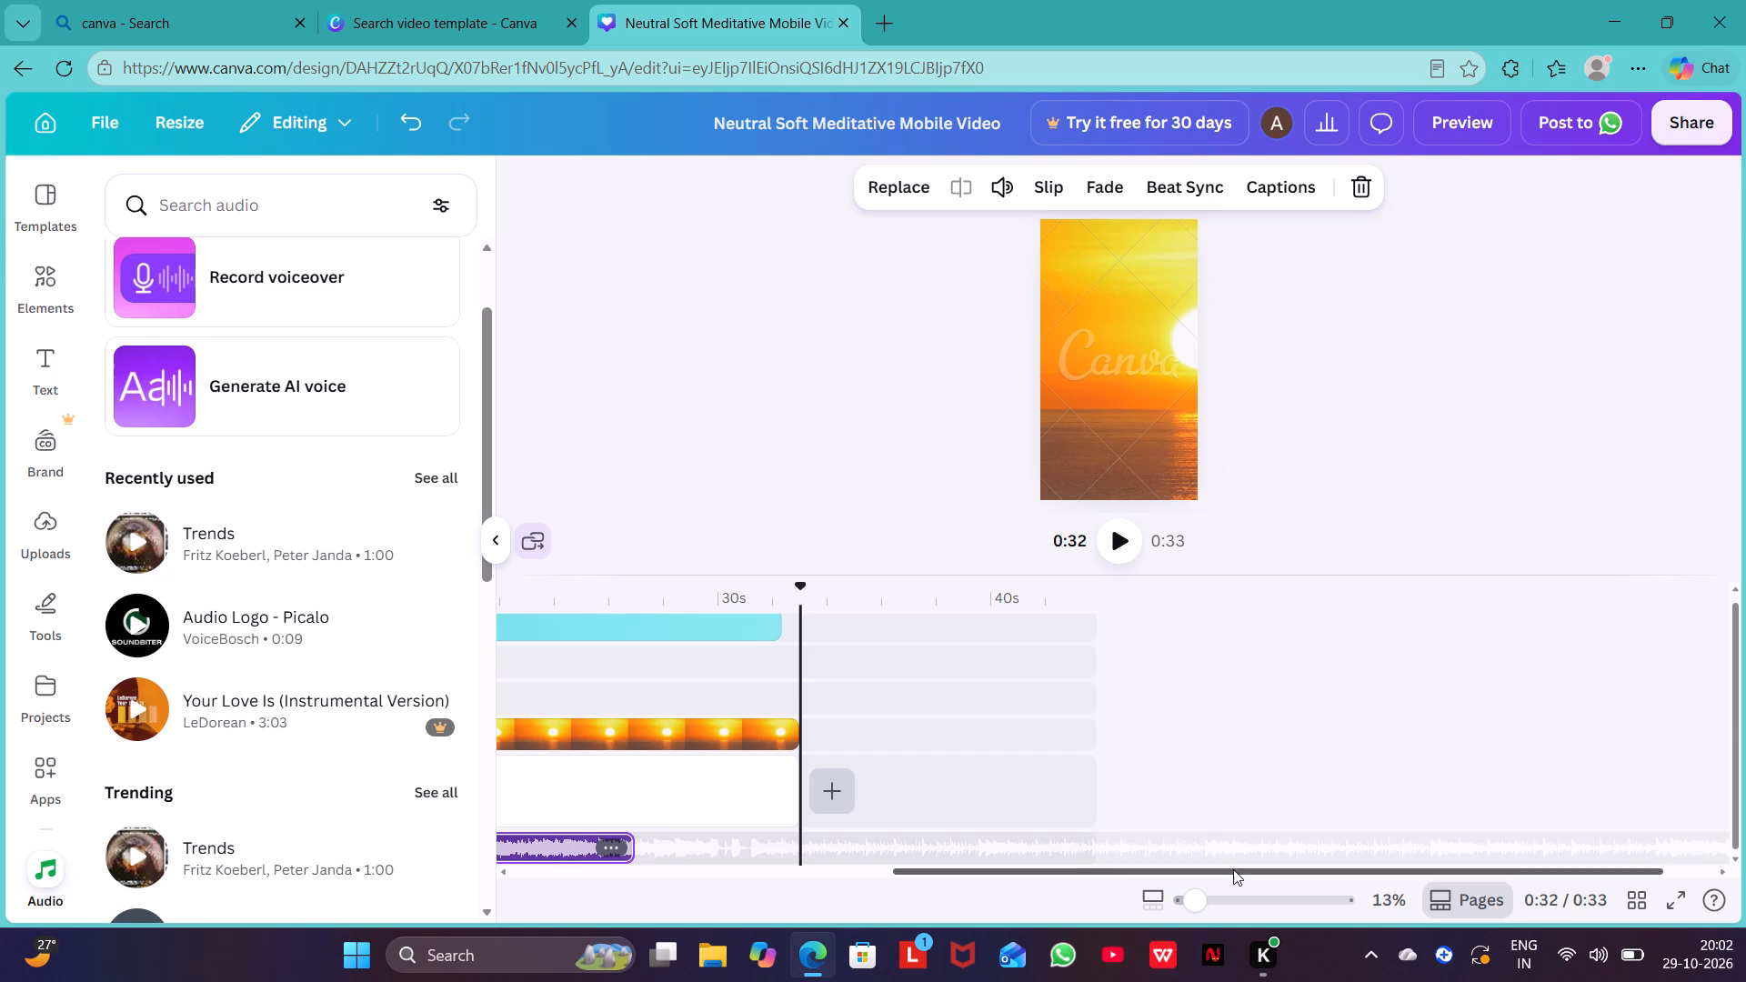
drag(1233, 869, 634, 918)
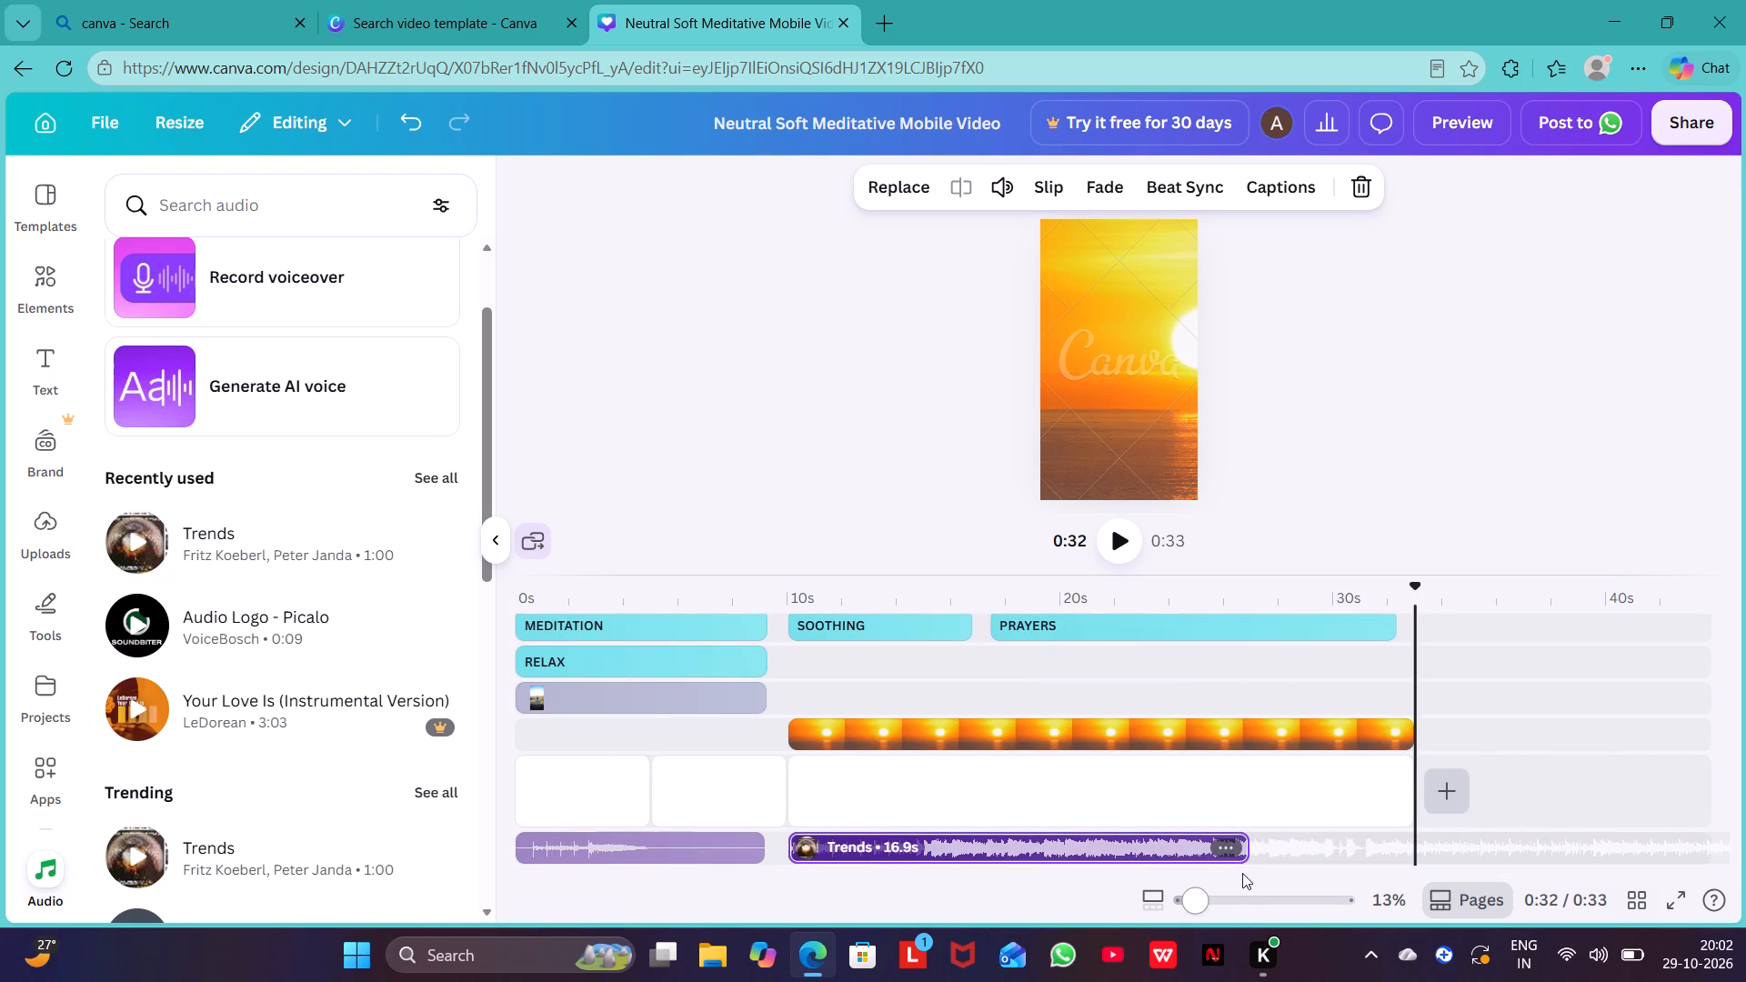
drag(1246, 856, 1030, 844)
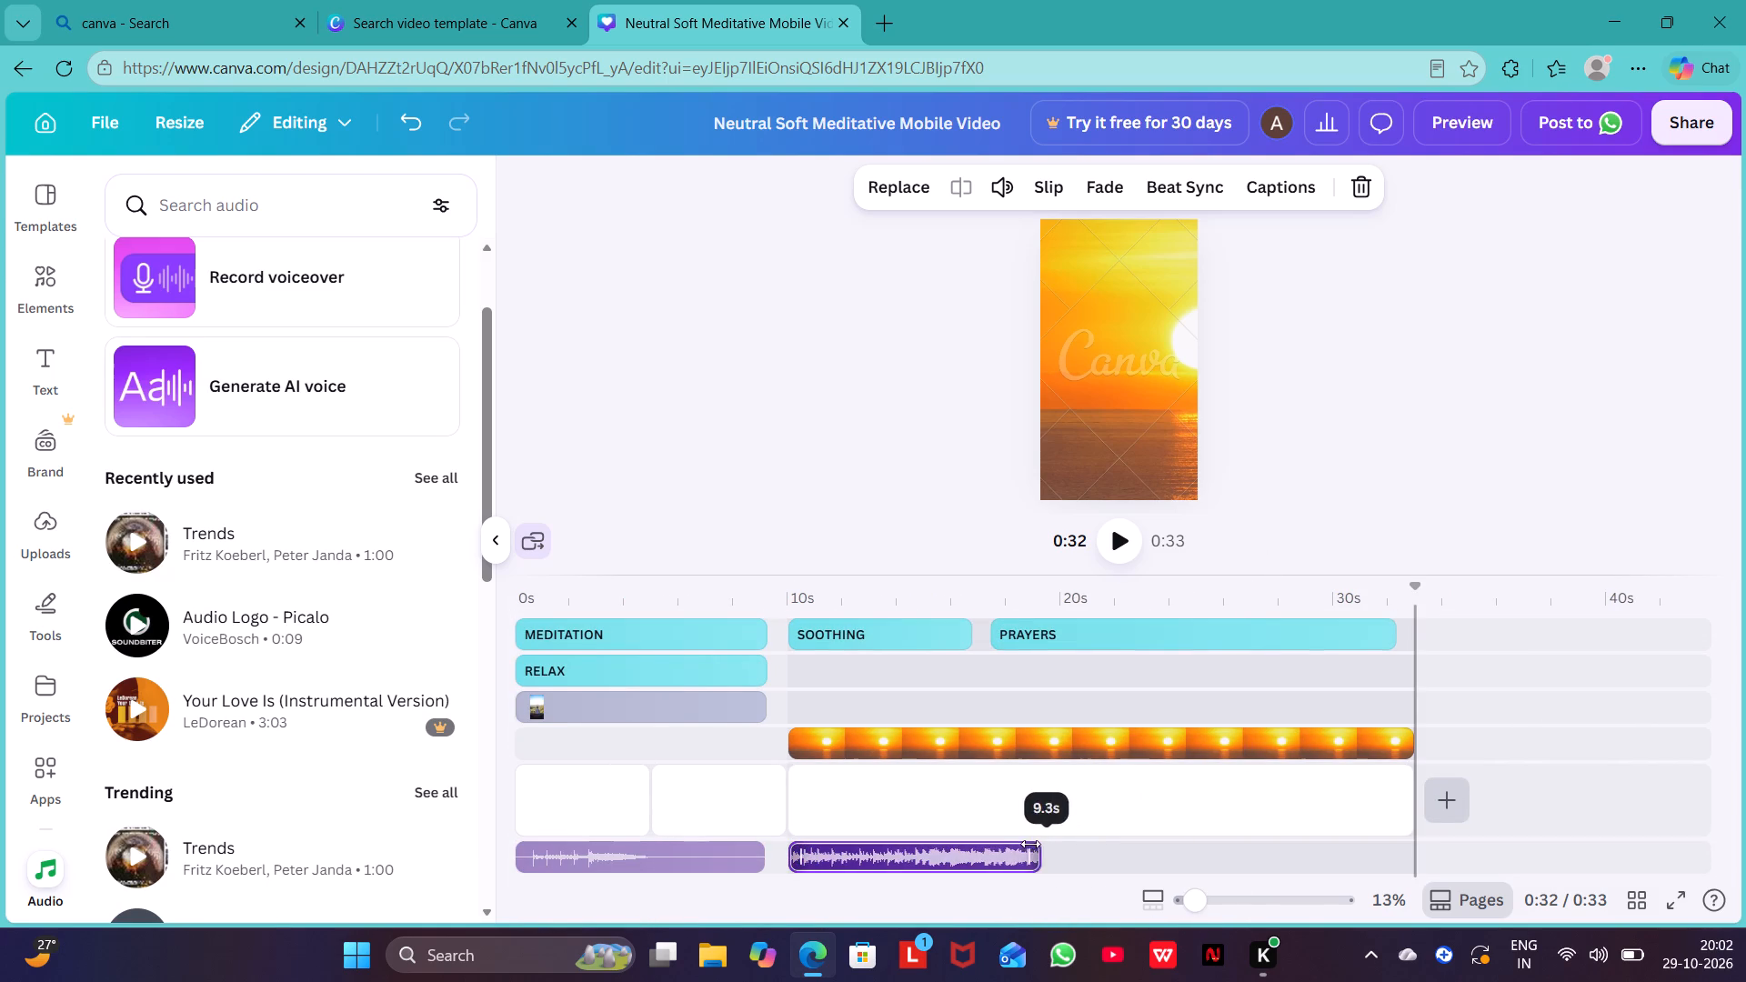
drag(1030, 844, 987, 847)
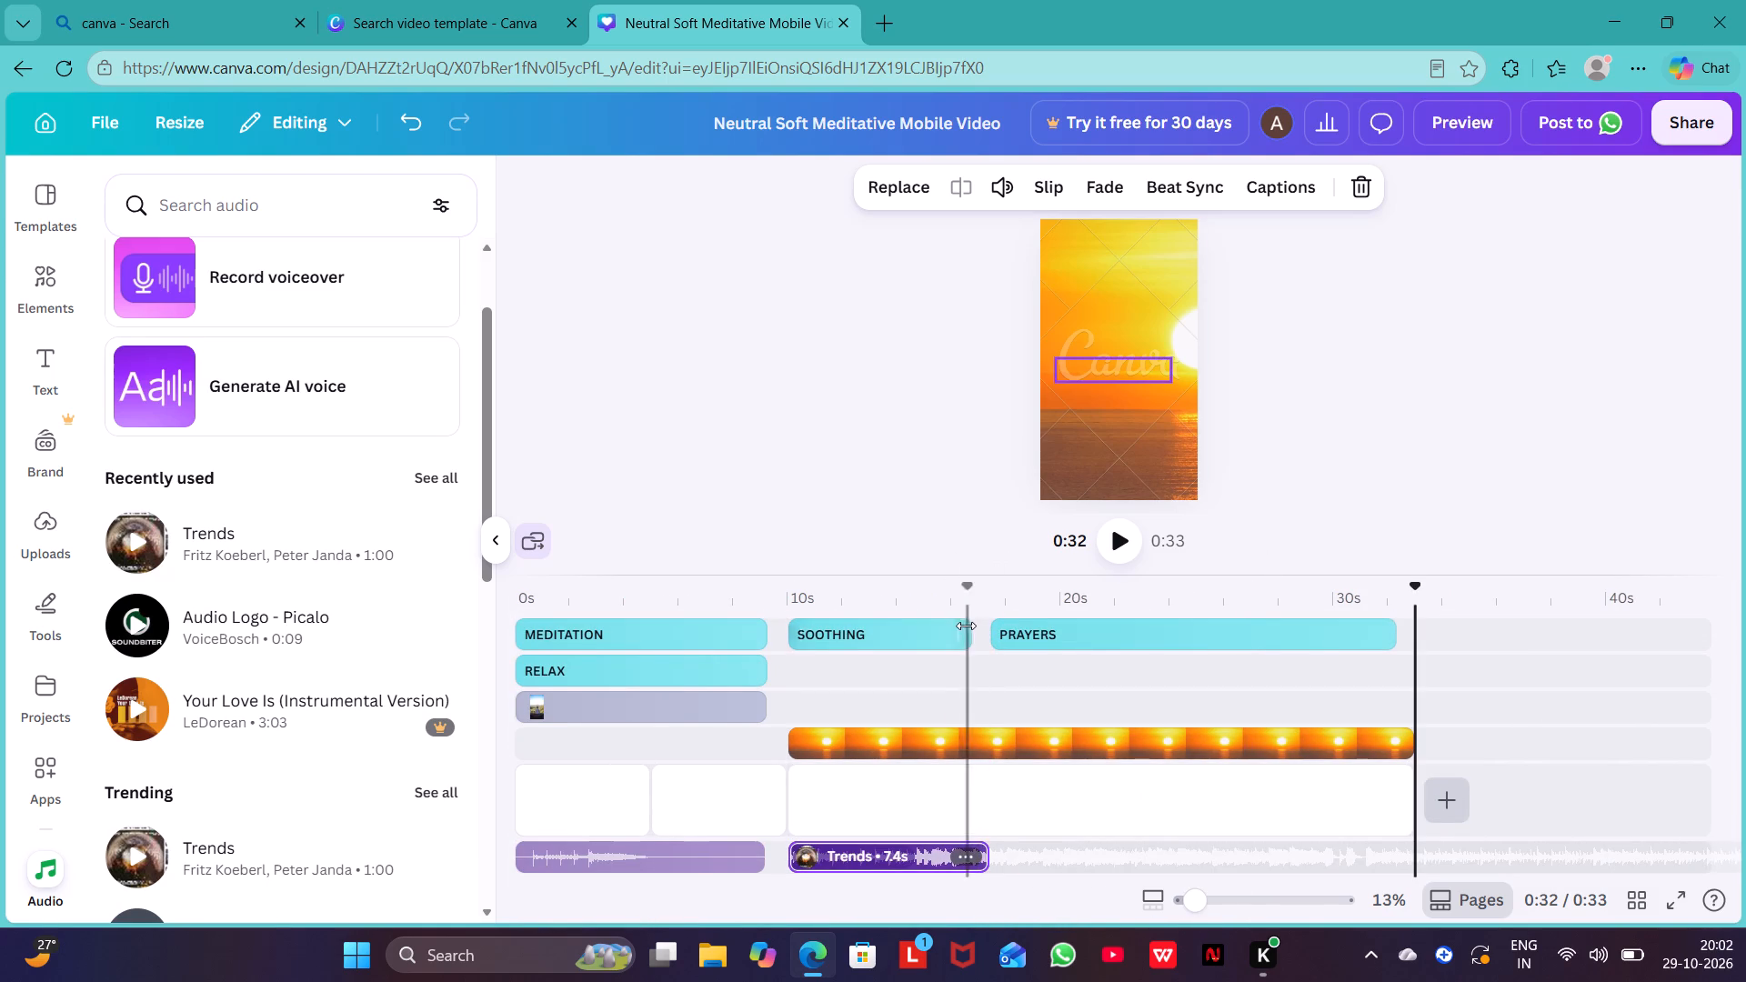
Extend both ends of the SOOTHING clip to fill the gap between MEDITATION and PRAYERS, making it 8.1 s long.
drag(966, 629, 978, 629)
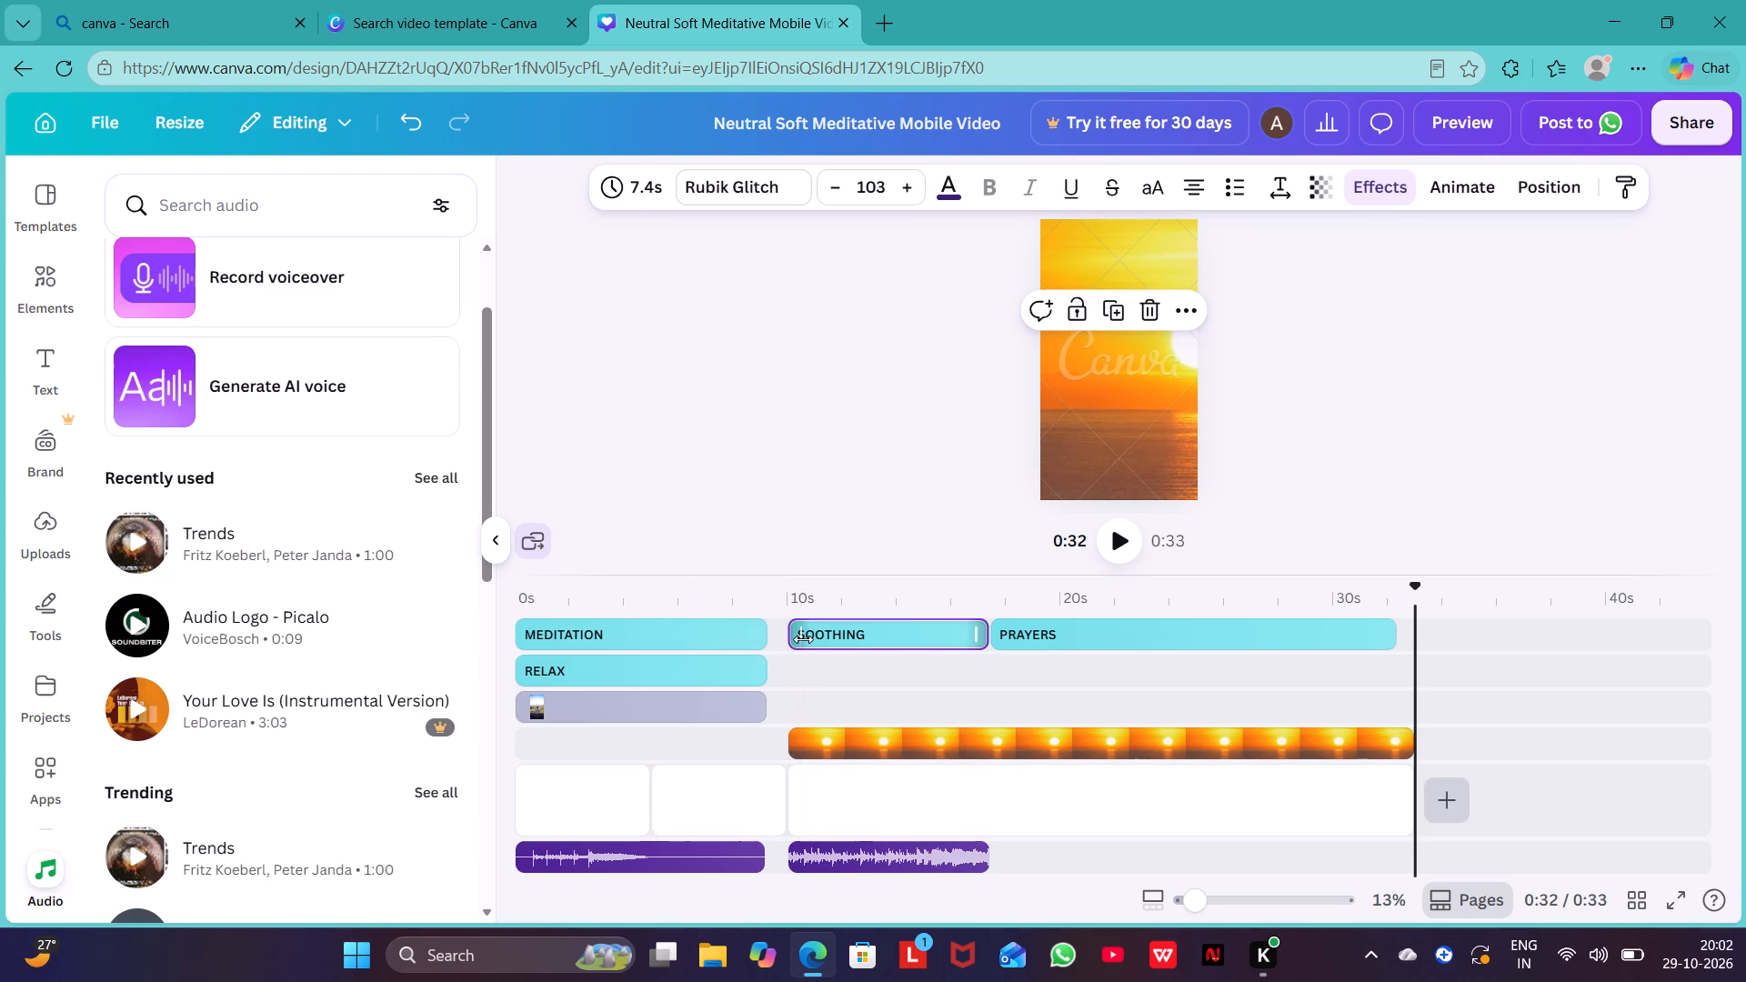
drag(799, 636, 788, 634)
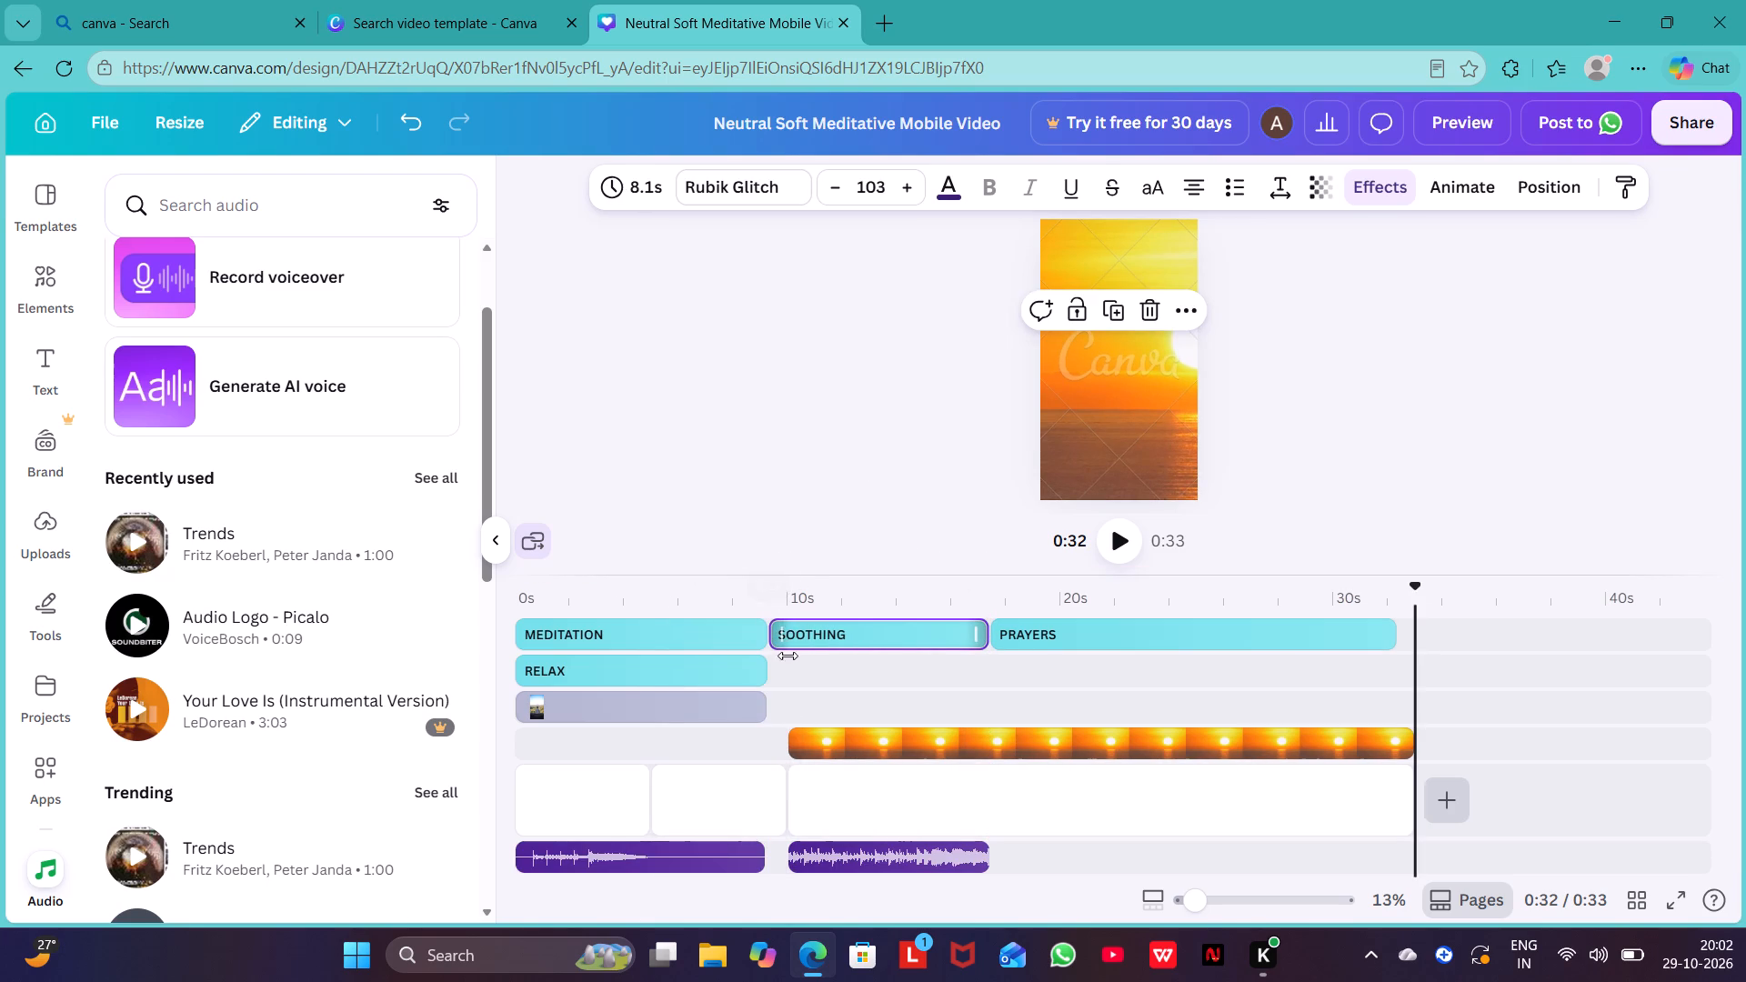
click(787, 734)
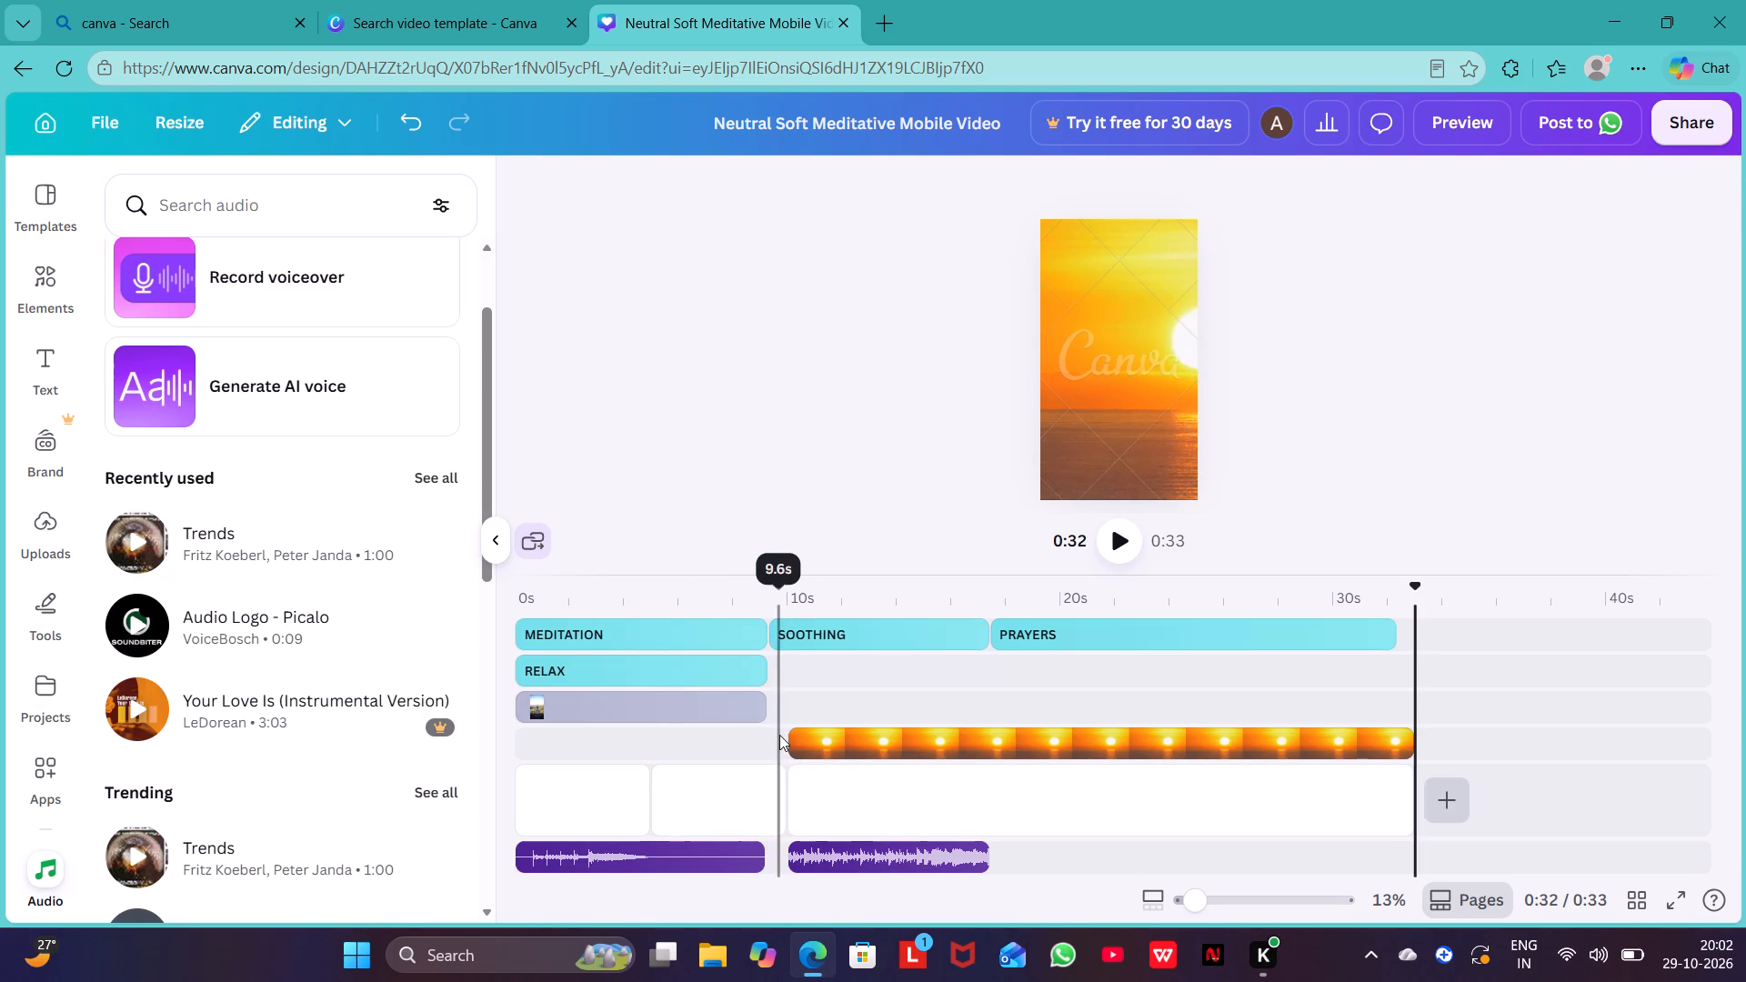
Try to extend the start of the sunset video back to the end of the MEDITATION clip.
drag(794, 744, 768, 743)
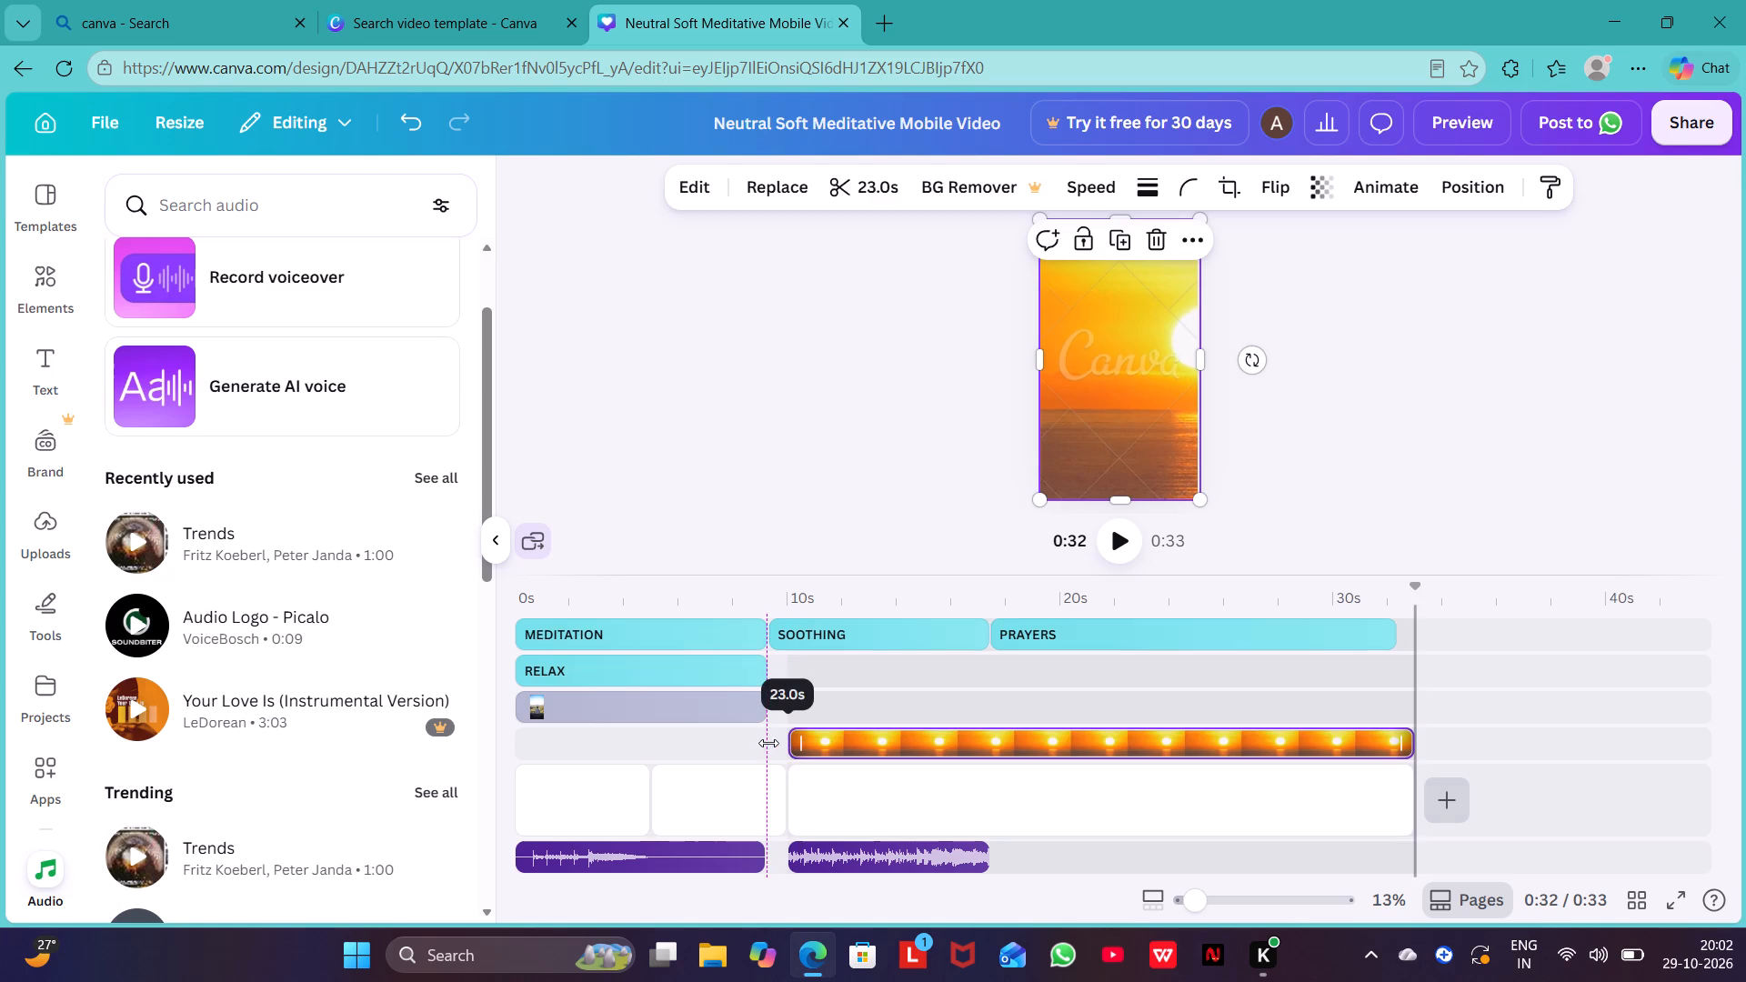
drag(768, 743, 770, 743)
Extend the end of the photo clip to make it 10.0 s long and the RELAX text clip to 9.5 s.
drag(758, 706, 771, 706)
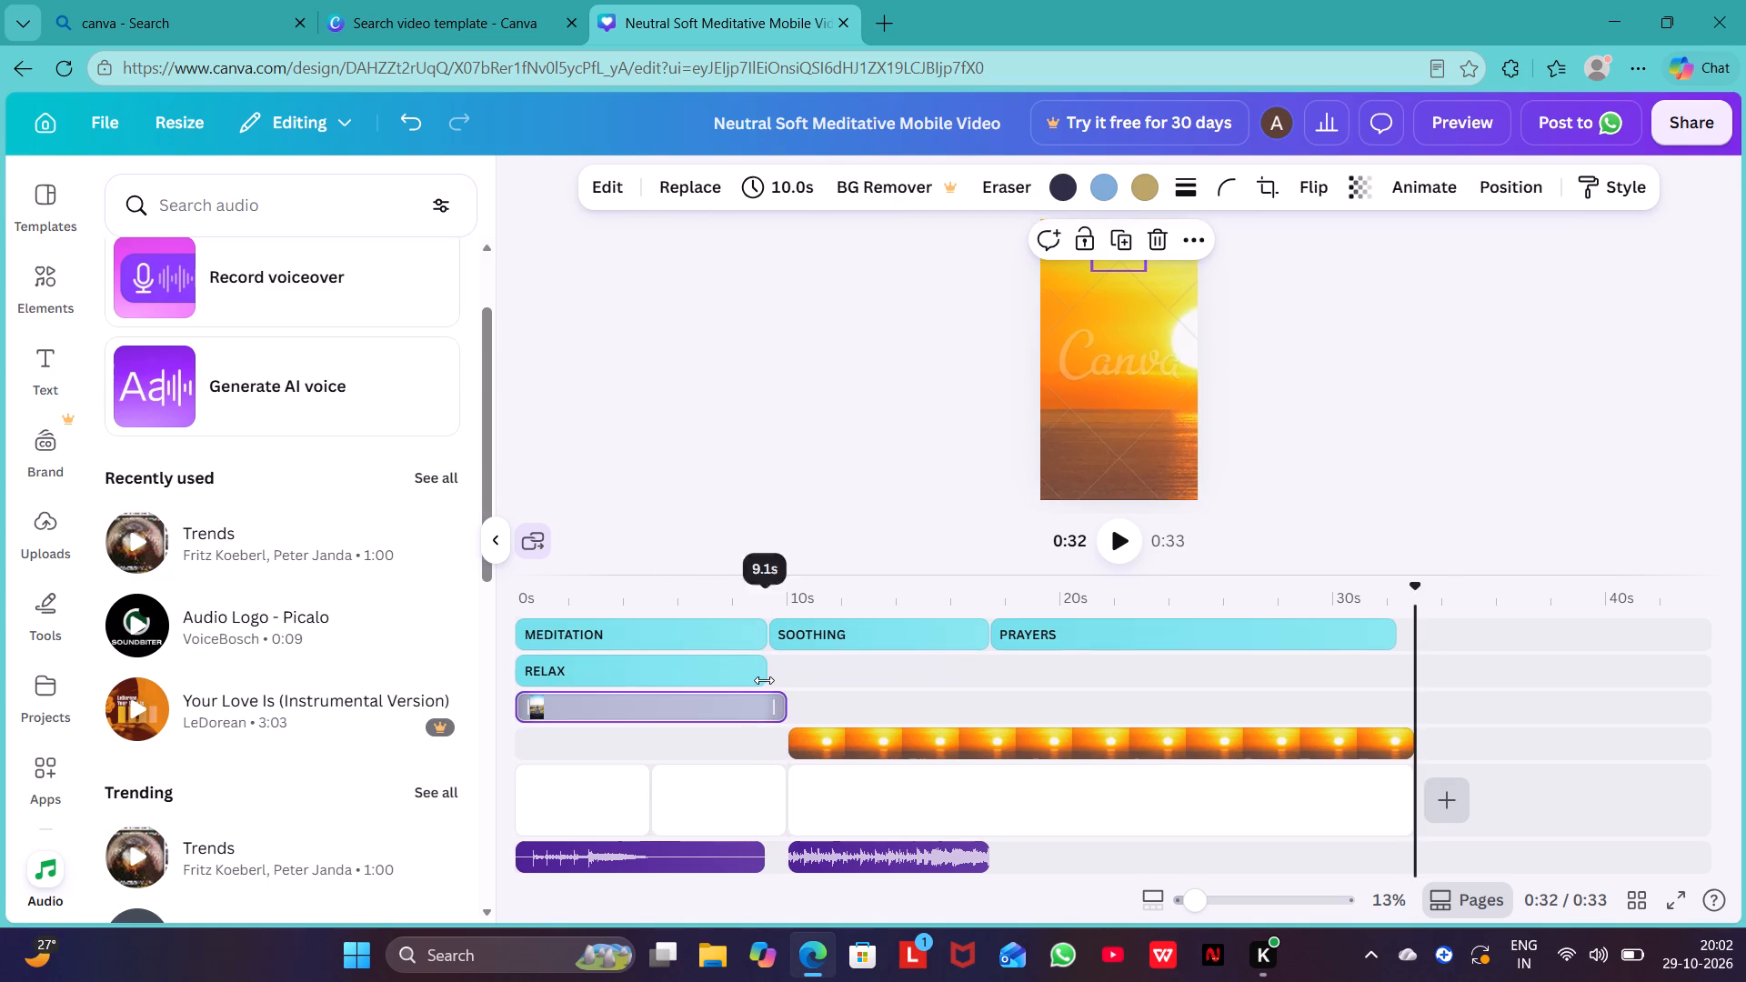
click(764, 677)
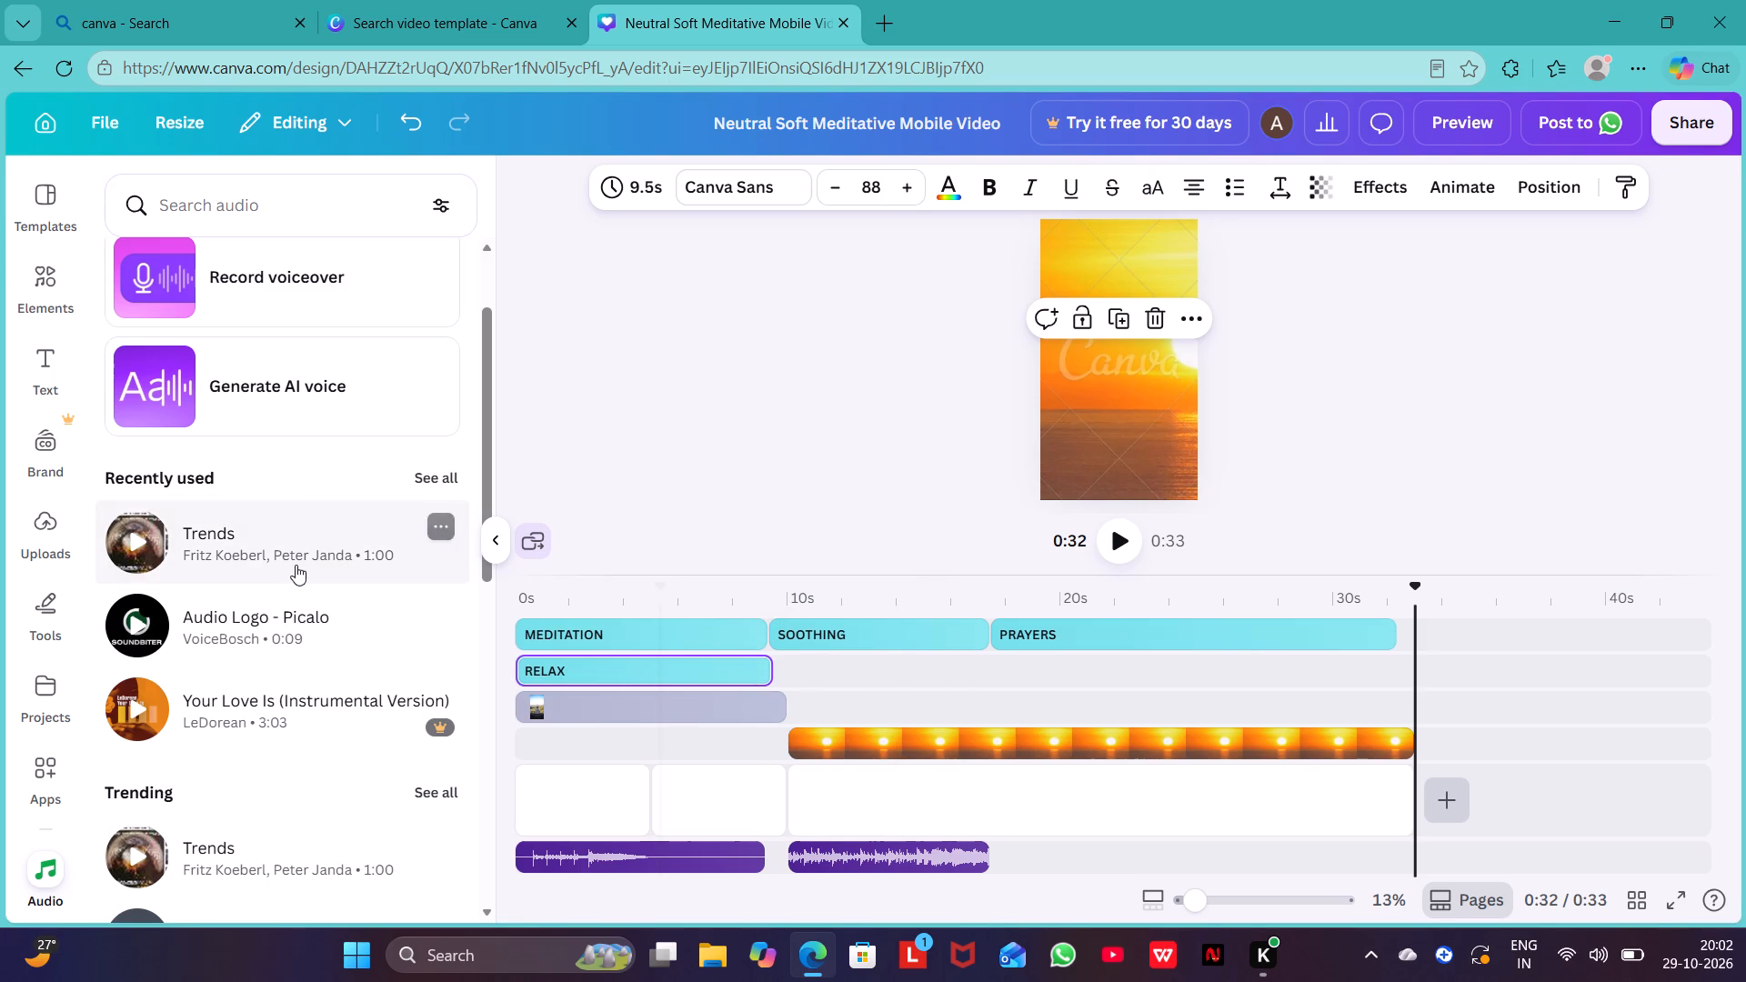
Search the audio library for "prayers bg" and preview the SpaceBg track and the first BirdsChirpsFwyFarinBG track.
click(293, 211)
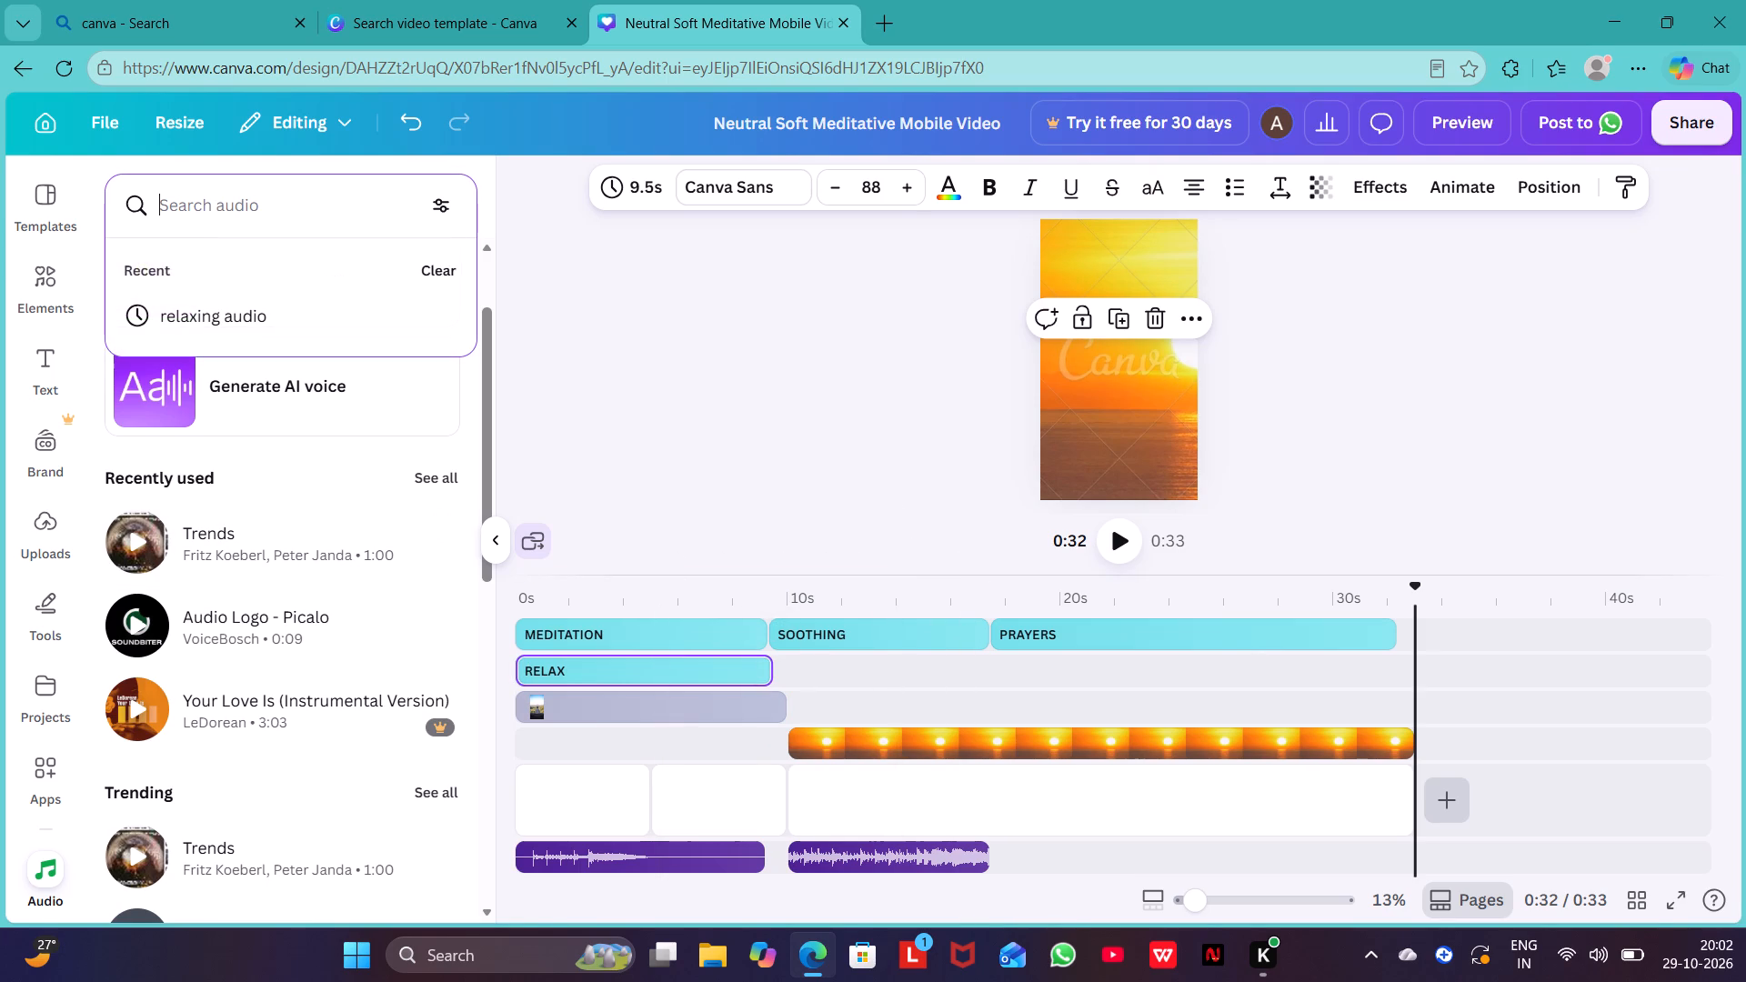
text(prayers)
click(258, 208)
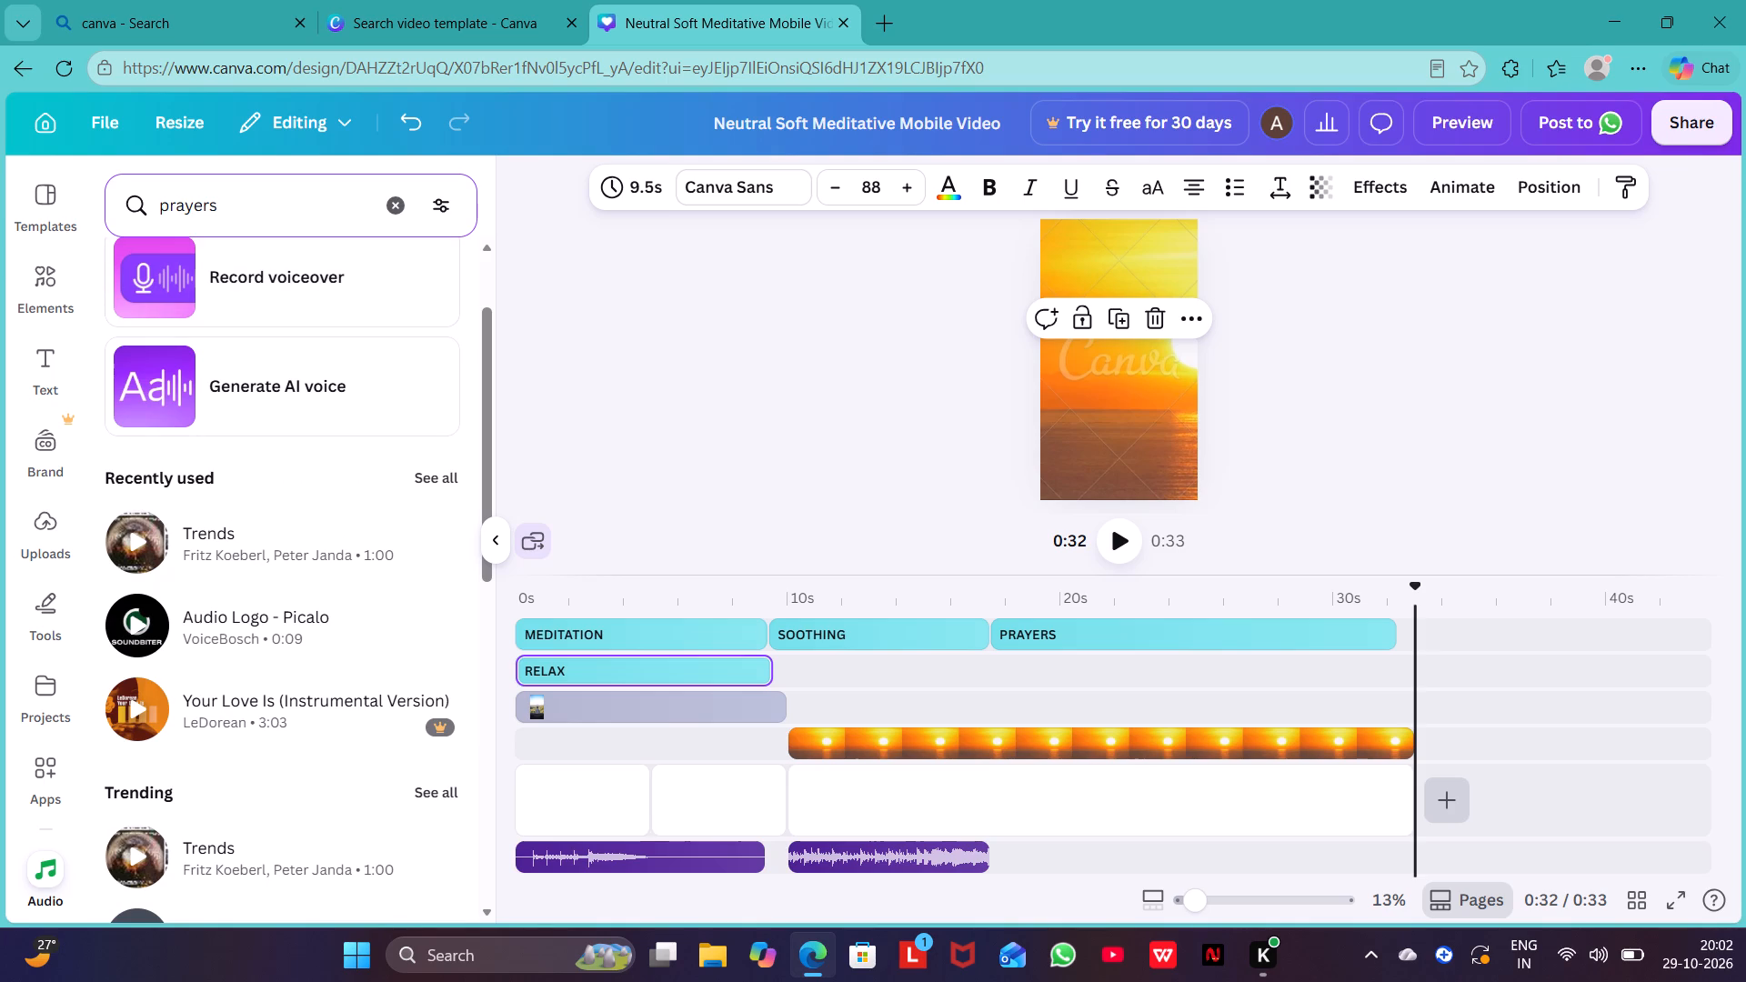
key(space)
text(bg)
key(Return)
click(133, 377)
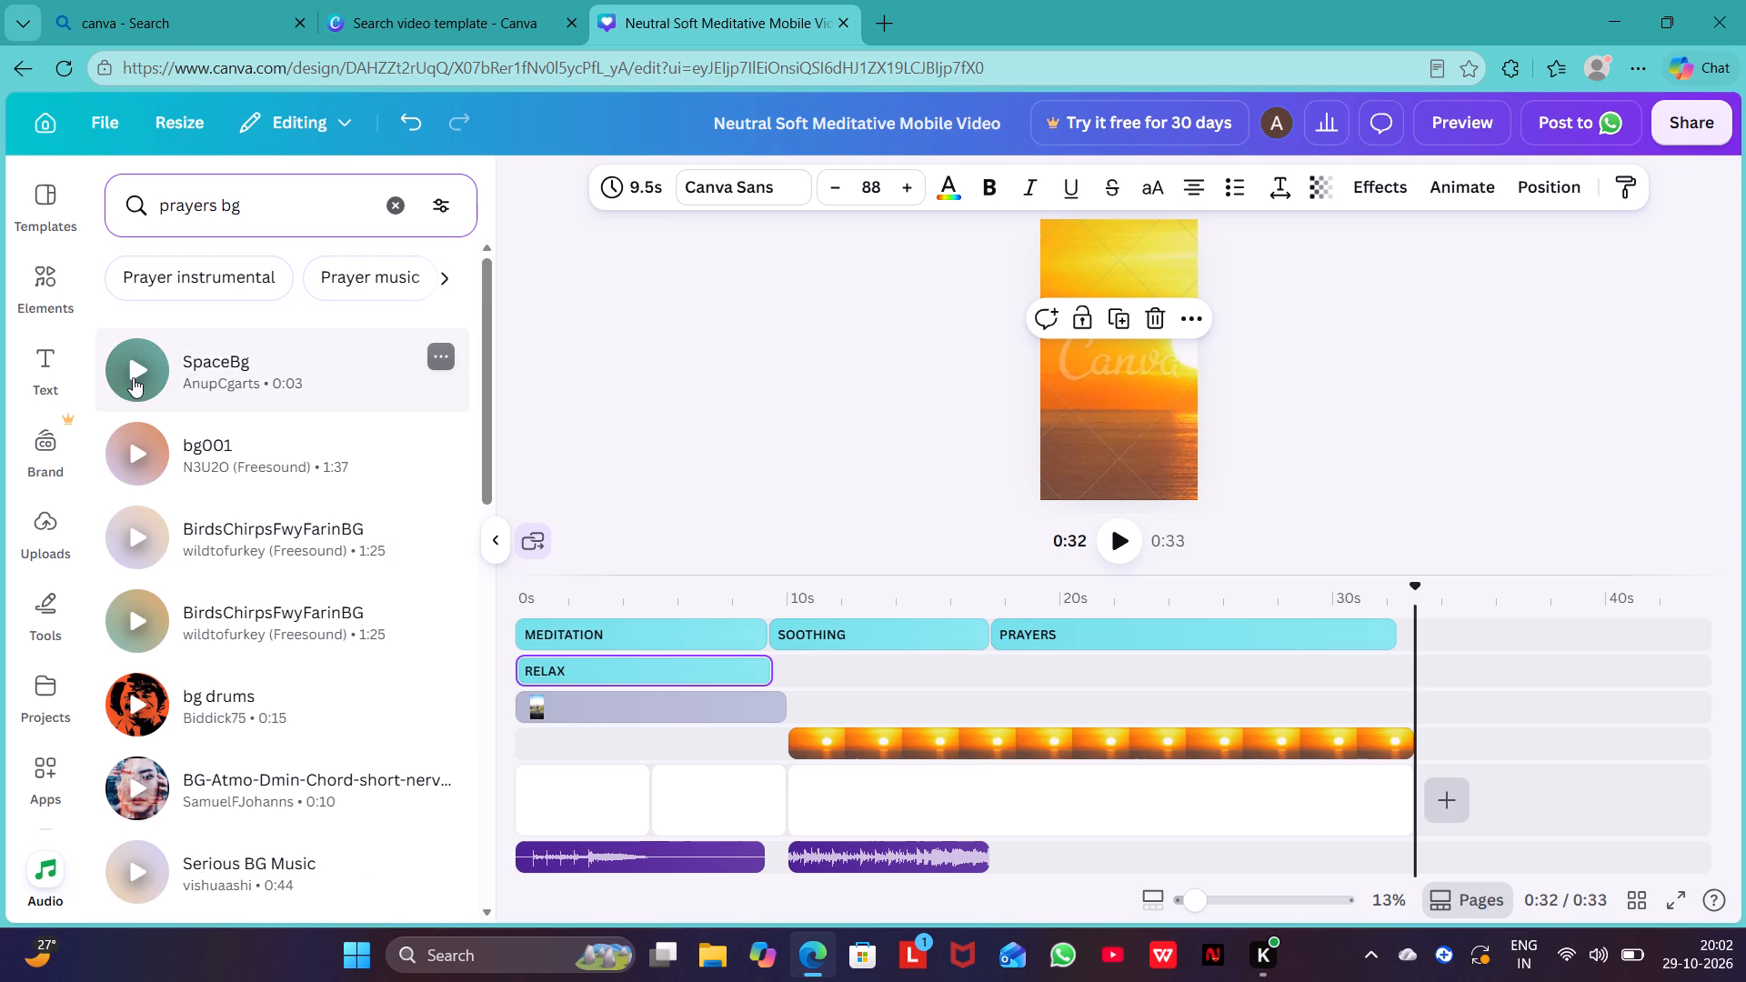
click(134, 545)
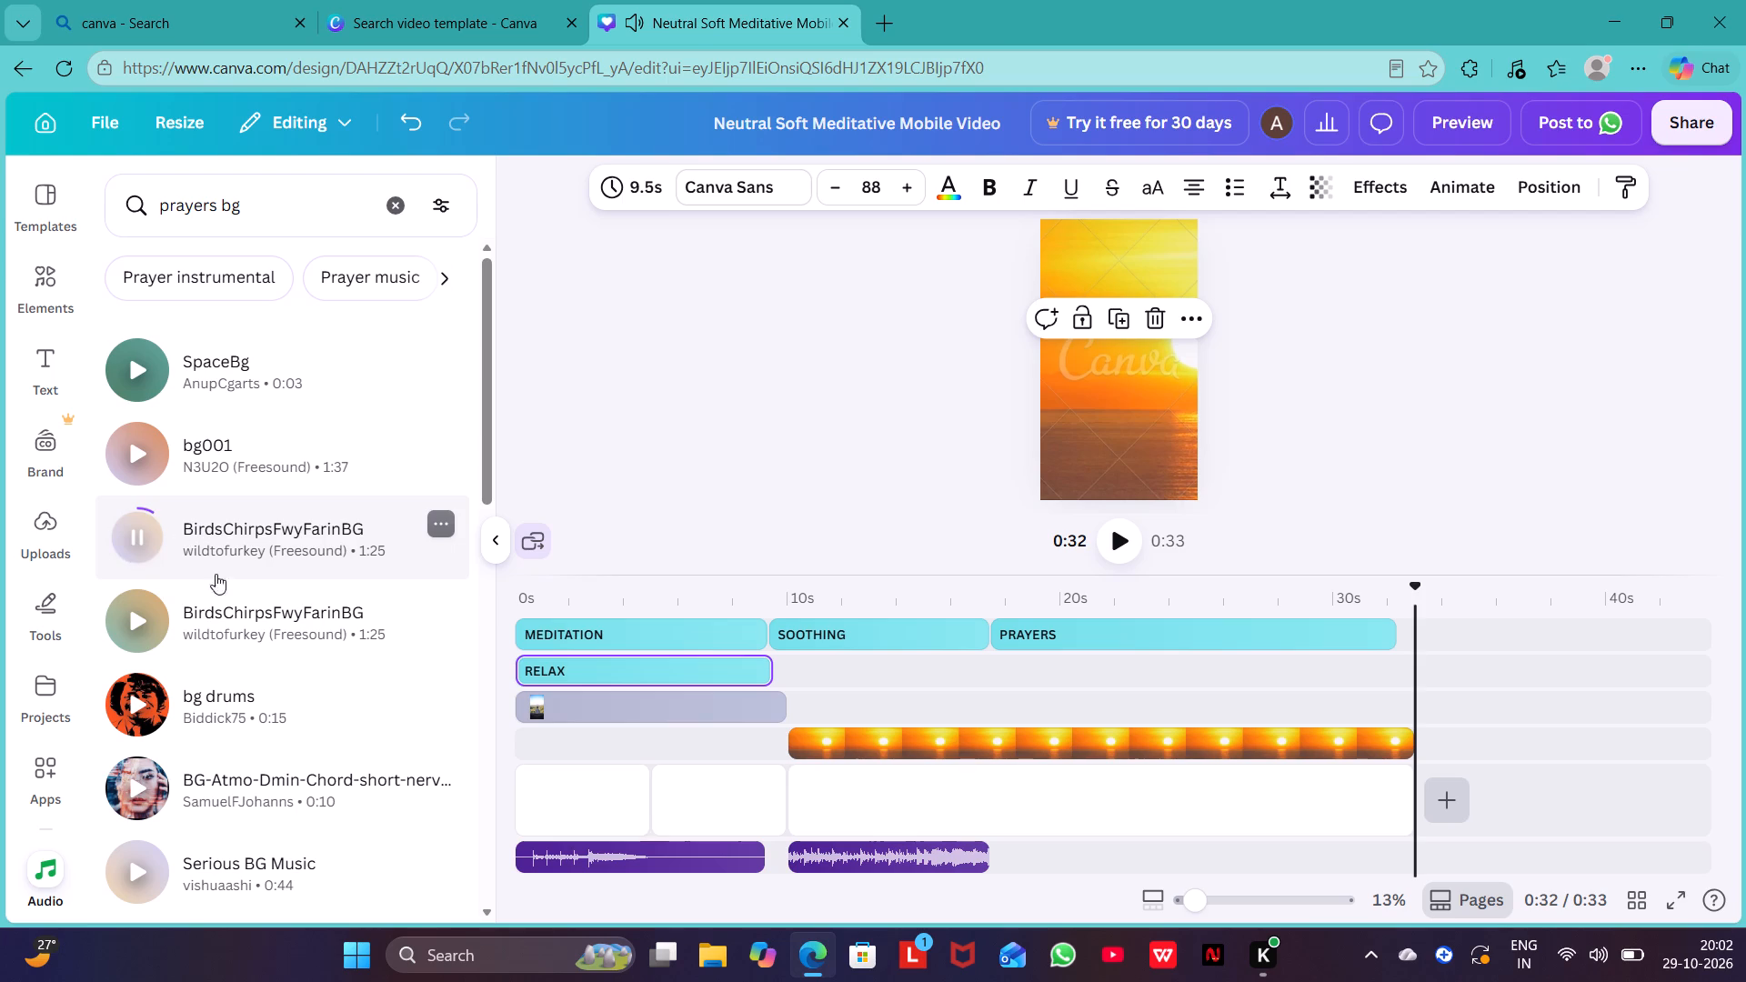
Add the first BirdsChirpsFwyFarinBG track to the timeline and move it directly after the Trends audio clip.
drag(256, 531, 1085, 781)
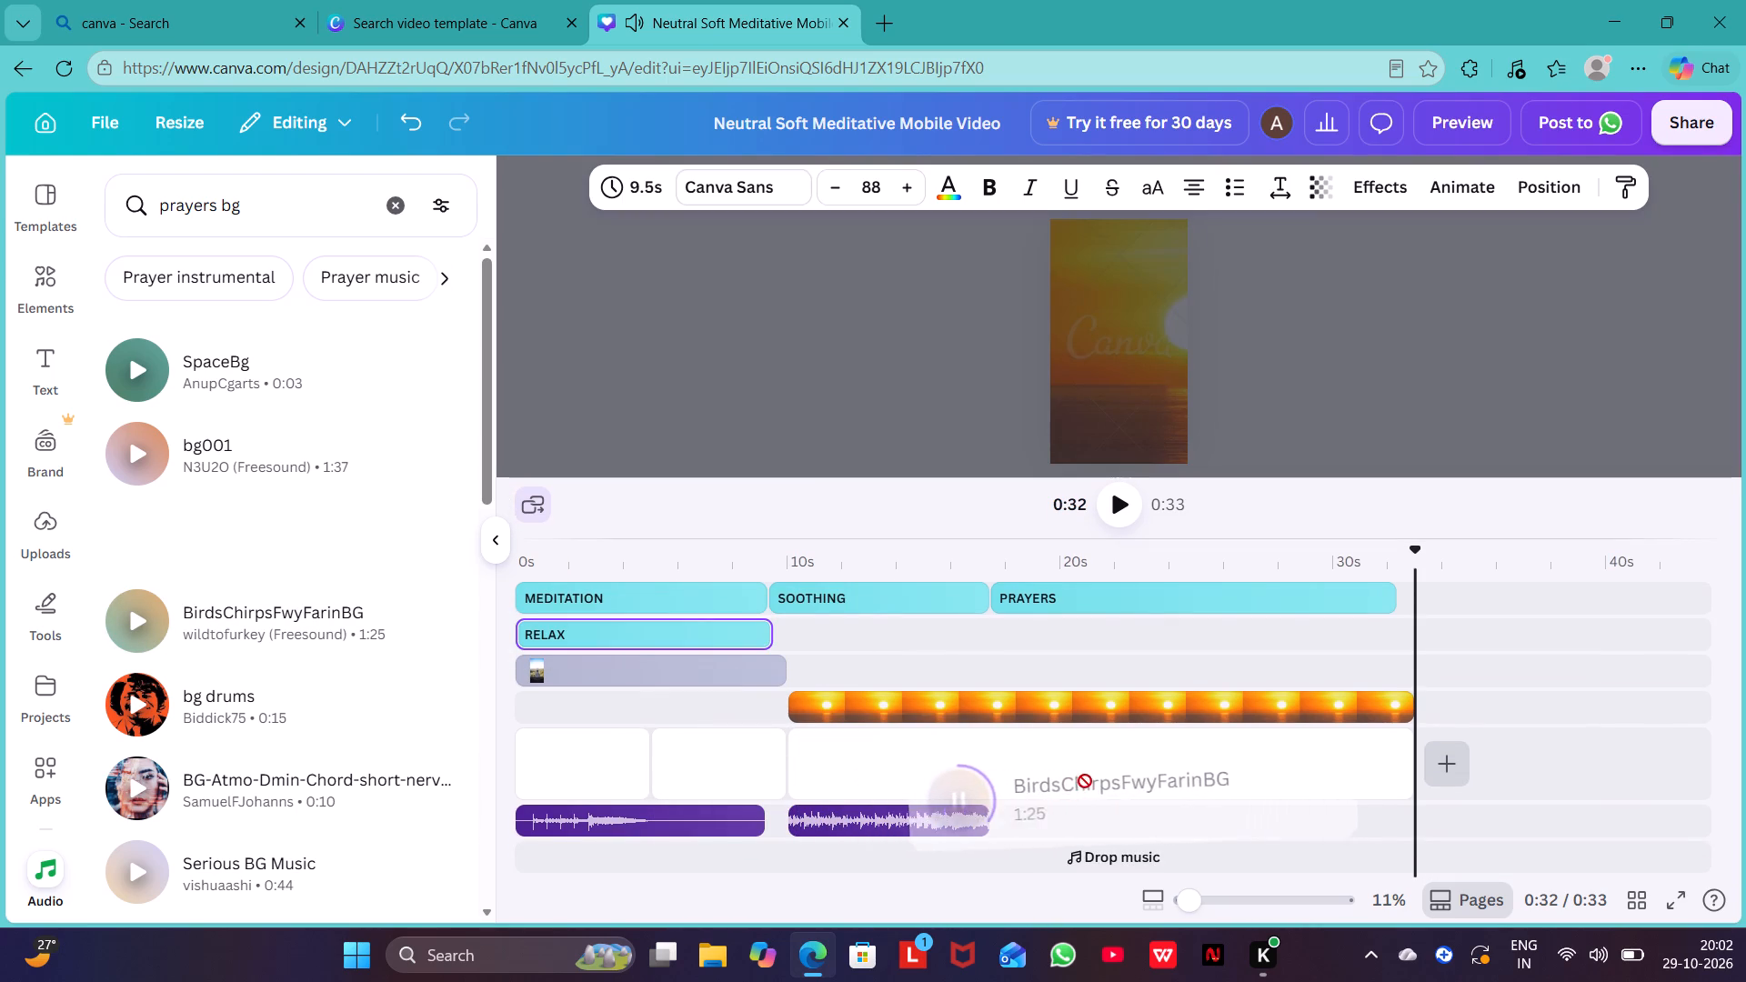
drag(1085, 781, 1204, 796)
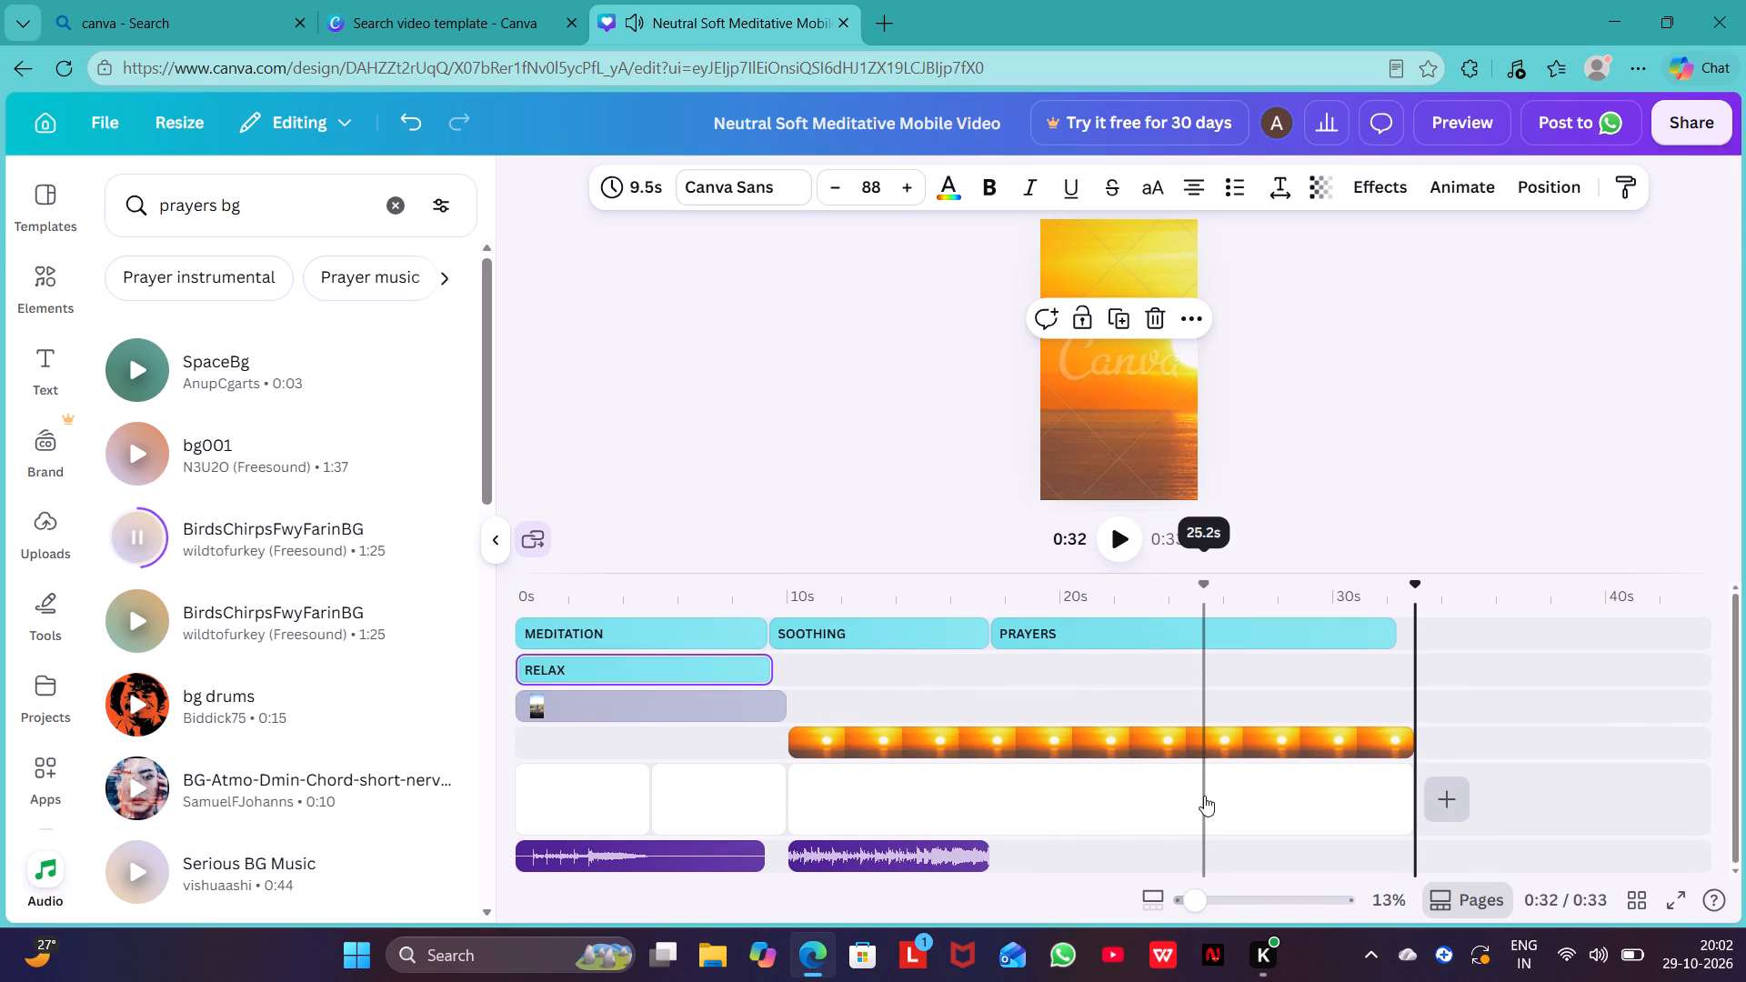
scroll(1113, 775, down, 1)
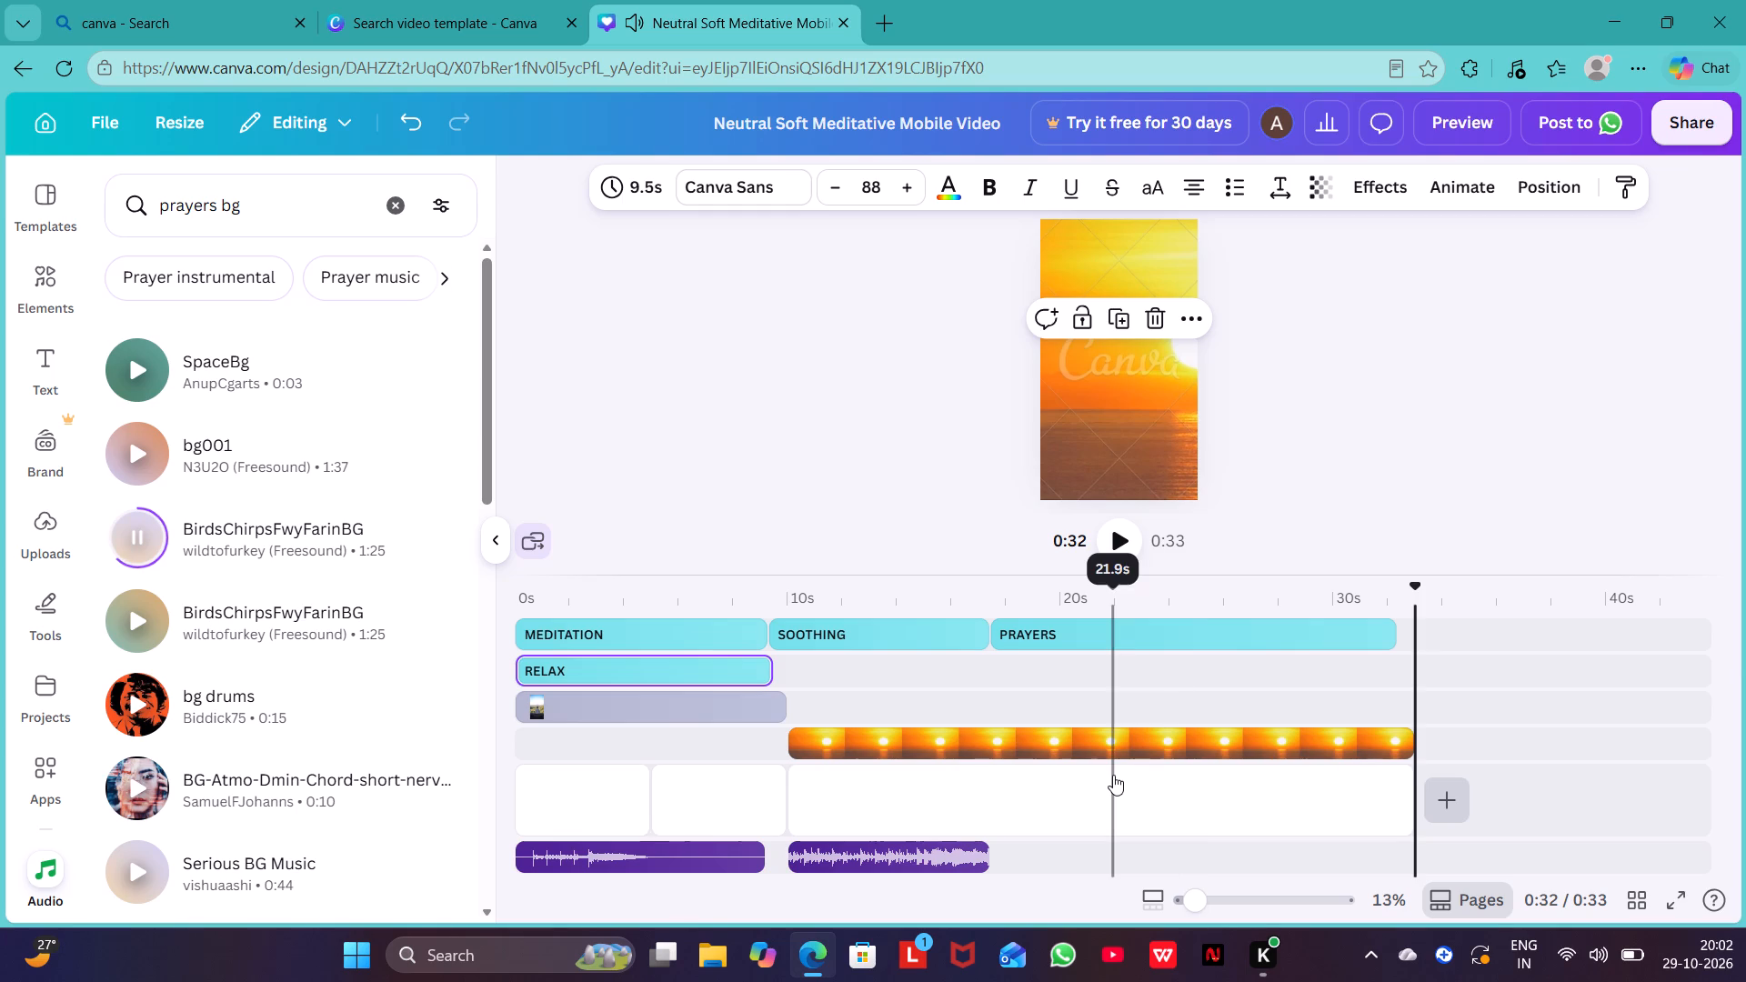
click(296, 531)
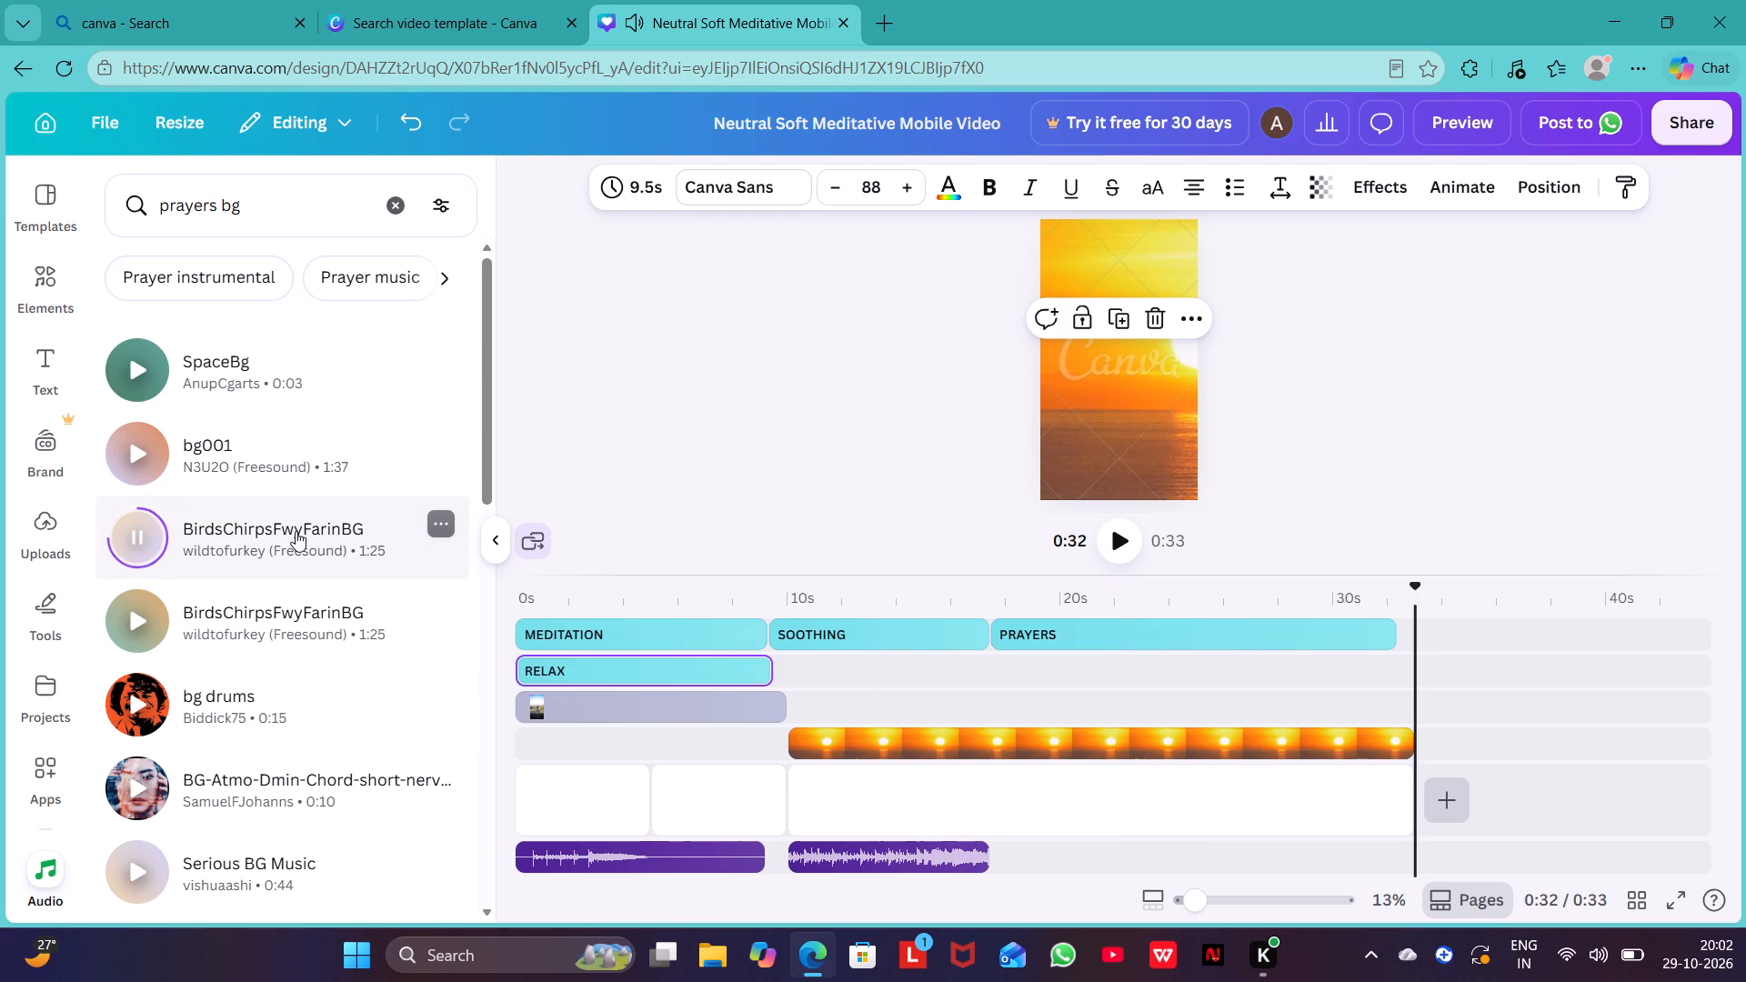
scroll(1179, 757, down, 2)
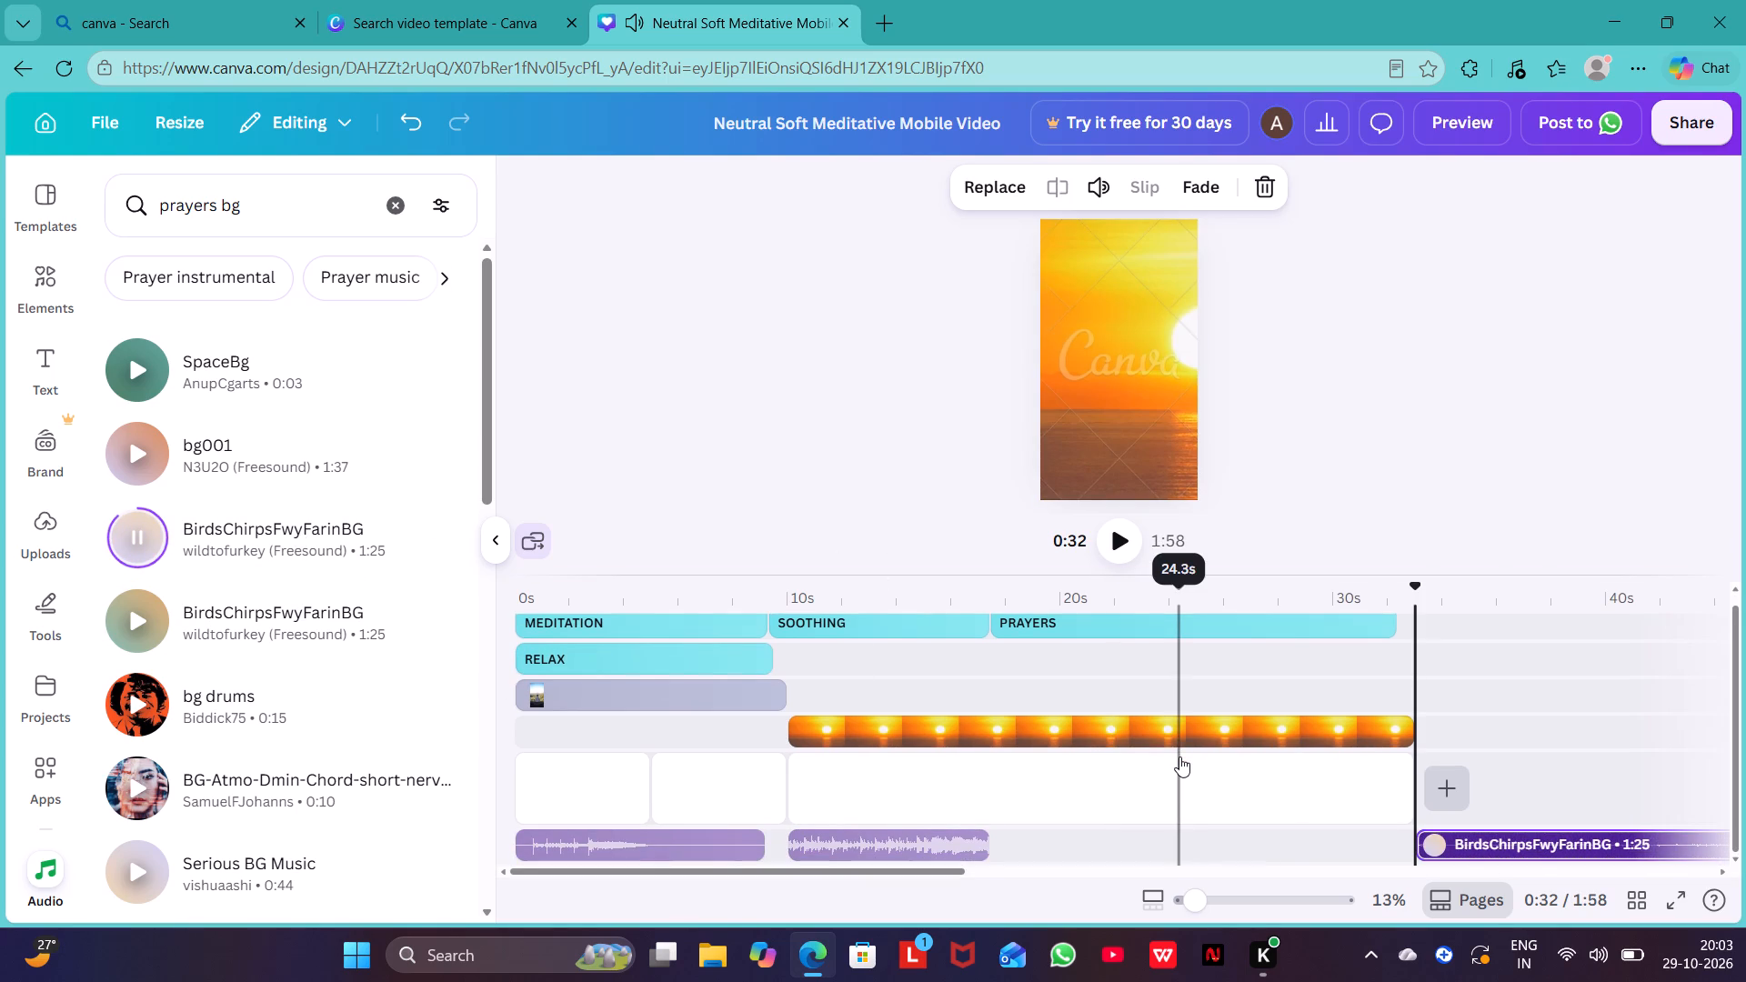
drag(1535, 836, 1179, 834)
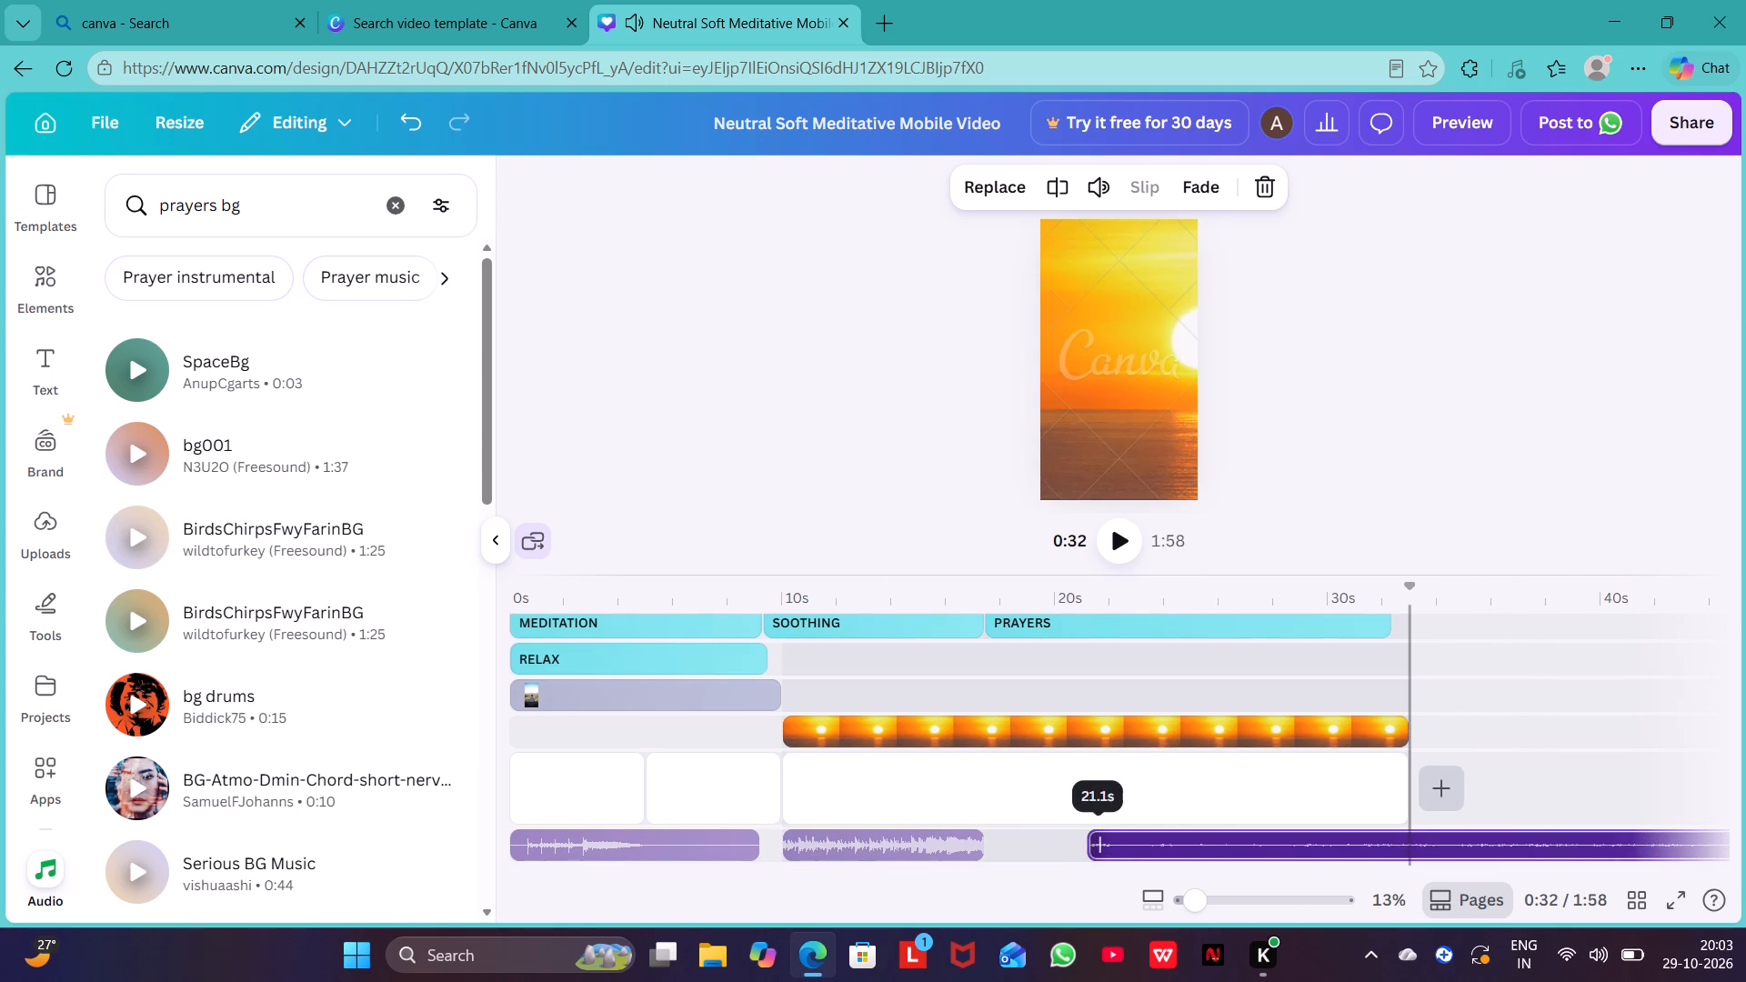
drag(1179, 834, 1113, 846)
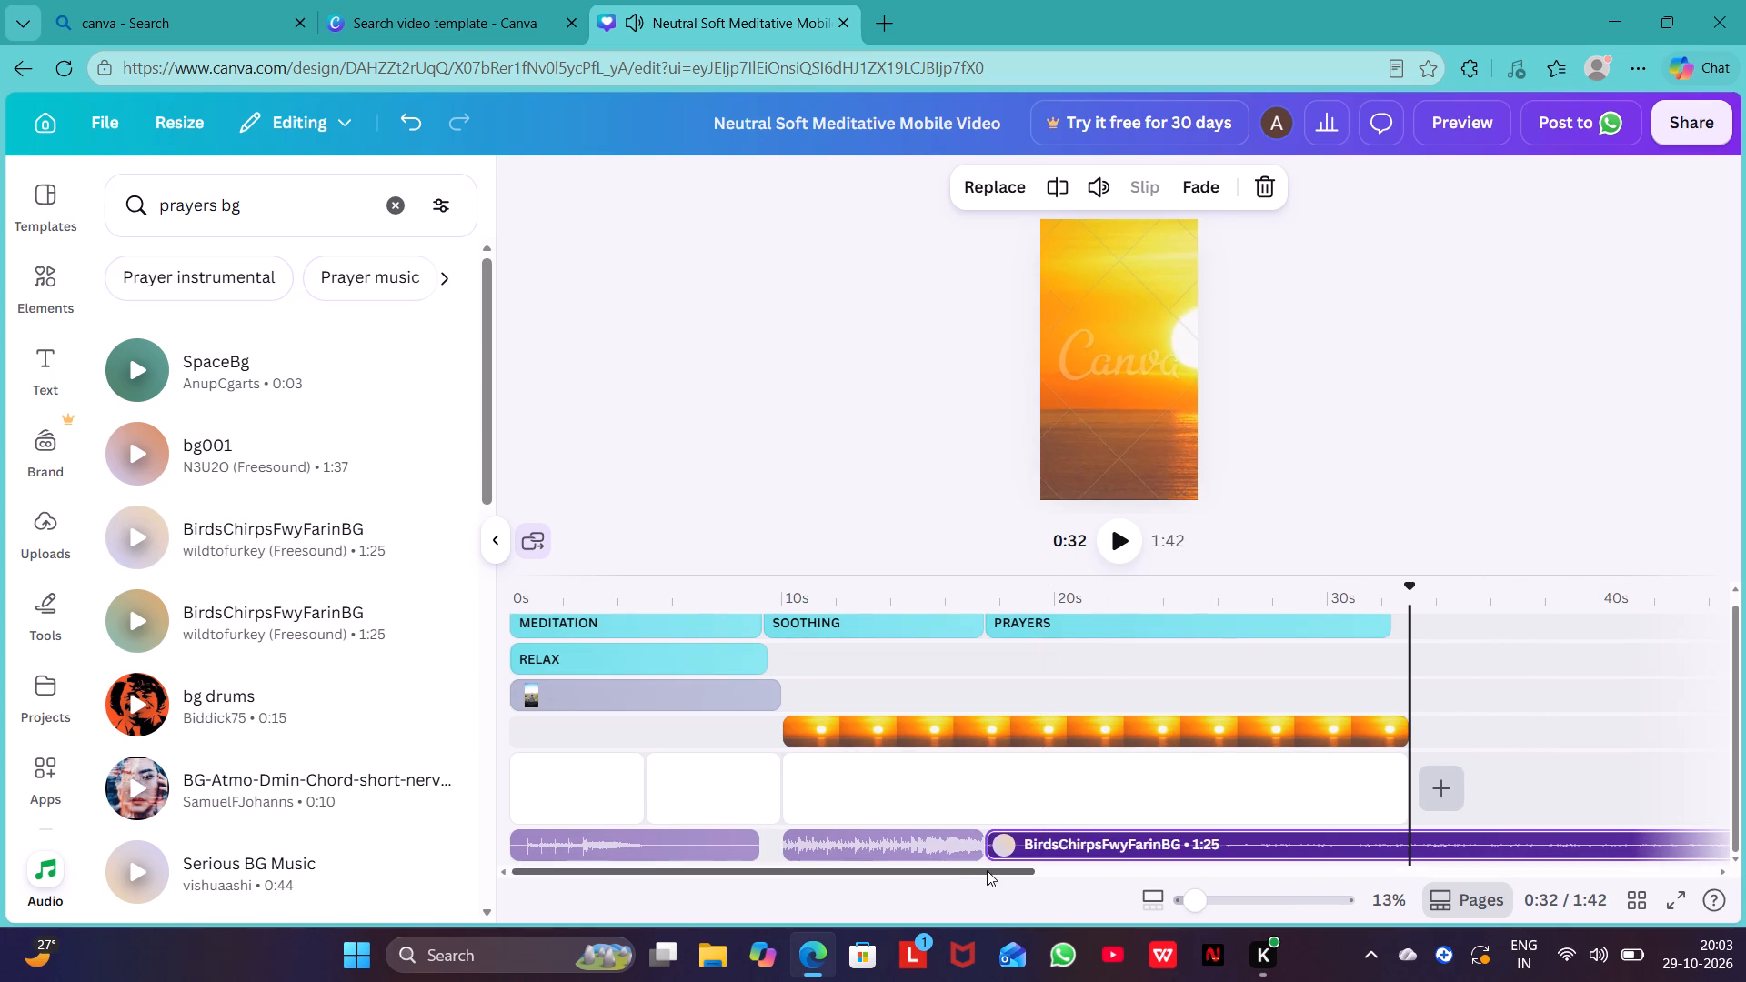
Trim the BirdsChirpsFwyFarinBG clip to 14.4 s, starting just after the Trends clip and ending with the PRAYERS text.
drag(988, 868, 1631, 974)
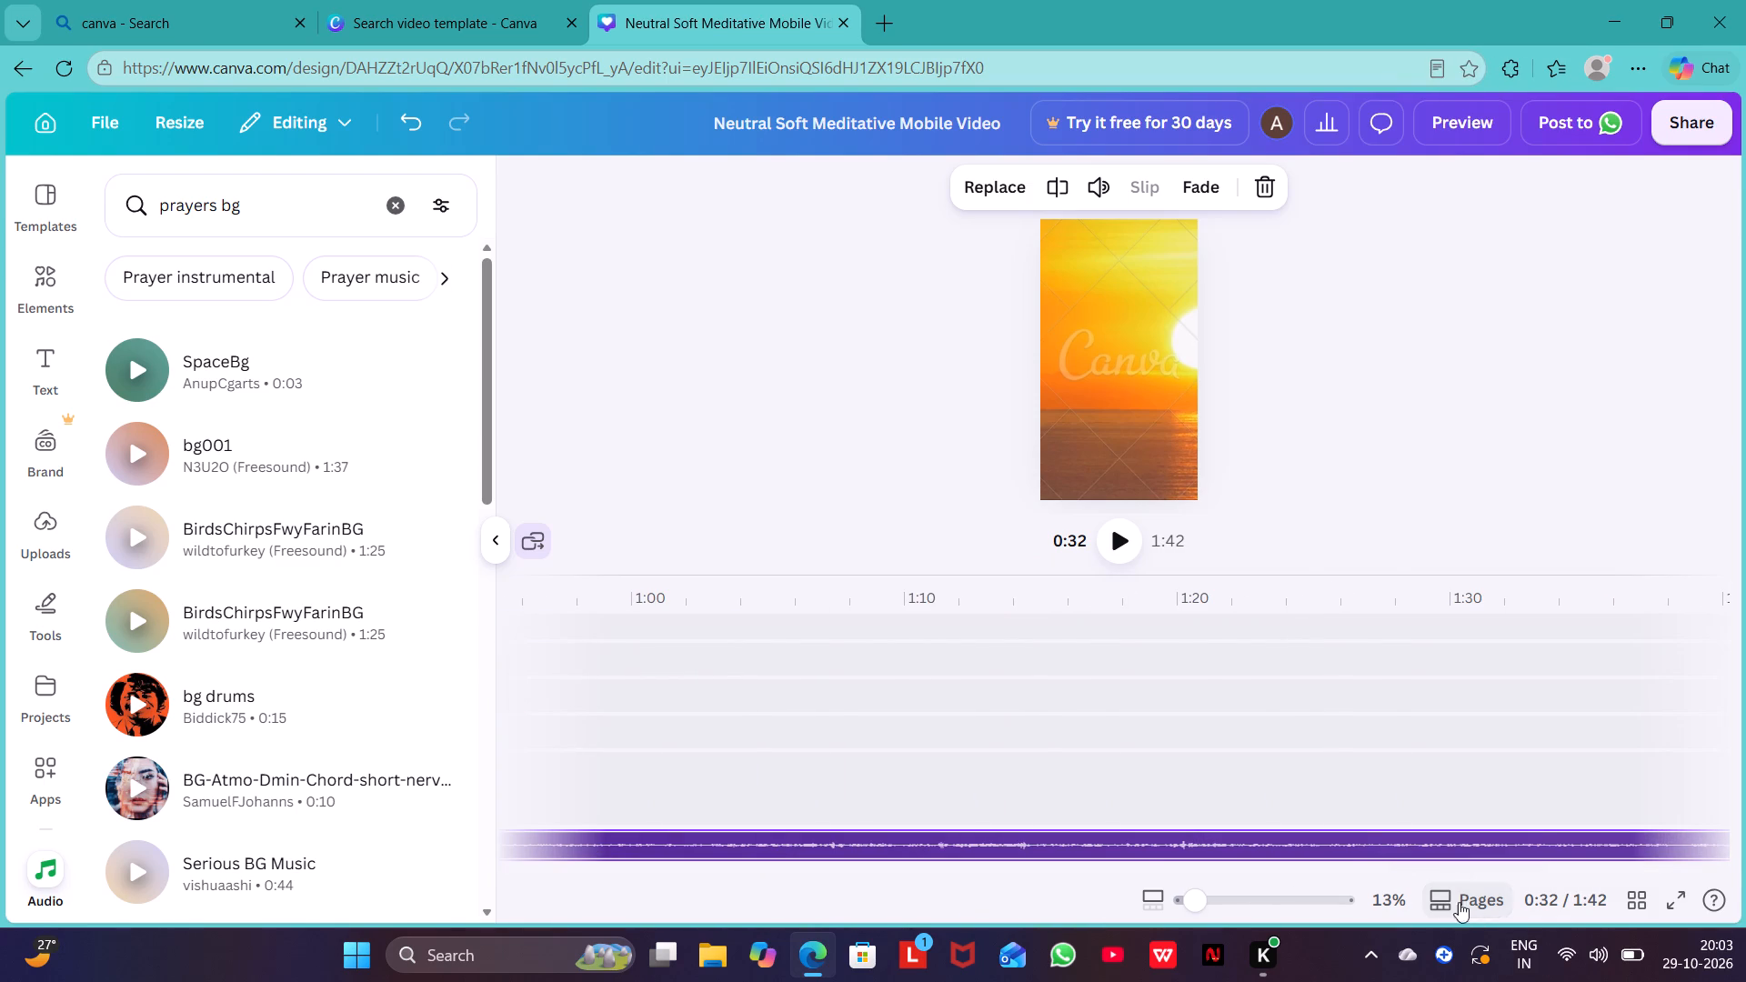
drag(1354, 858, 1435, 863)
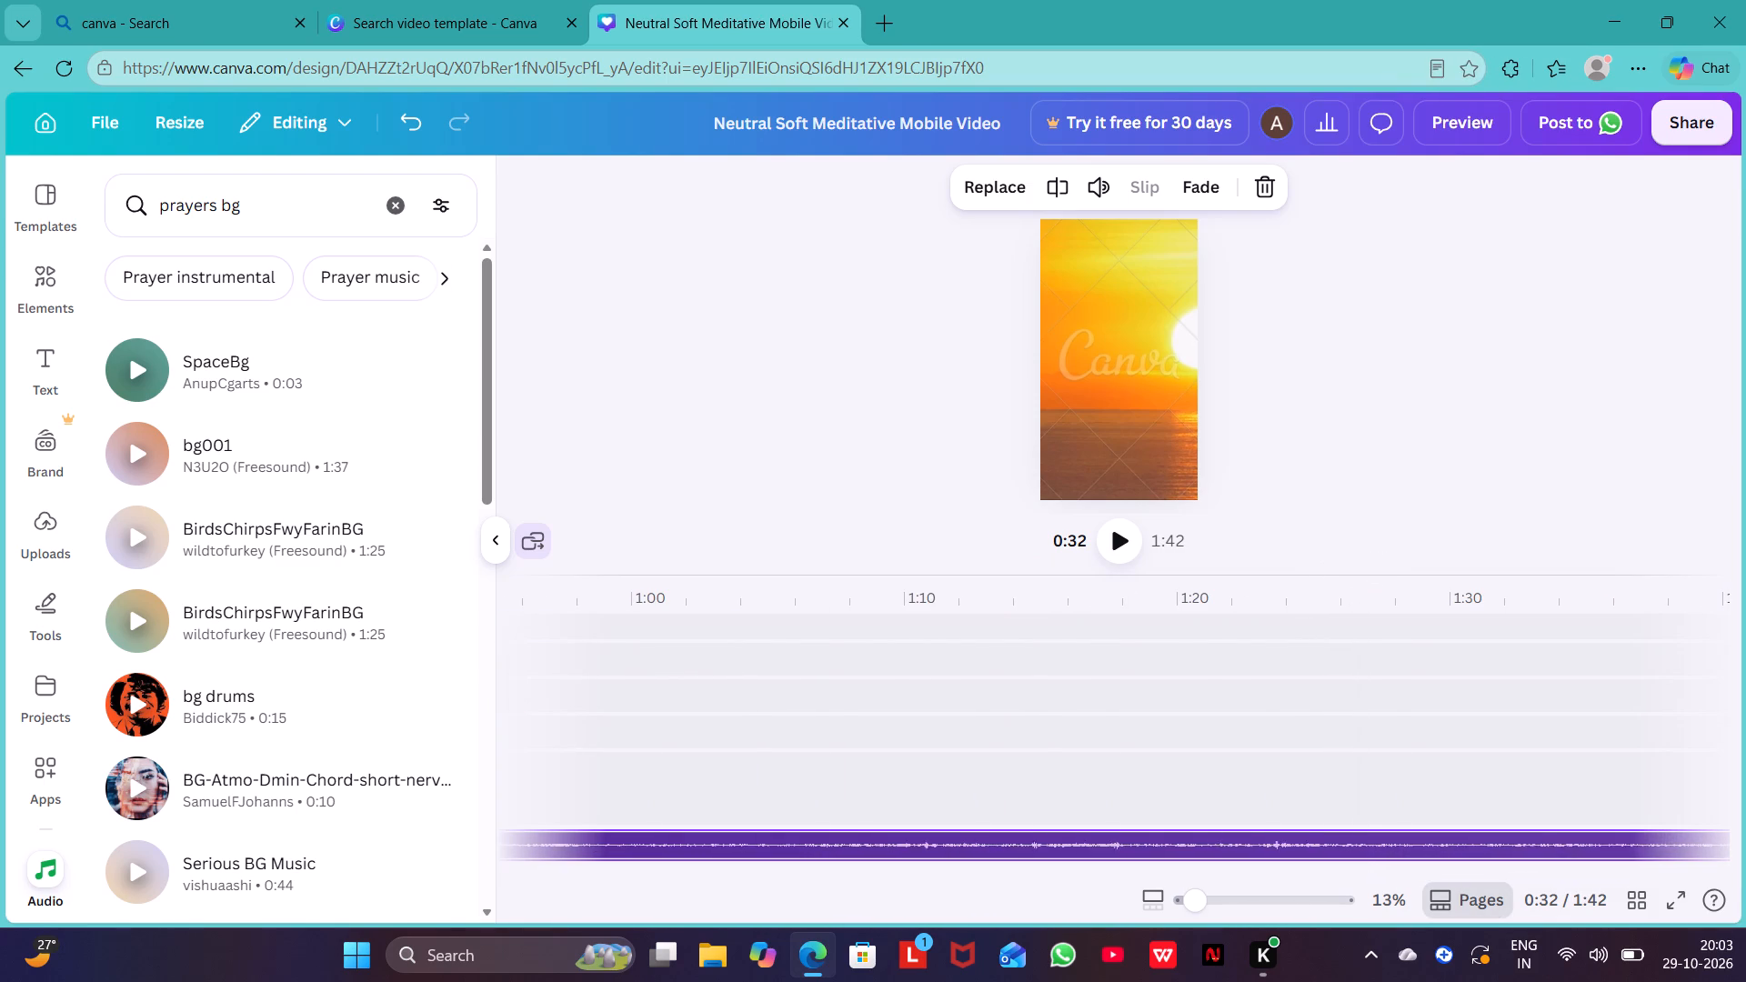
drag(1435, 863, 1240, 870)
drag(1264, 870, 1698, 835)
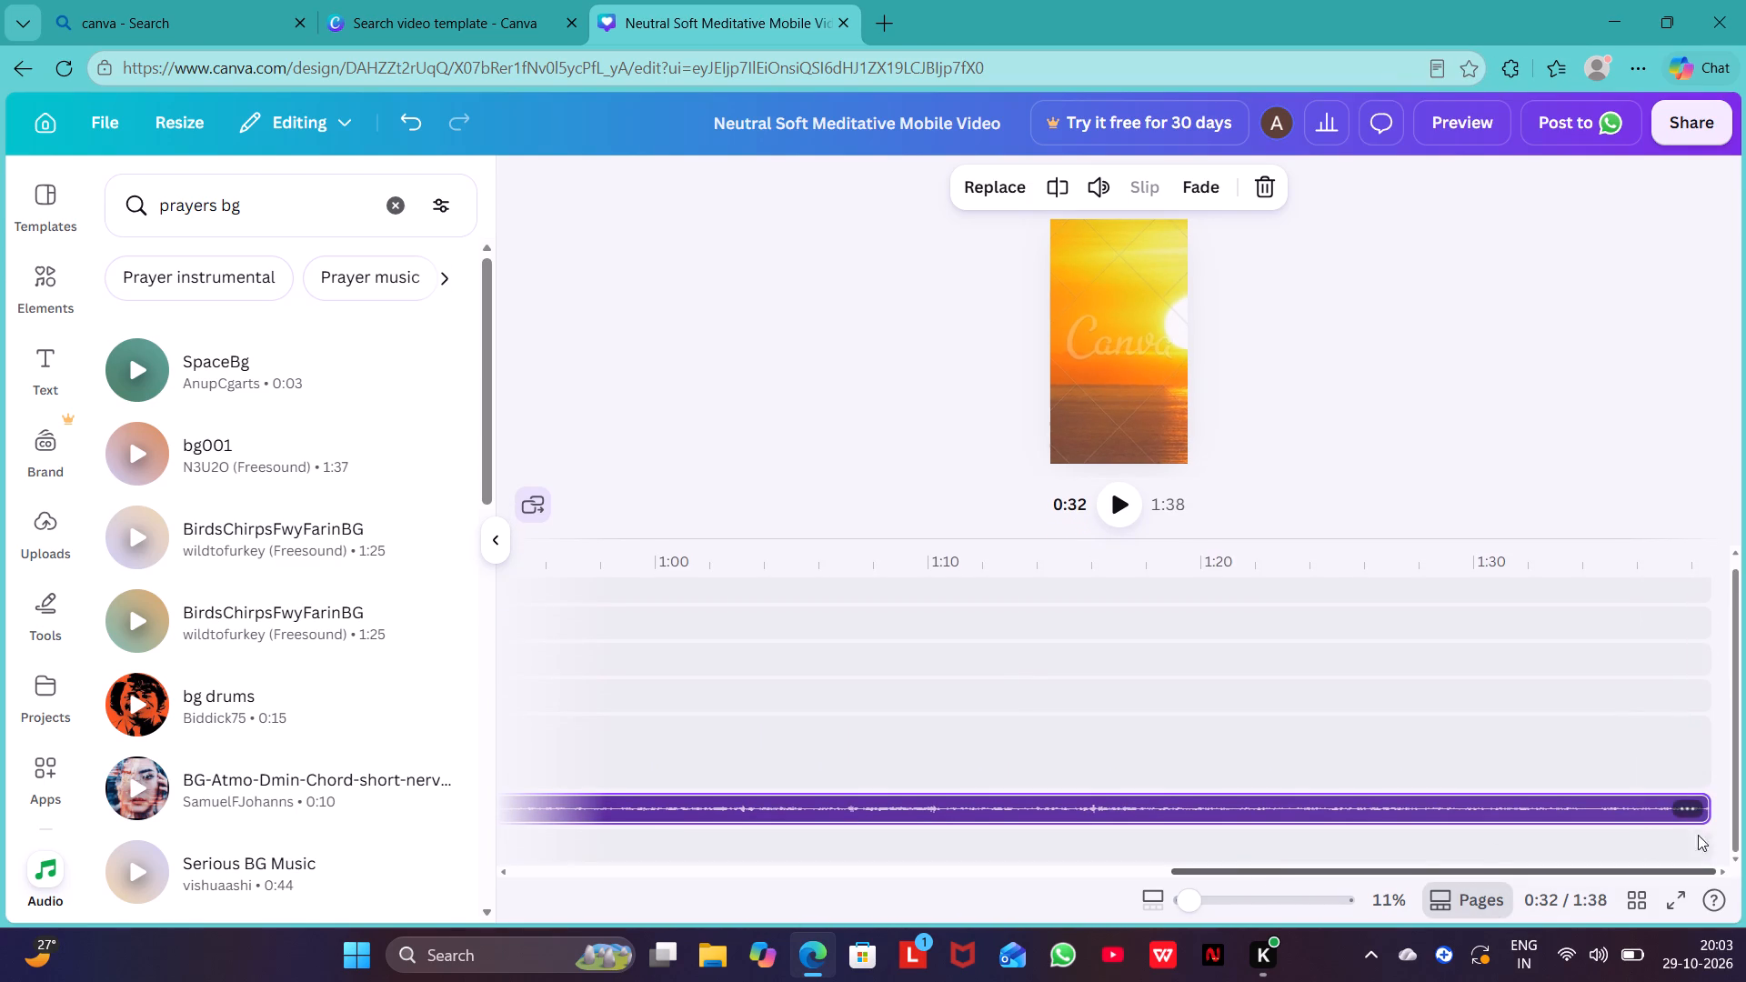
drag(1698, 835, 1735, 837)
drag(1706, 809, 609, 807)
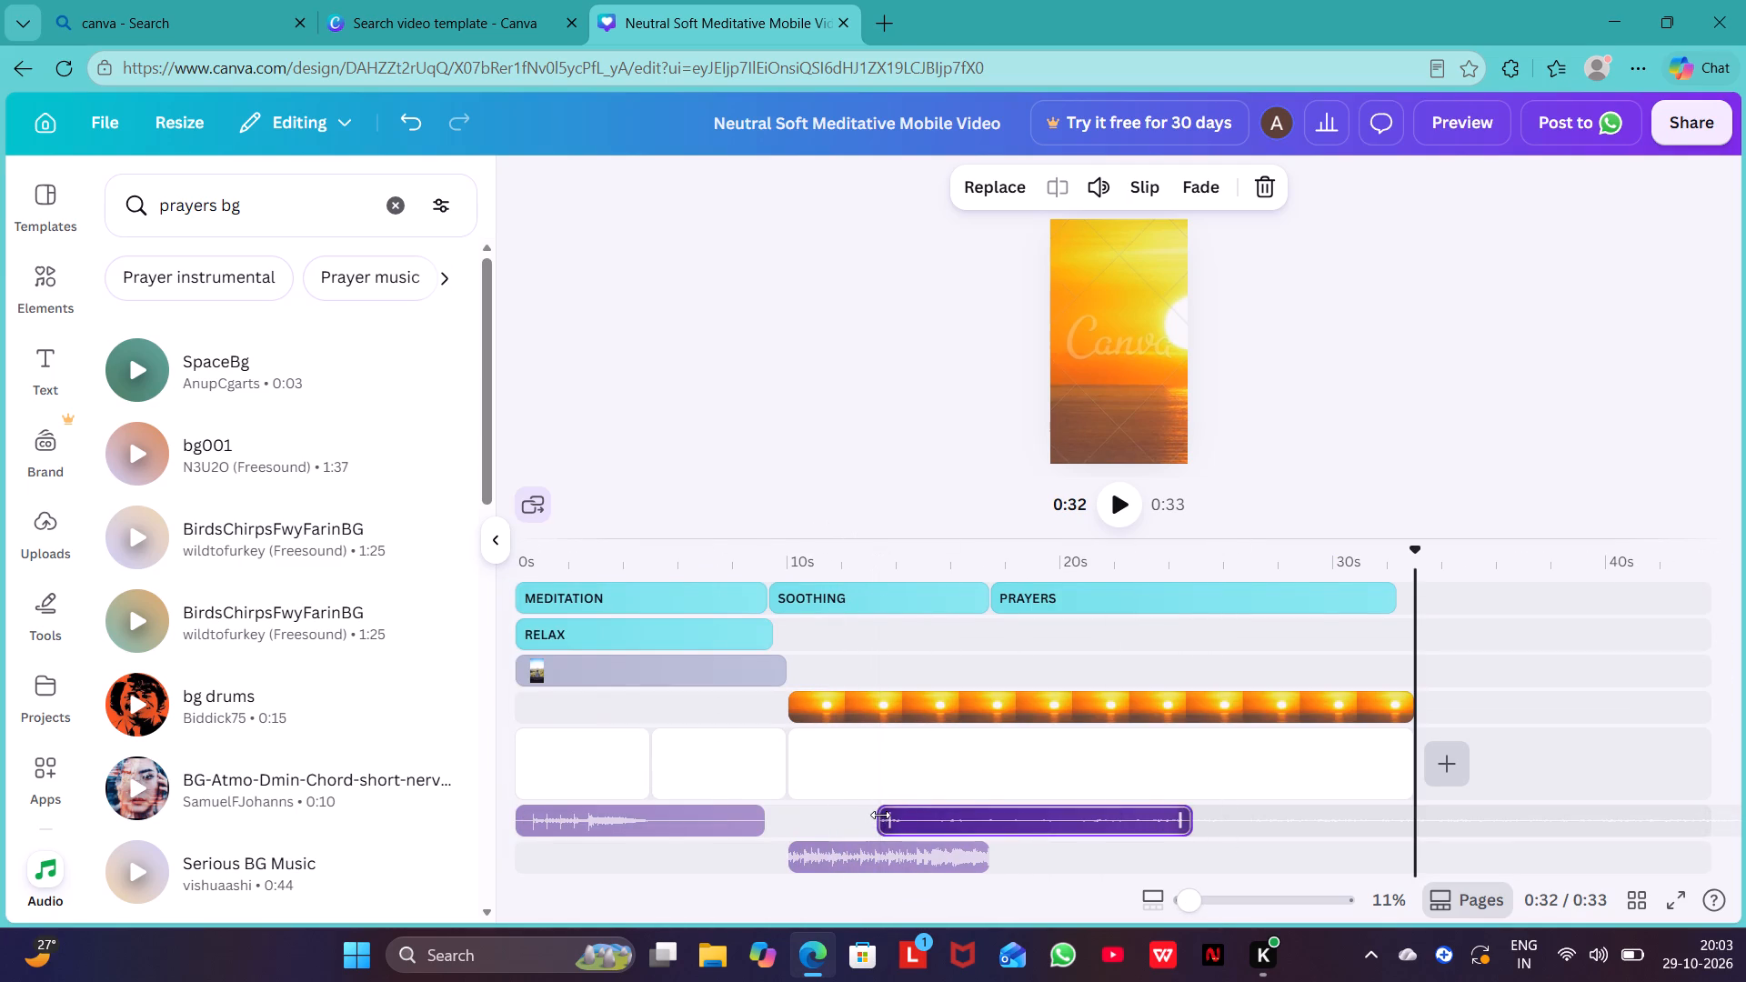
drag(880, 815, 1008, 812)
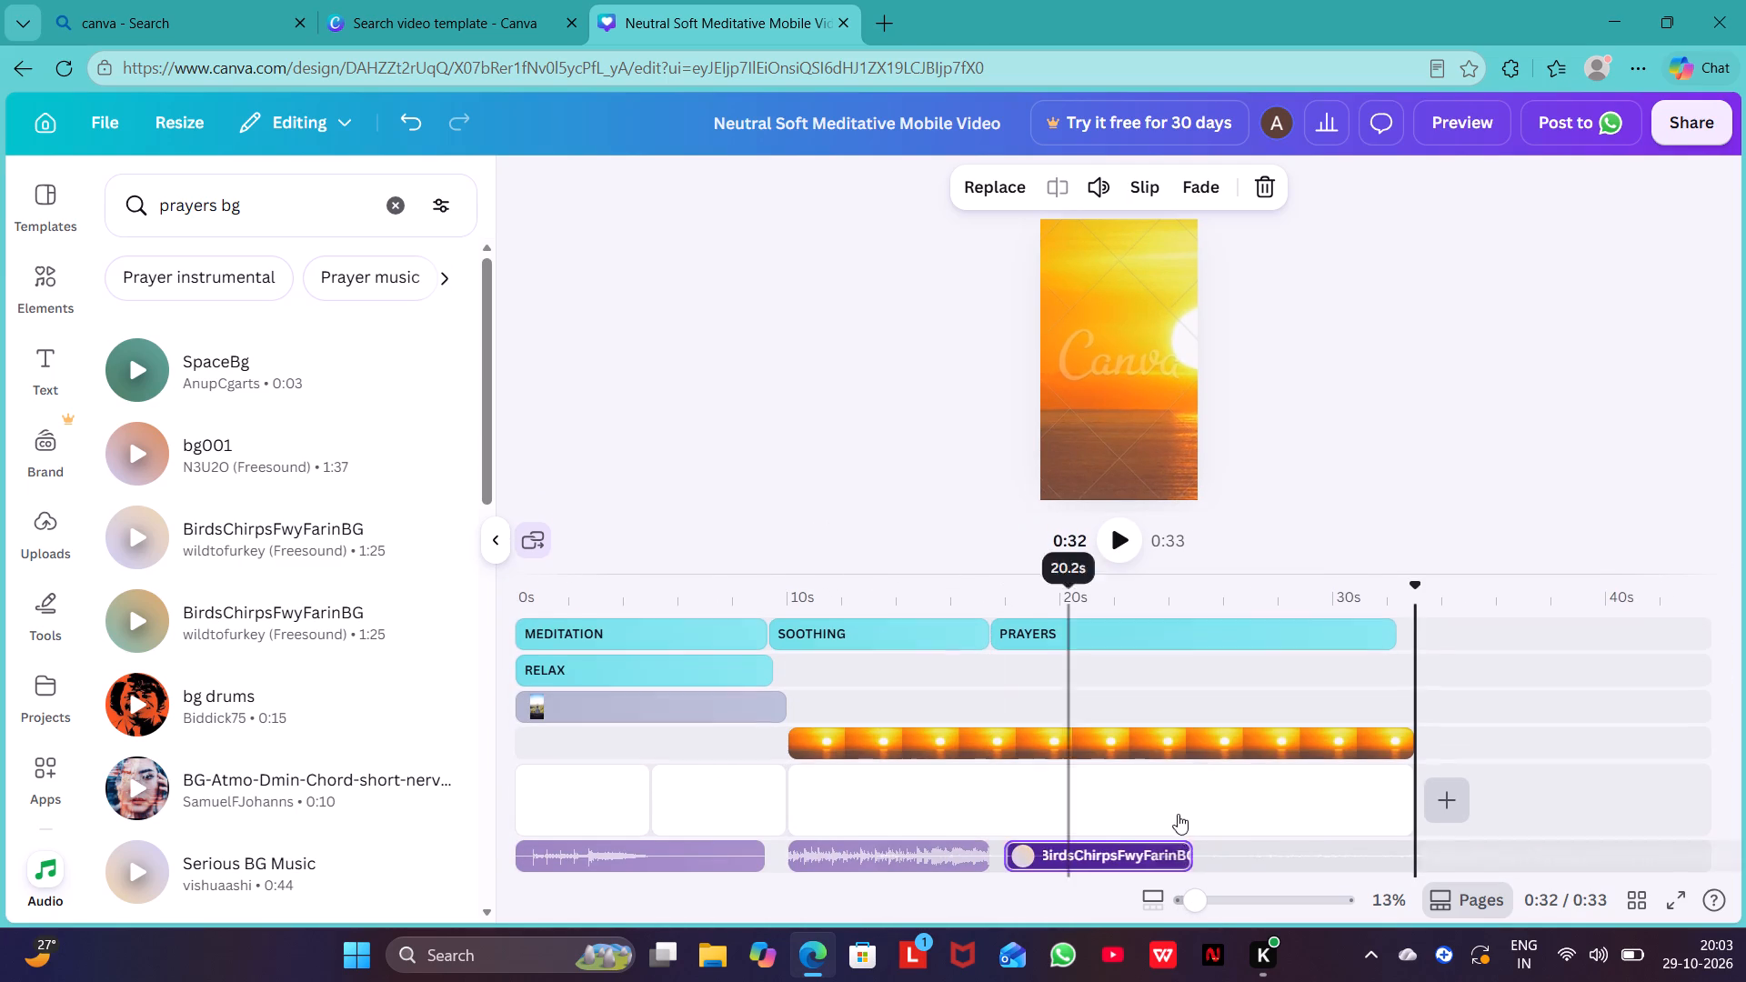
drag(1190, 854, 1387, 839)
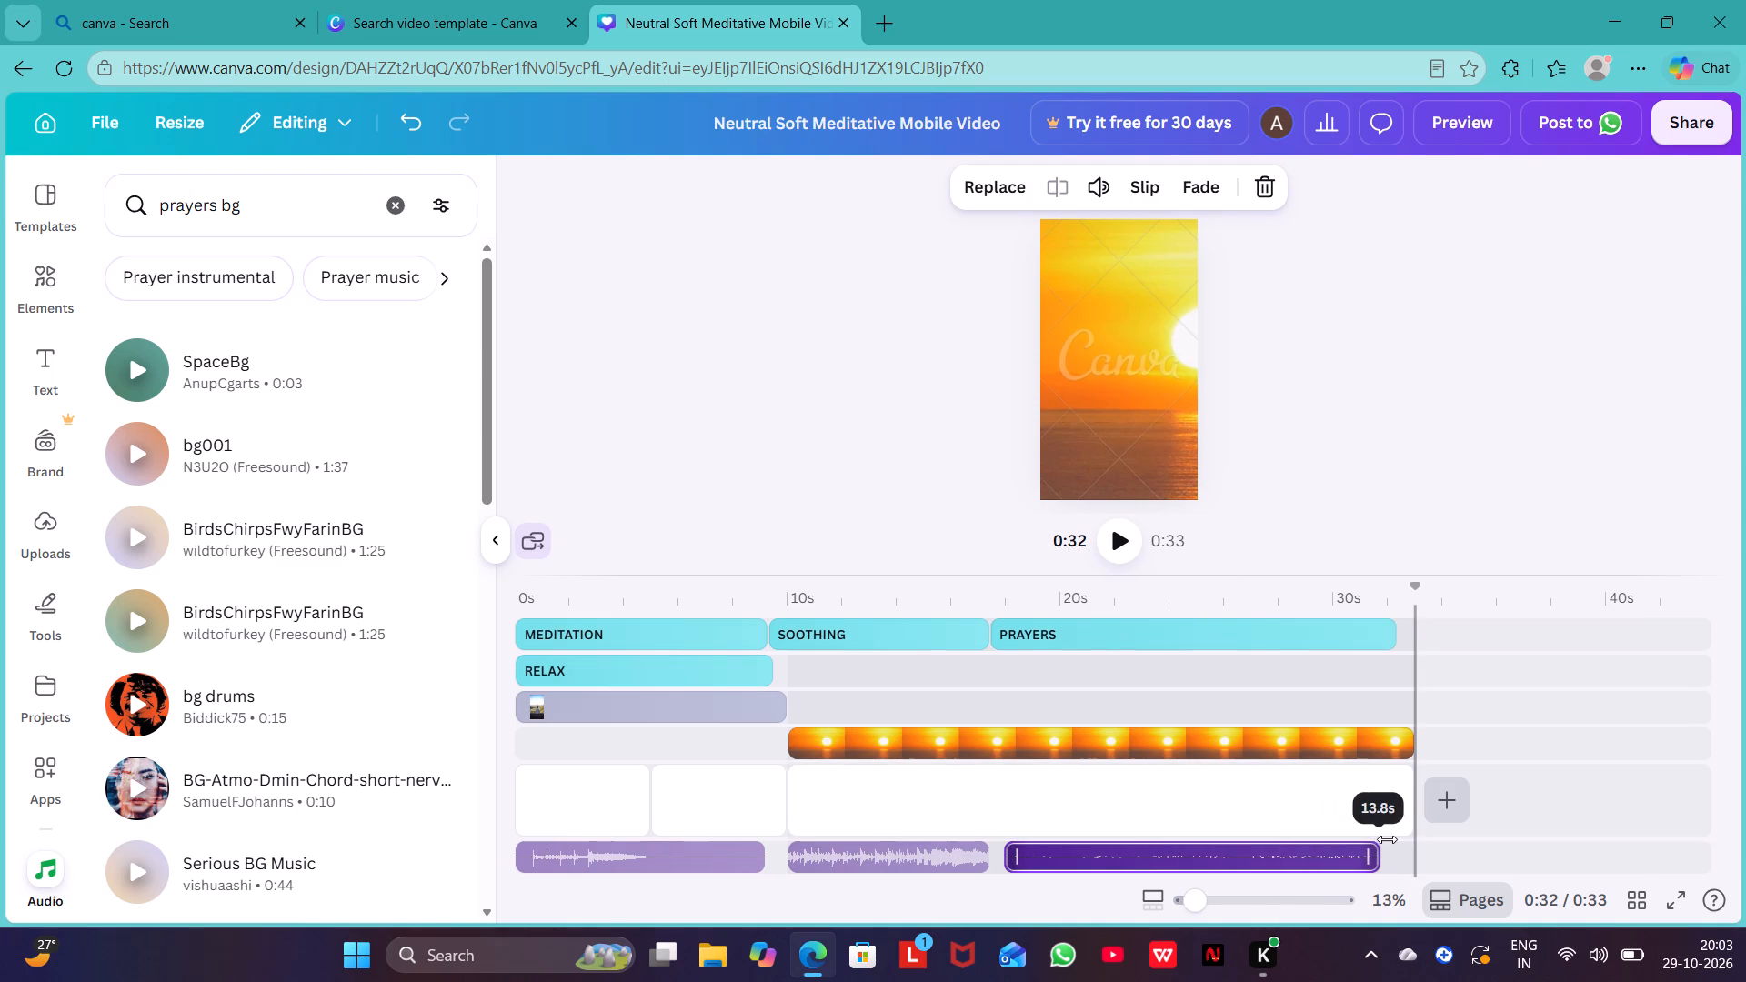
drag(1387, 839, 1403, 841)
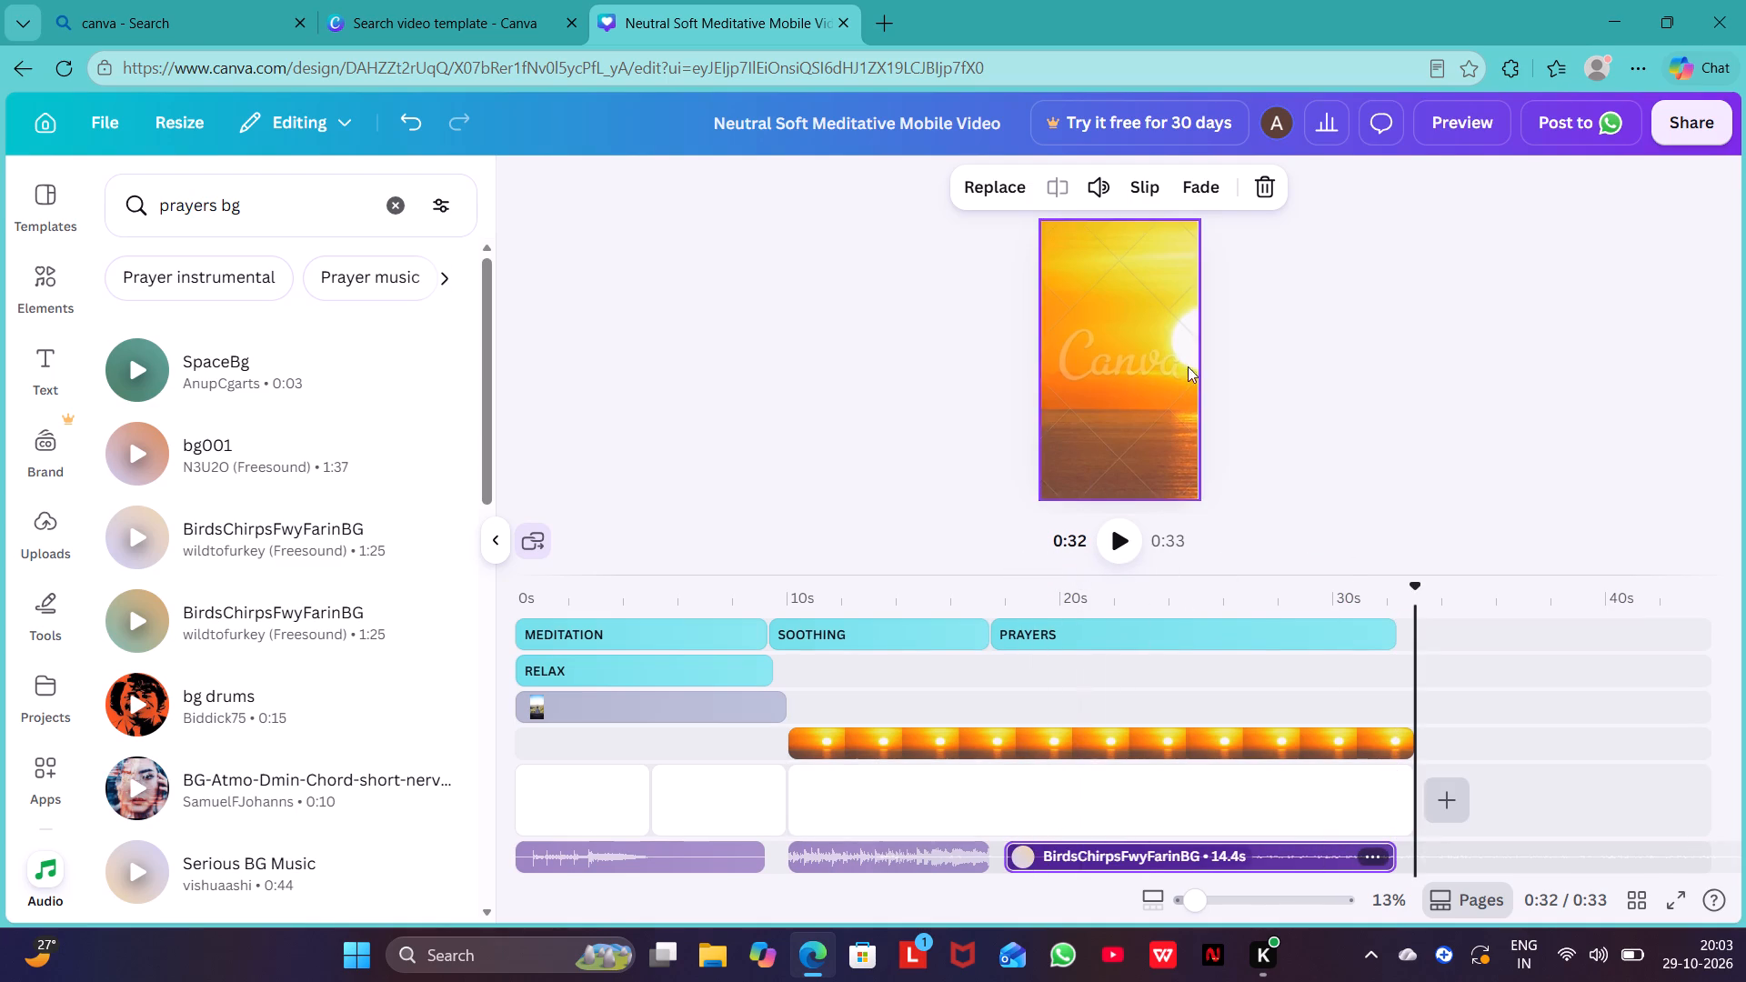
Preview the whole video with its texts and audio.
click(1451, 122)
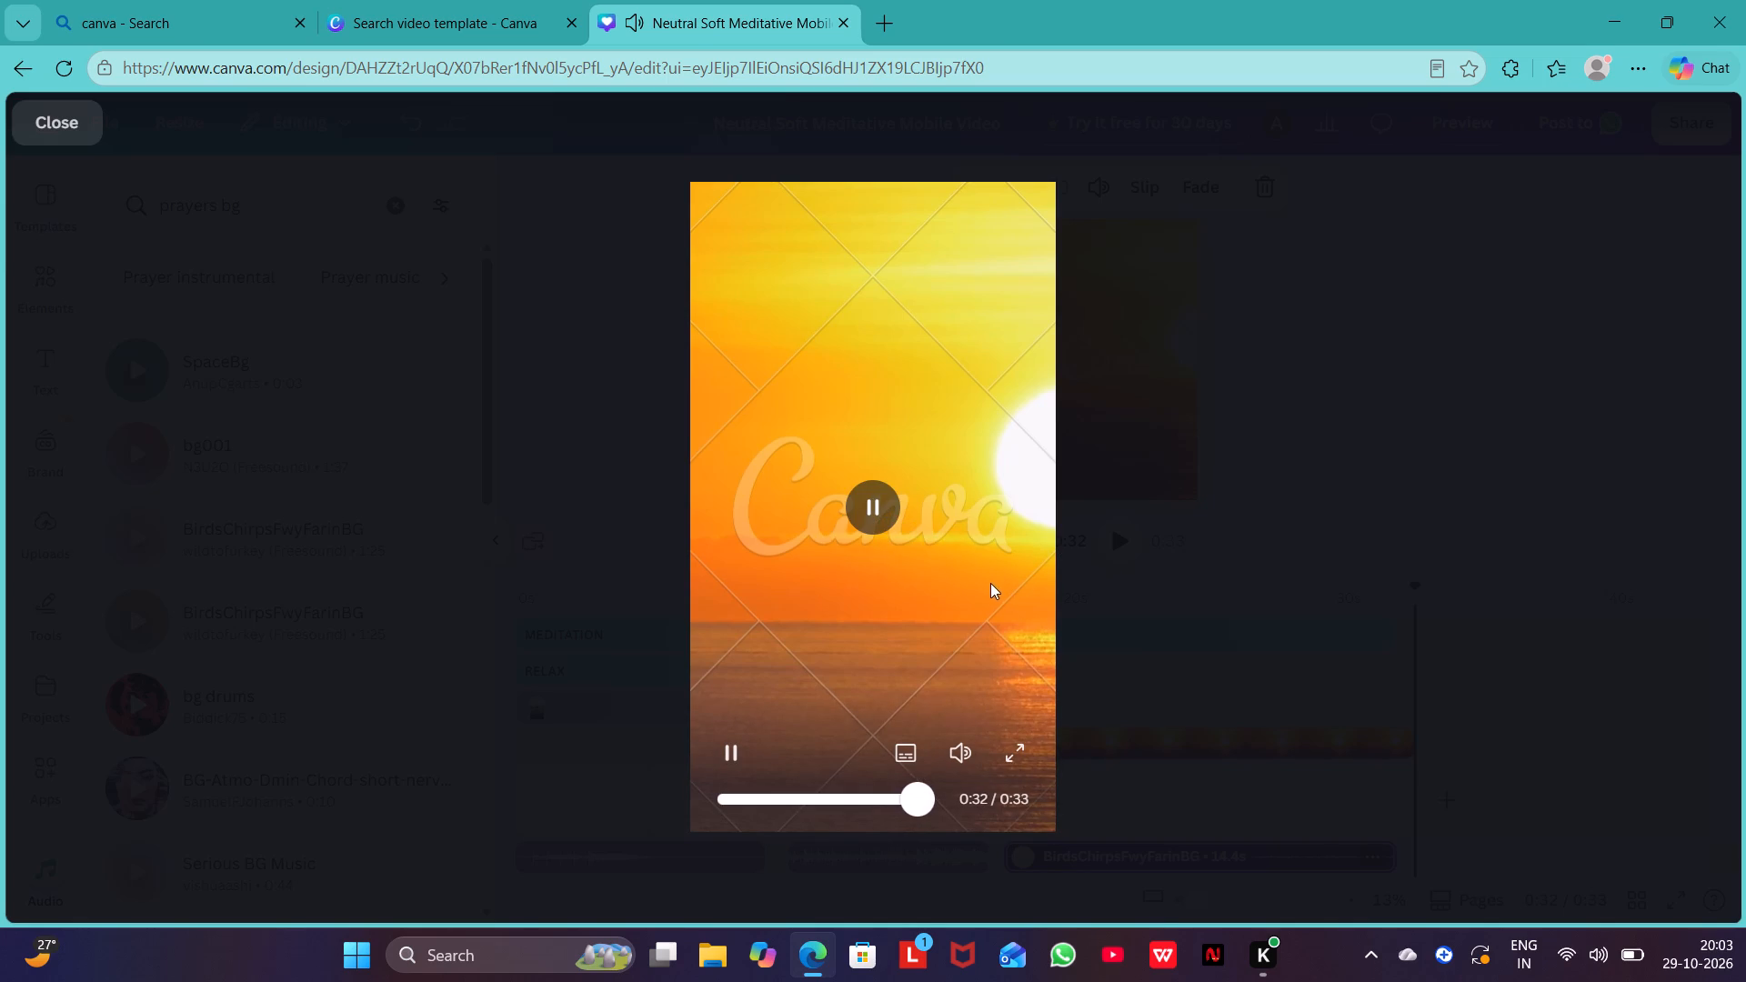
click(1326, 450)
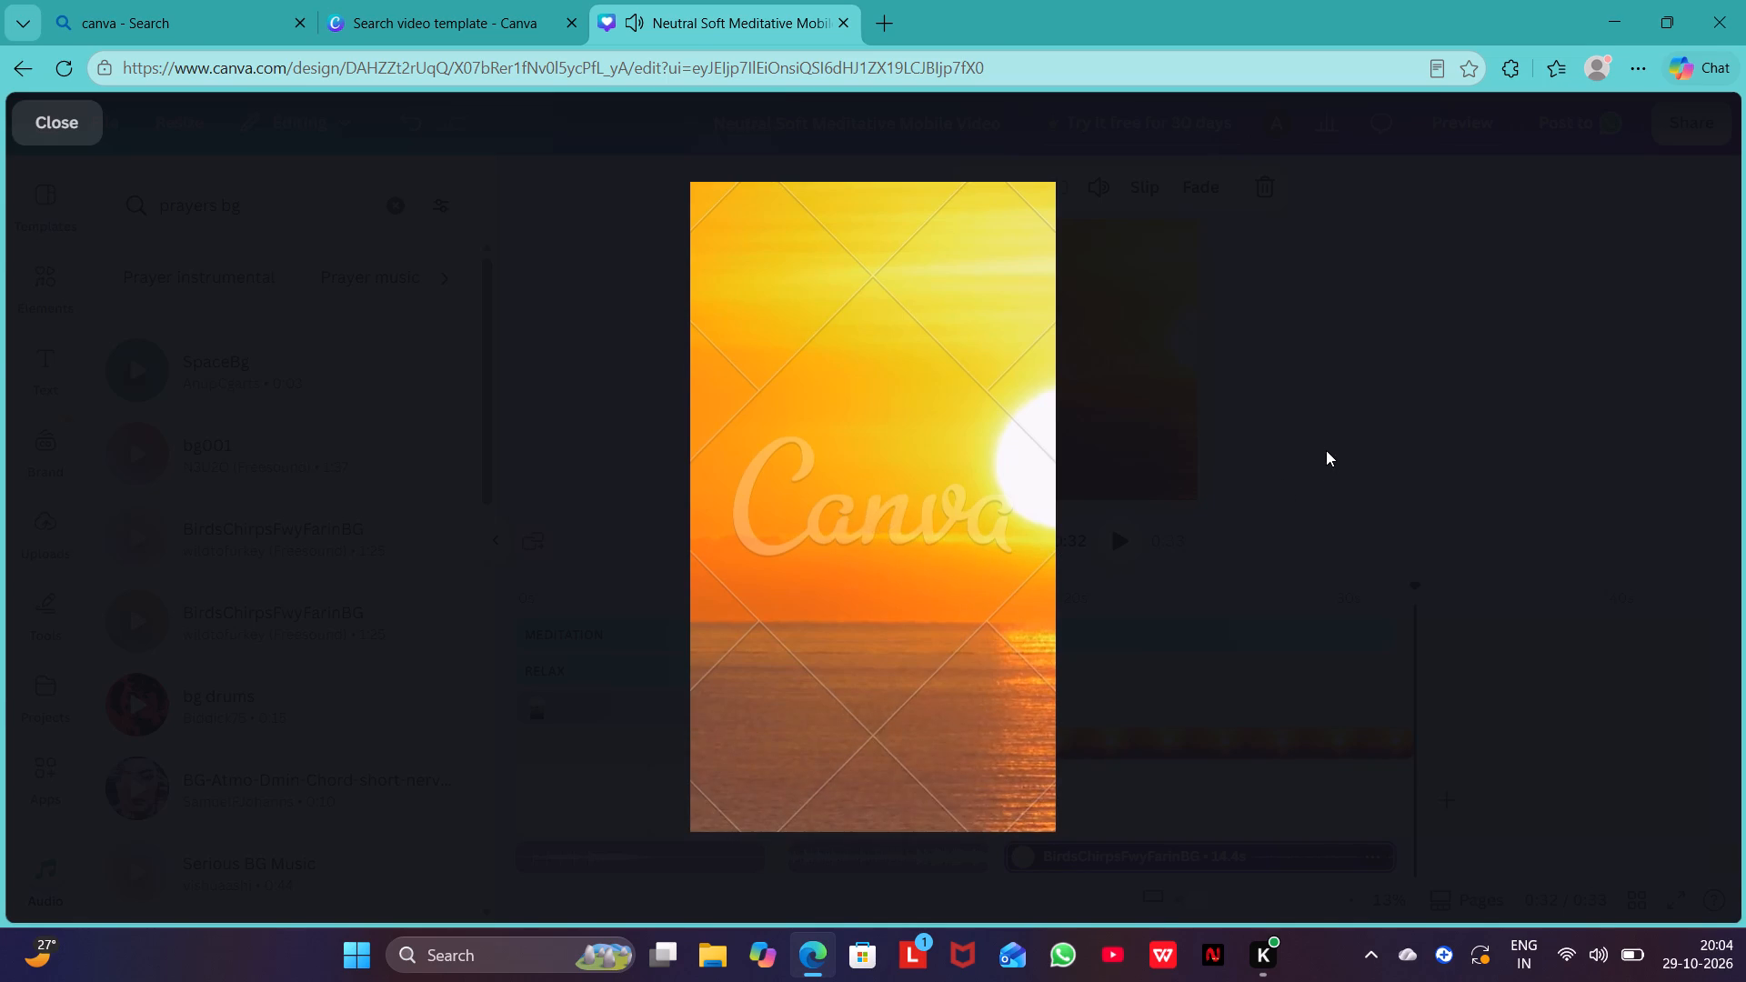
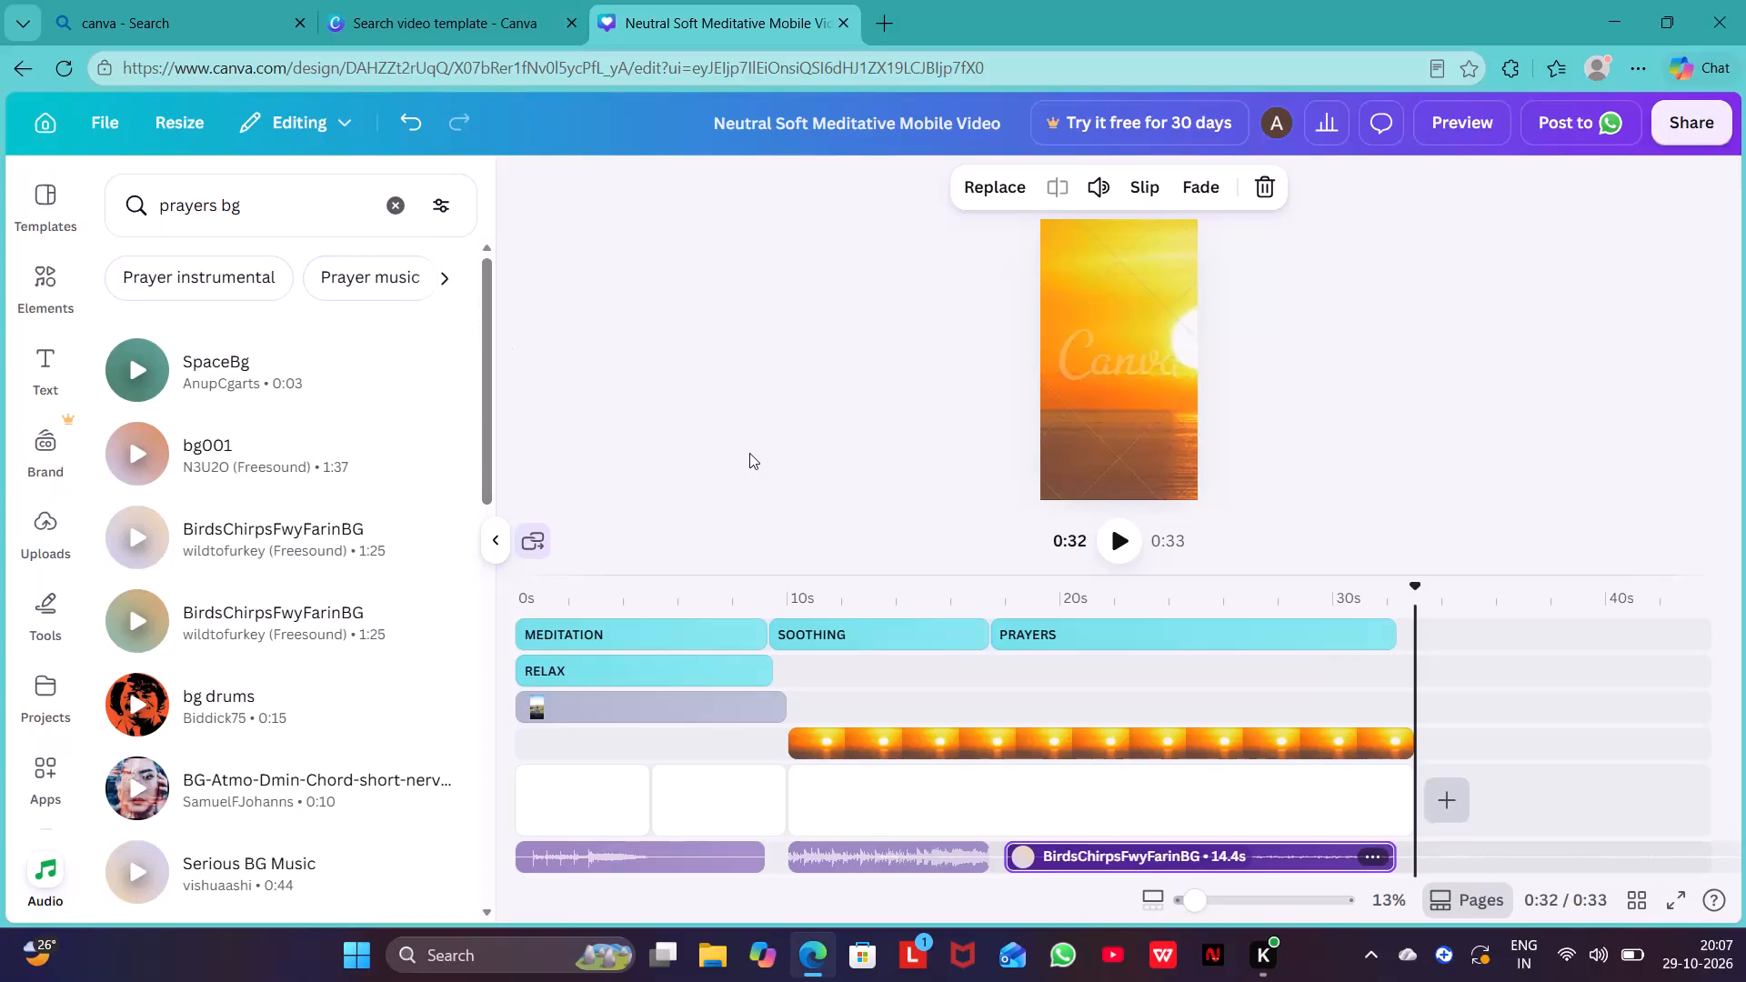
Add the first page of the Life Lately Instagram Reel in Statement Style template at the end of the video.
scroll(749, 453, down, 2)
click(63, 189)
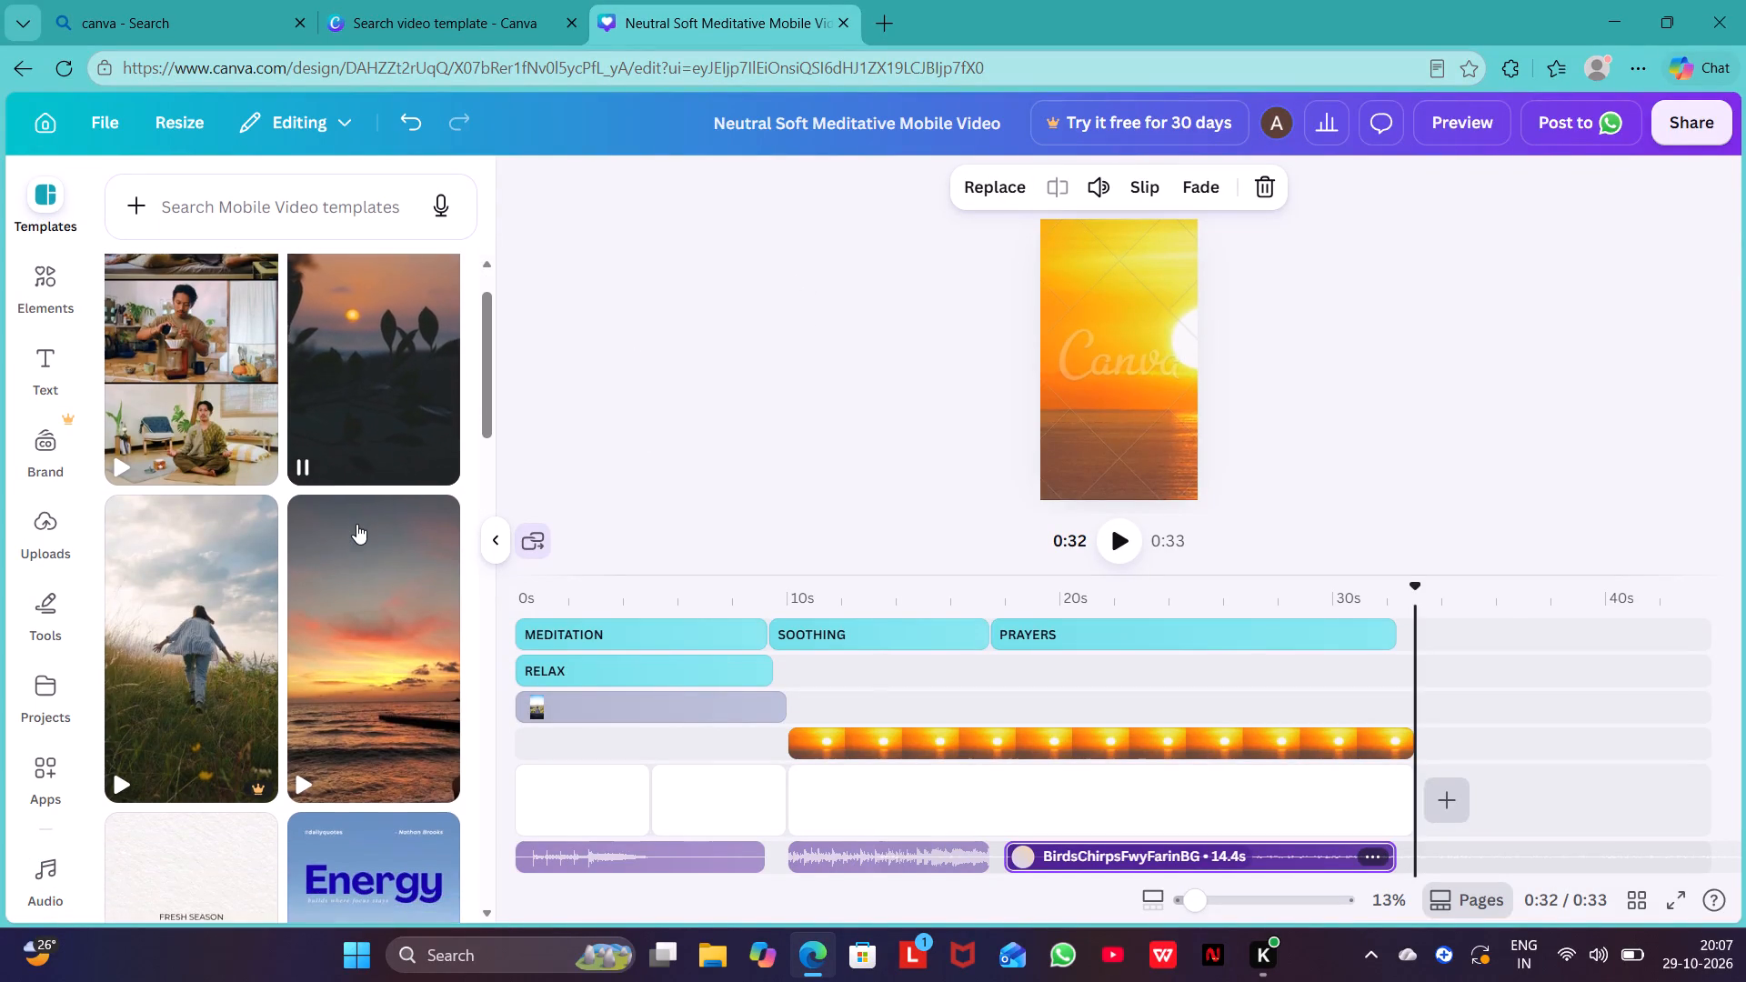
click(196, 463)
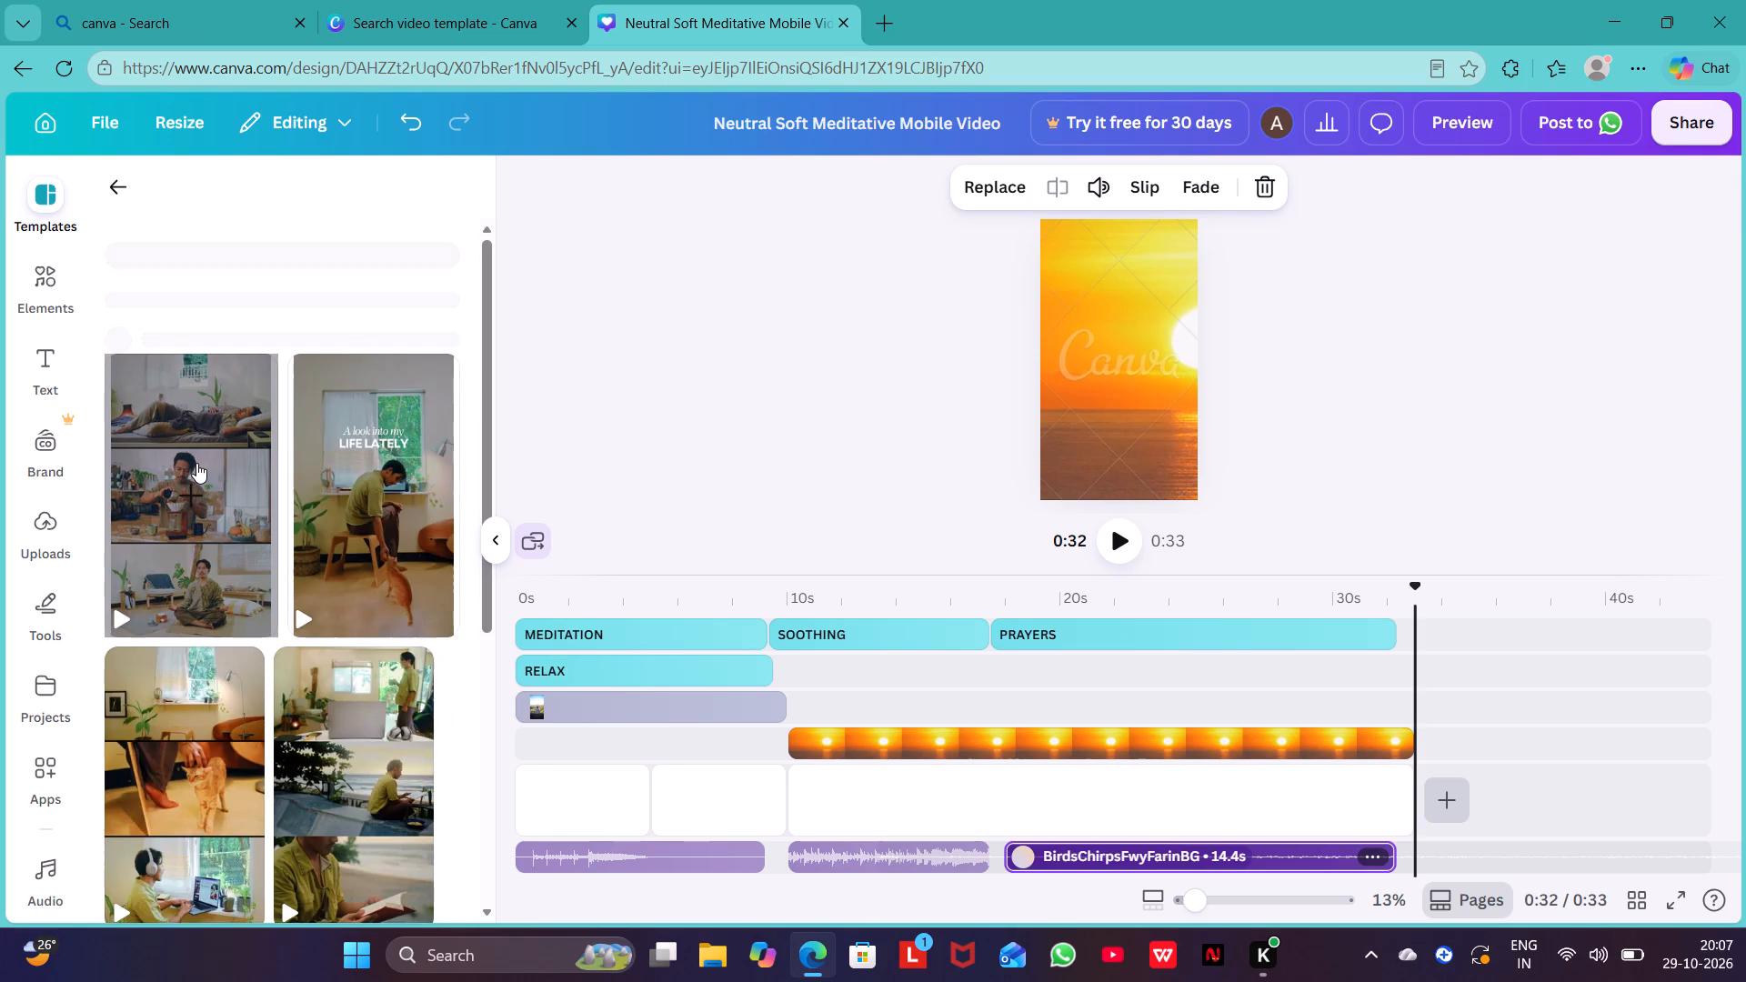
click(198, 586)
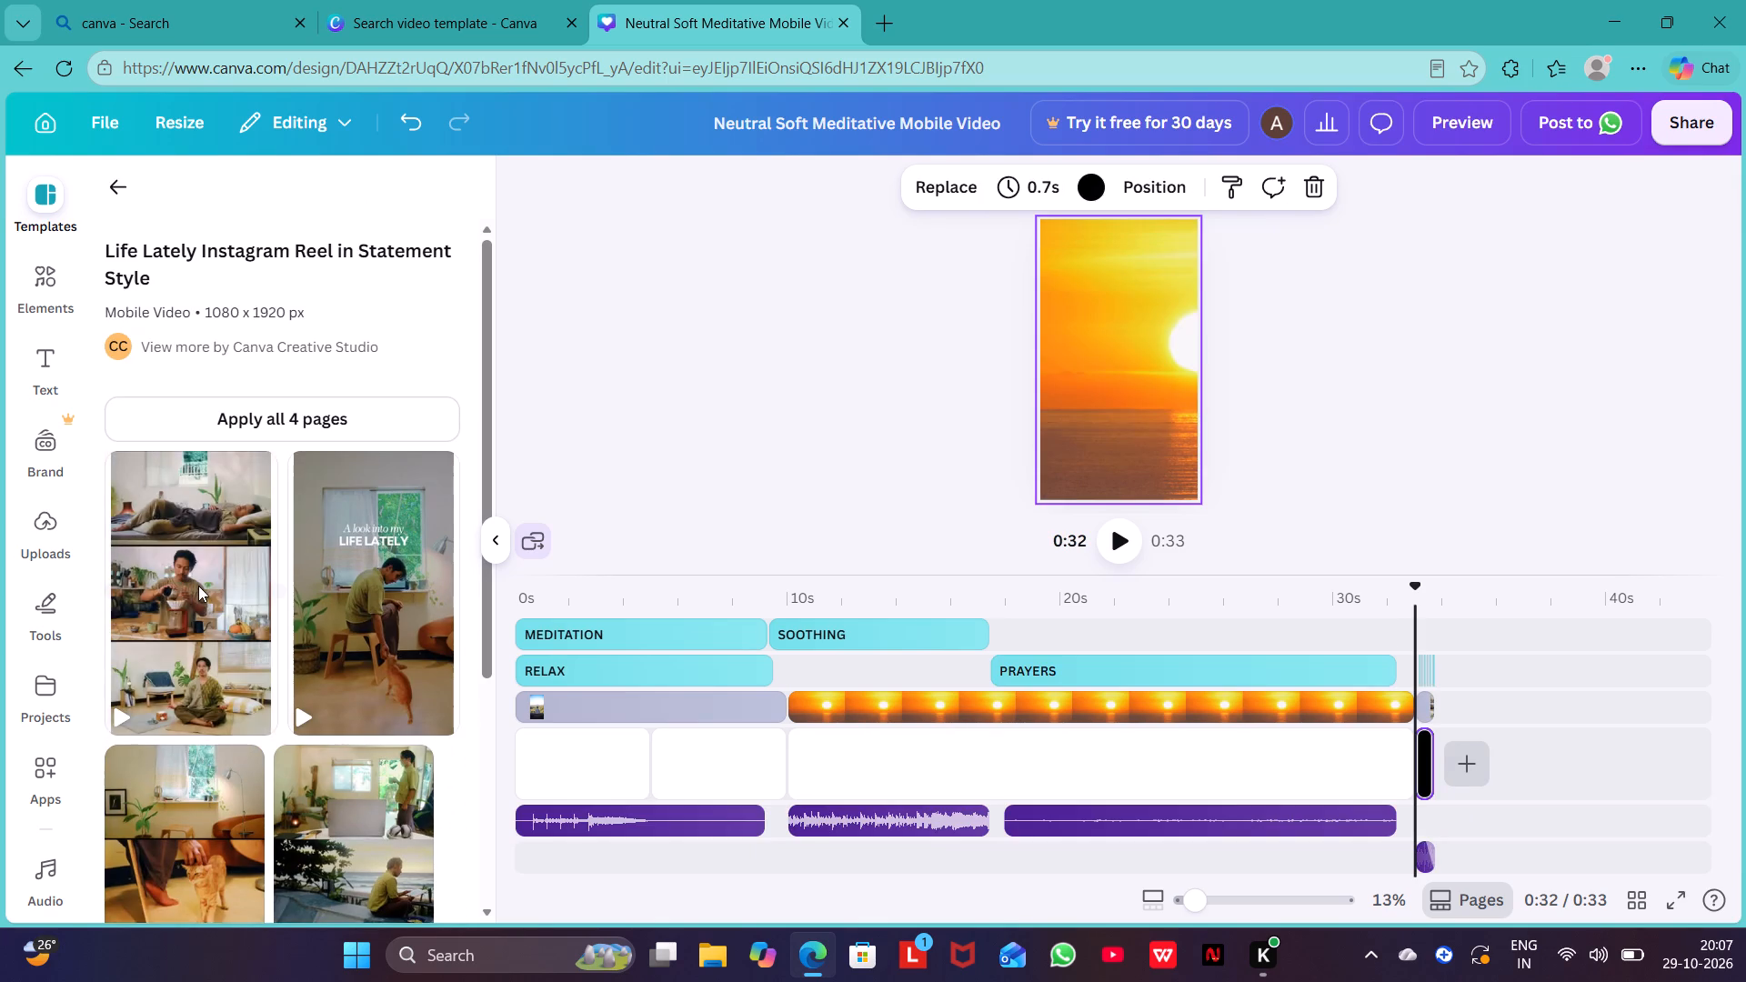
click(118, 707)
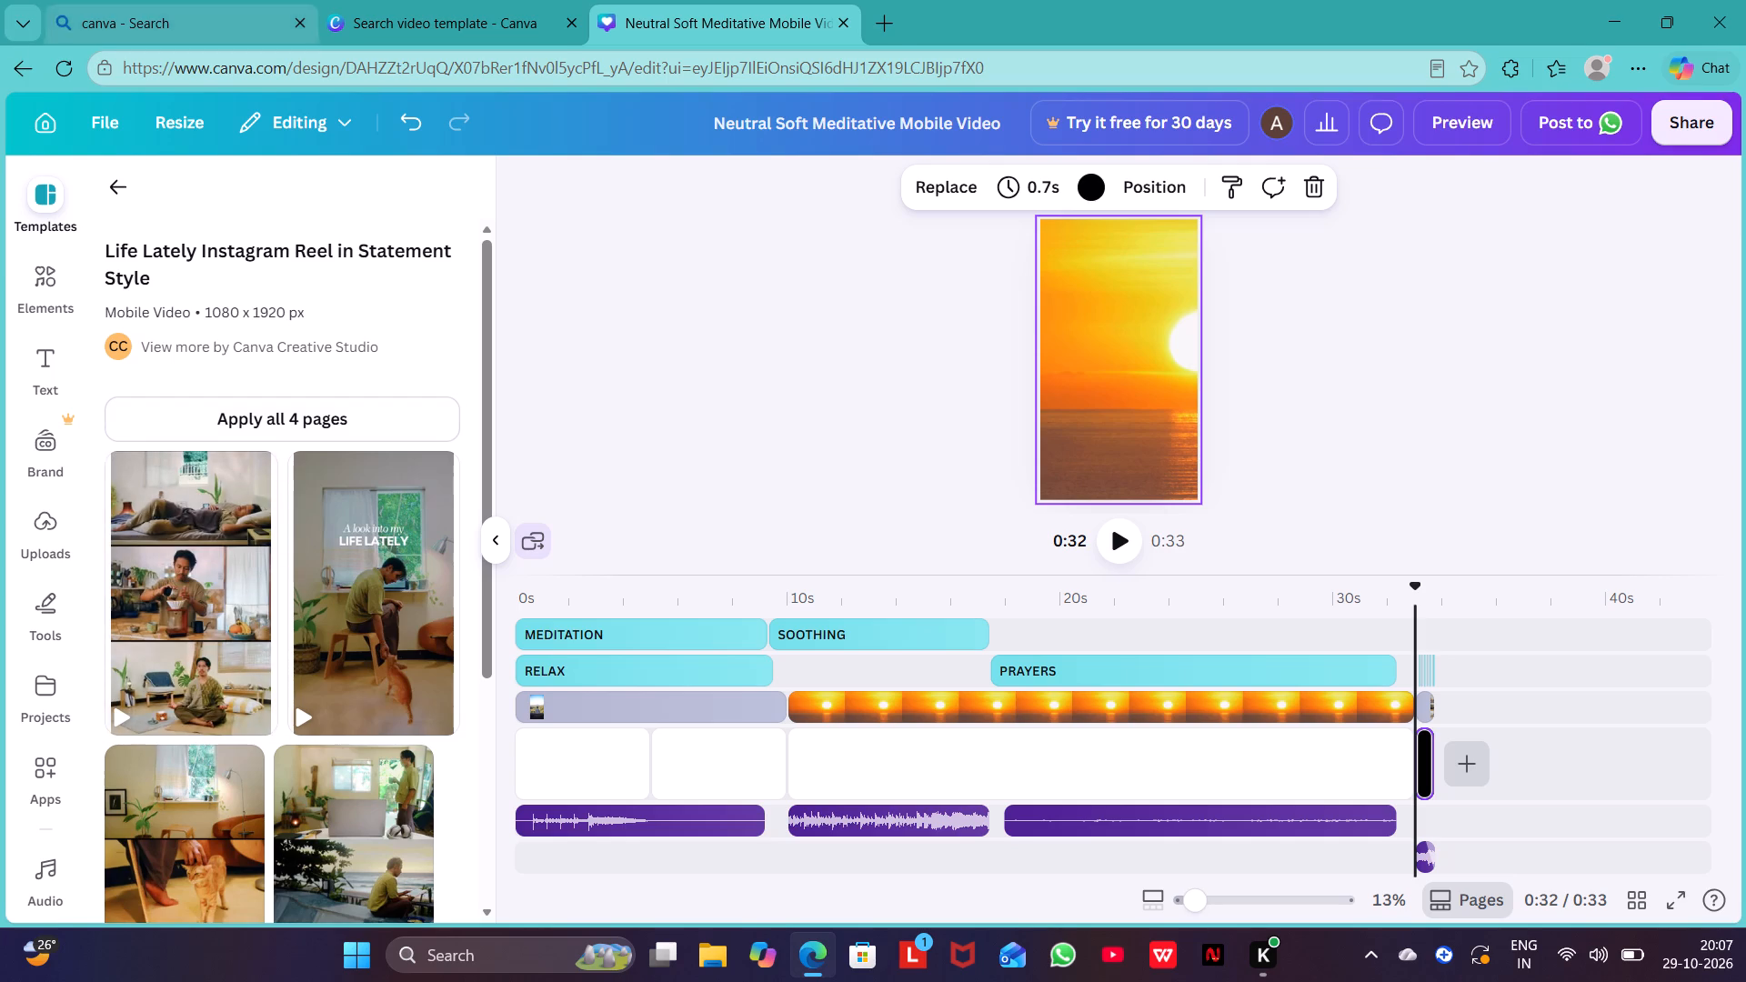
Return to the home page and search for video templates, starting the search query with "videos".
click(31, 129)
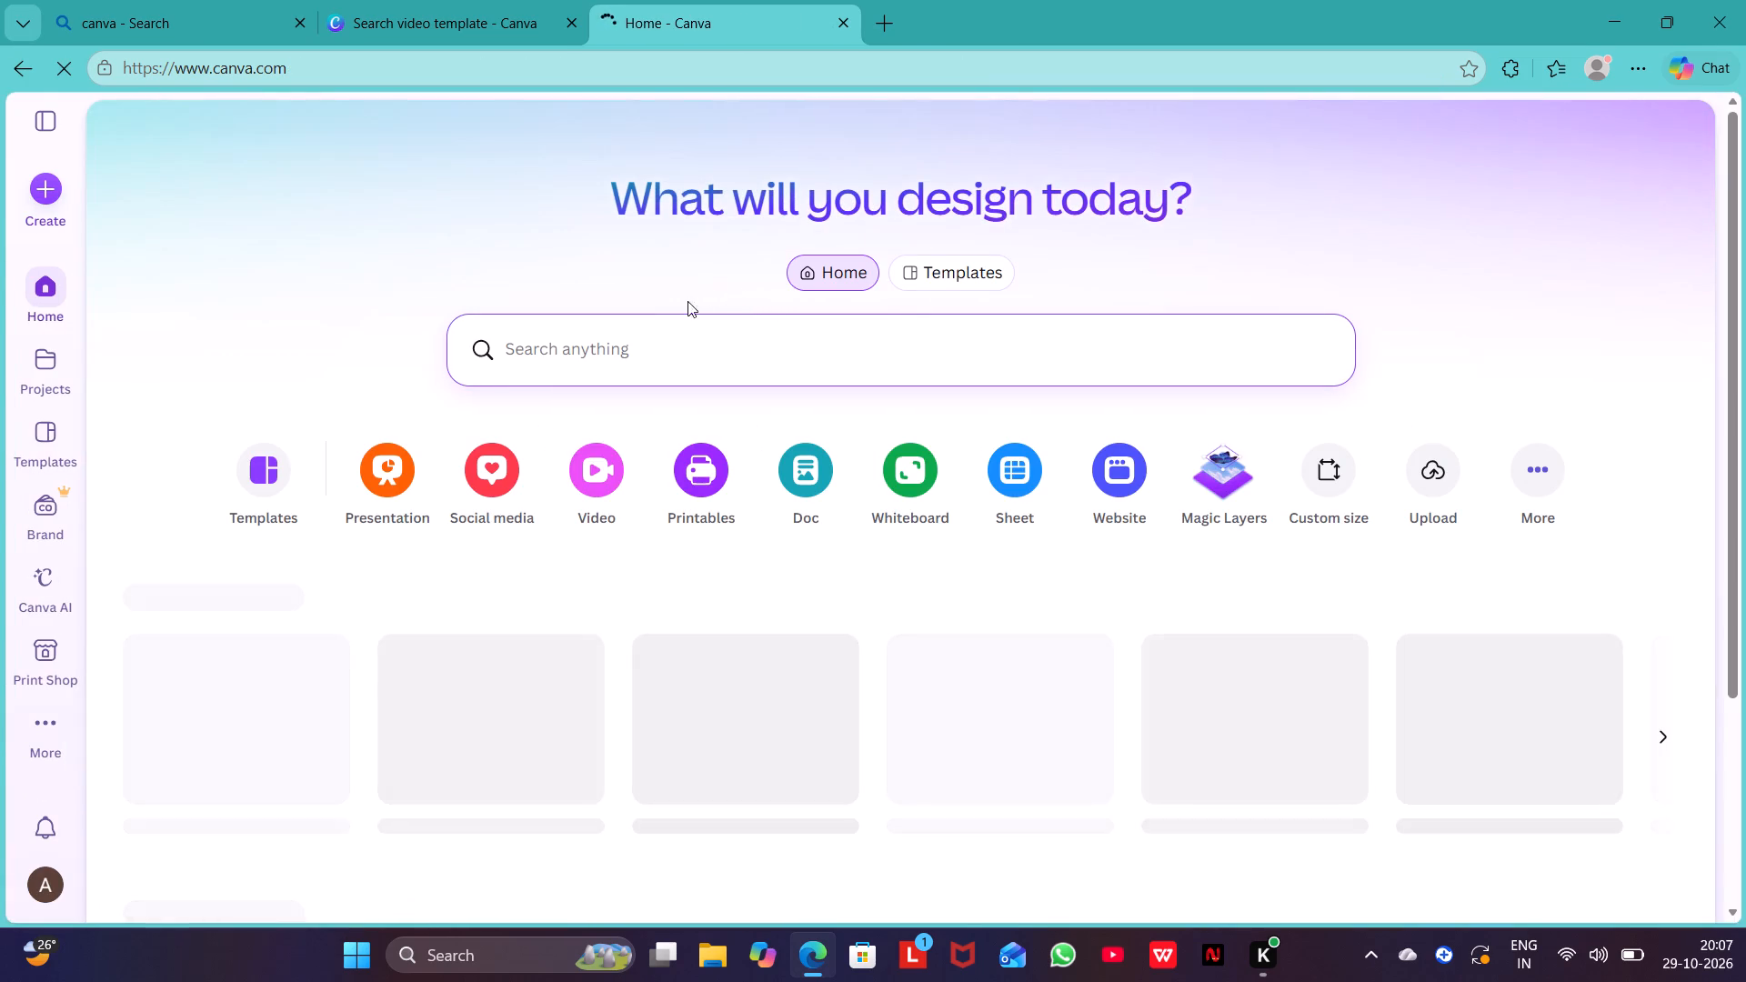
click(671, 316)
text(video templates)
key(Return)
scroll(706, 280, up, 3)
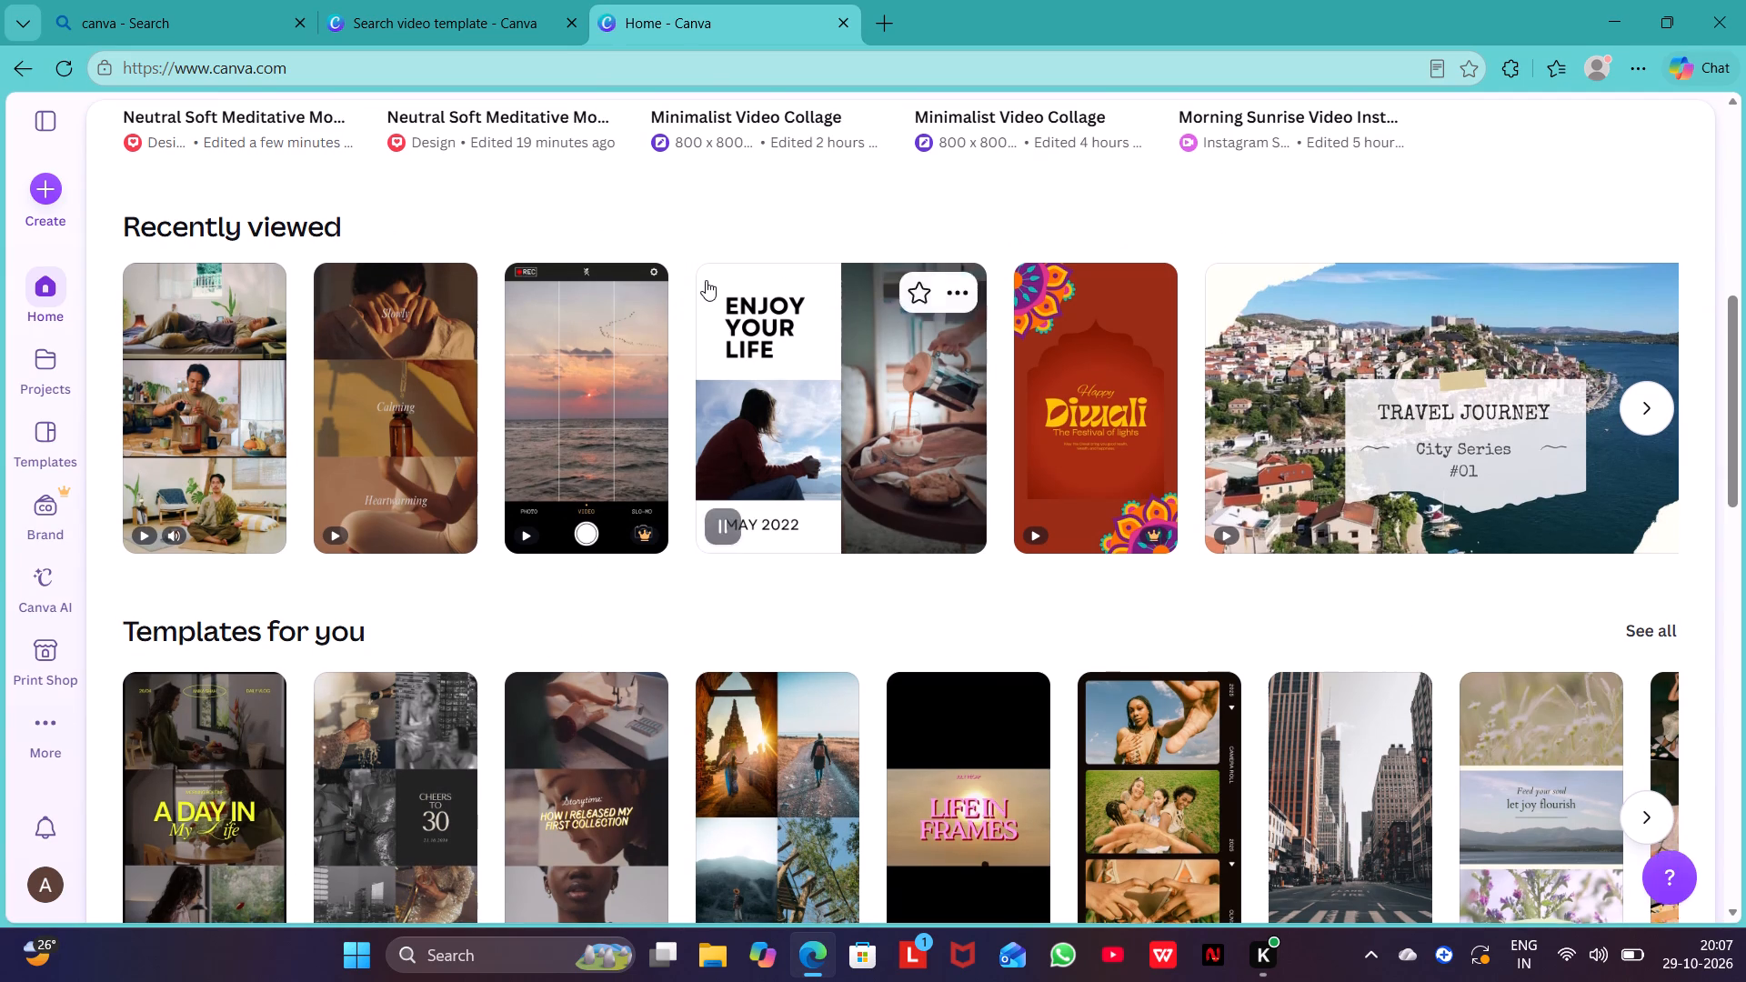
scroll(706, 280, up, 4)
click(578, 360)
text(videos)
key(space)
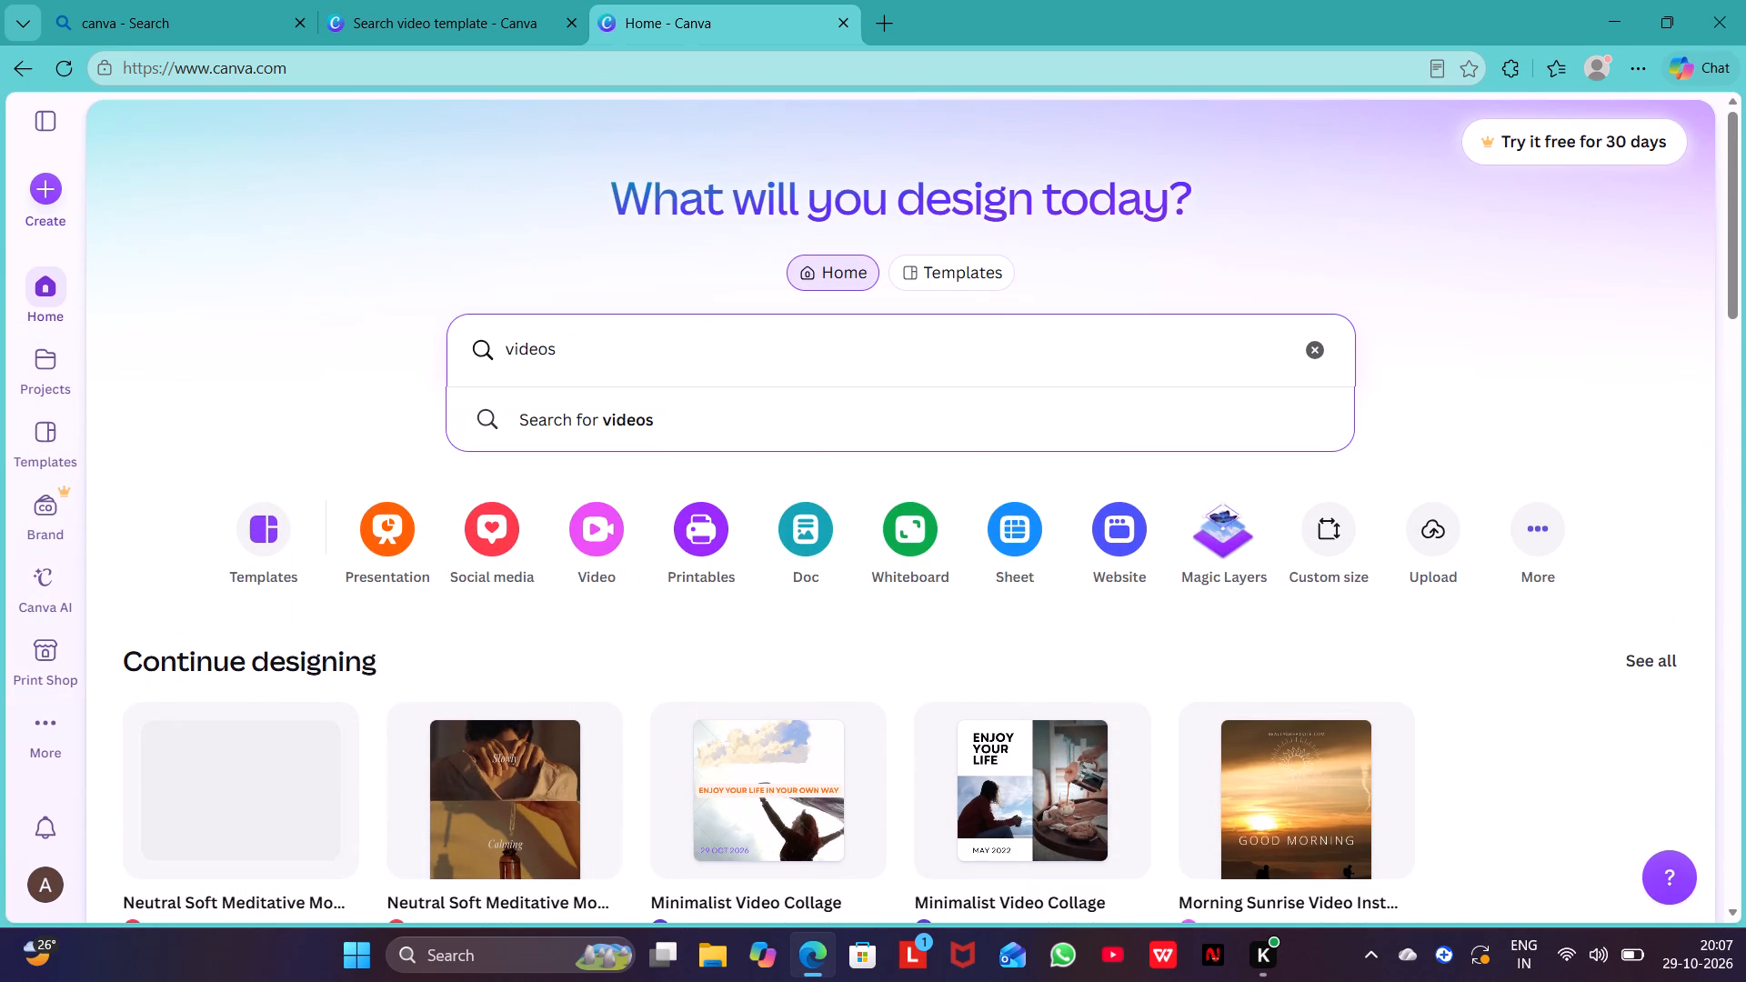
Search for "videos templates" from the home page and show the full list of matching Canva templates.
text(templates)
key(Return)
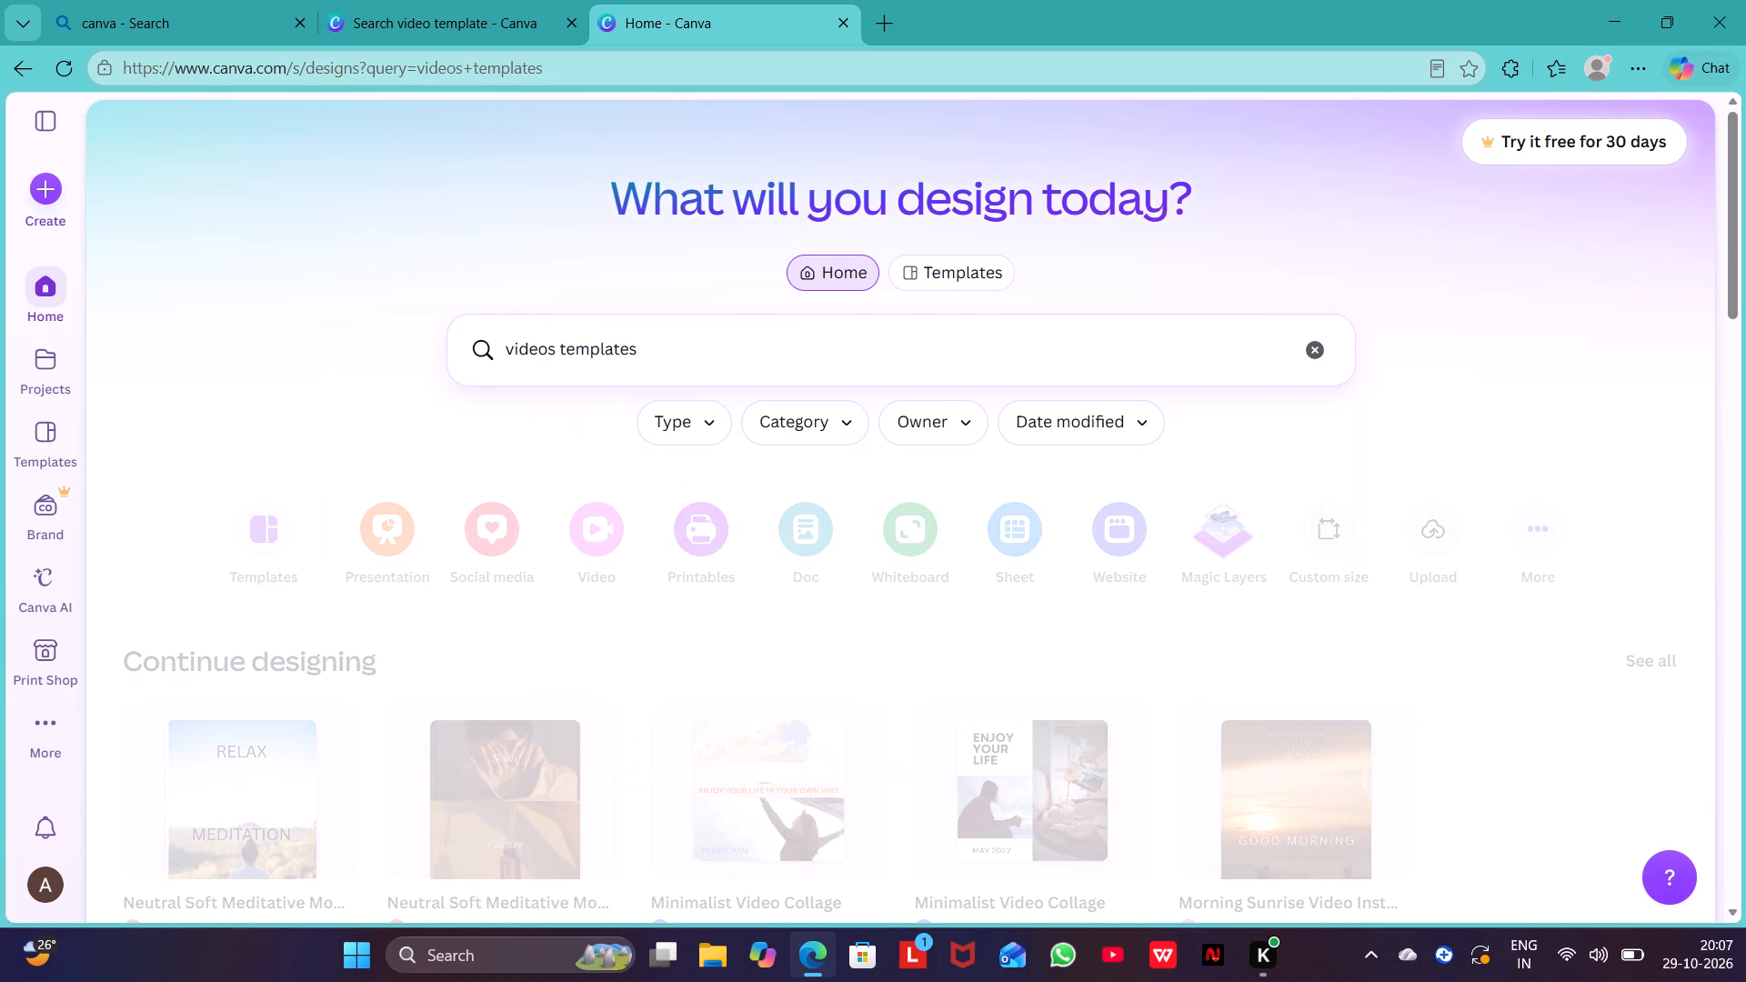
scroll(657, 352, down, 1)
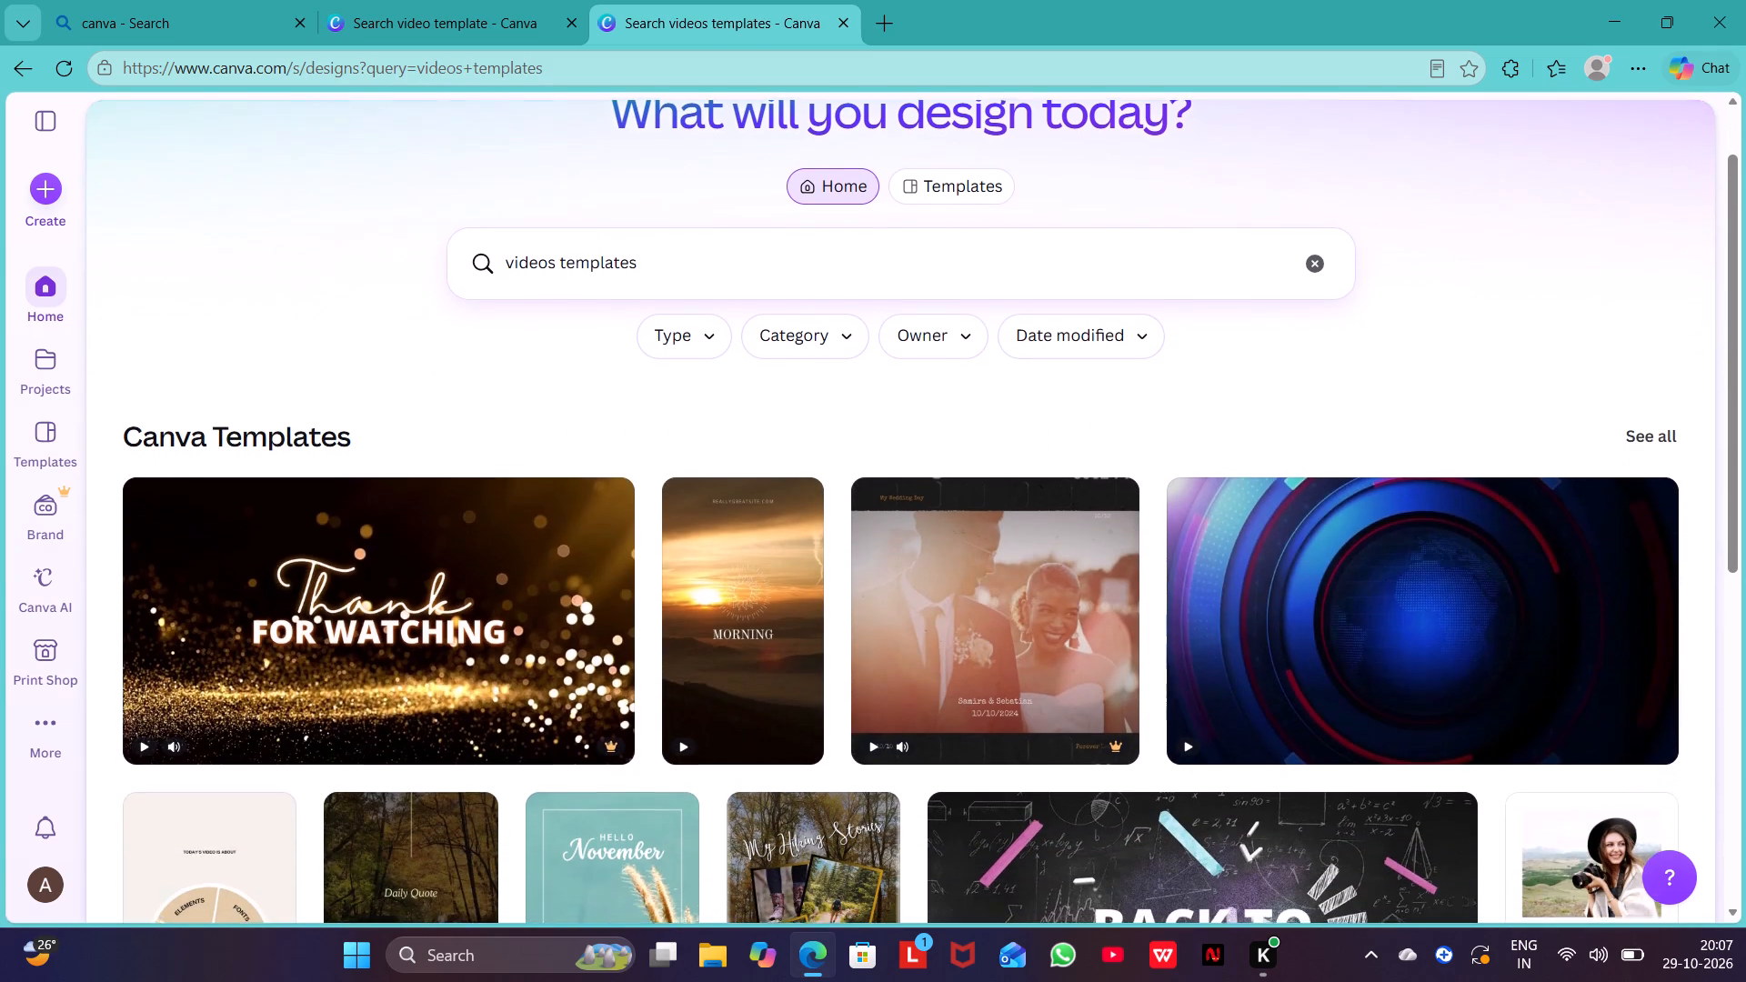
scroll(657, 352, down, 2)
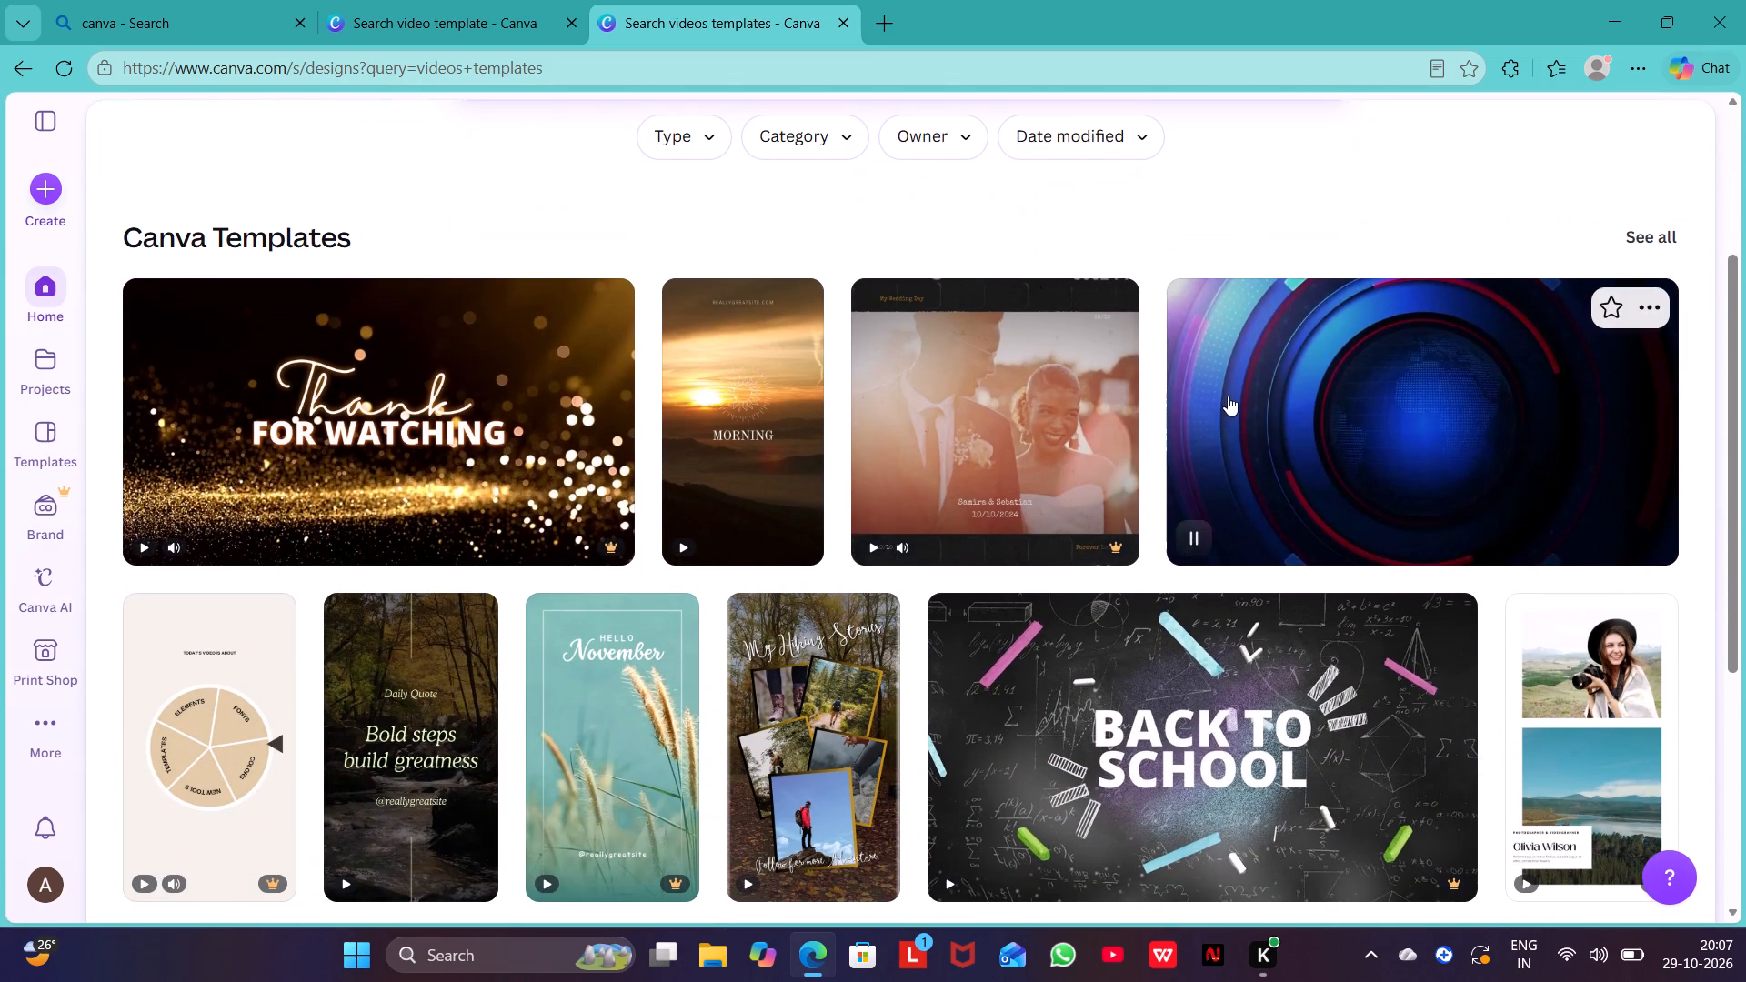
click(1657, 229)
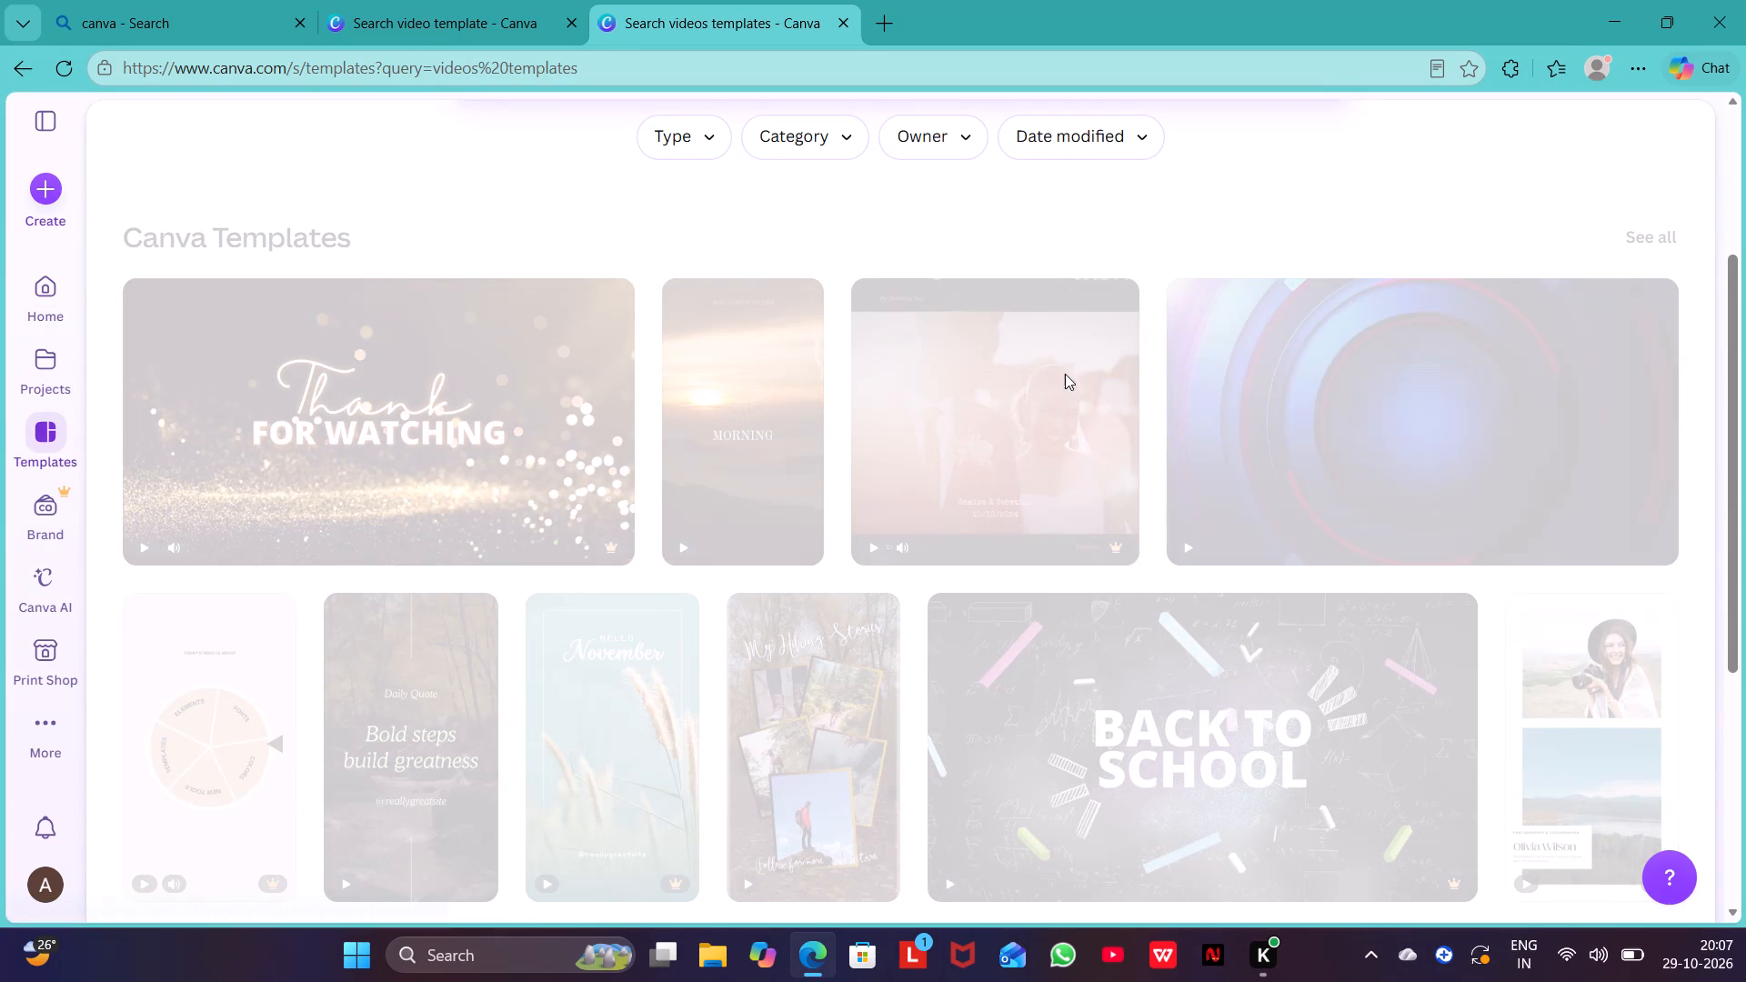
Browse the video templates and open the "Aesthetic vibes" collage with four framed photos and yellow flowers.
scroll(808, 453, down, 1)
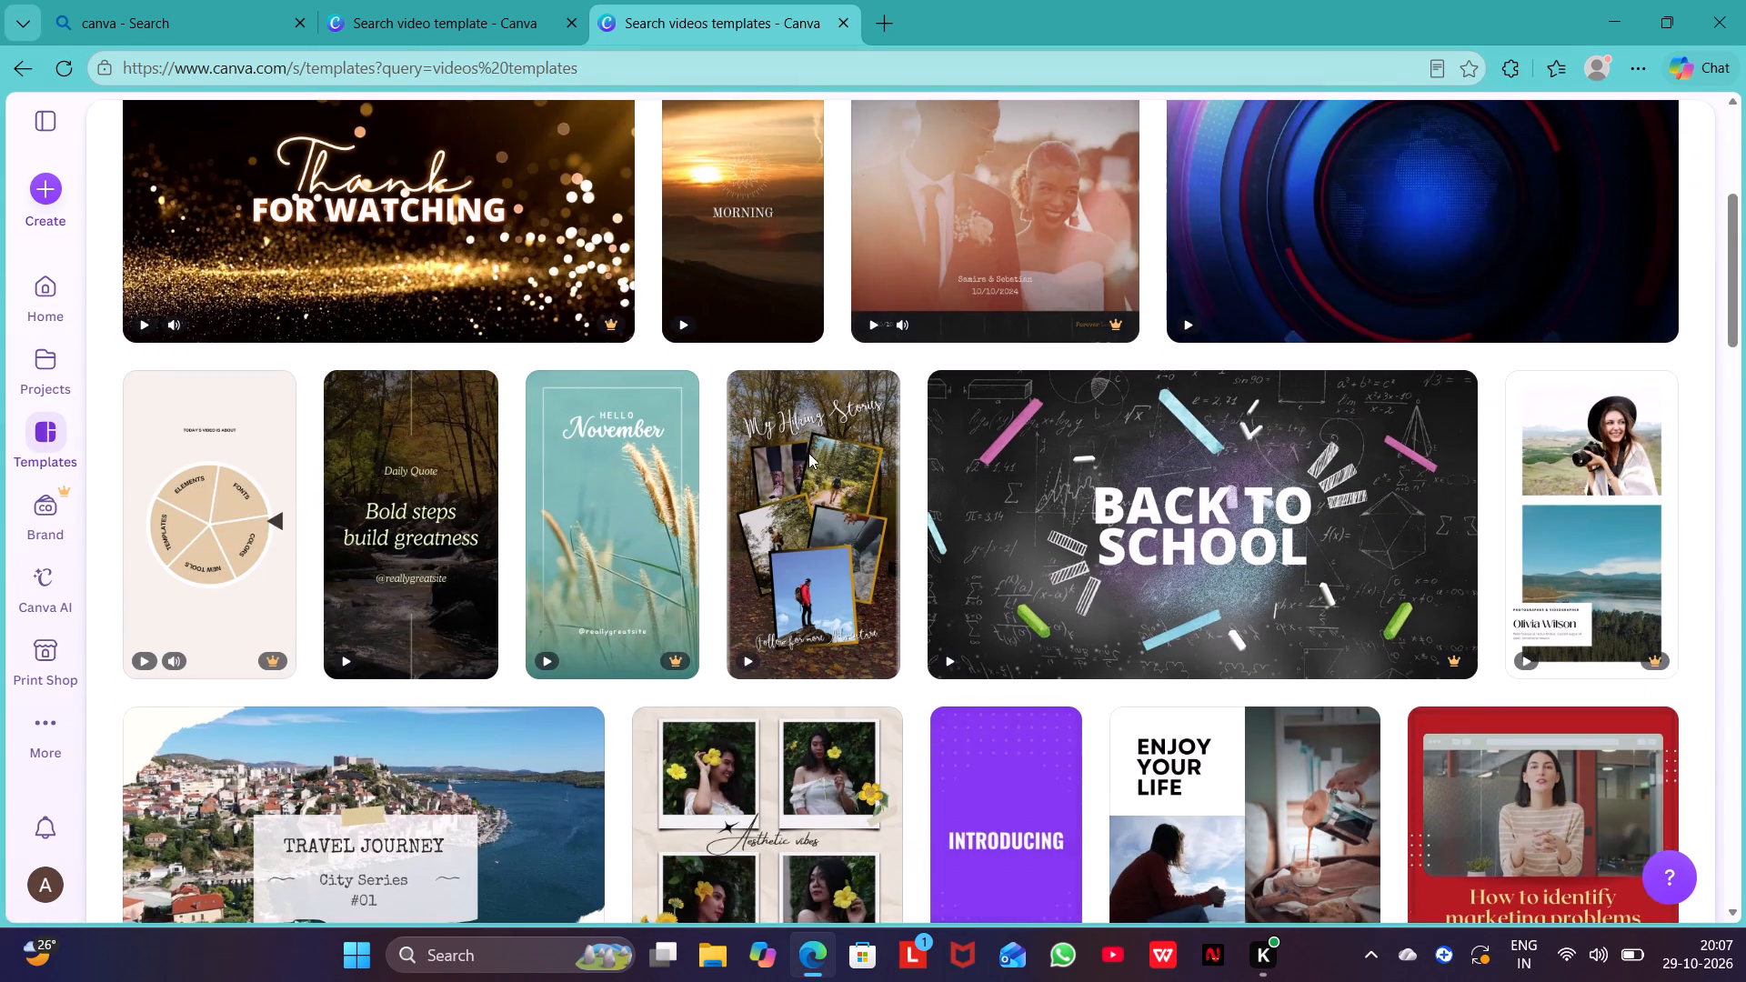
scroll(808, 453, down, 2)
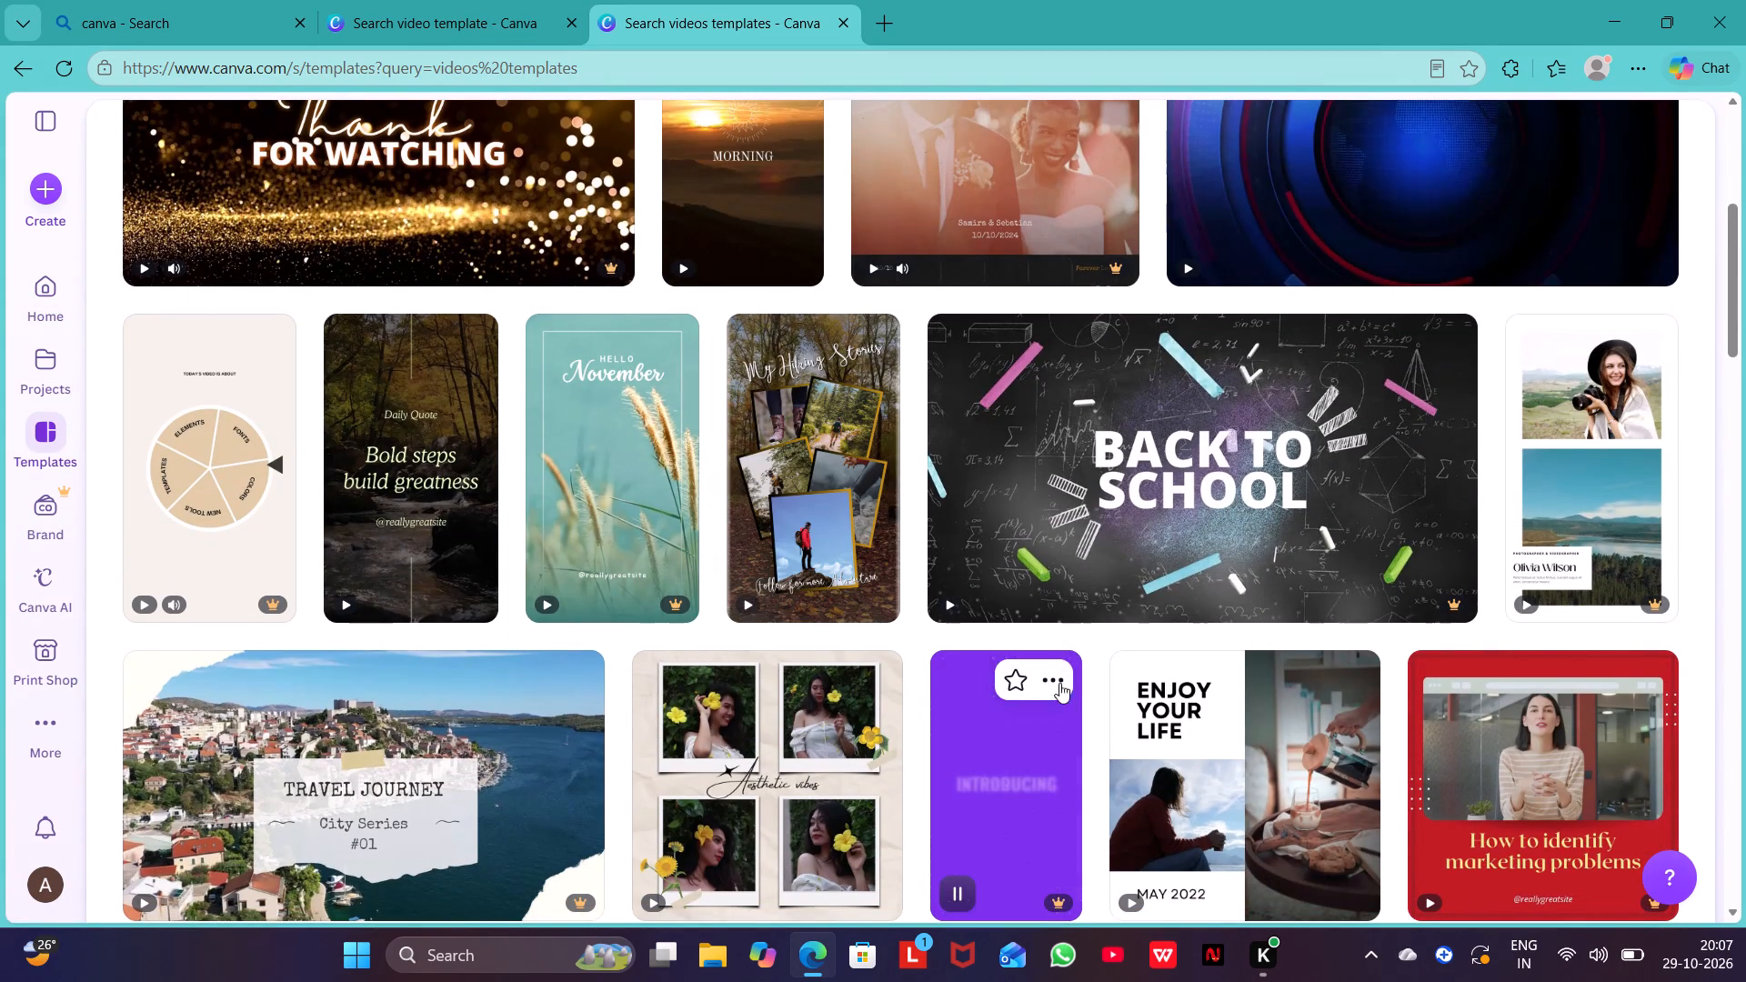
scroll(906, 634, down, 1)
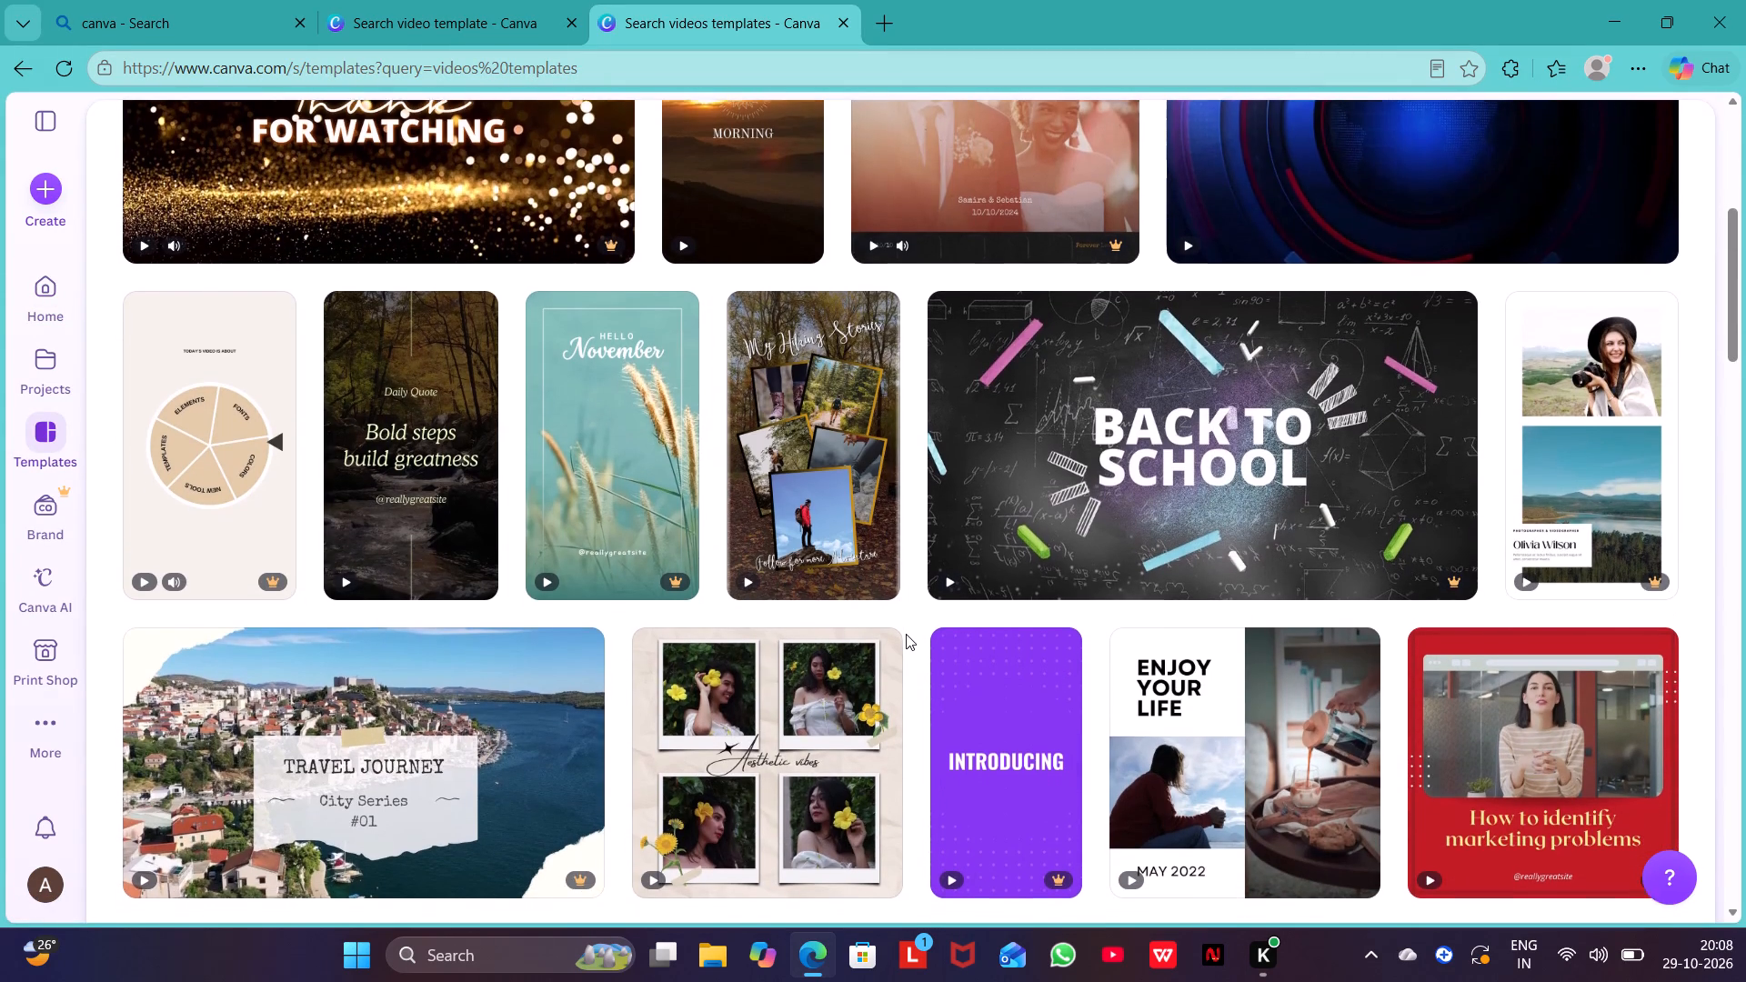
scroll(906, 634, down, 1)
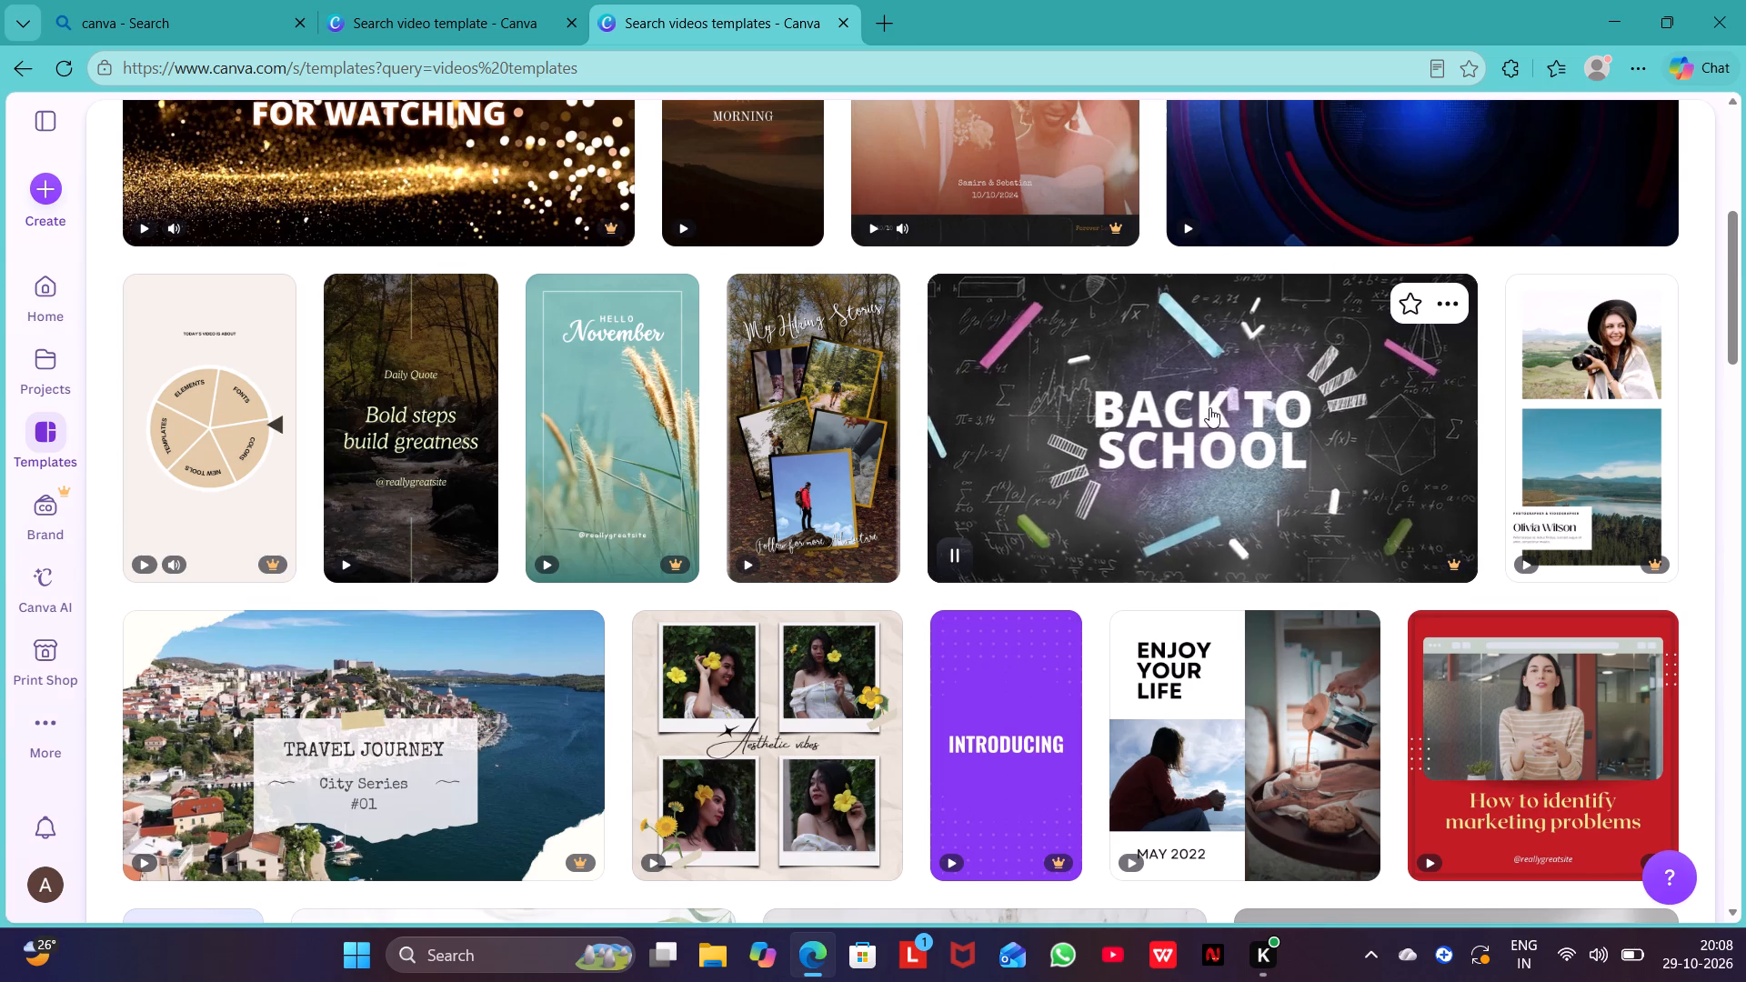
scroll(1204, 415, down, 2)
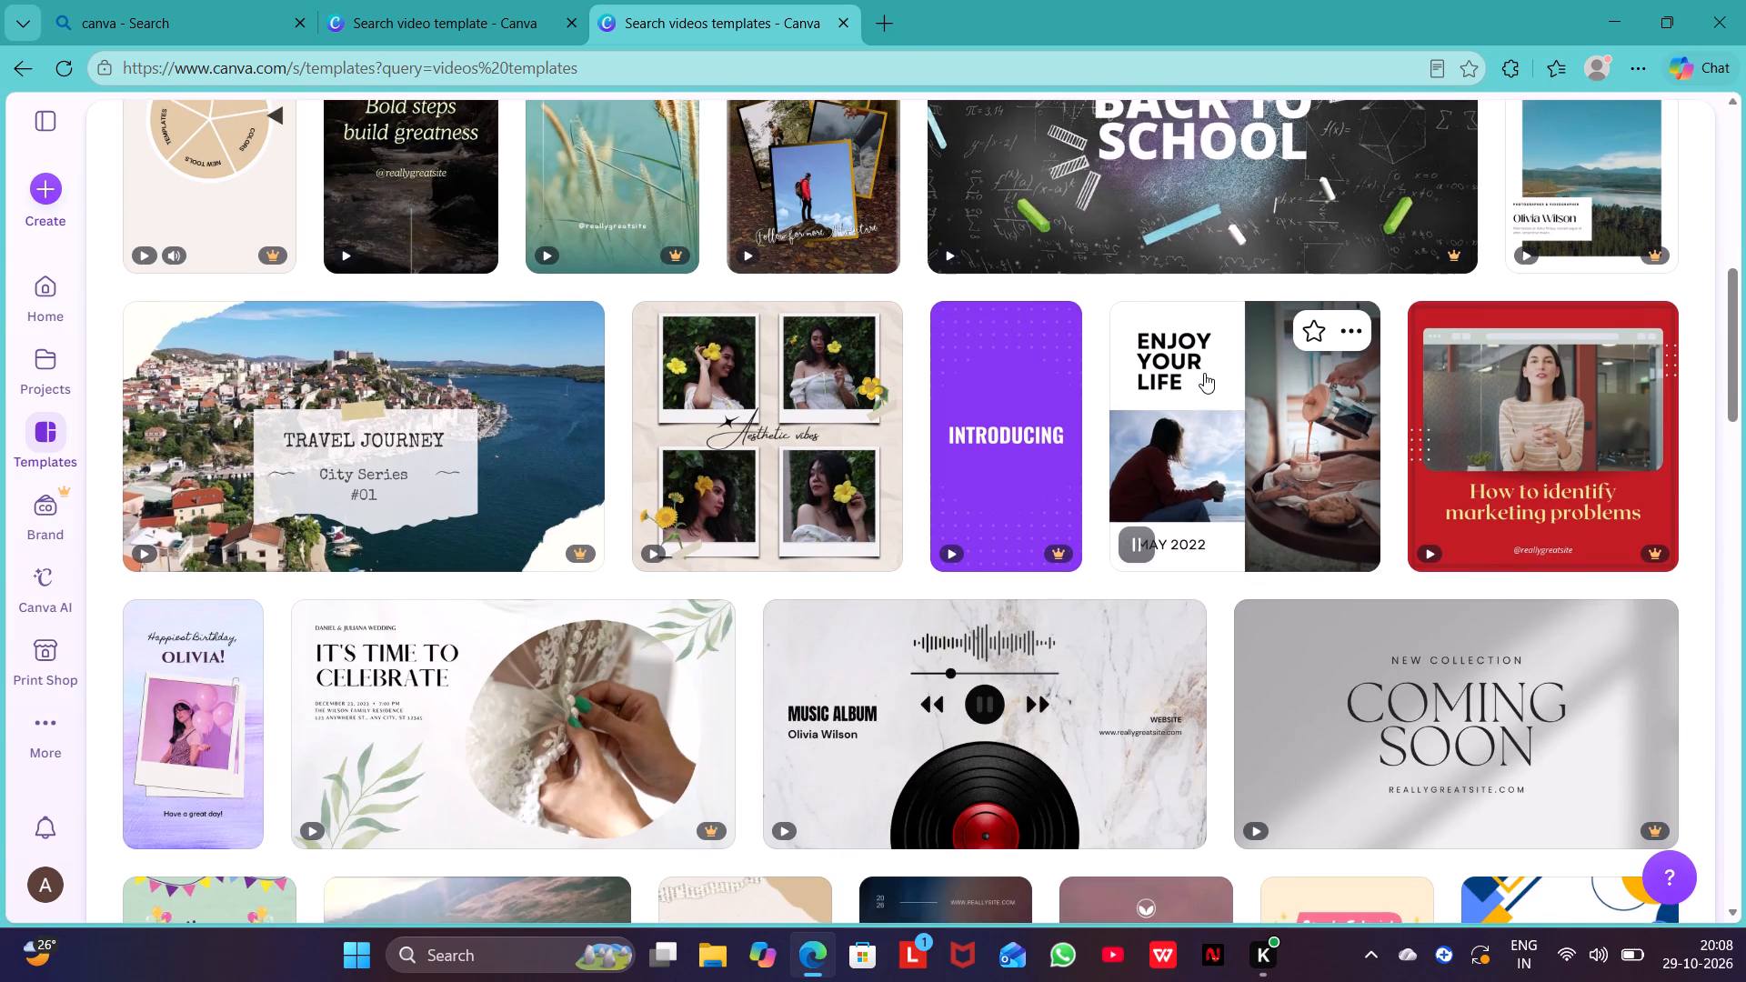
scroll(1204, 373, down, 1)
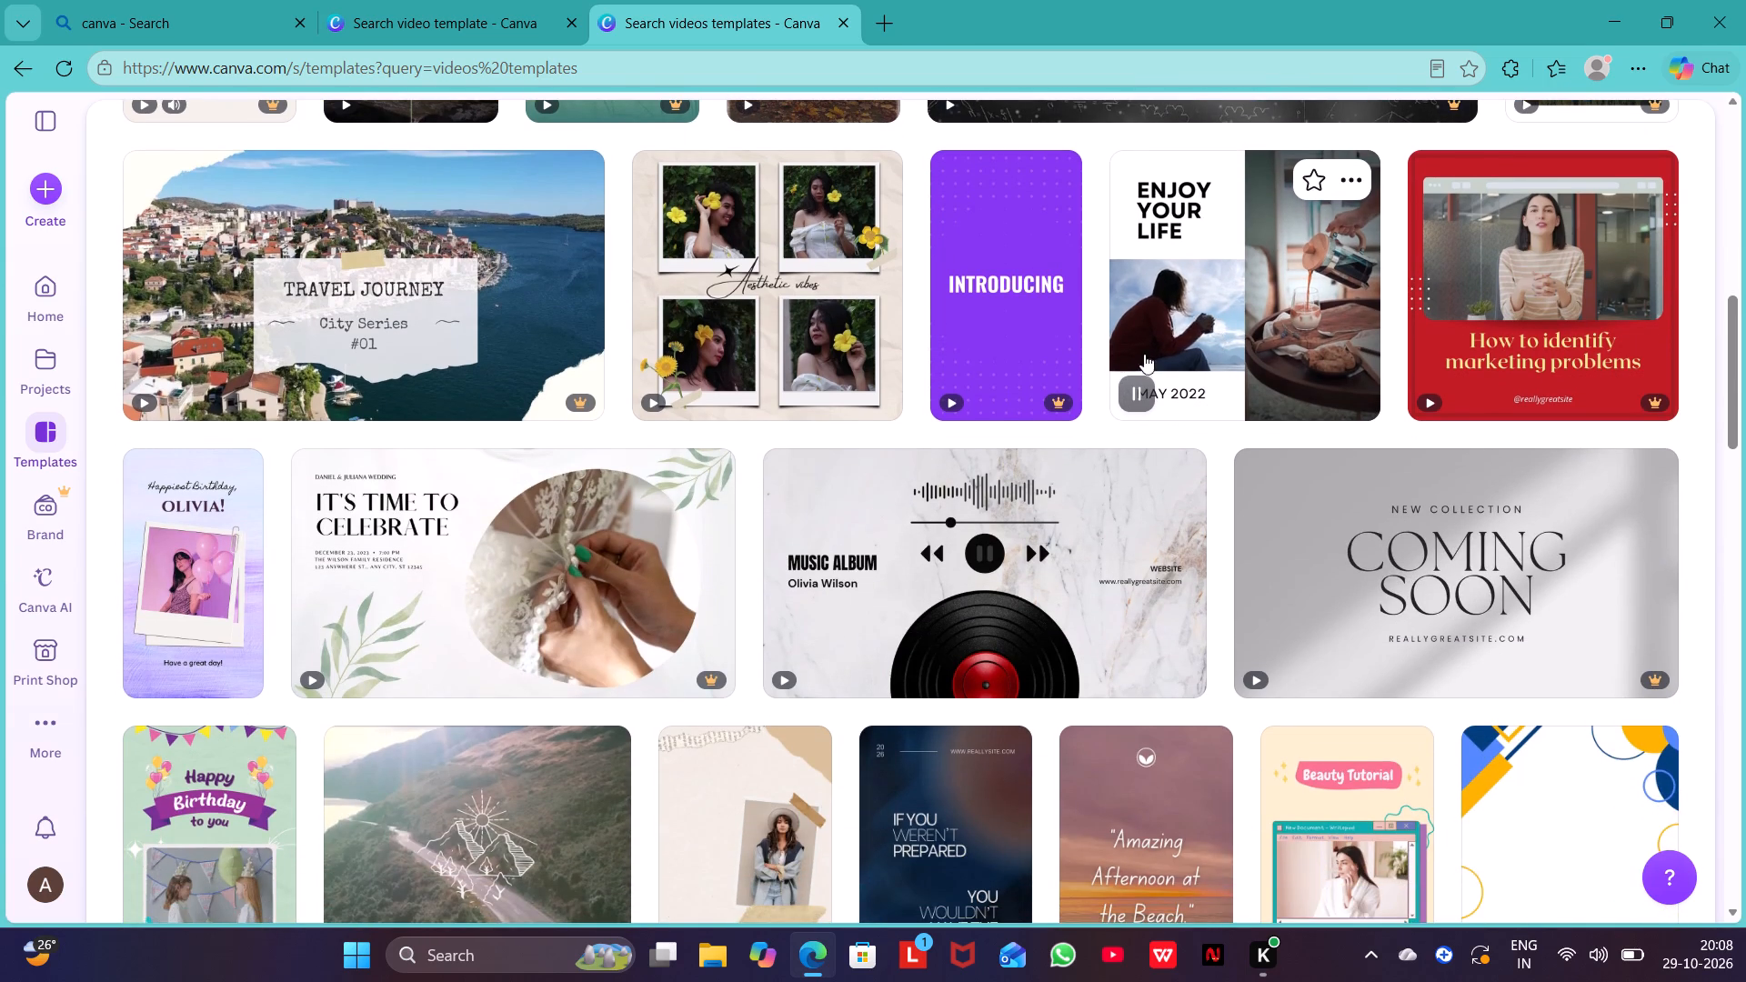
scroll(801, 292, down, 1)
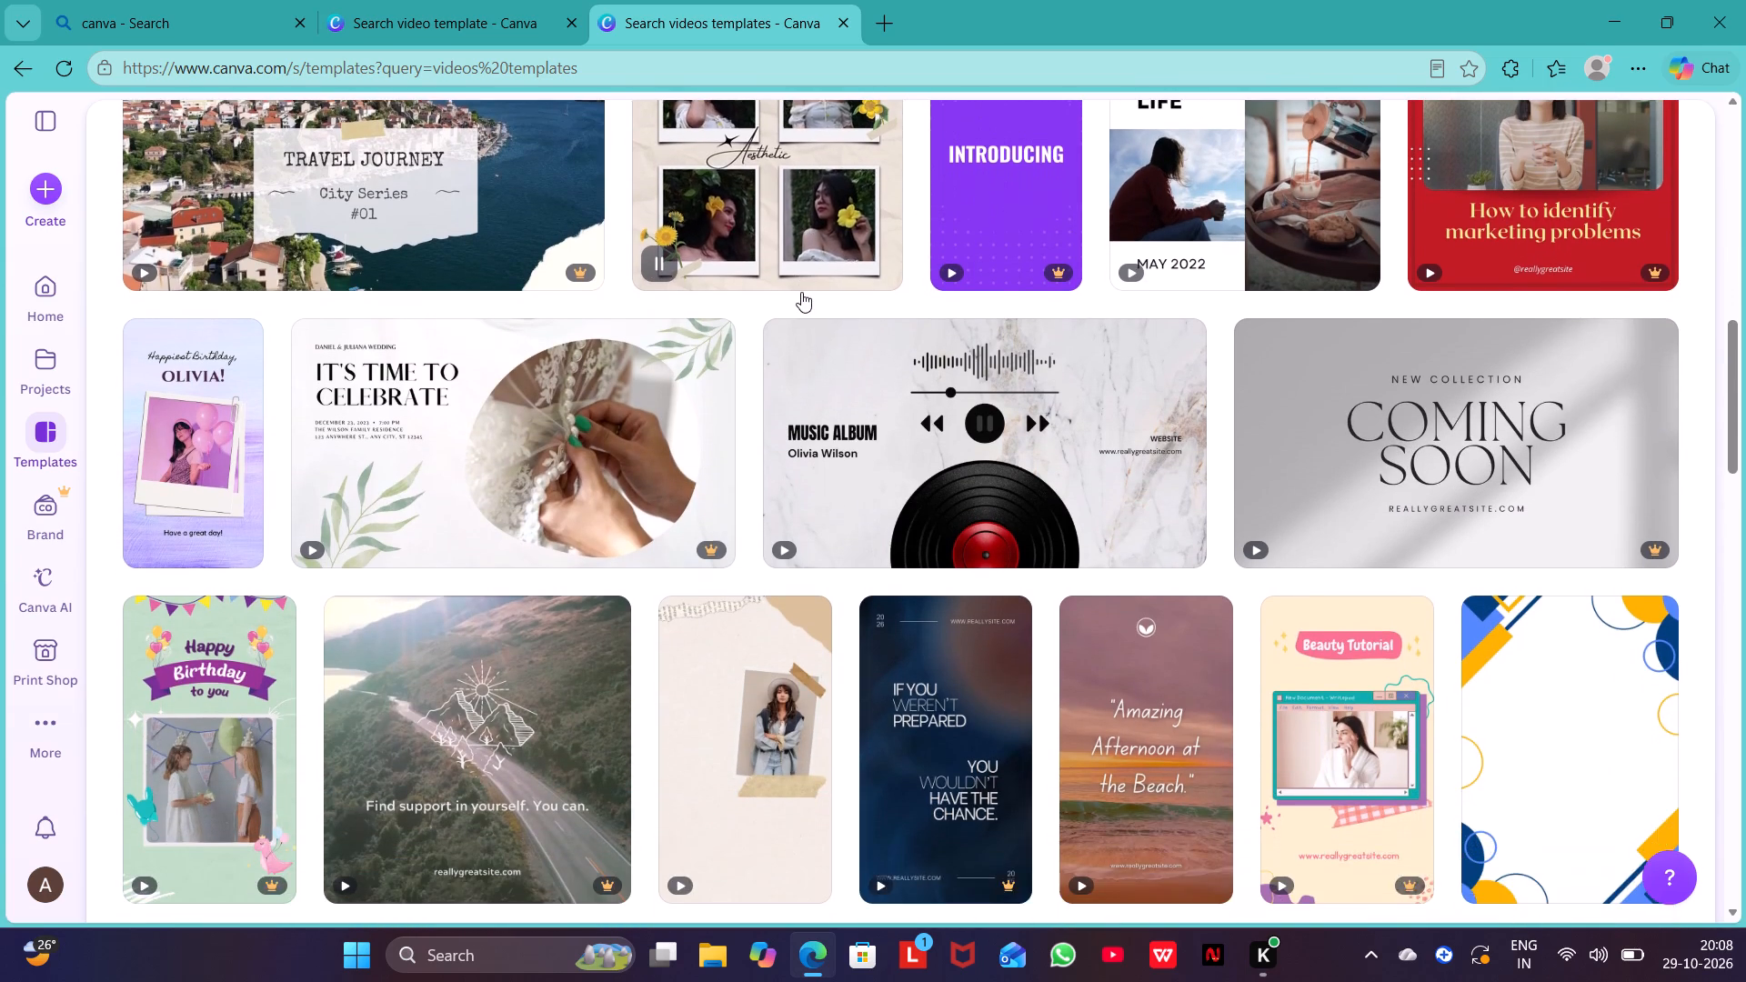
scroll(801, 292, down, 4)
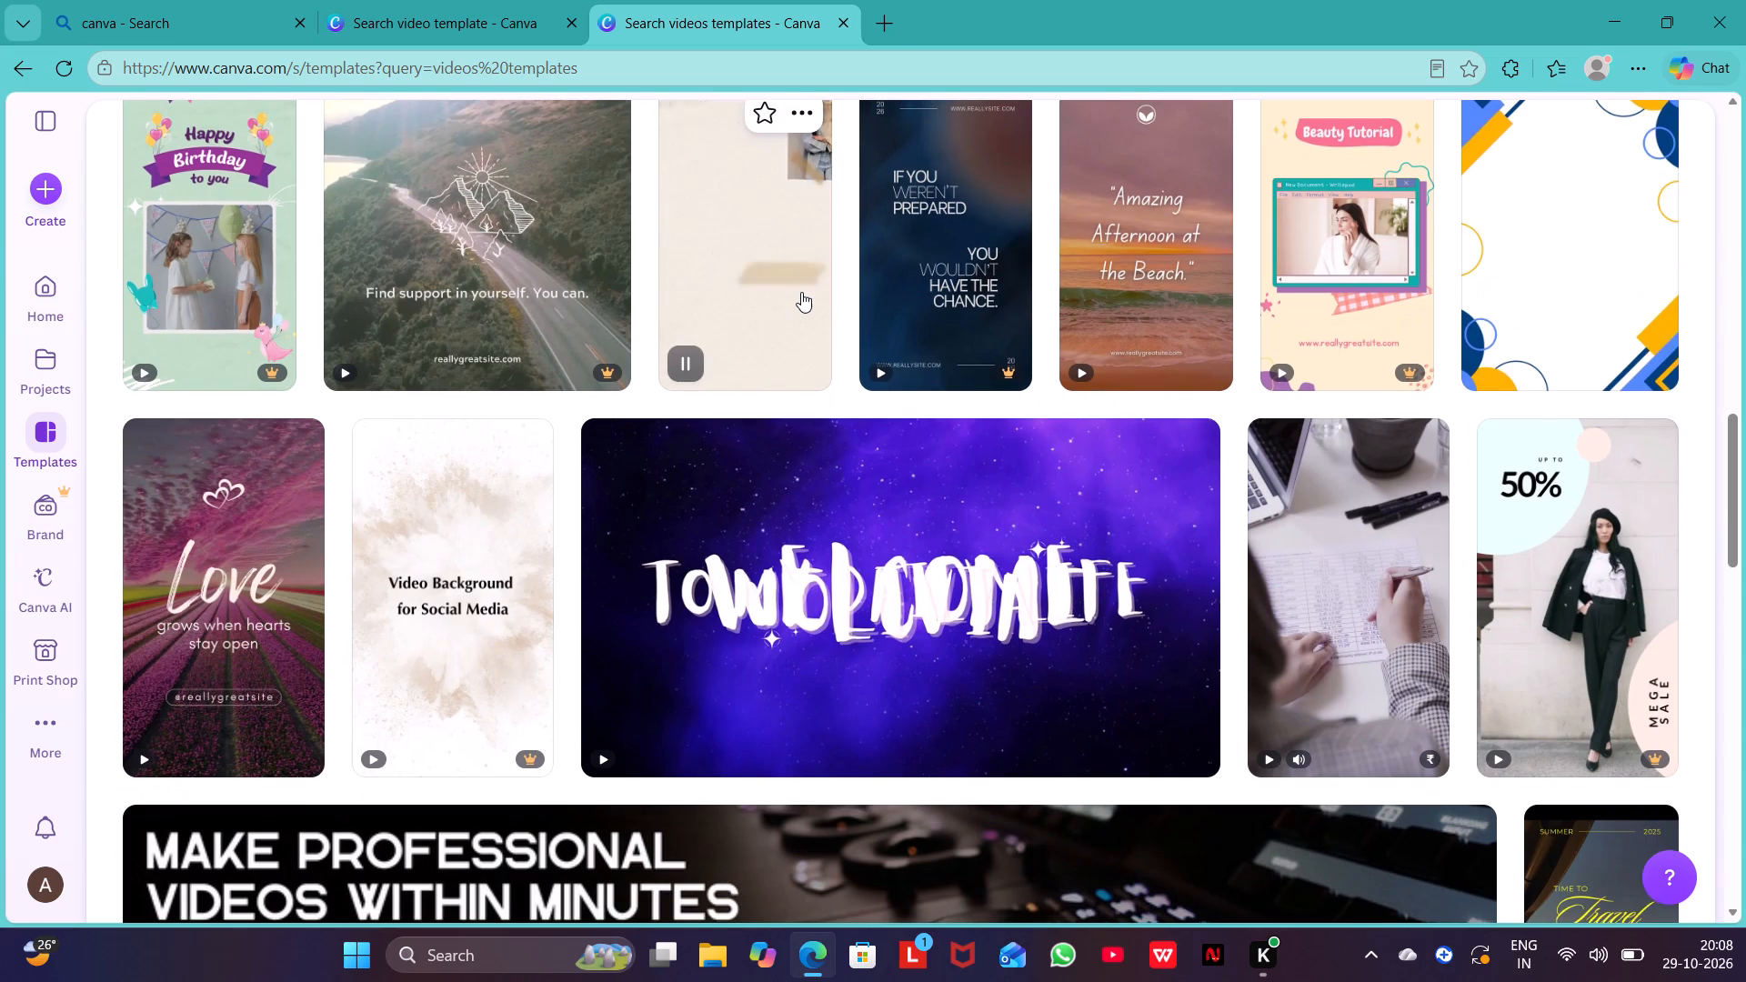
scroll(801, 292, down, 1)
scroll(801, 292, up, 2)
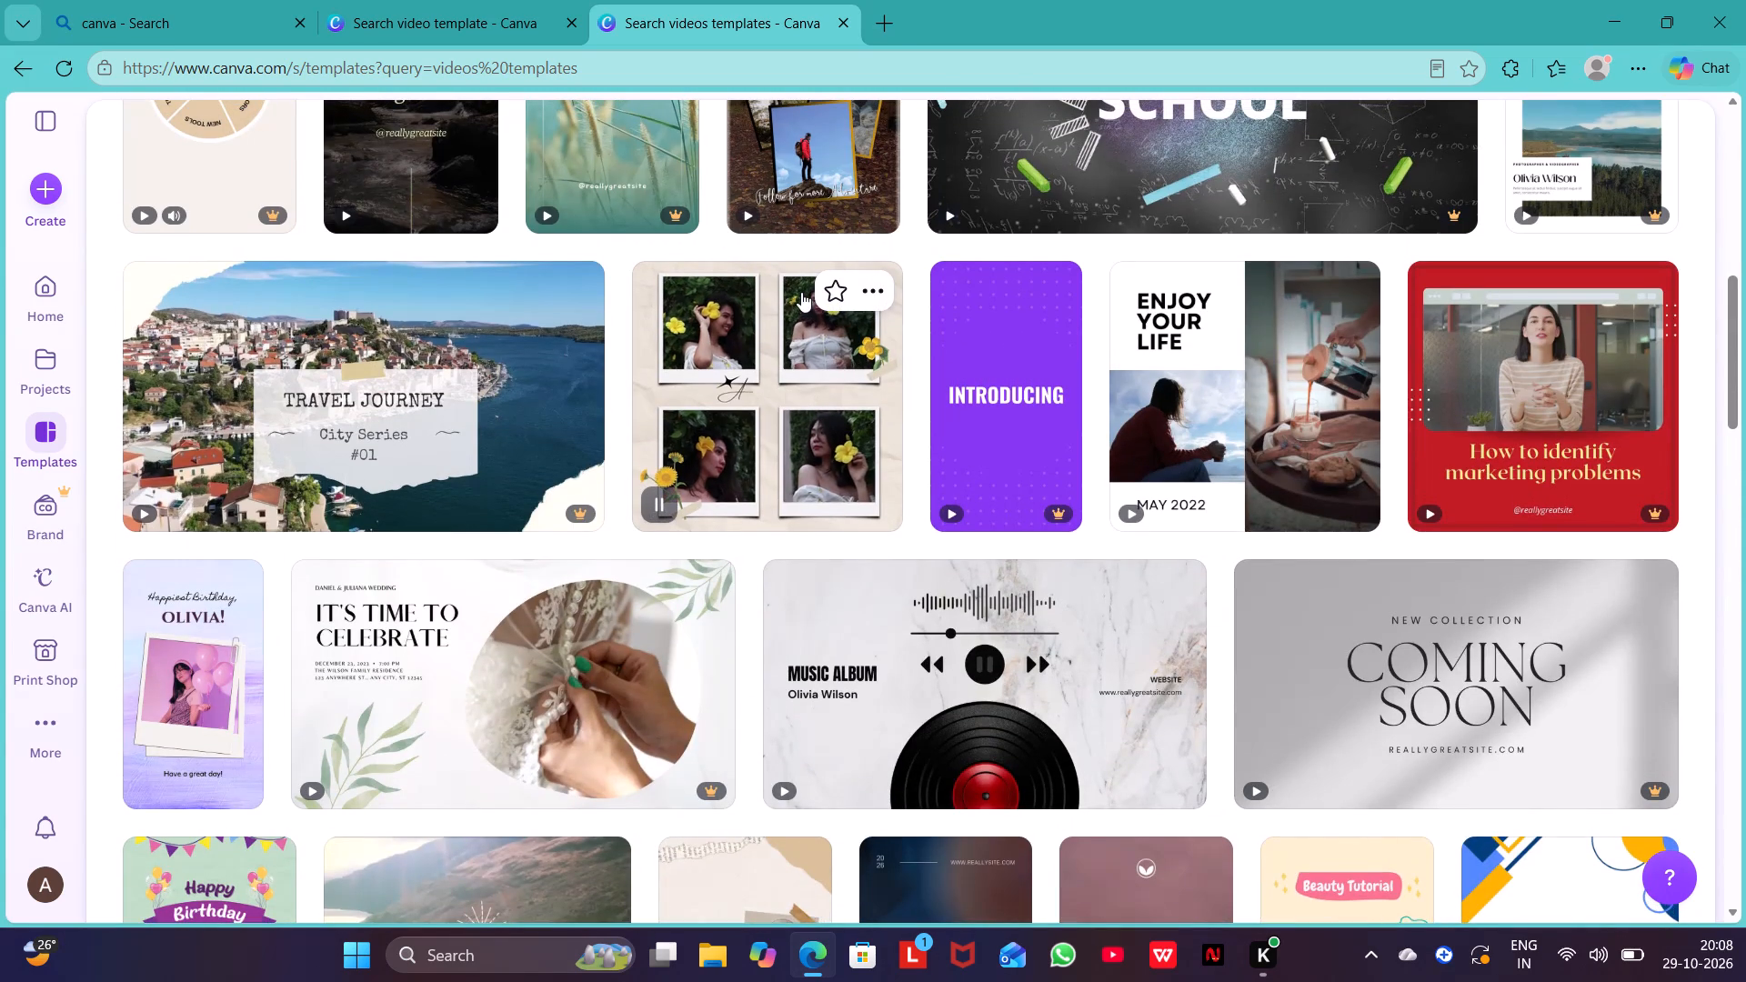
click(725, 416)
click(808, 321)
click(750, 416)
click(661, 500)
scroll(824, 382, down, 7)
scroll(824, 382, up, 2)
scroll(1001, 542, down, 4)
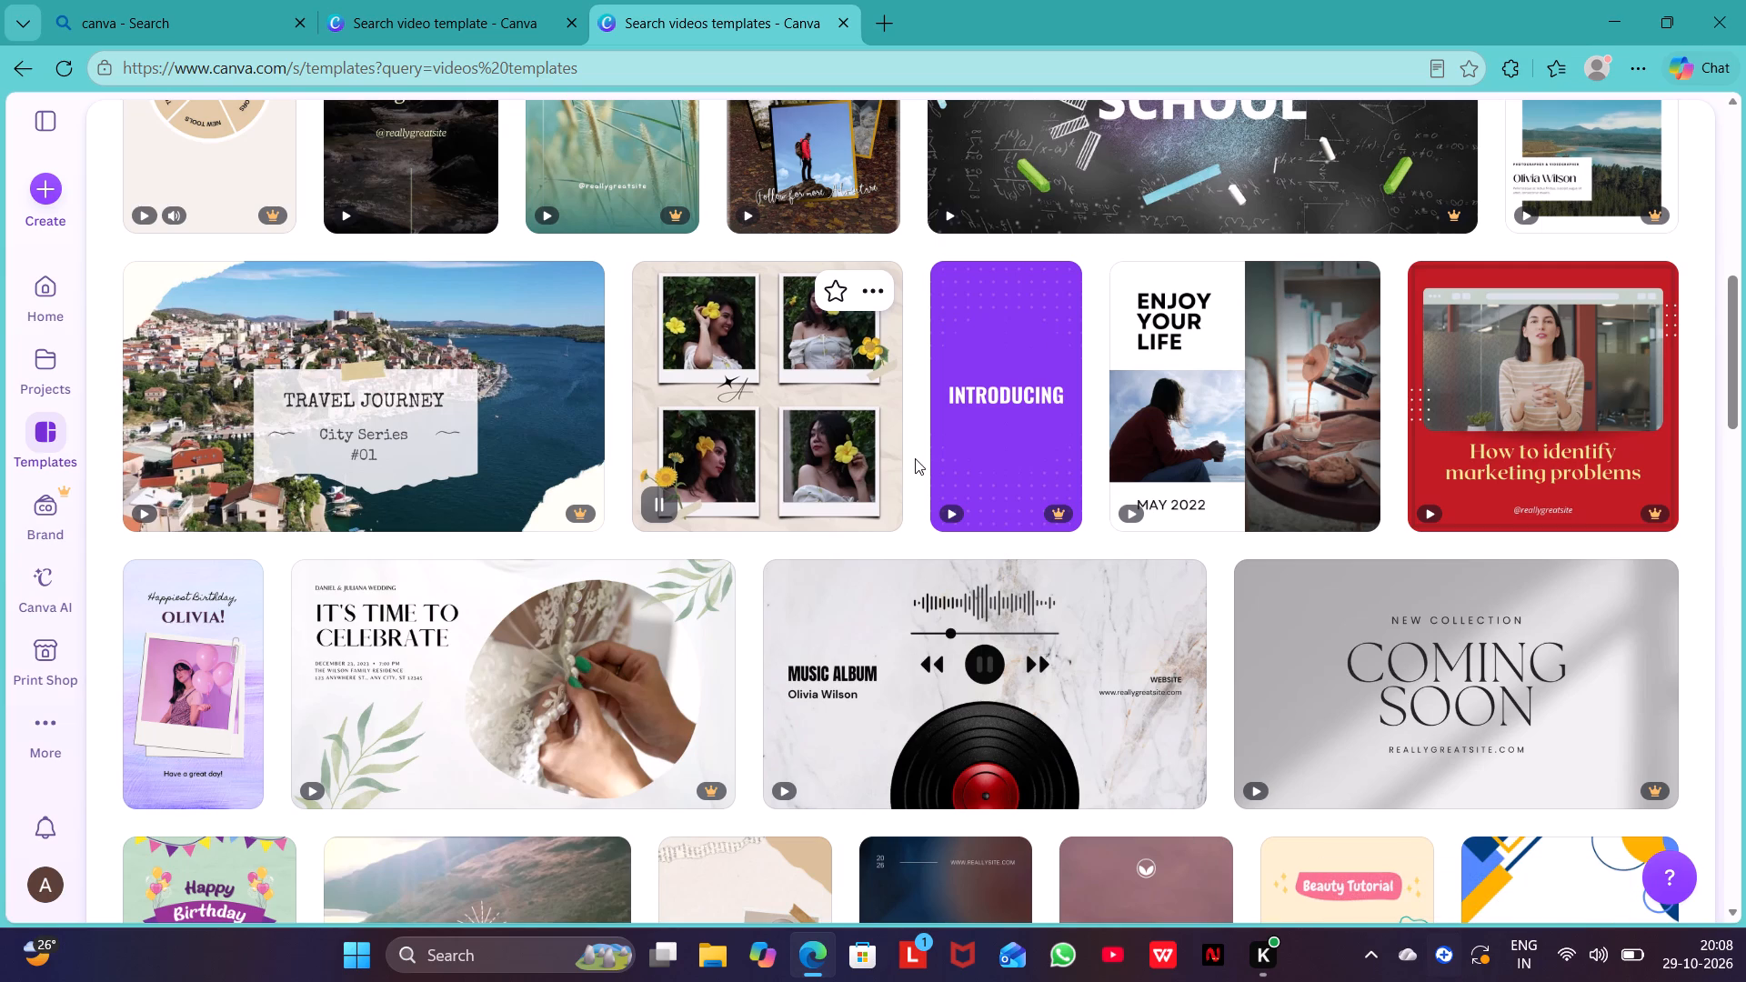
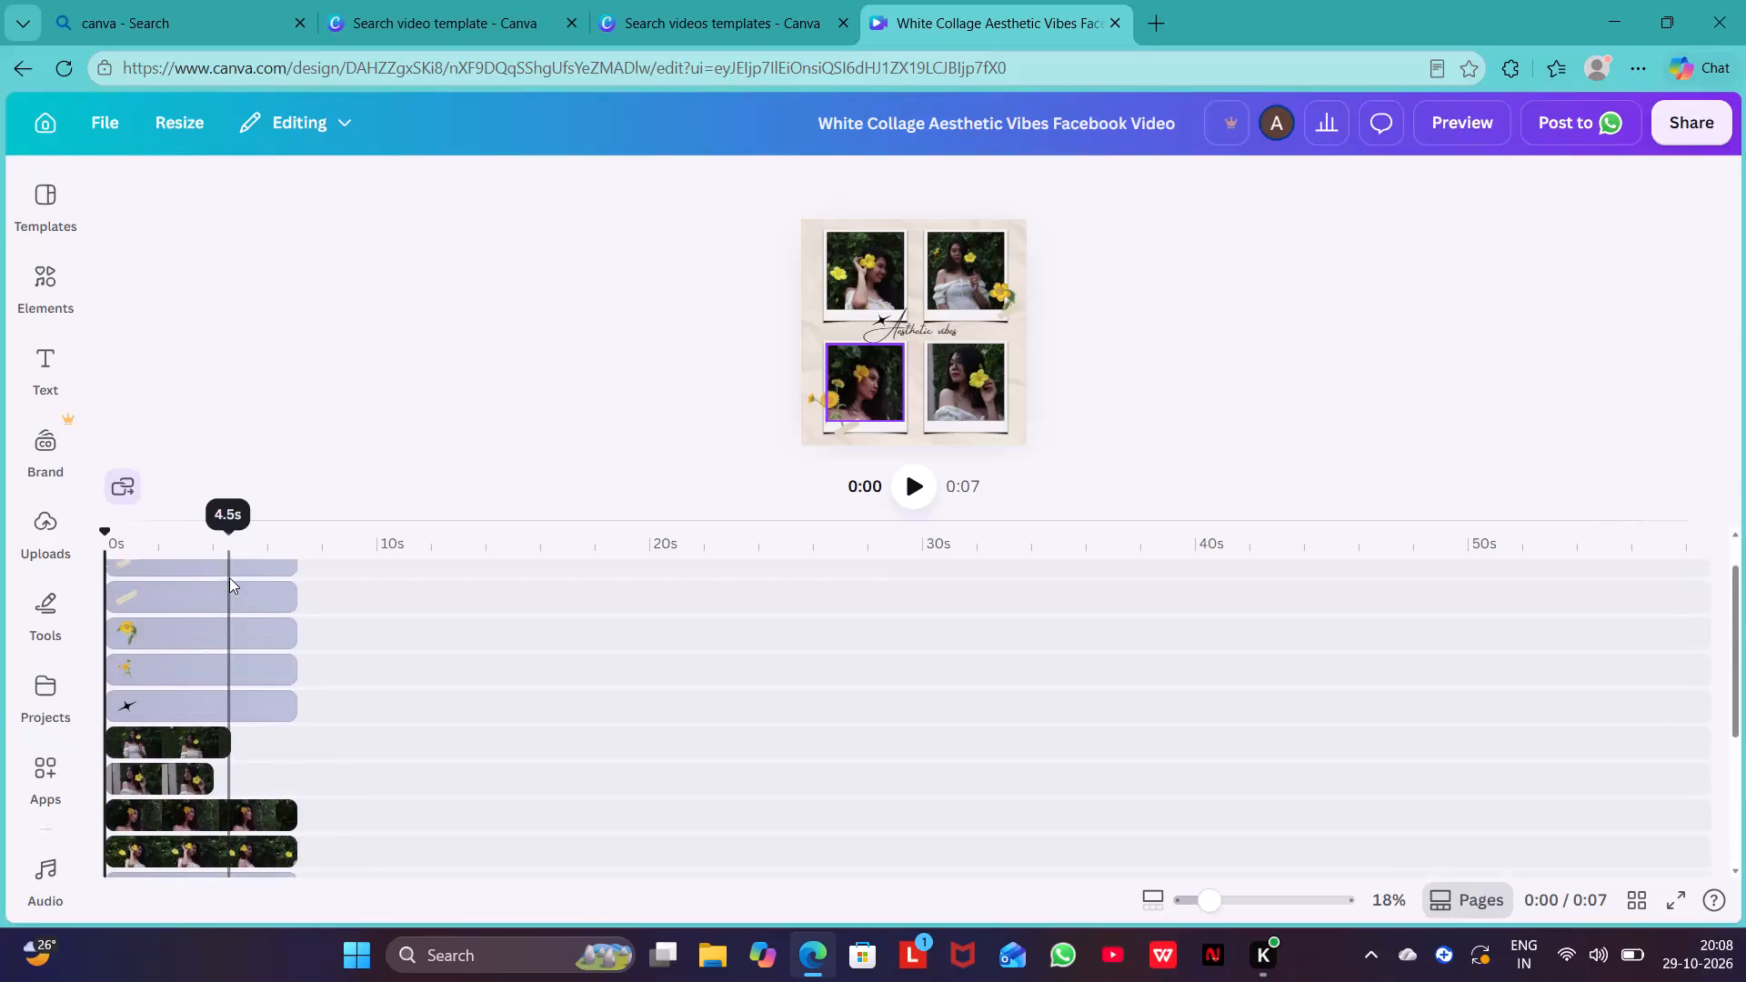
Delete the 4.6 s video clip in the collage's upper-right photo frame.
scroll(229, 577, up, 3)
click(222, 559)
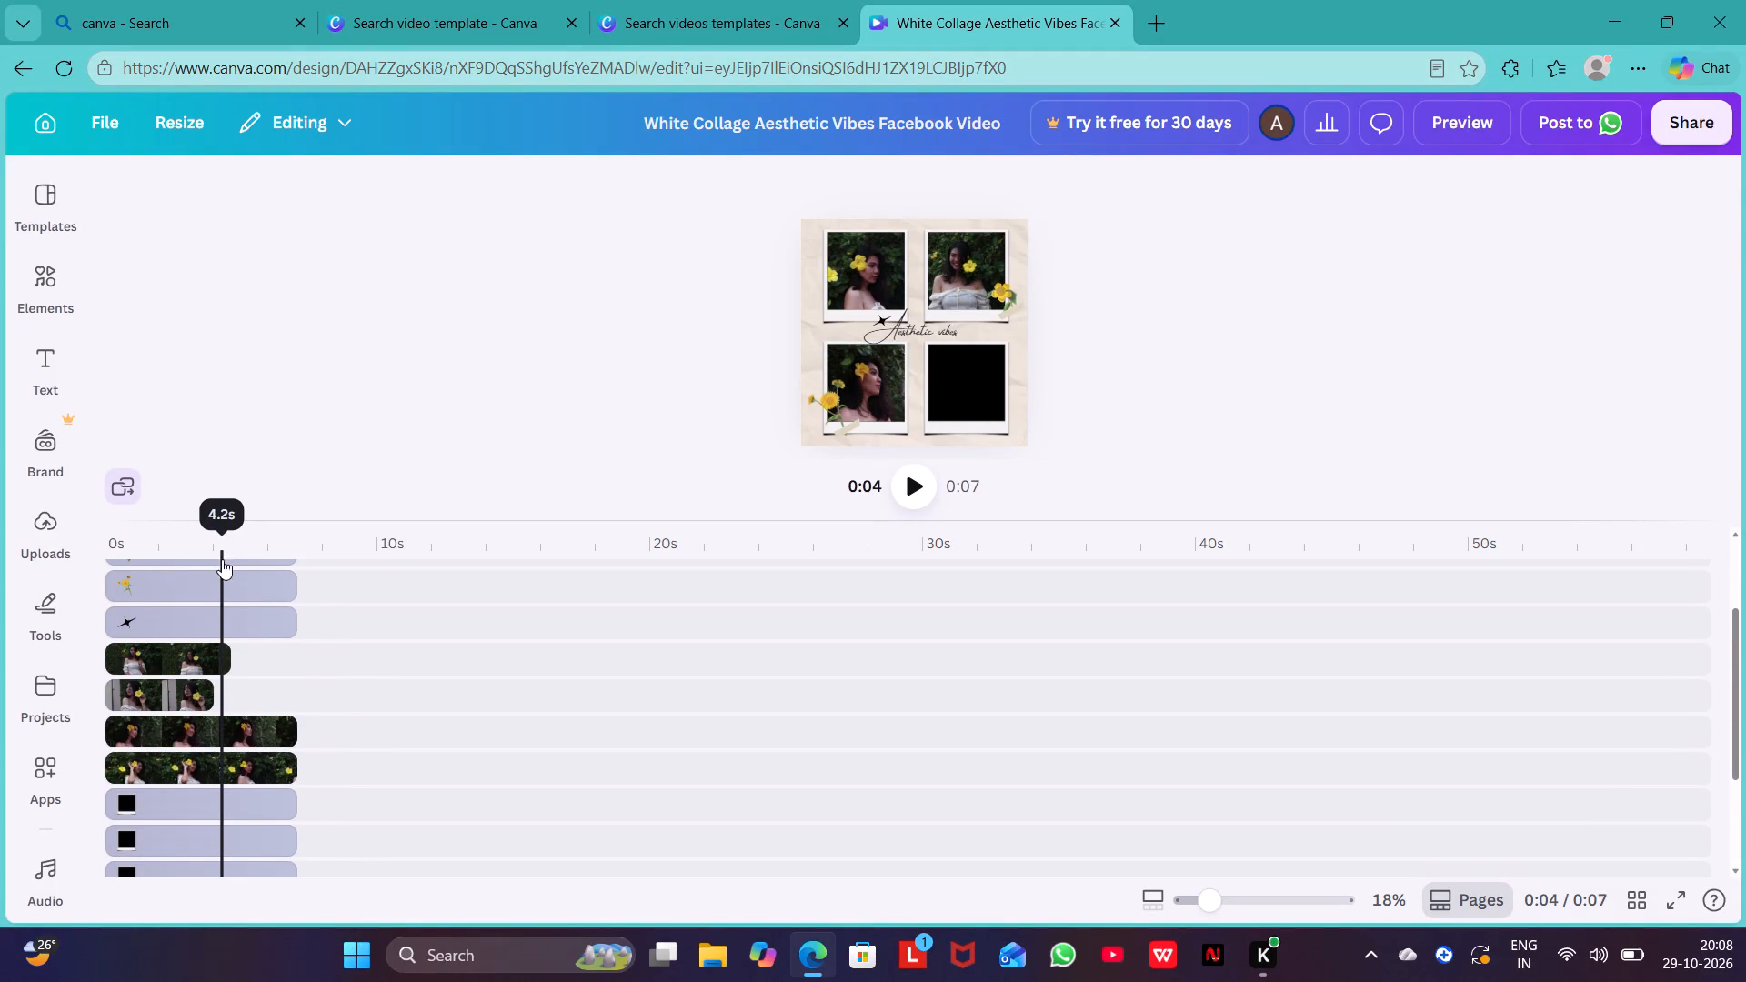
click(159, 660)
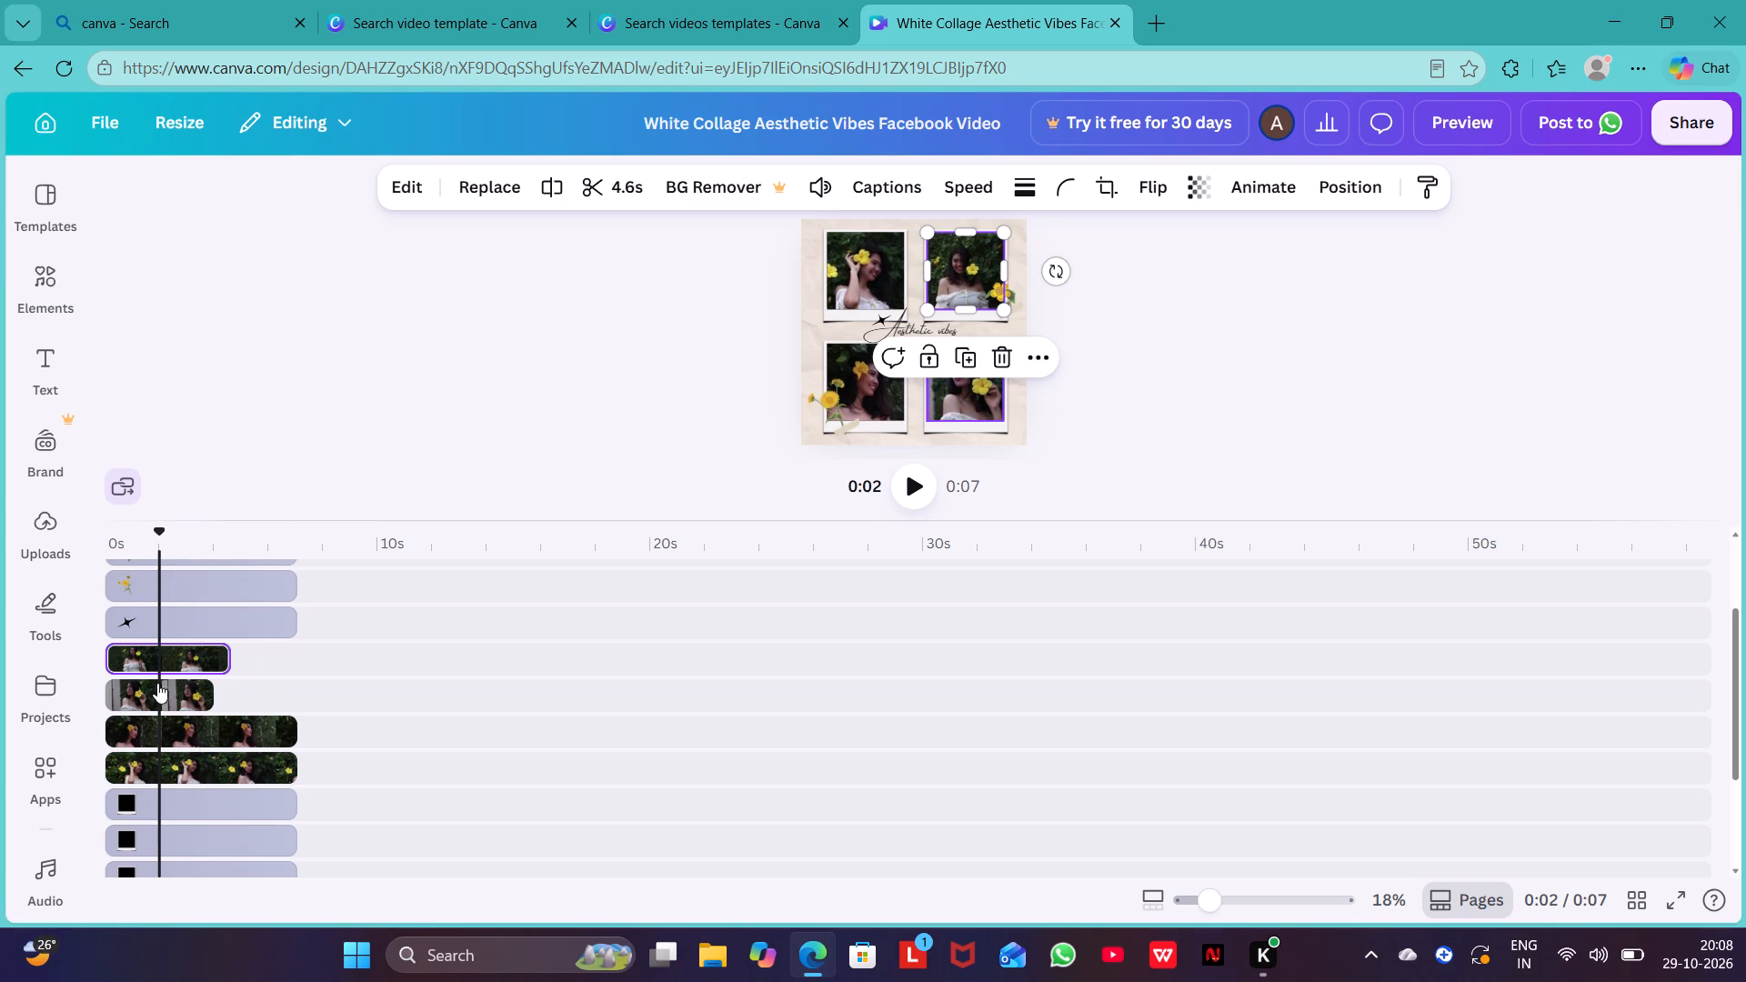
key(Delete)
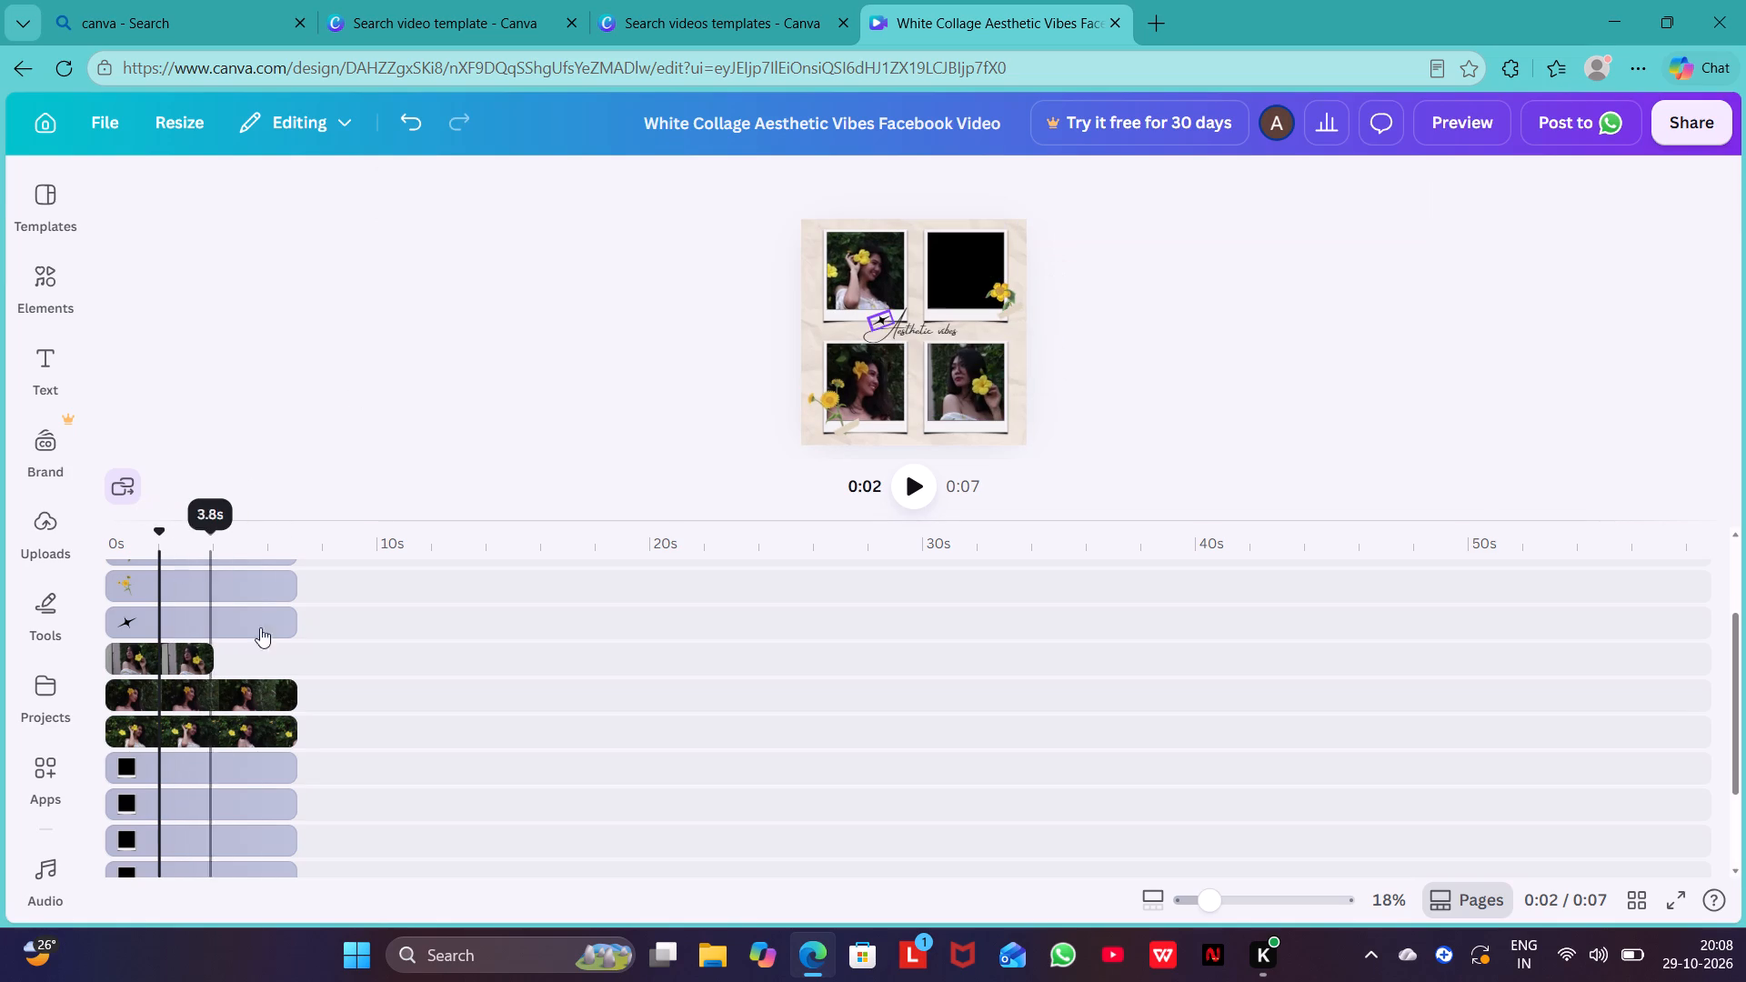
Open the elements library for the collage design.
click(58, 275)
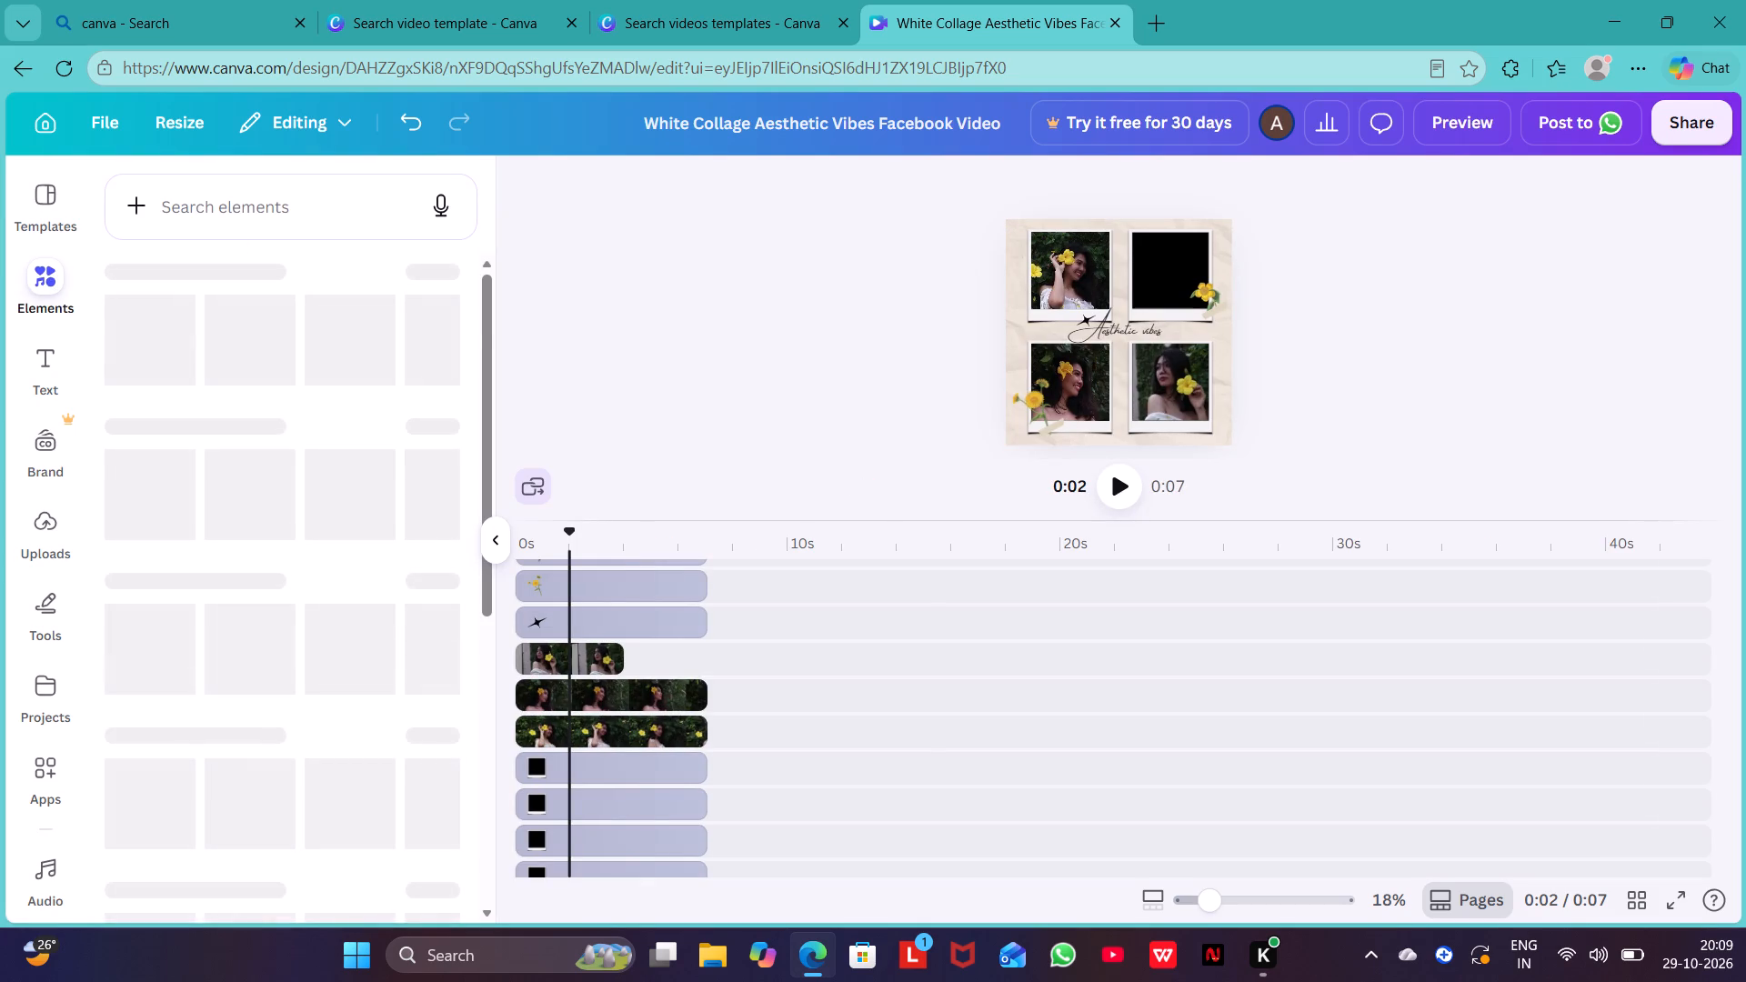
Search the elements library for "asthetic images", refining the query to "asthetic images of person".
click(248, 217)
text(asthetic)
key(space)
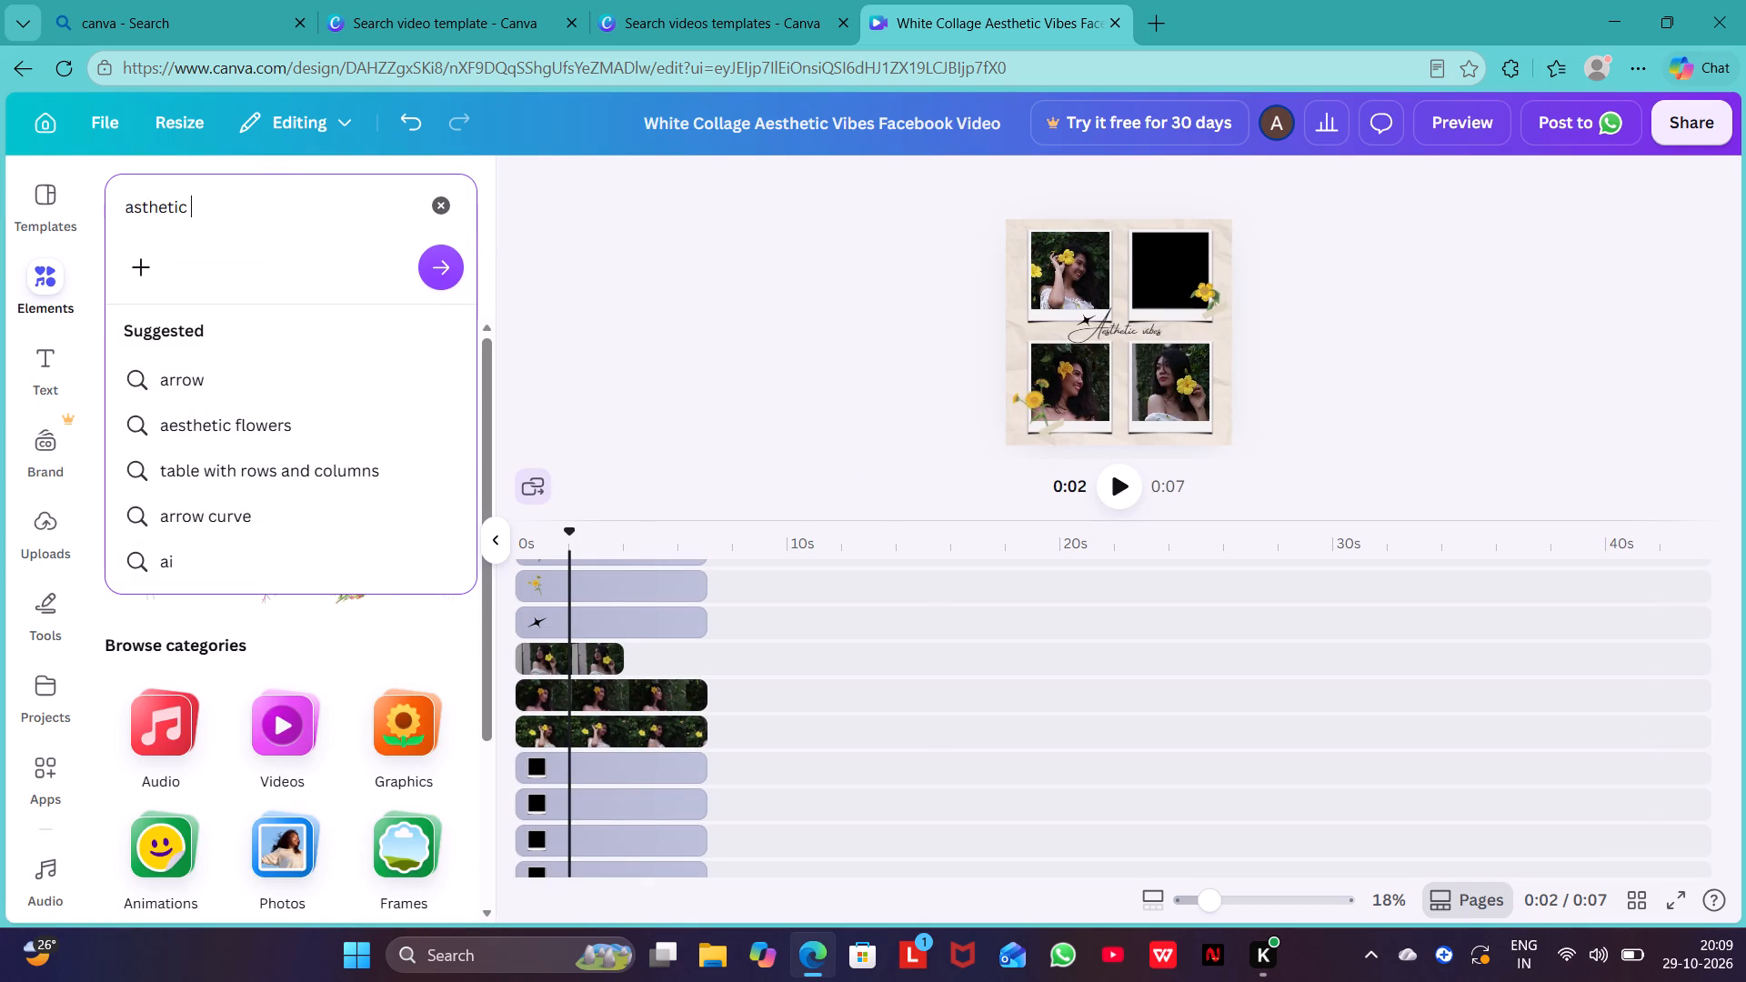
text(images)
key(Return)
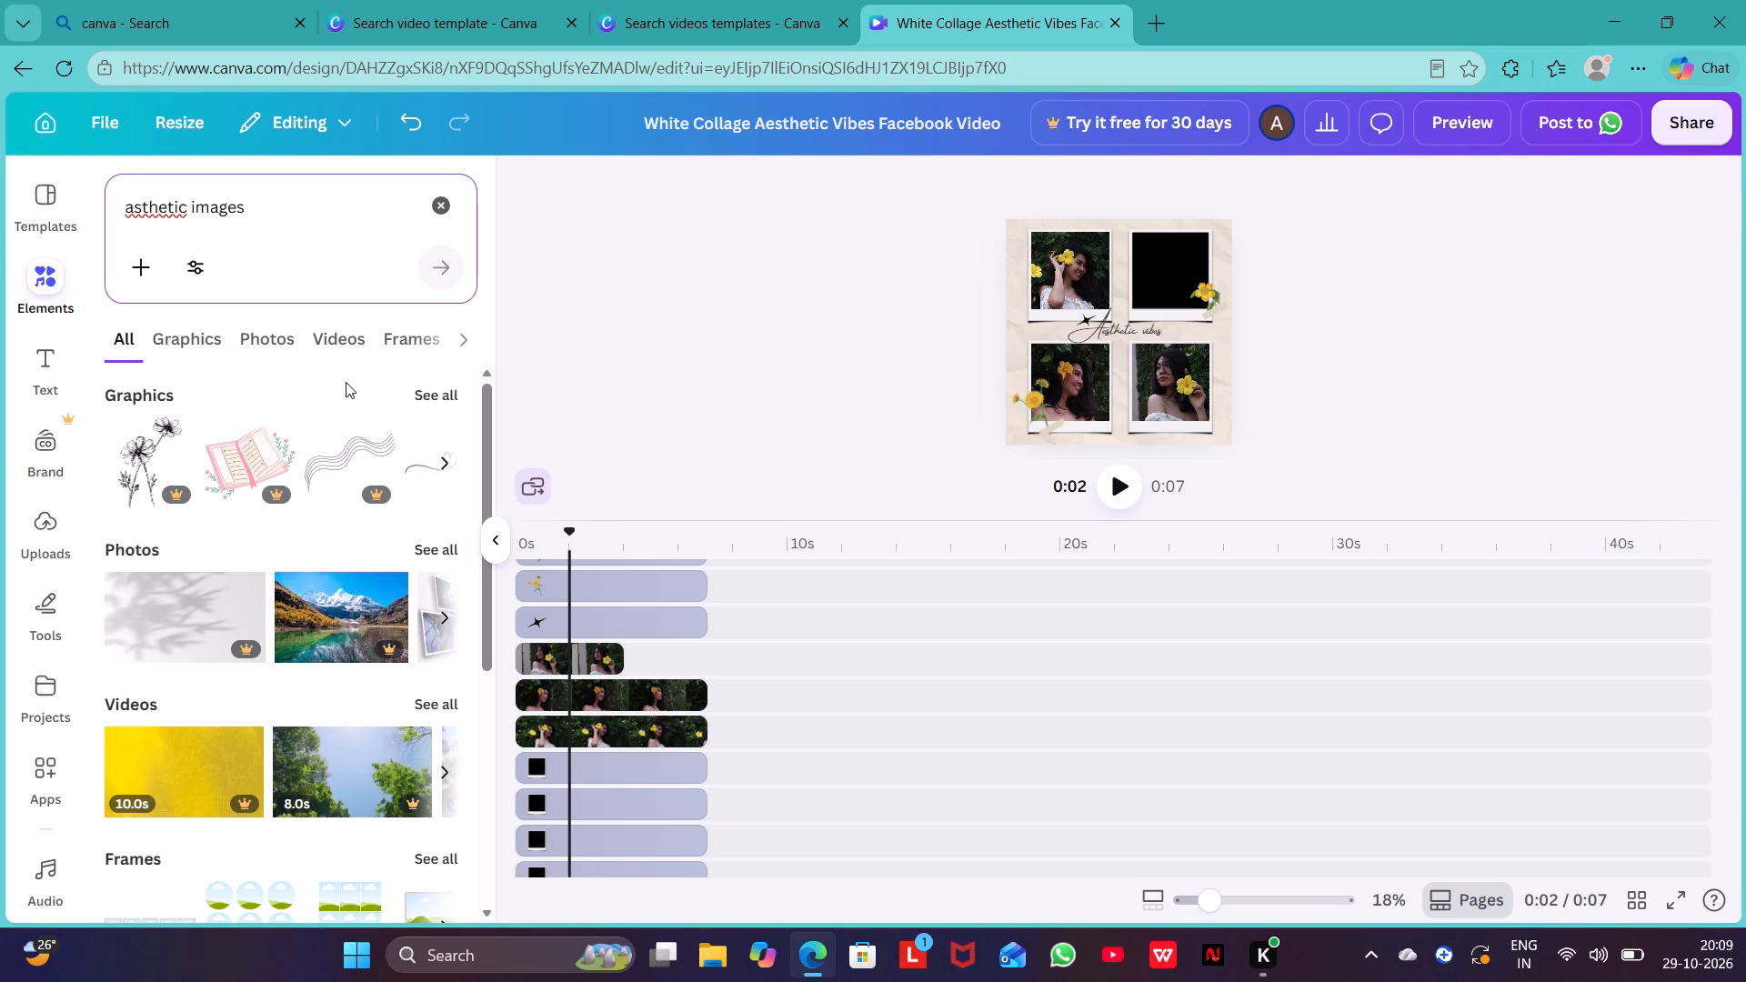
key(space)
text(of person)
key(Return)
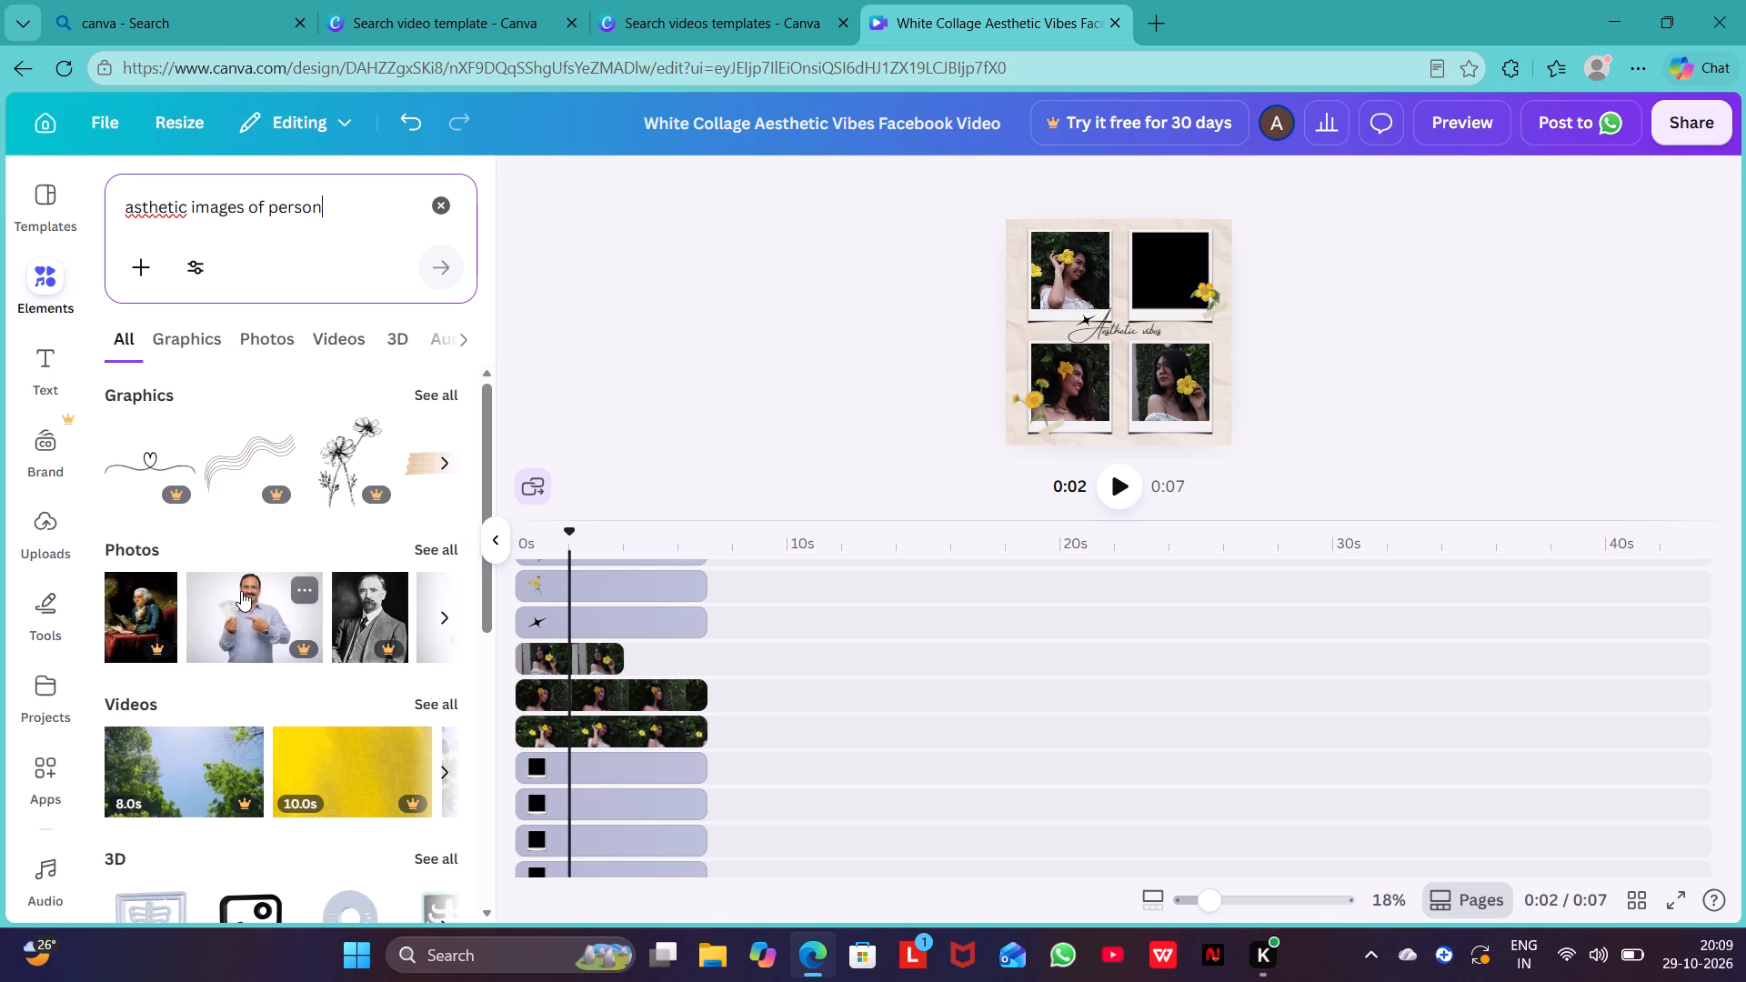
Browse the photo results and place the green-lit photo of a hooded masked figure over the collage's empty upper-right frame.
click(447, 614)
click(443, 614)
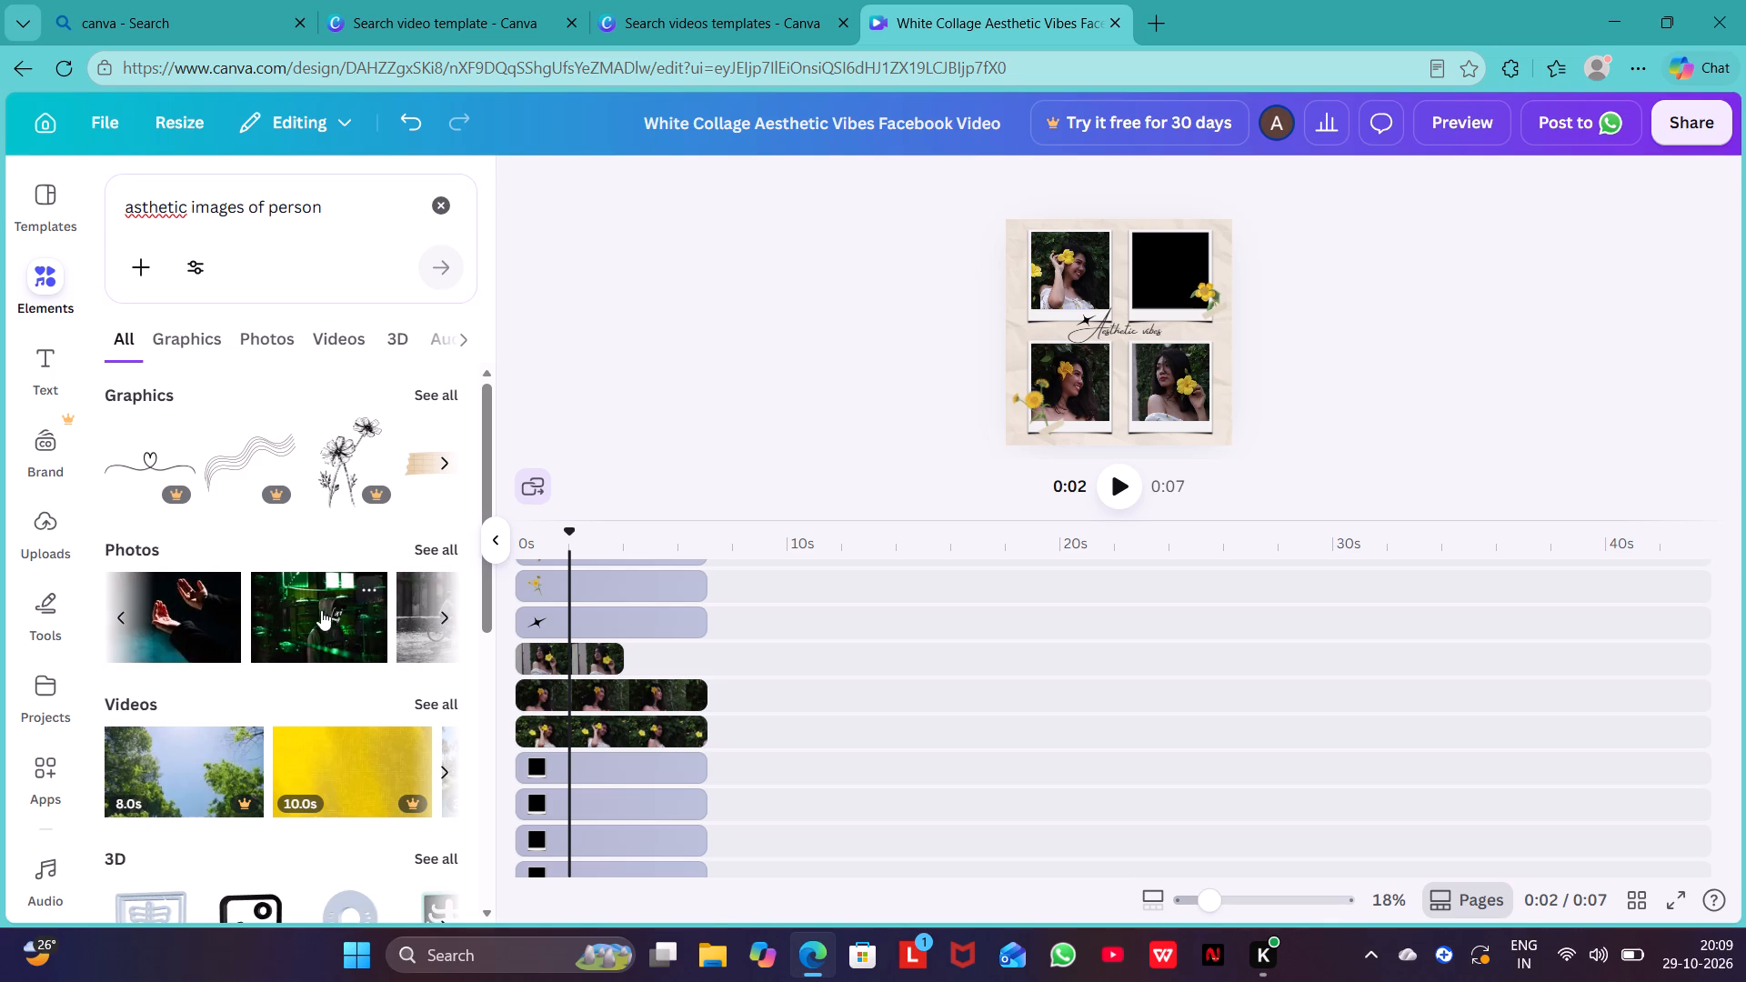
drag(321, 610, 1153, 275)
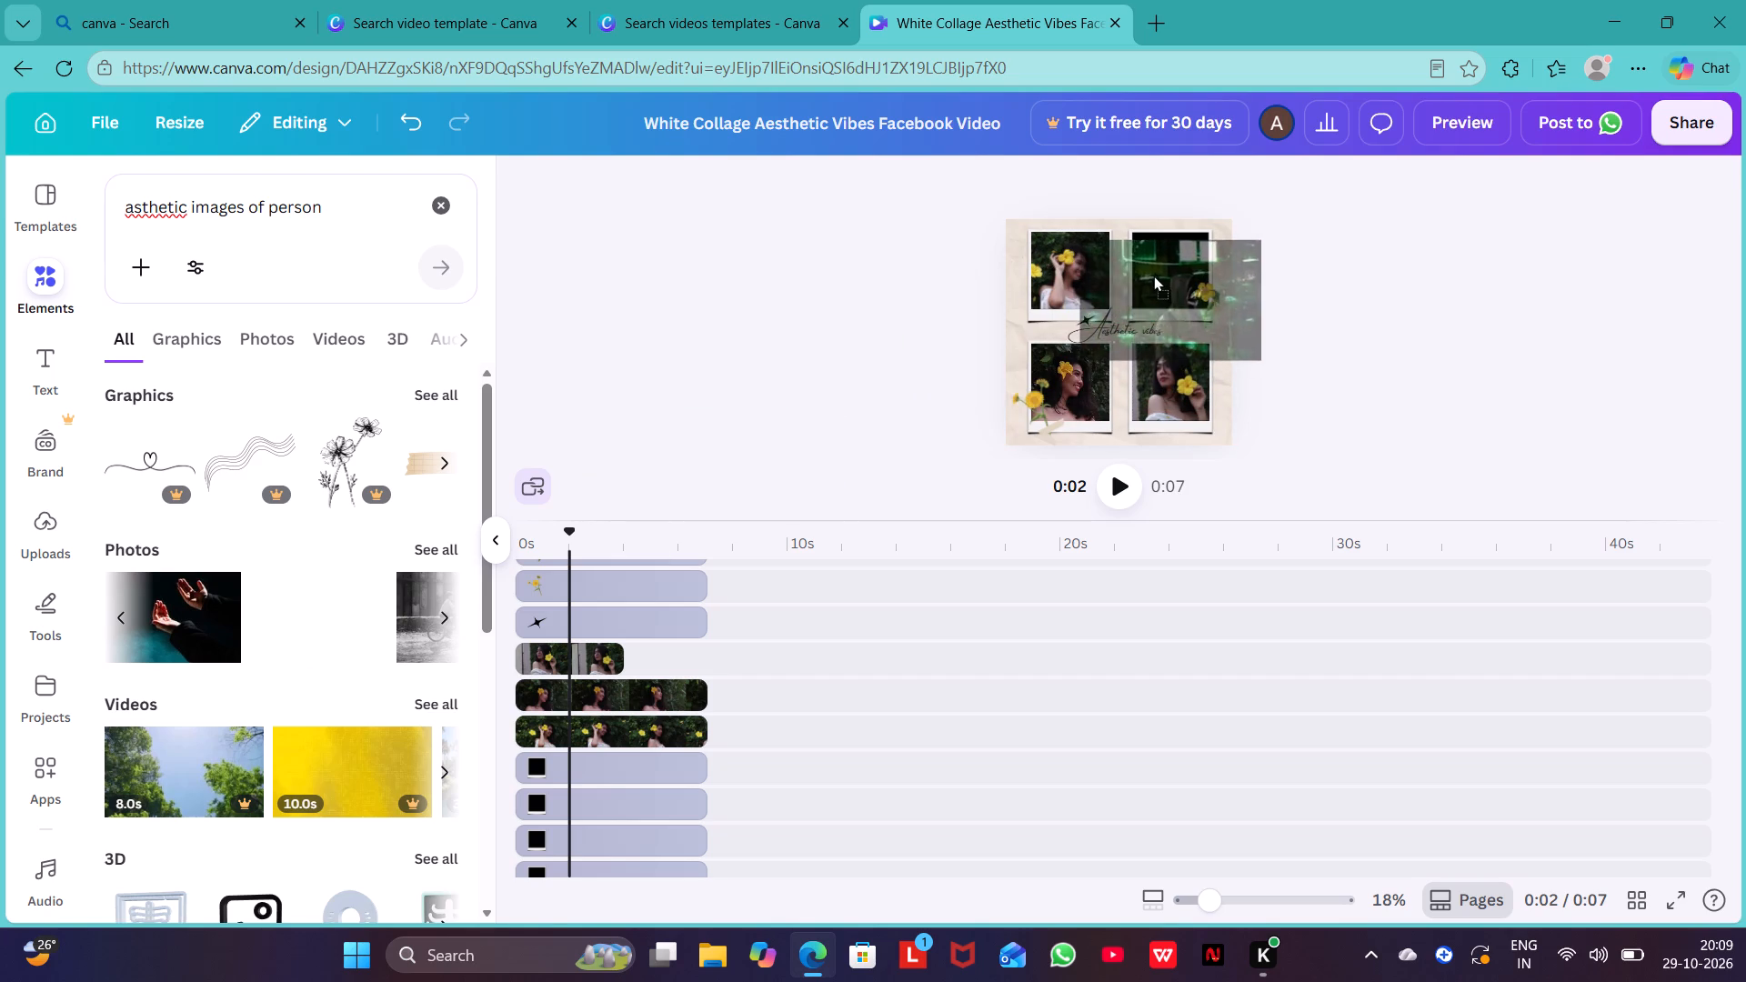
drag(1153, 275, 1162, 260)
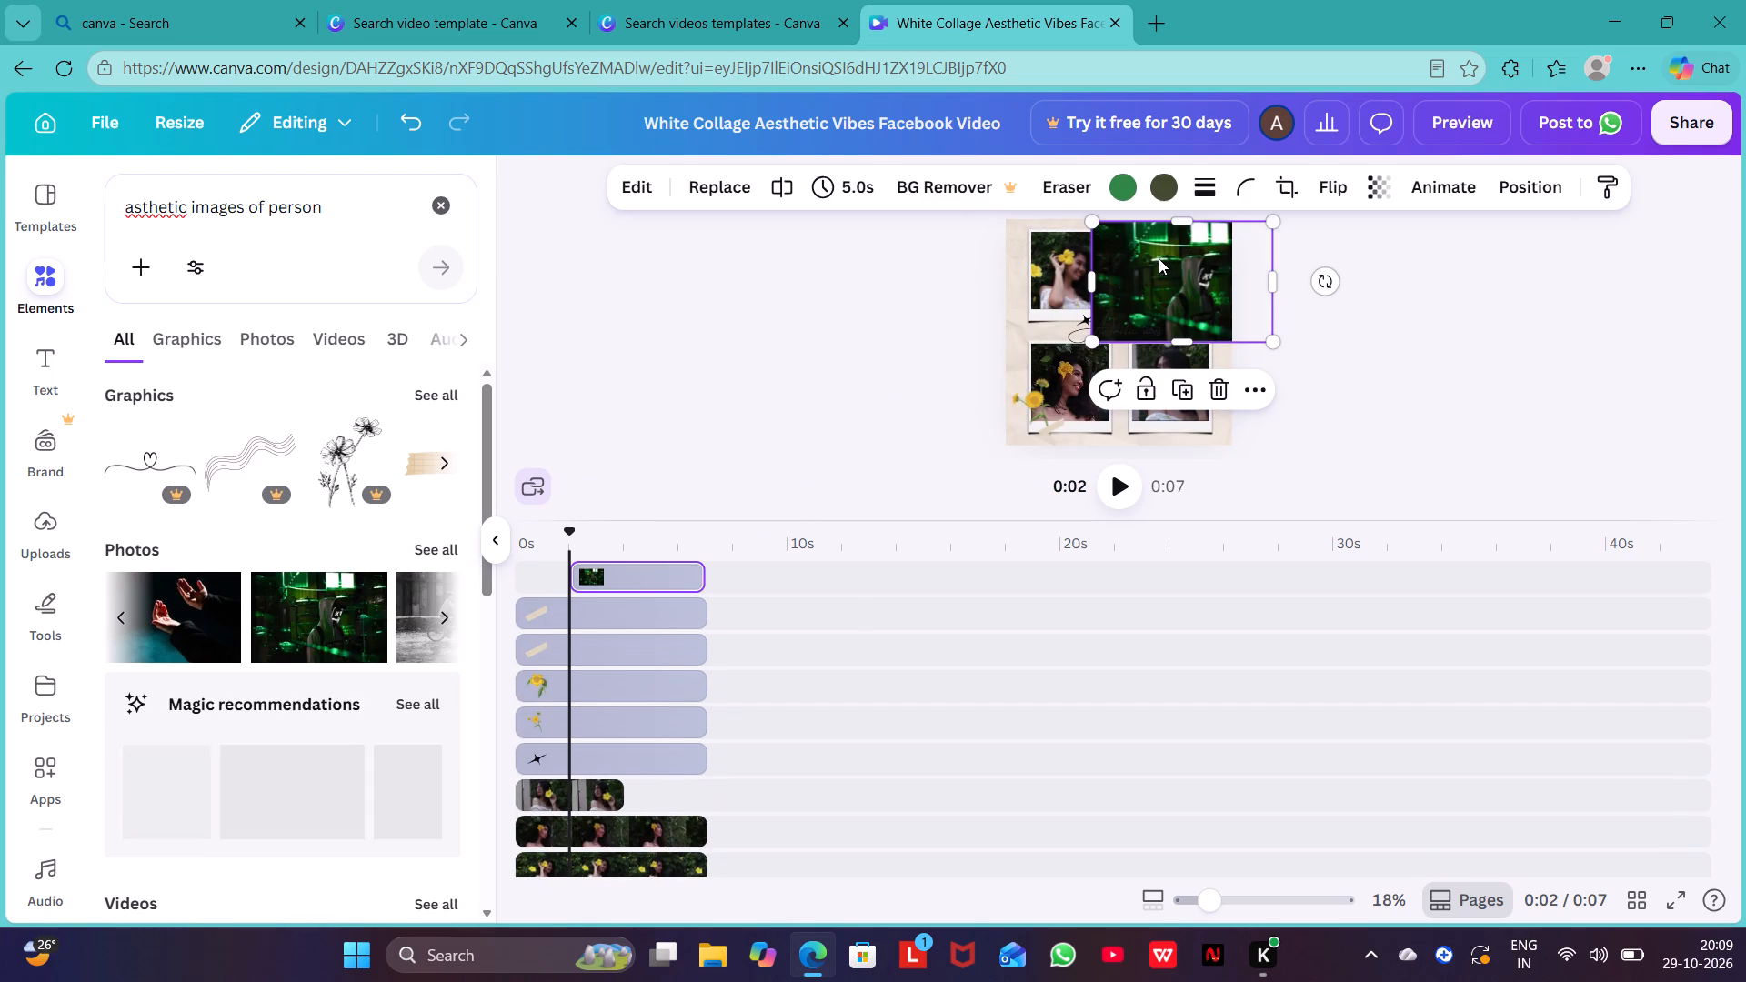
Crop the hooded figure photo on all four sides and position it to fit inside the upper-right frame.
drag(1096, 276, 1121, 276)
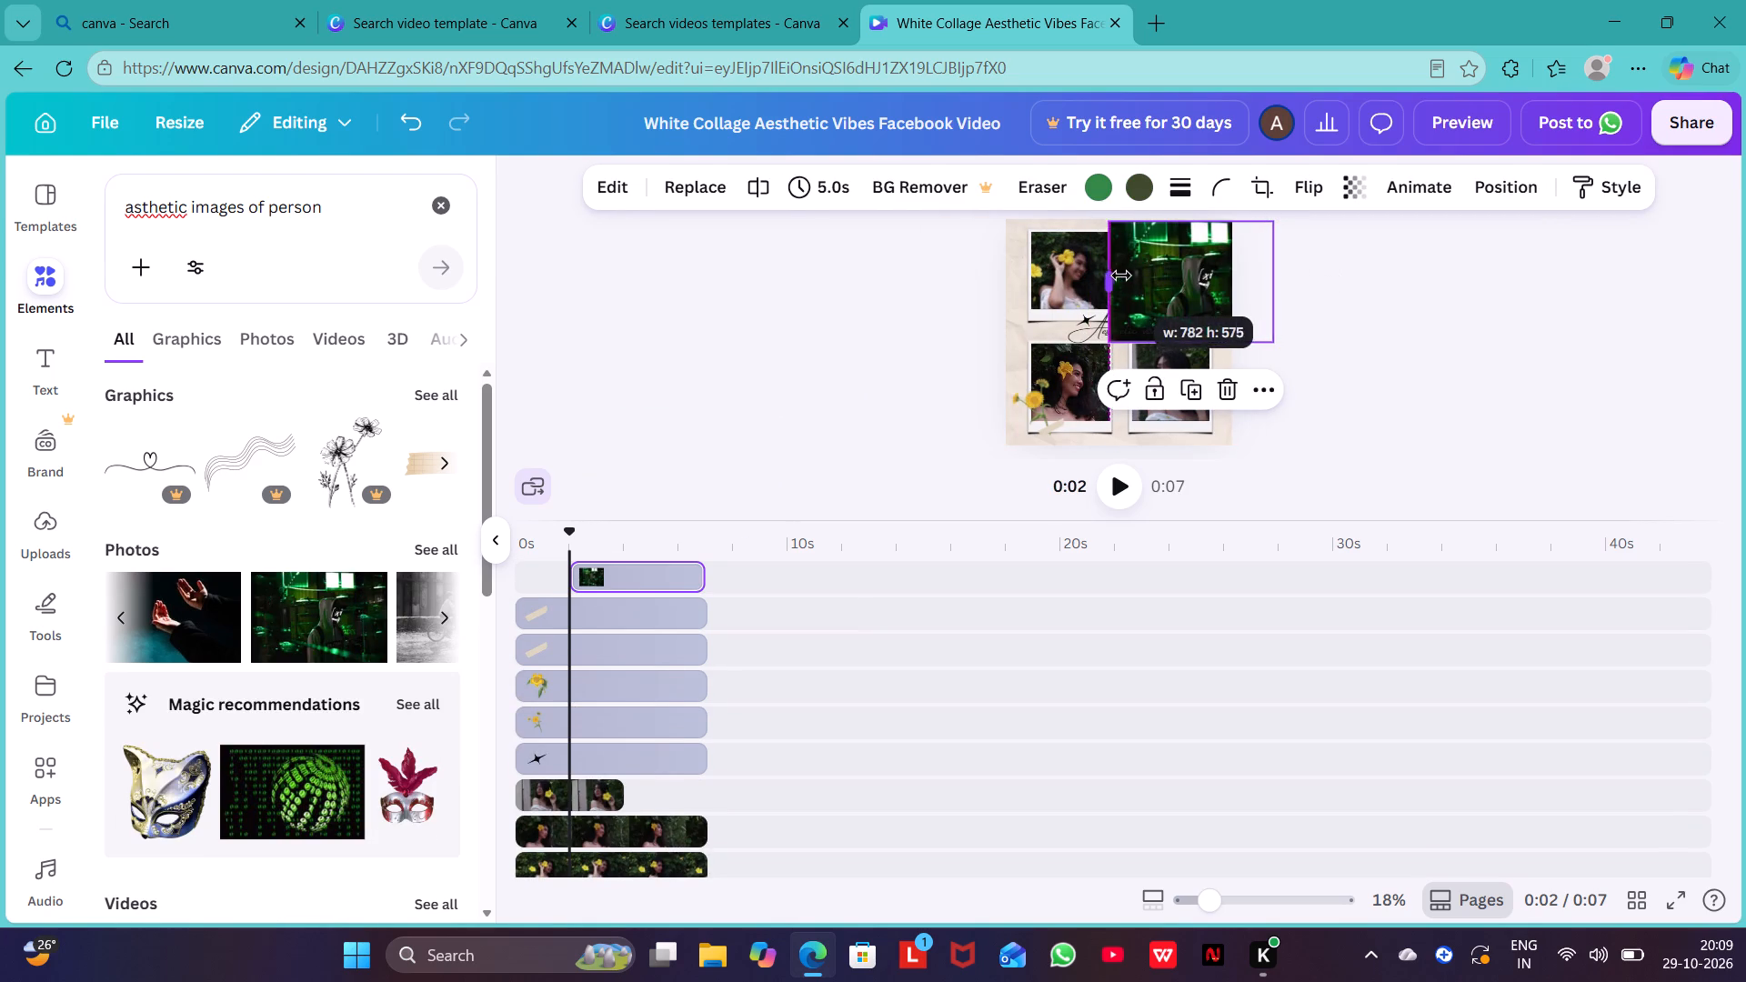
drag(1121, 276, 1135, 277)
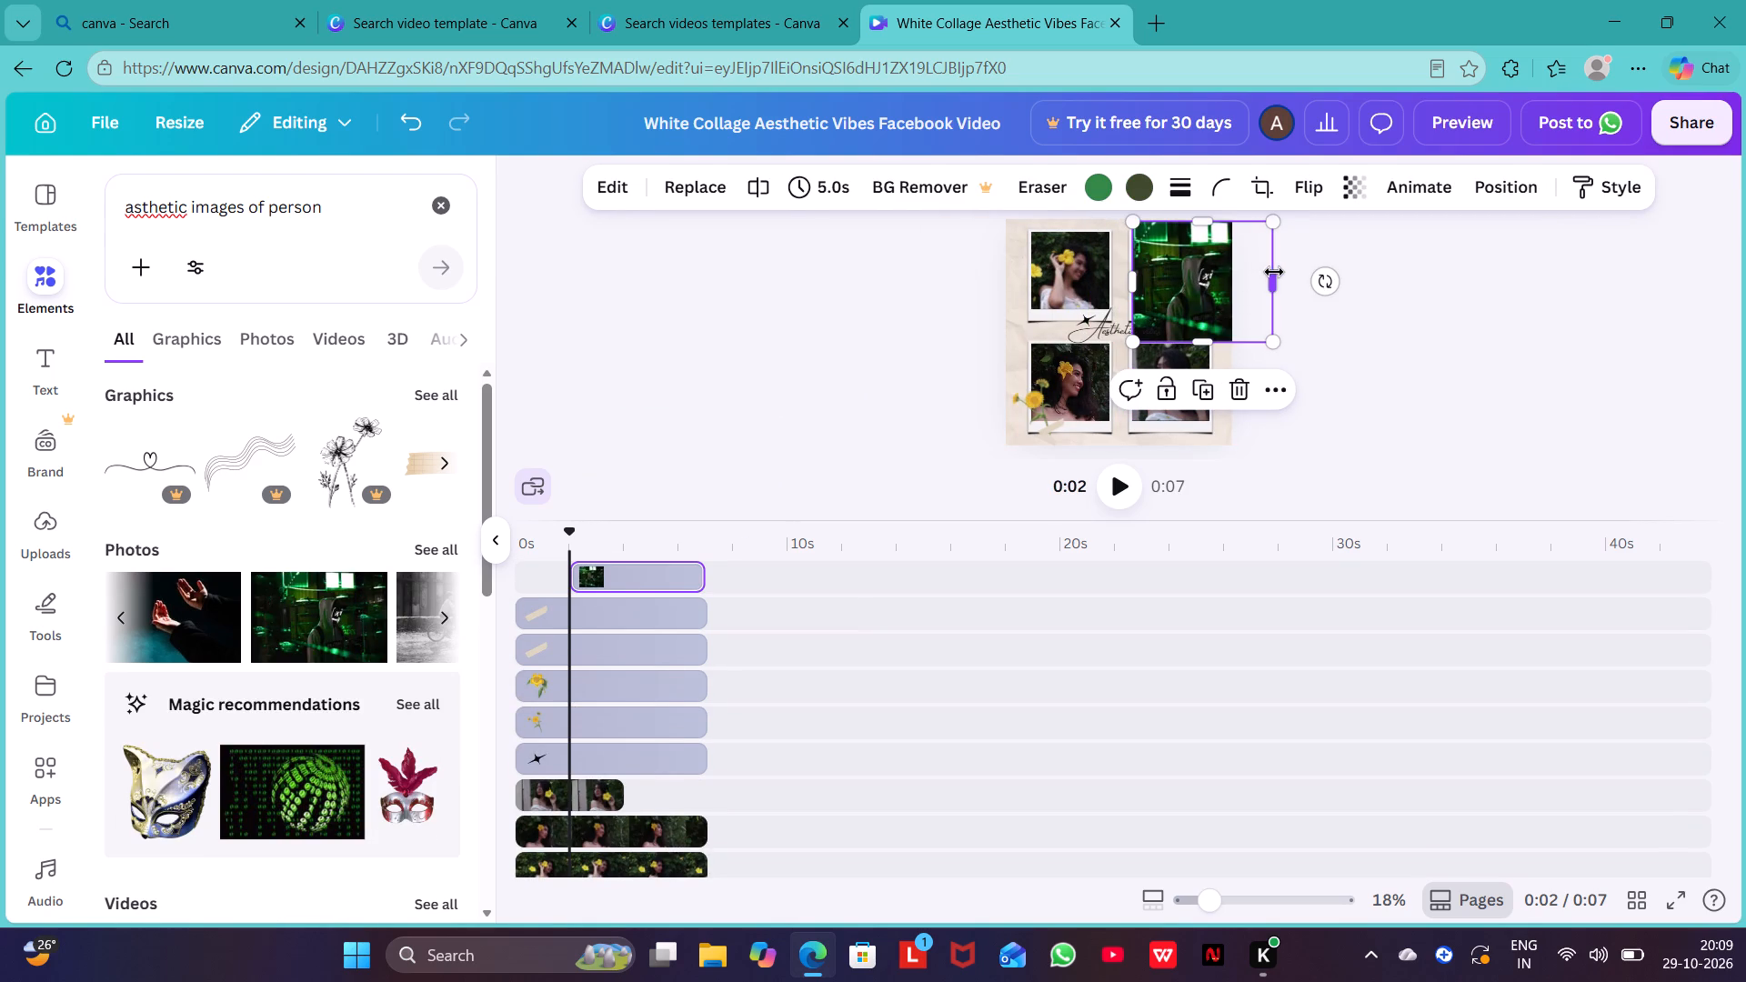
drag(1274, 272, 1216, 272)
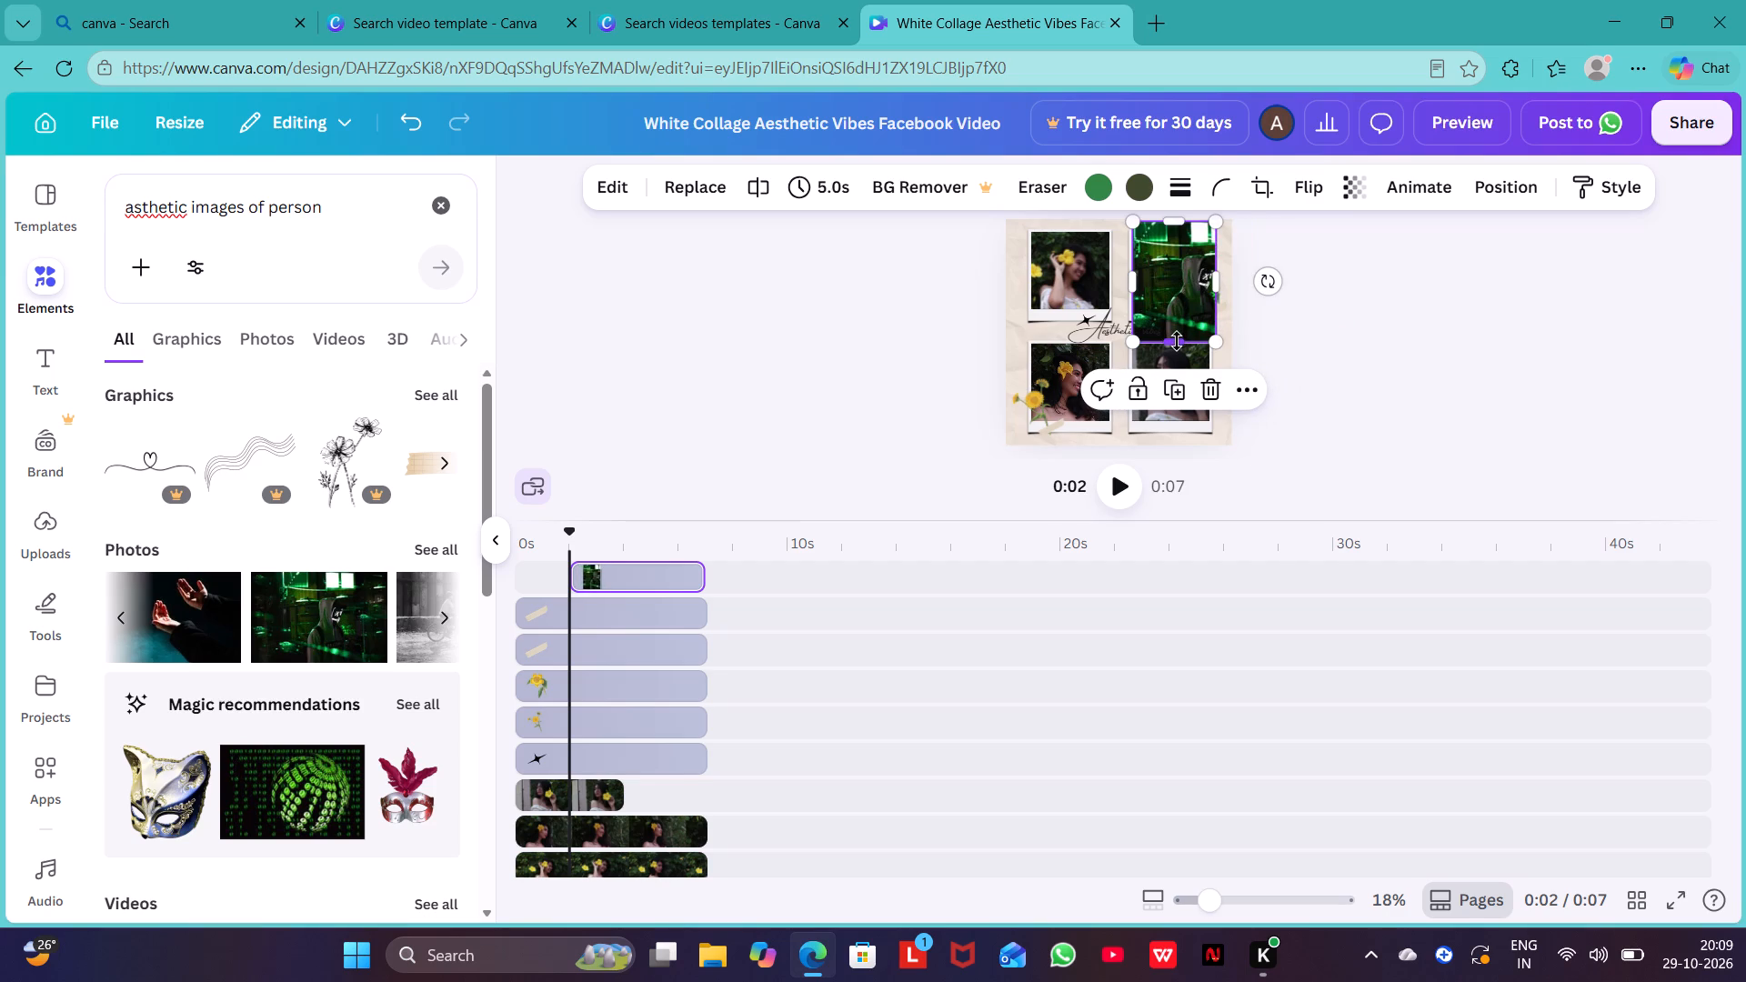
drag(1177, 341, 1178, 299)
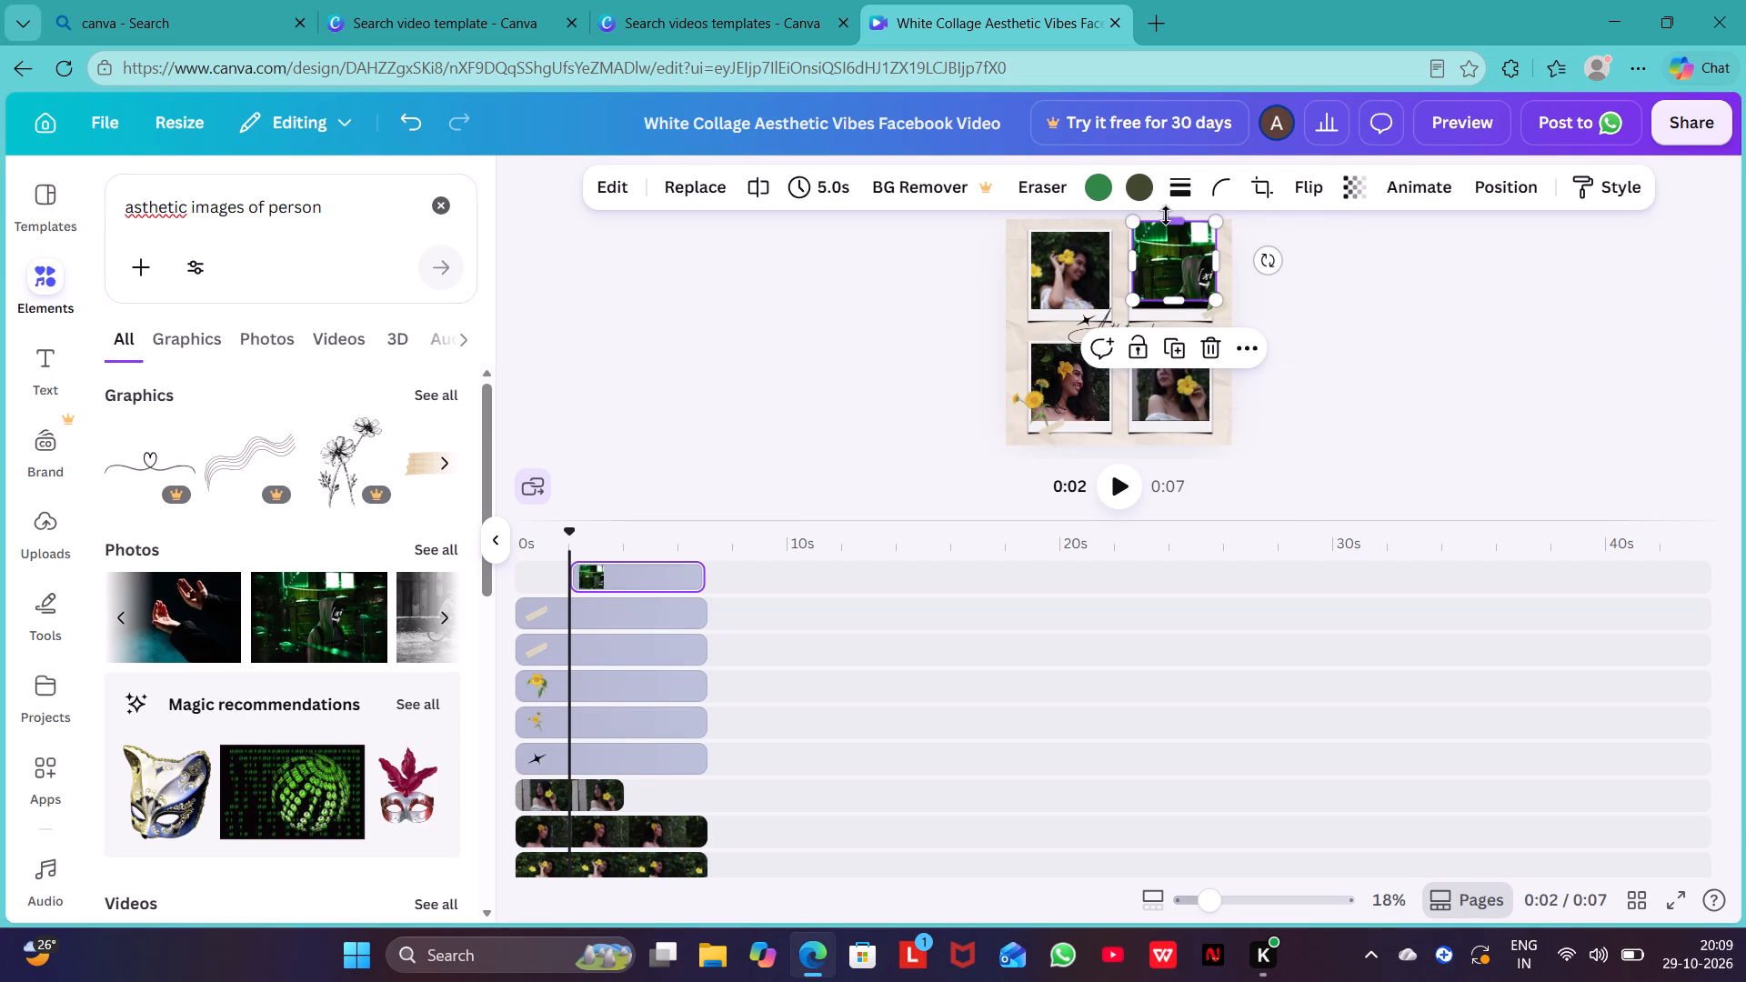
drag(1167, 223, 1169, 237)
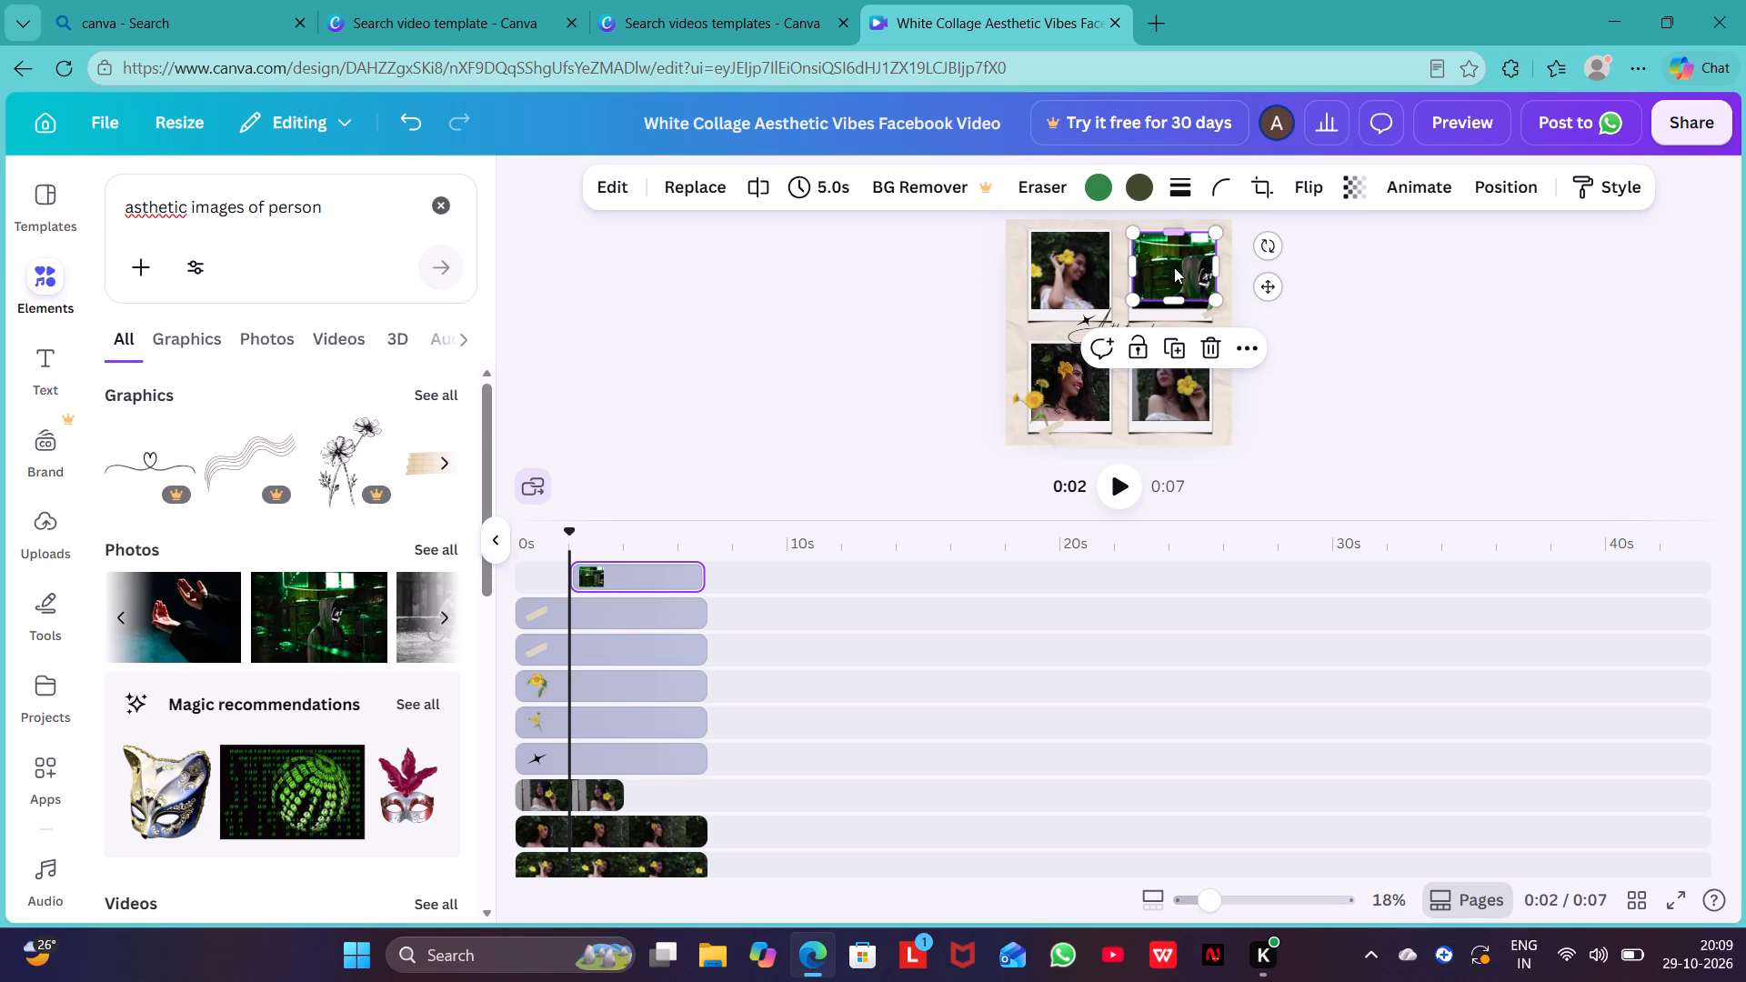
click(1177, 267)
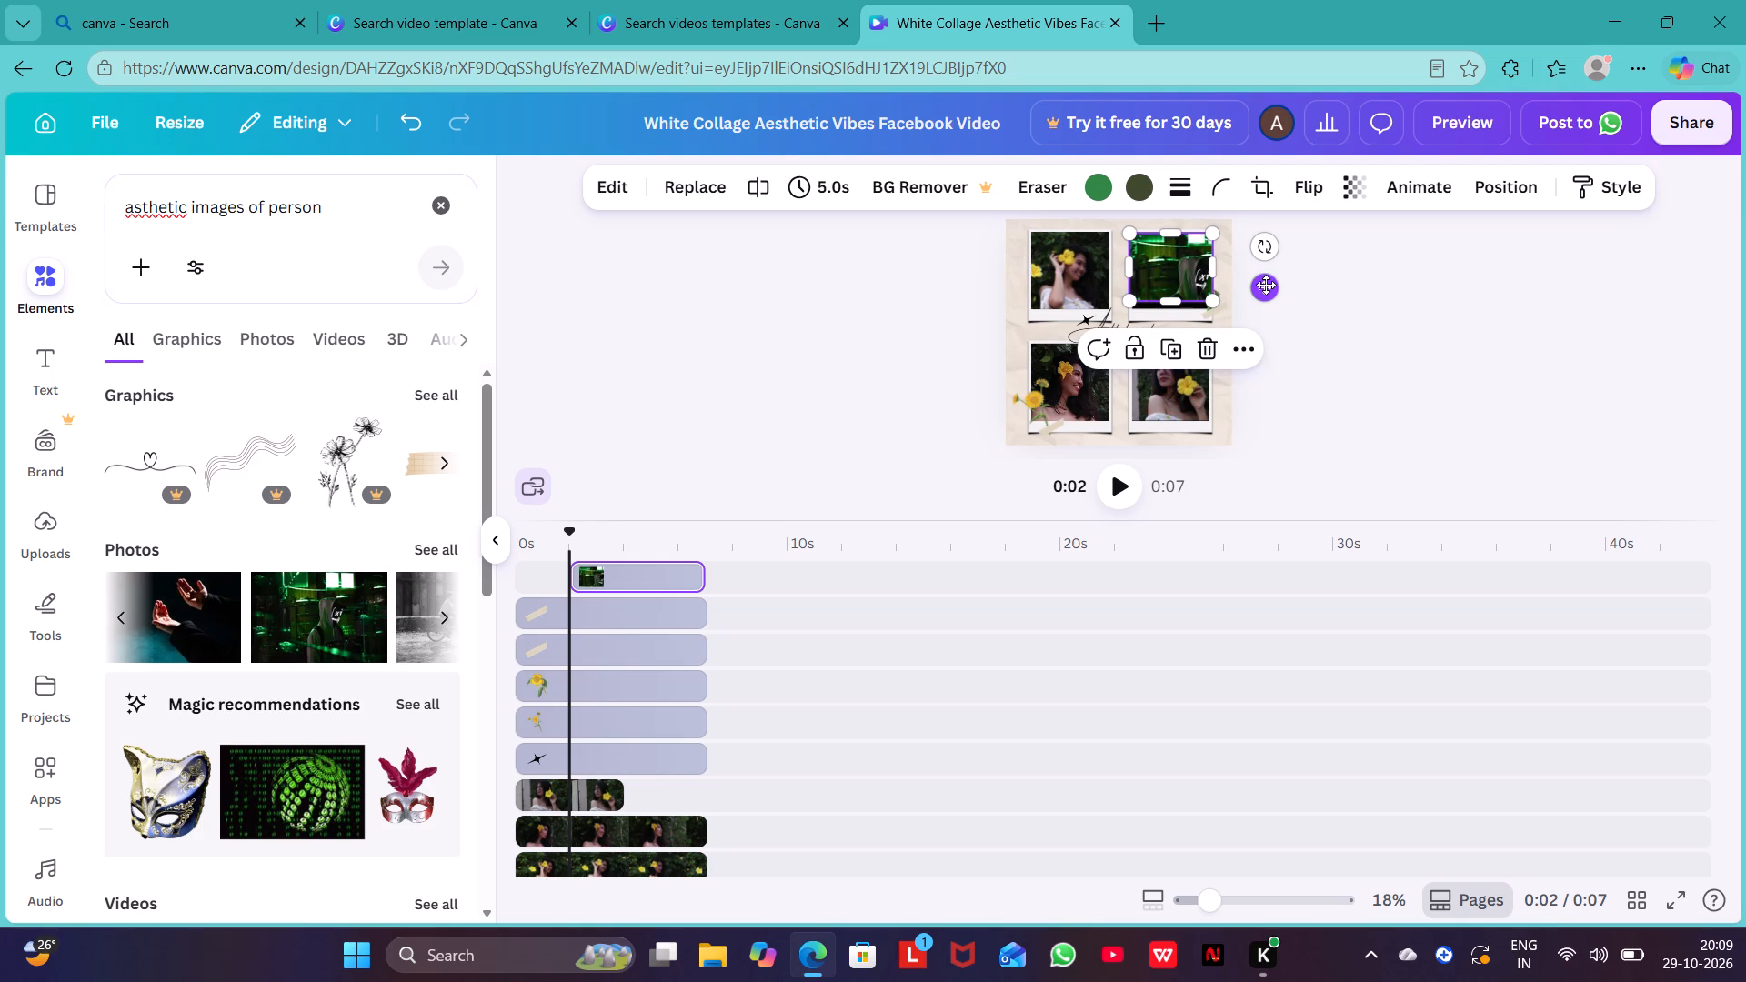
click(1266, 285)
click(1260, 284)
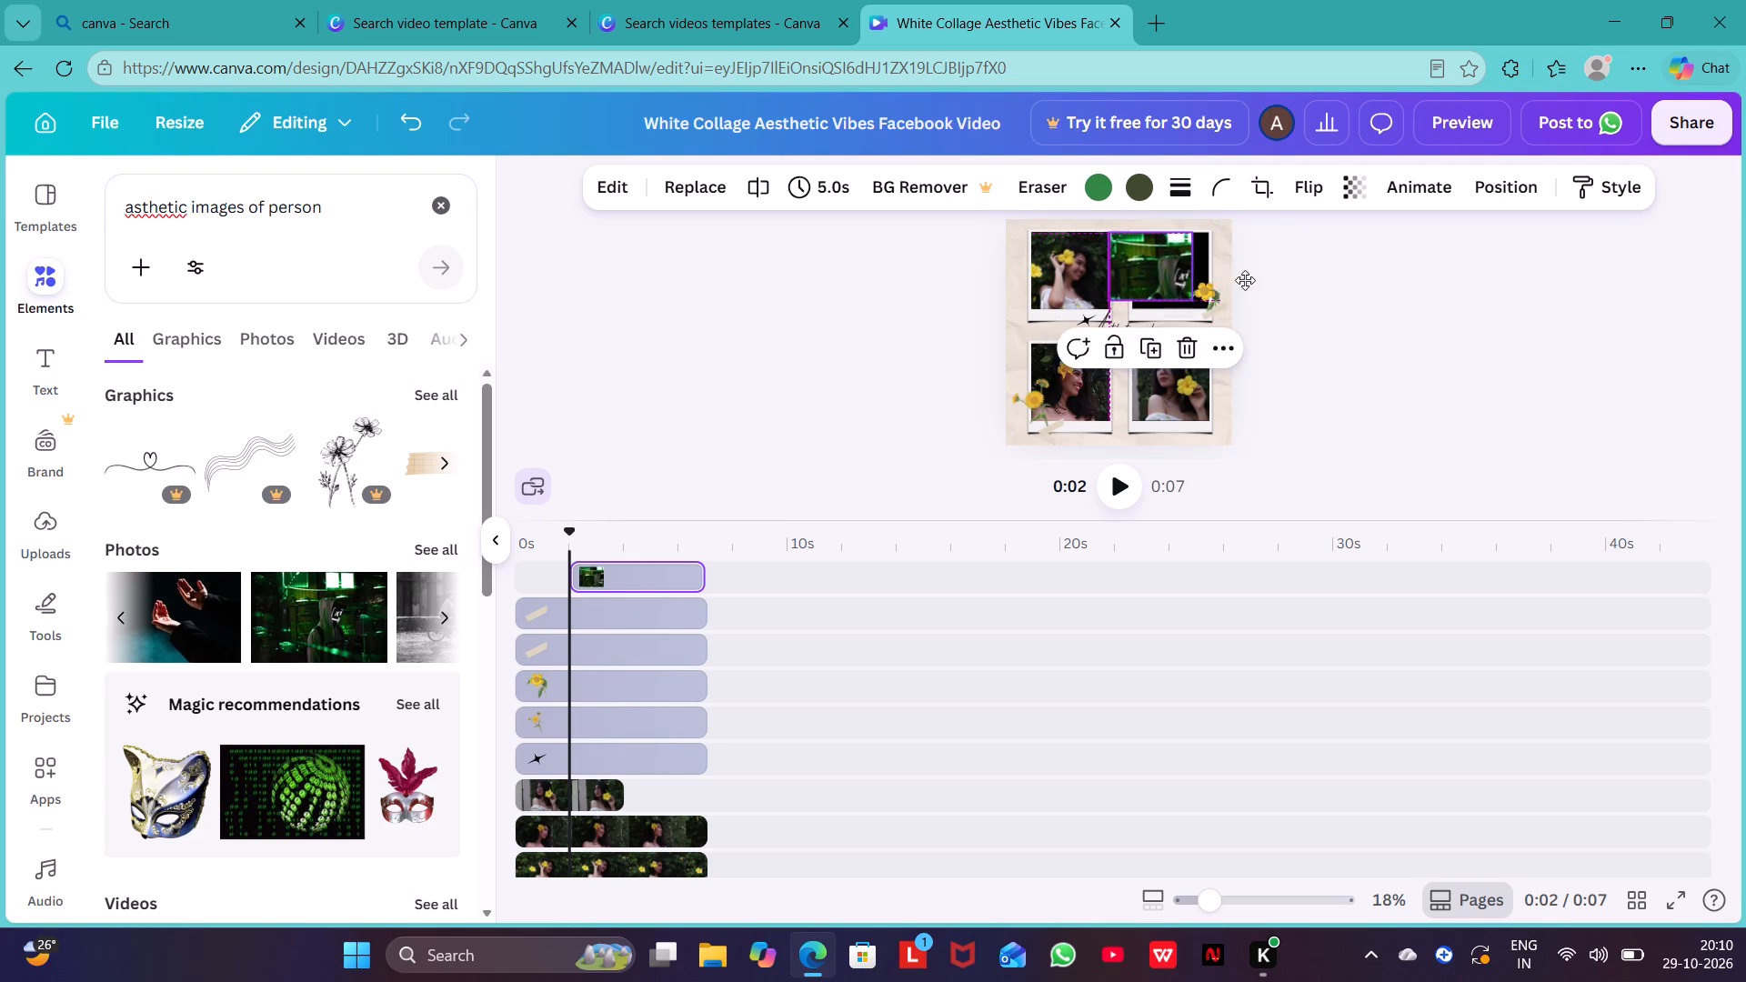
click(1381, 369)
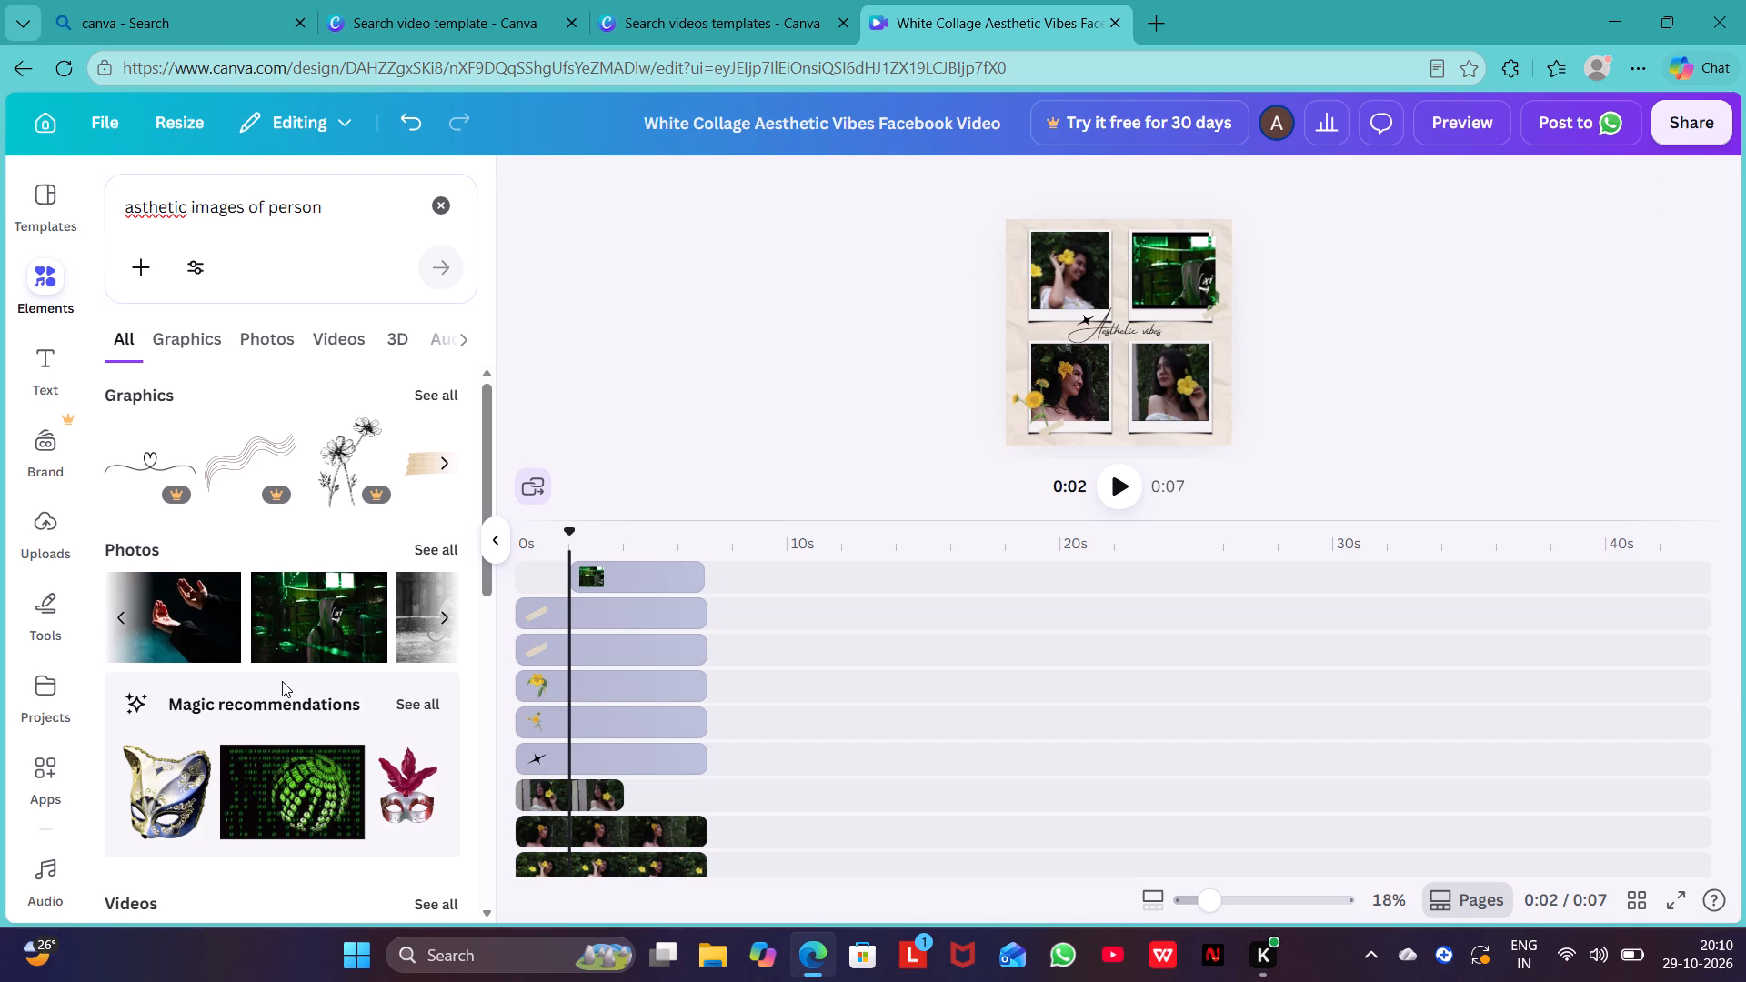
Replace the lower-left frame's clip with the recommended green binary-code globe image.
scroll(282, 681, down, 2)
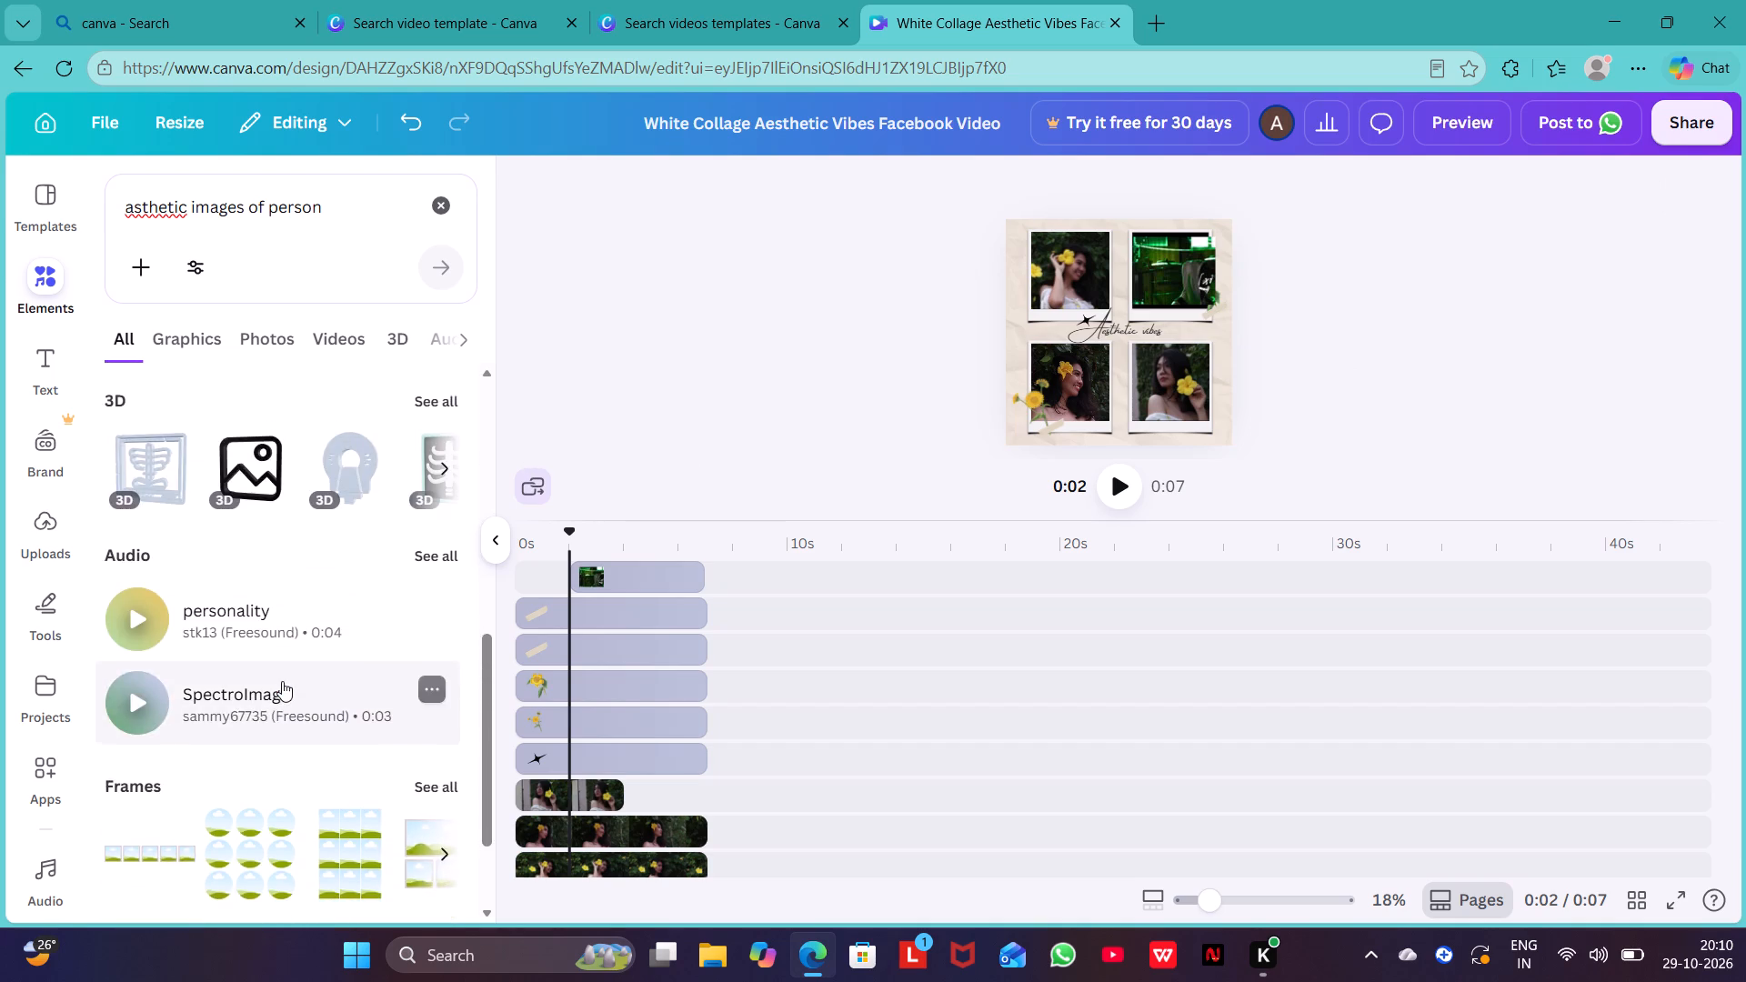
scroll(282, 681, down, 1)
scroll(282, 681, up, 1)
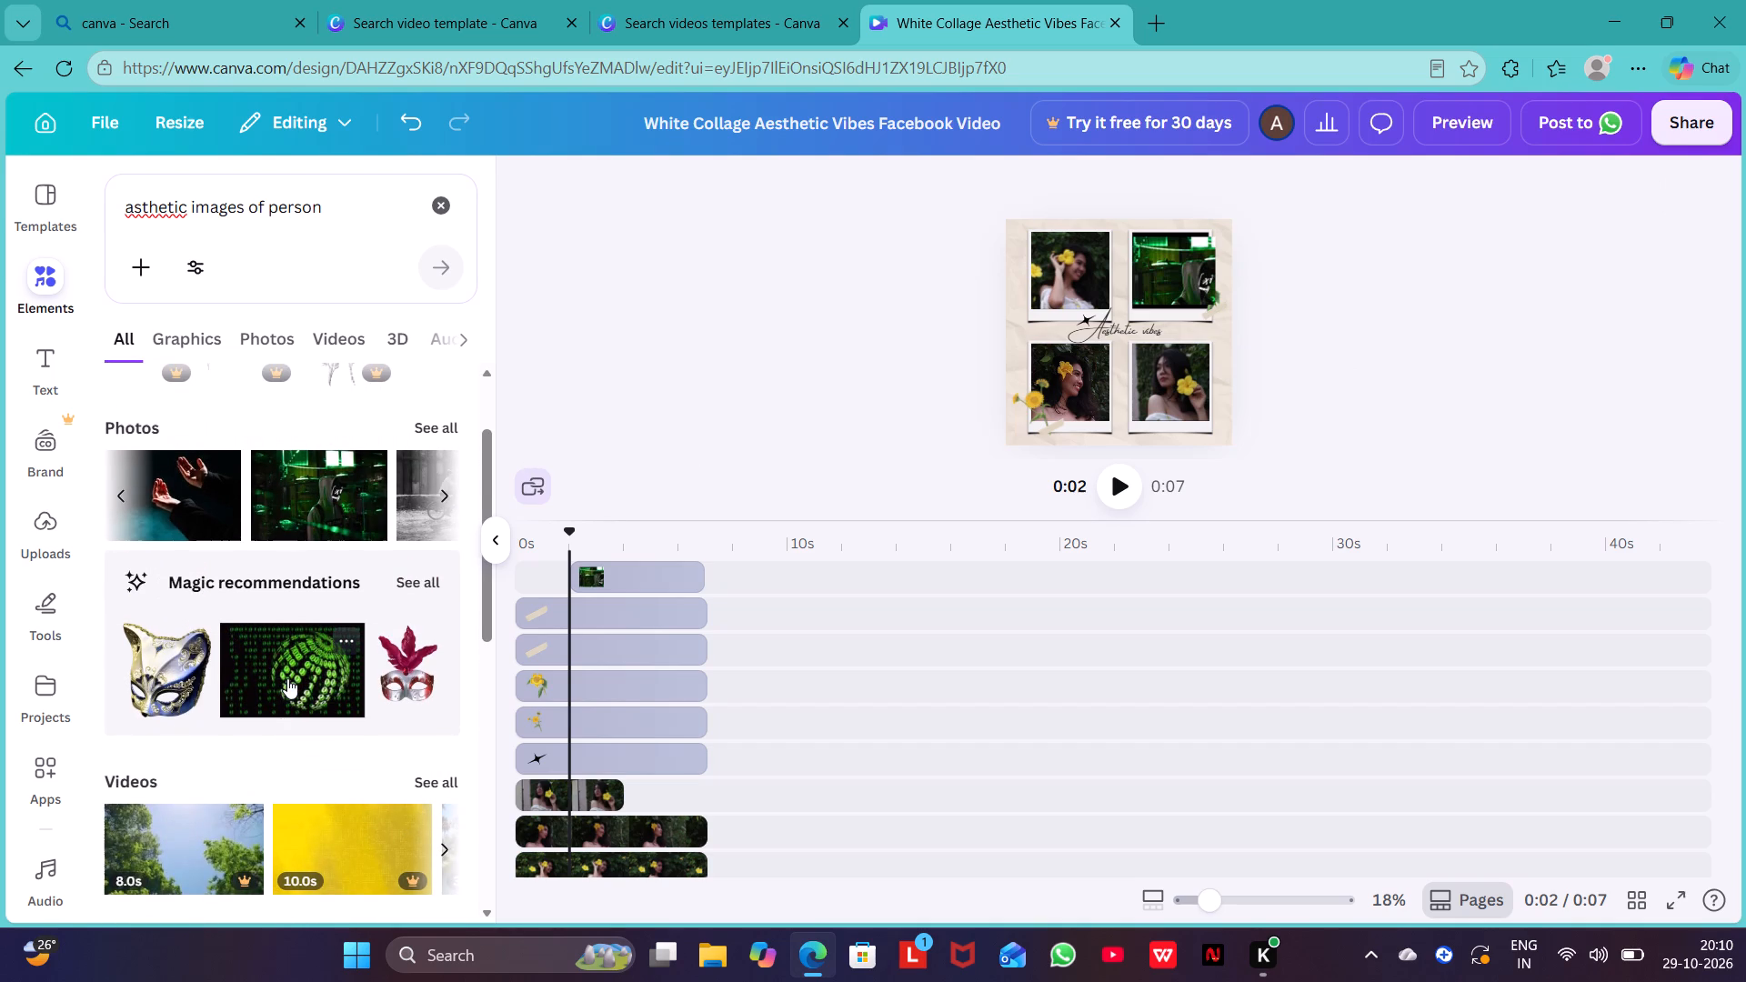
drag(287, 678, 1021, 393)
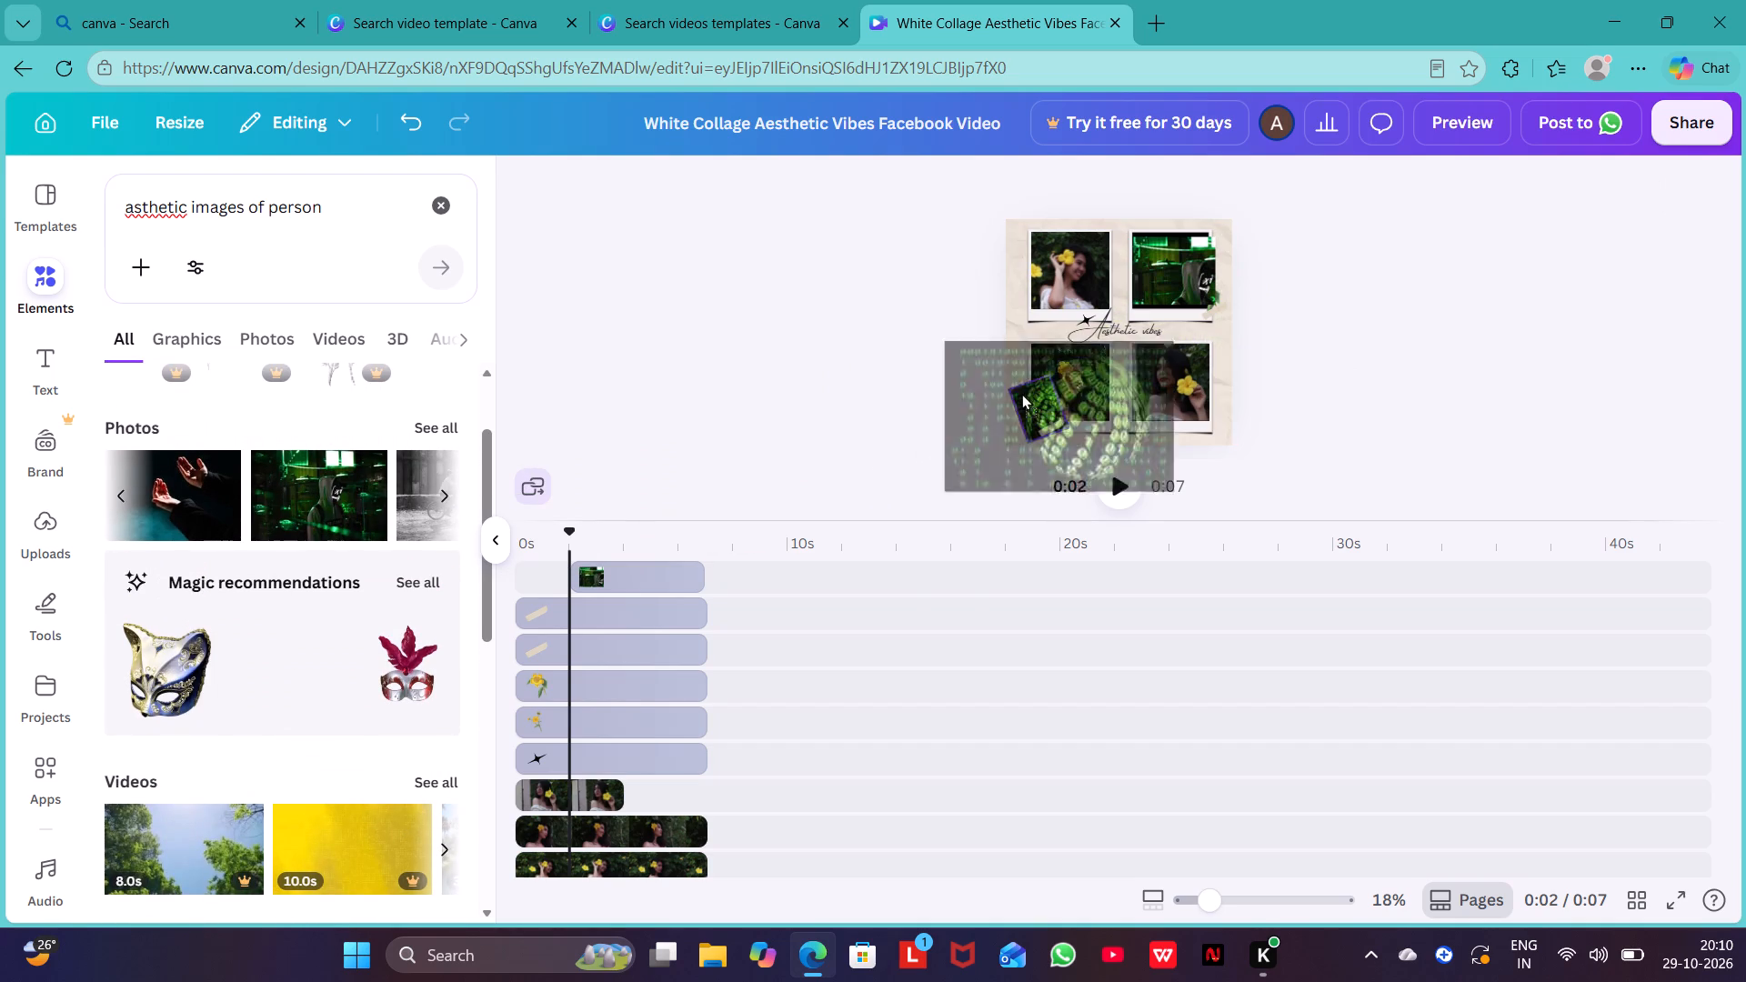
drag(1021, 393, 1055, 379)
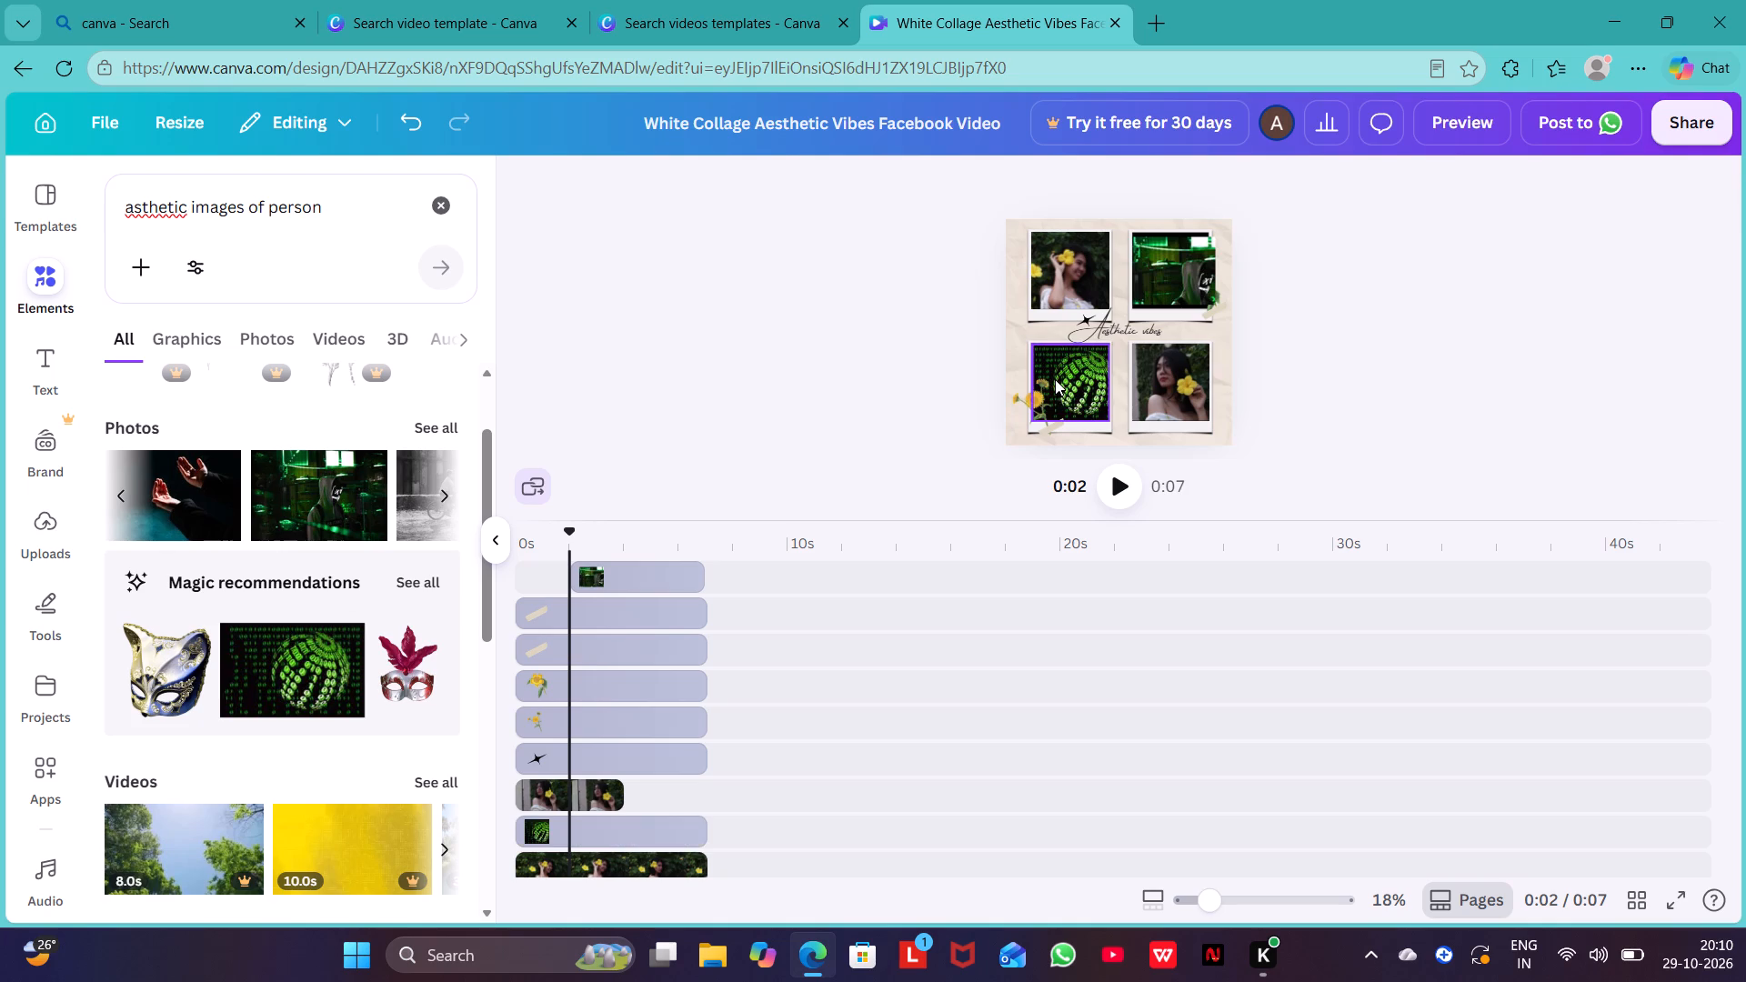
Look through more person photos, then search the elements for "hacking vibes" and extend the query to "hacking vibes images".
click(447, 498)
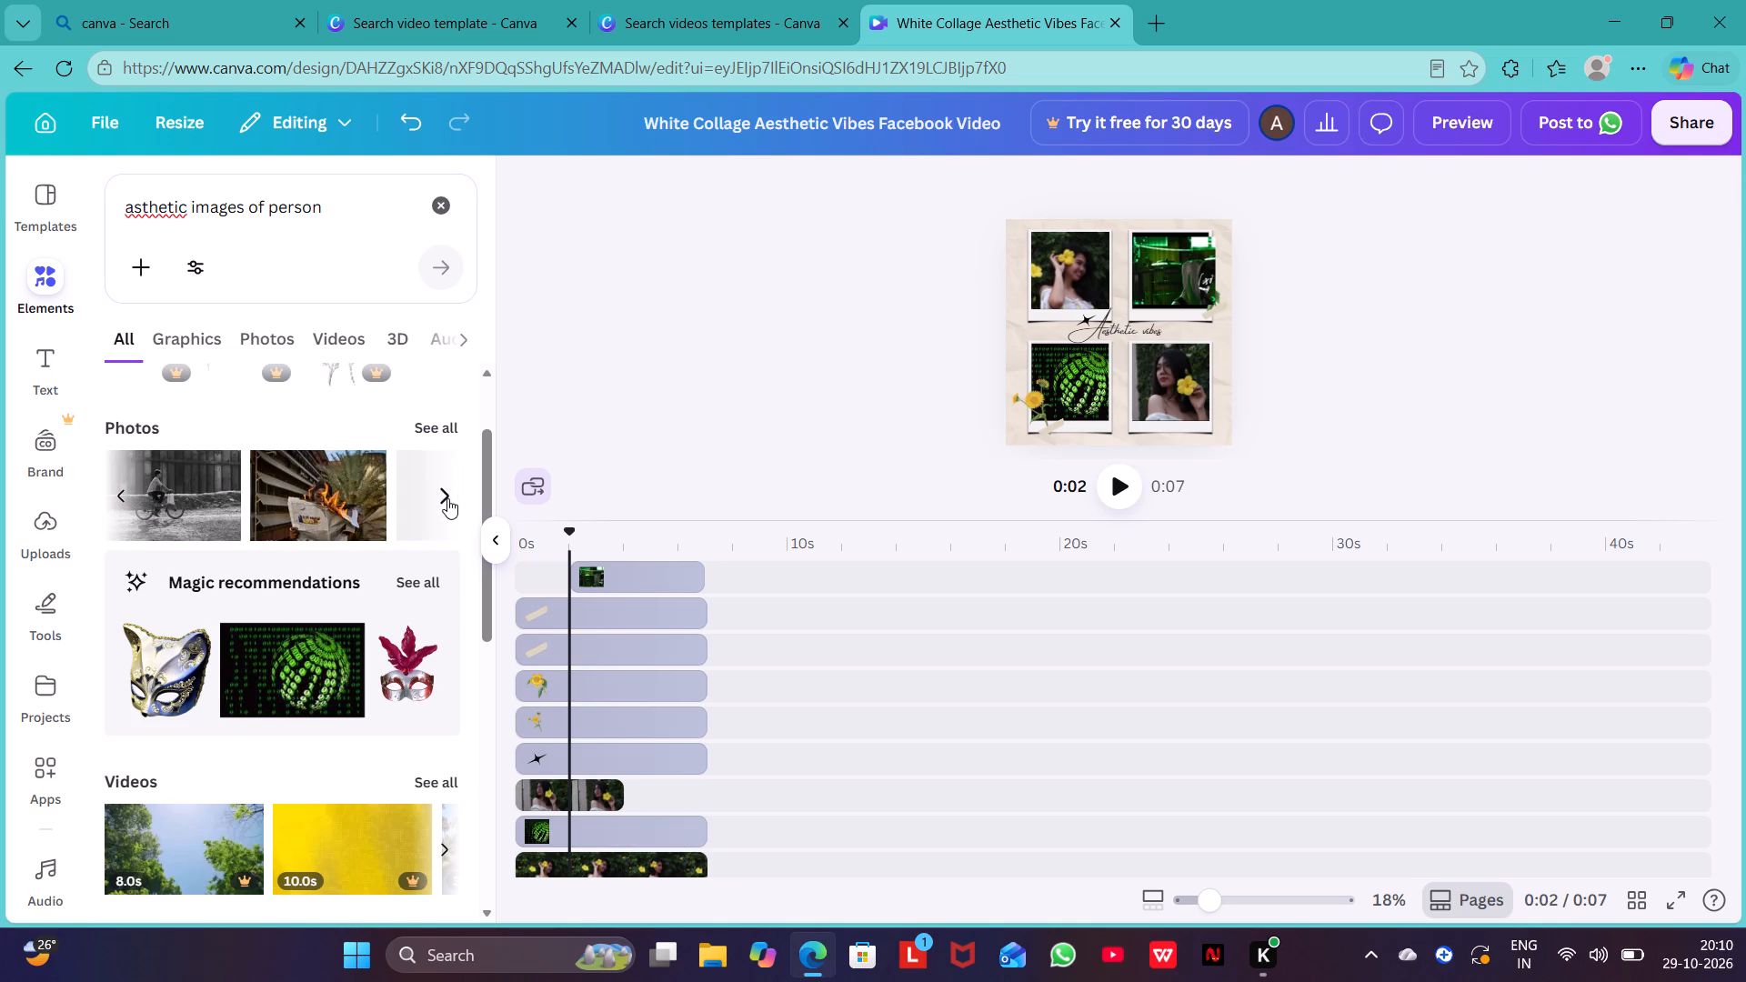
click(447, 496)
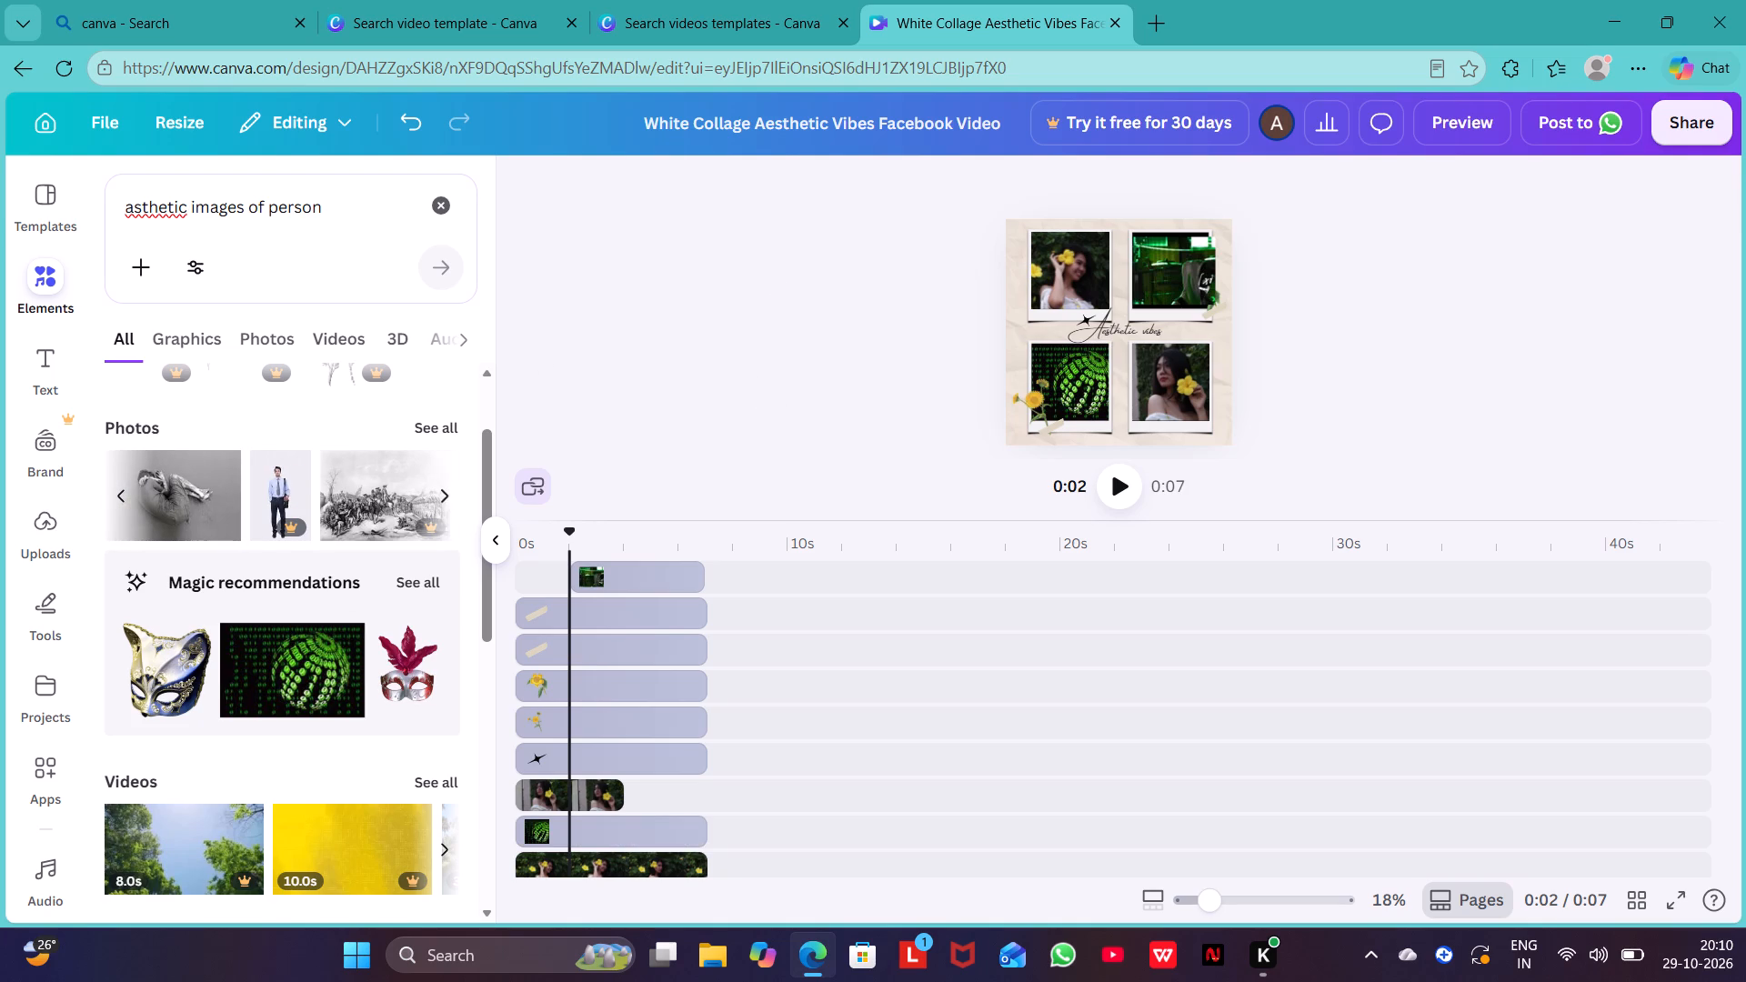
click(441, 210)
text(hacking vibes)
key(Return)
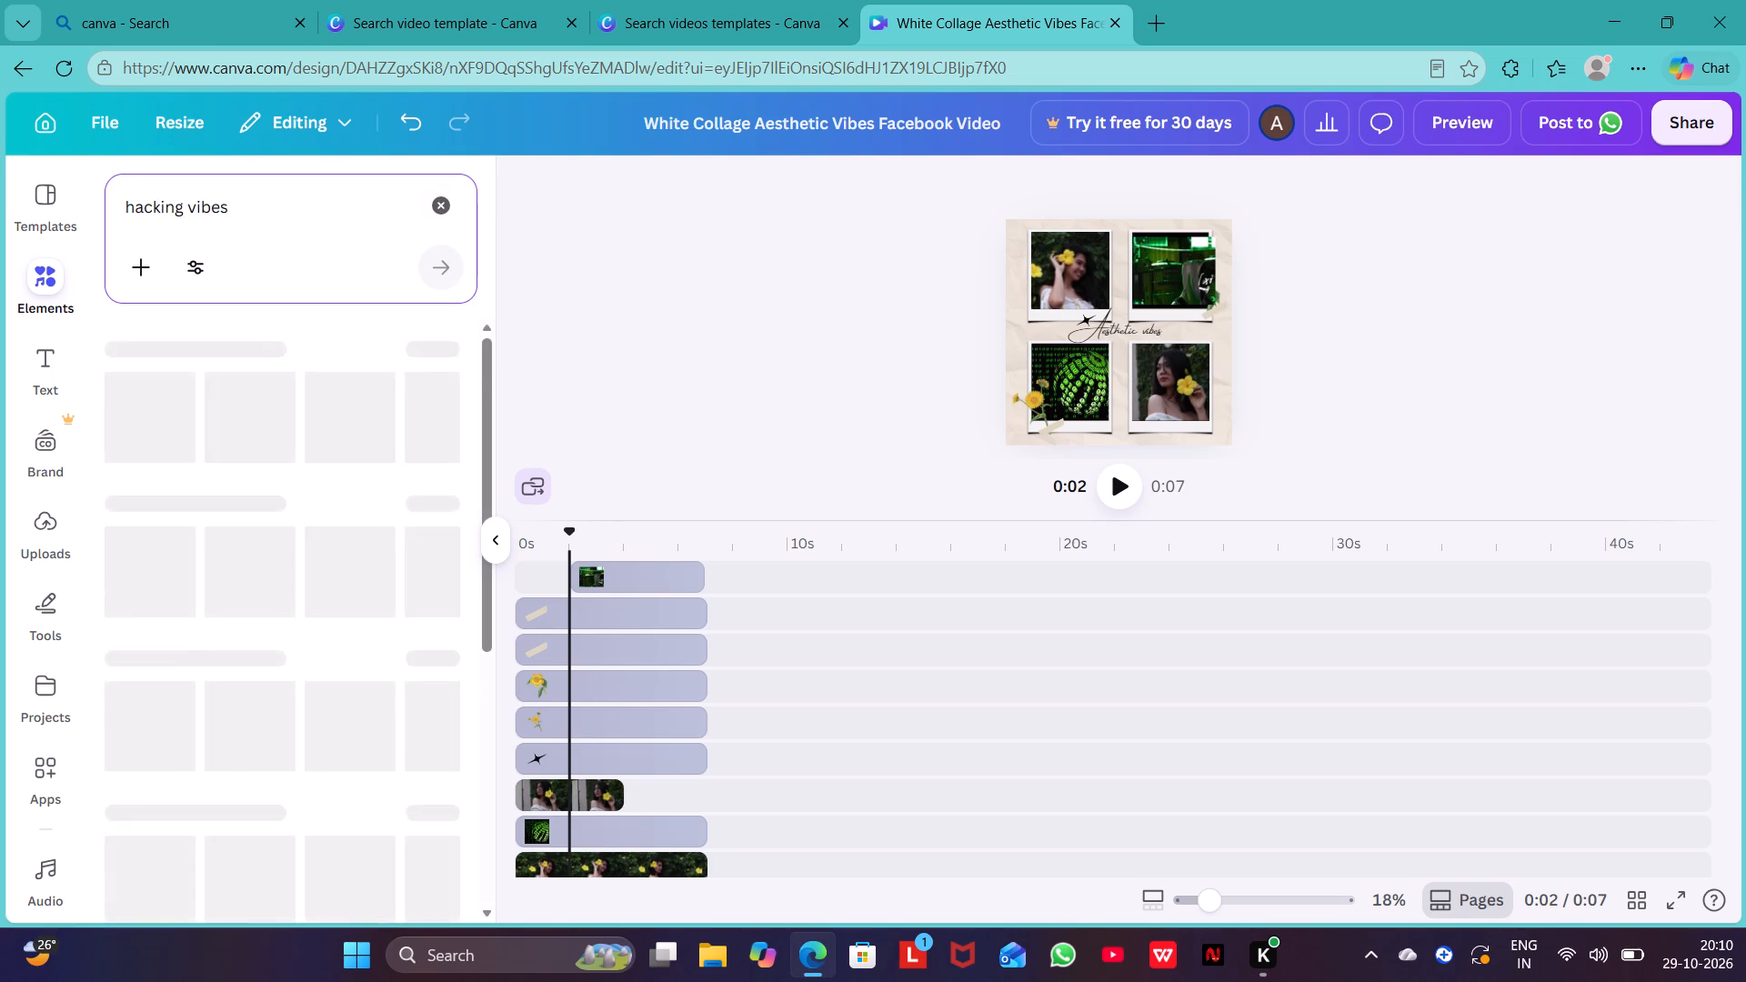
scroll(235, 466, down, 2)
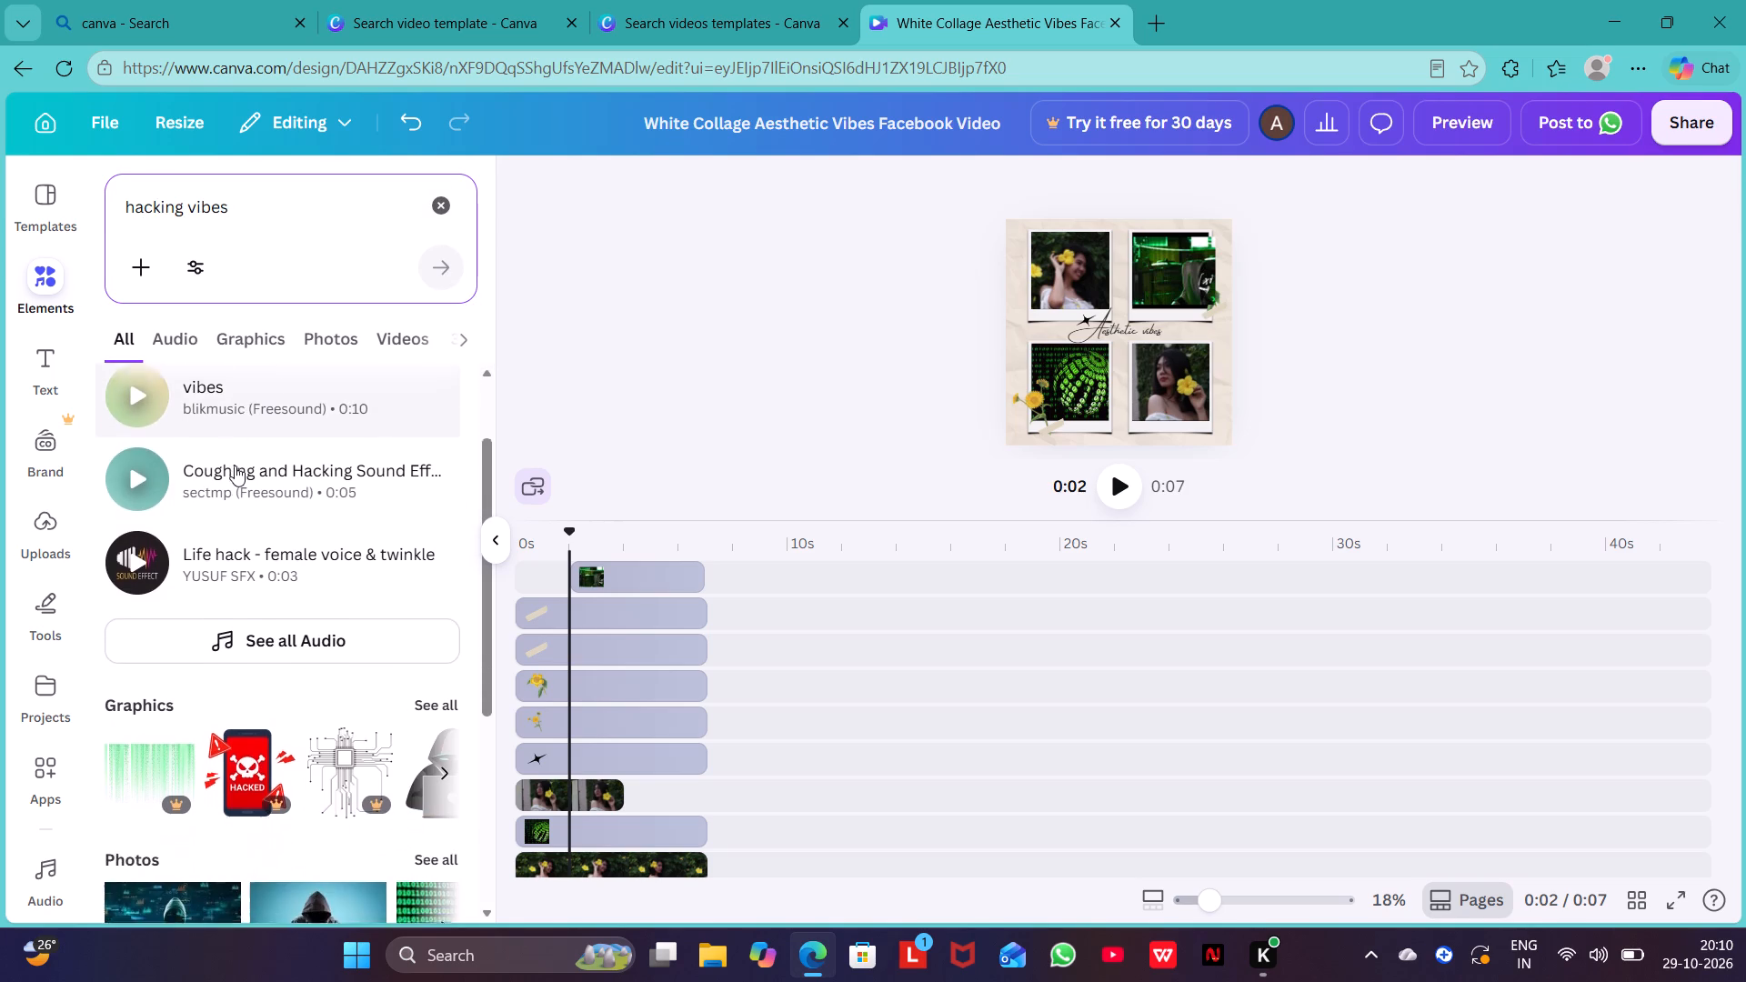
scroll(235, 466, down, 2)
click(276, 220)
key(space)
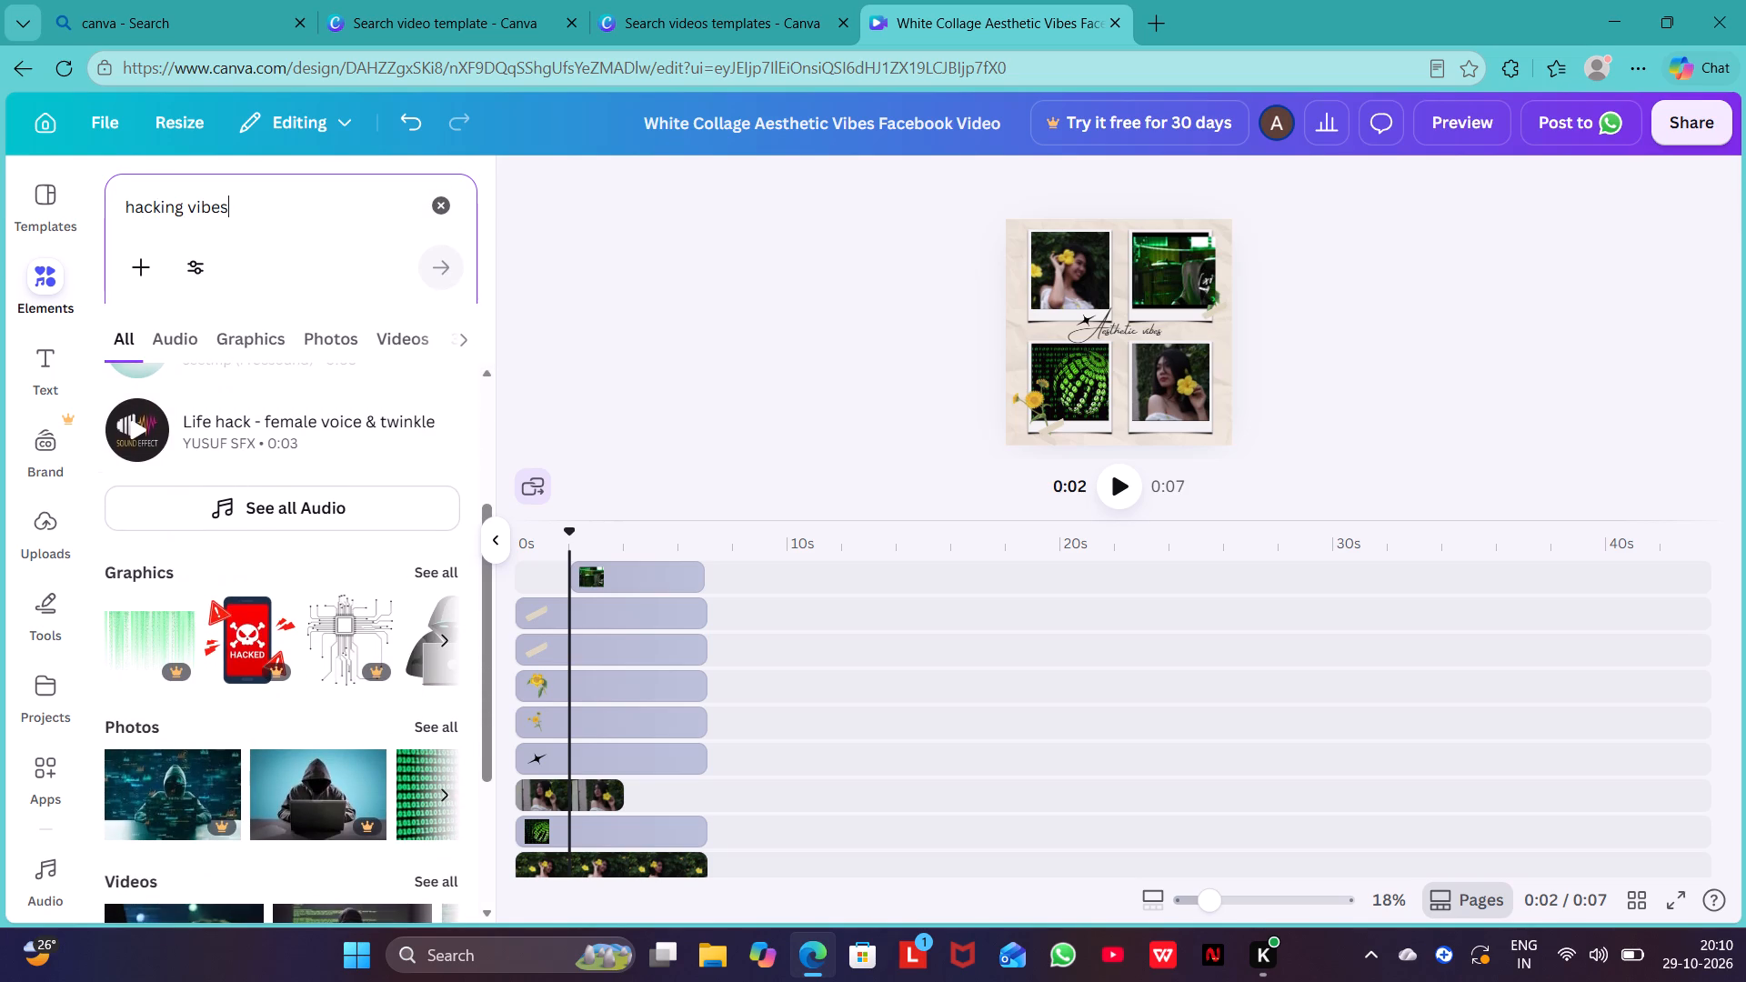
text(images)
key(Return)
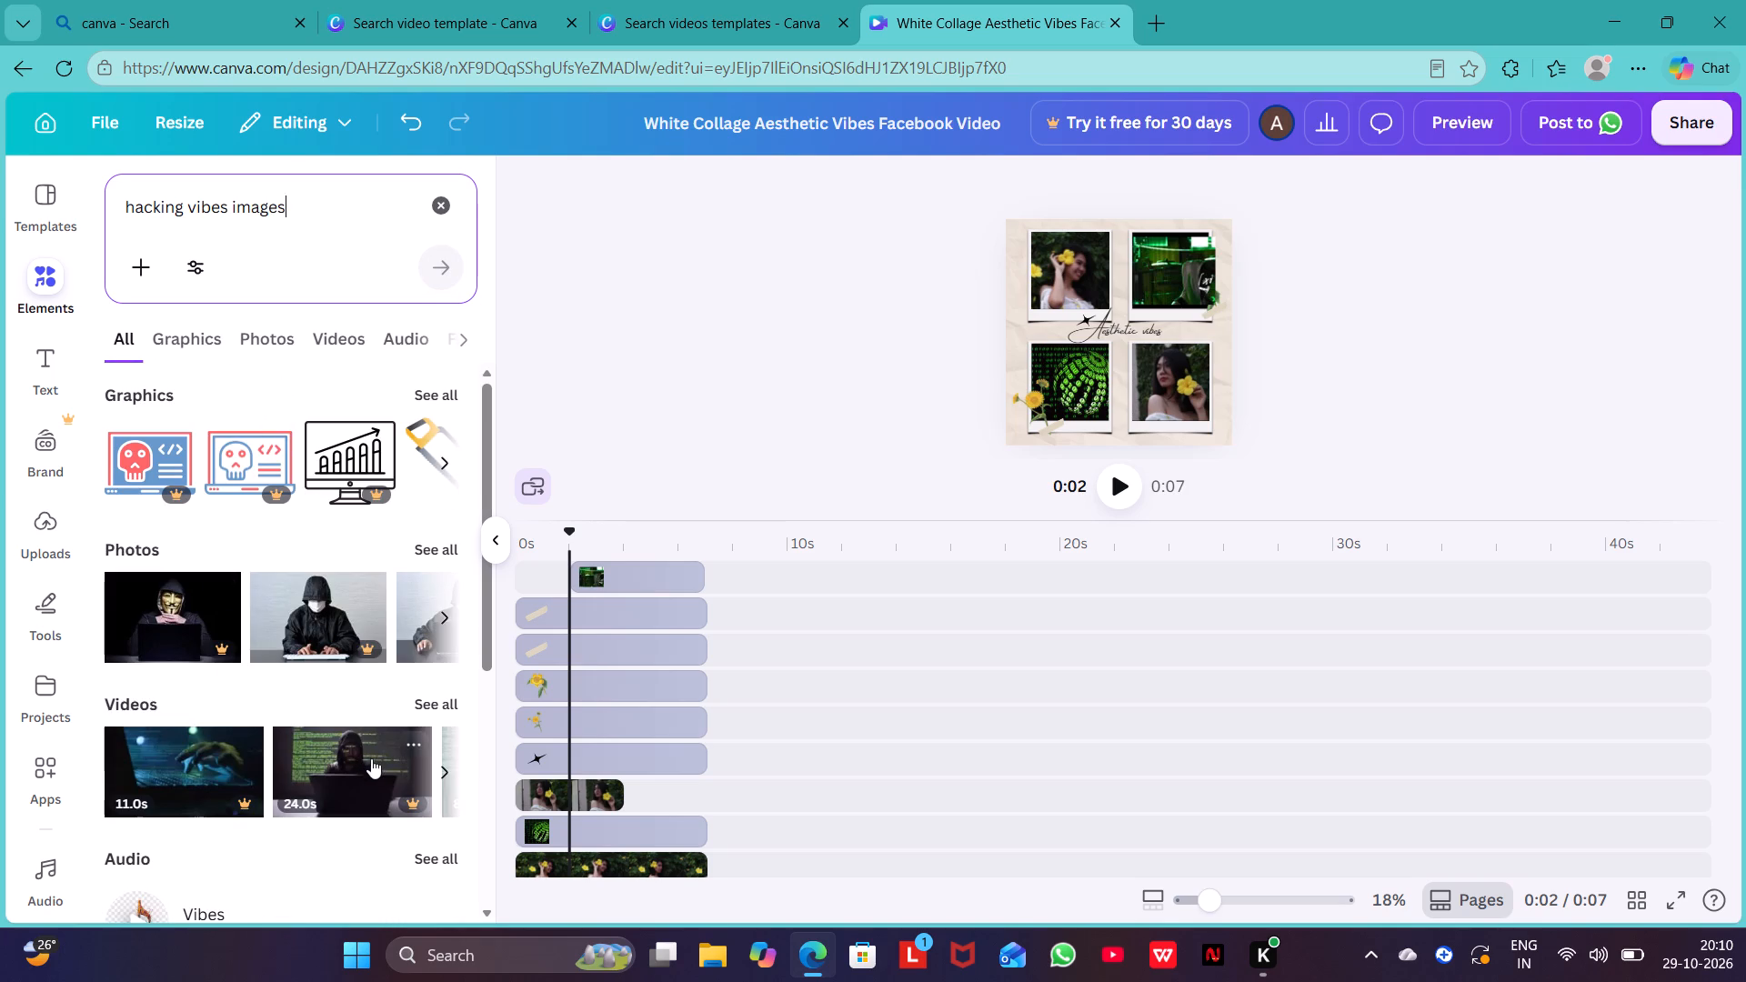
Replace the upper-left frame's clip with the 24-second video of a hooded hacker at a laptop.
drag(371, 758, 1056, 268)
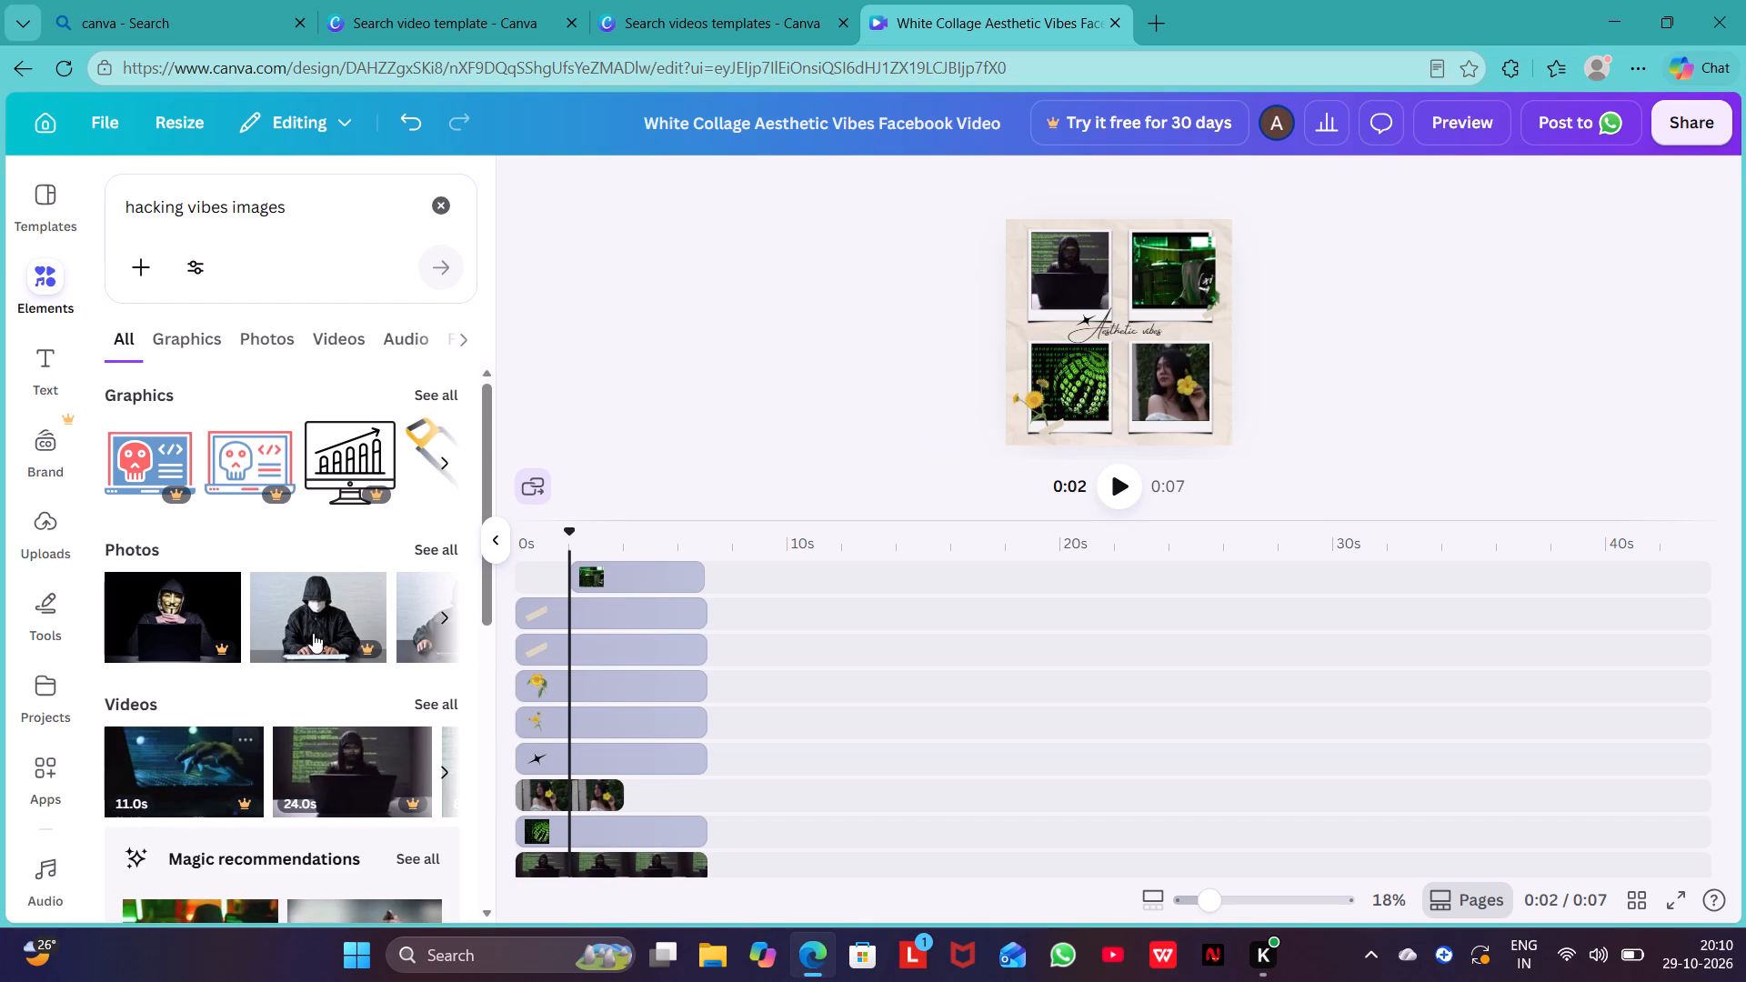
Fill the lower-right frame with the photo of a masked hacker behind a laptop on a black background.
scroll(204, 610, down, 2)
scroll(204, 610, up, 1)
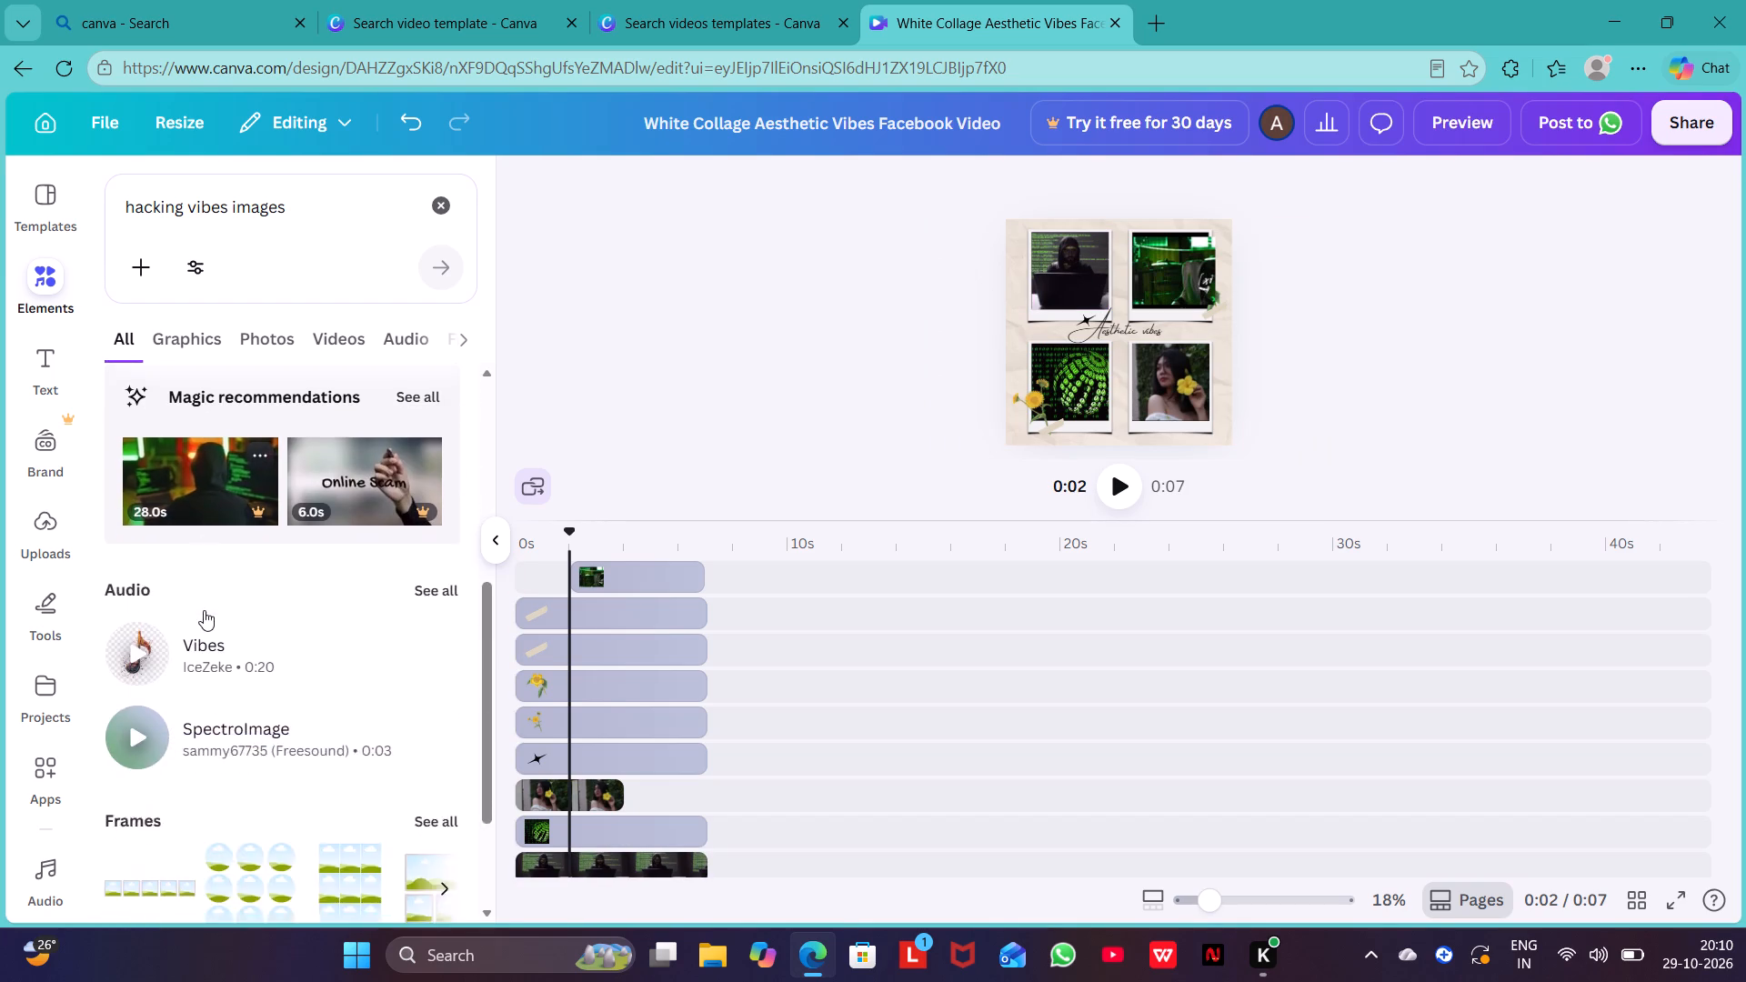
scroll(204, 610, up, 2)
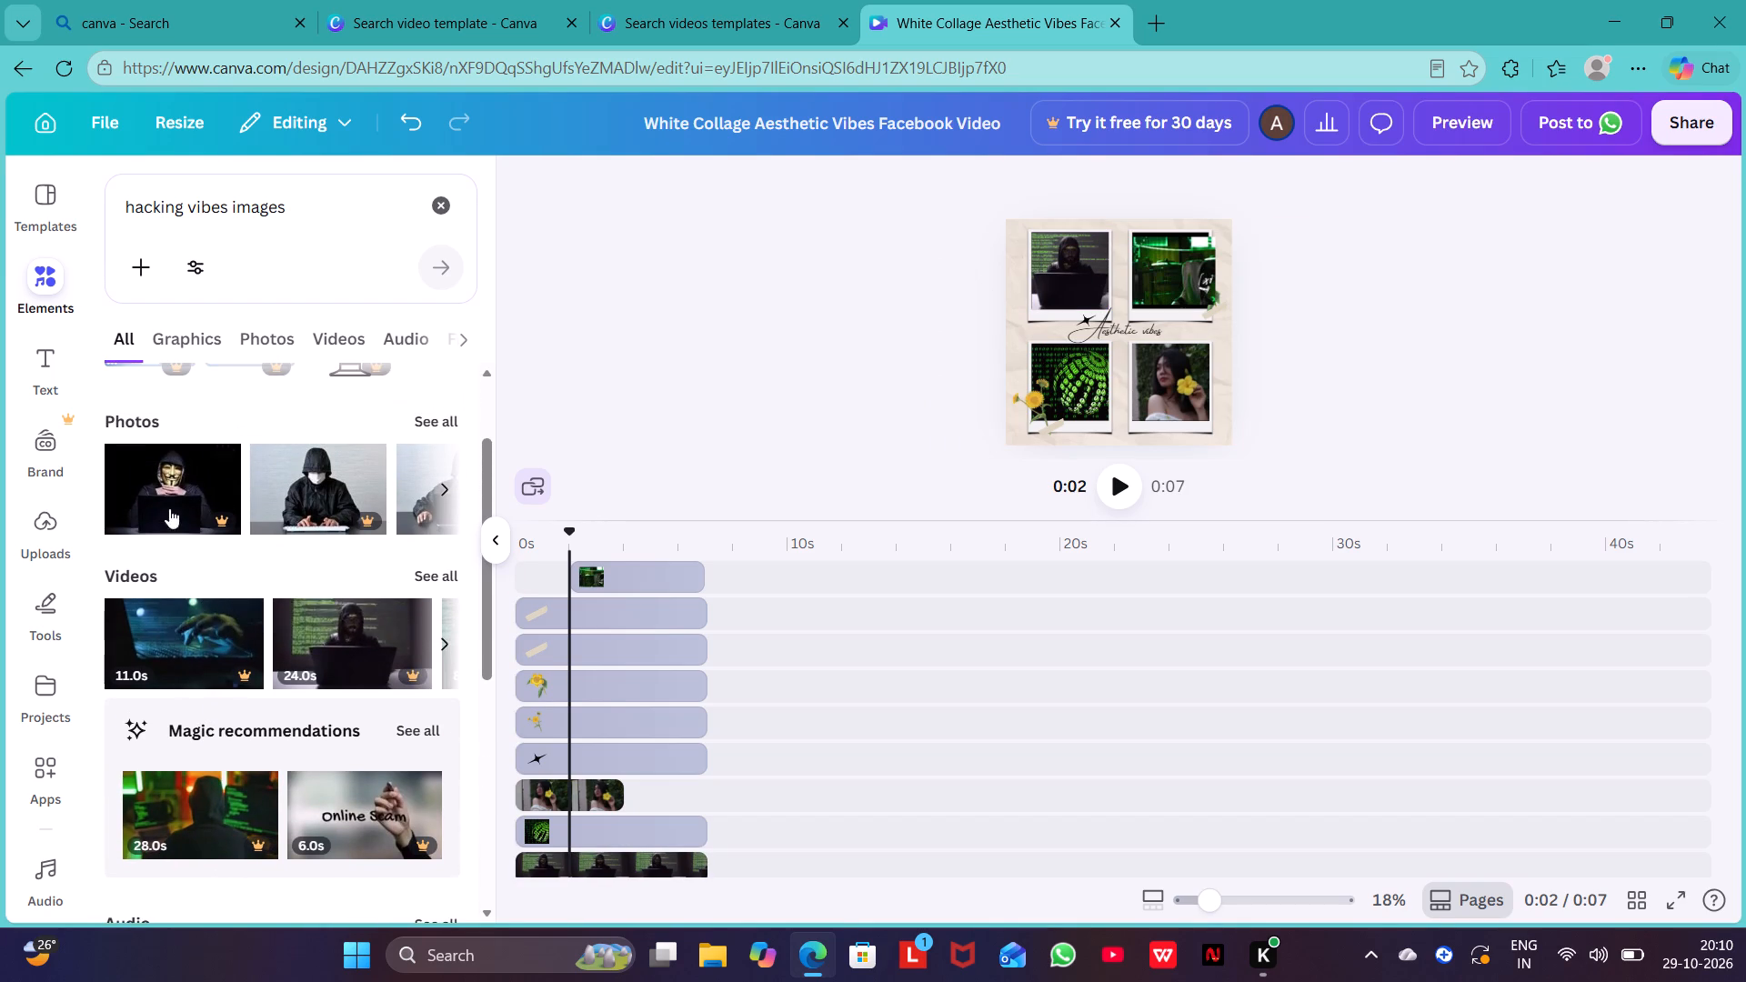
drag(166, 488, 1125, 386)
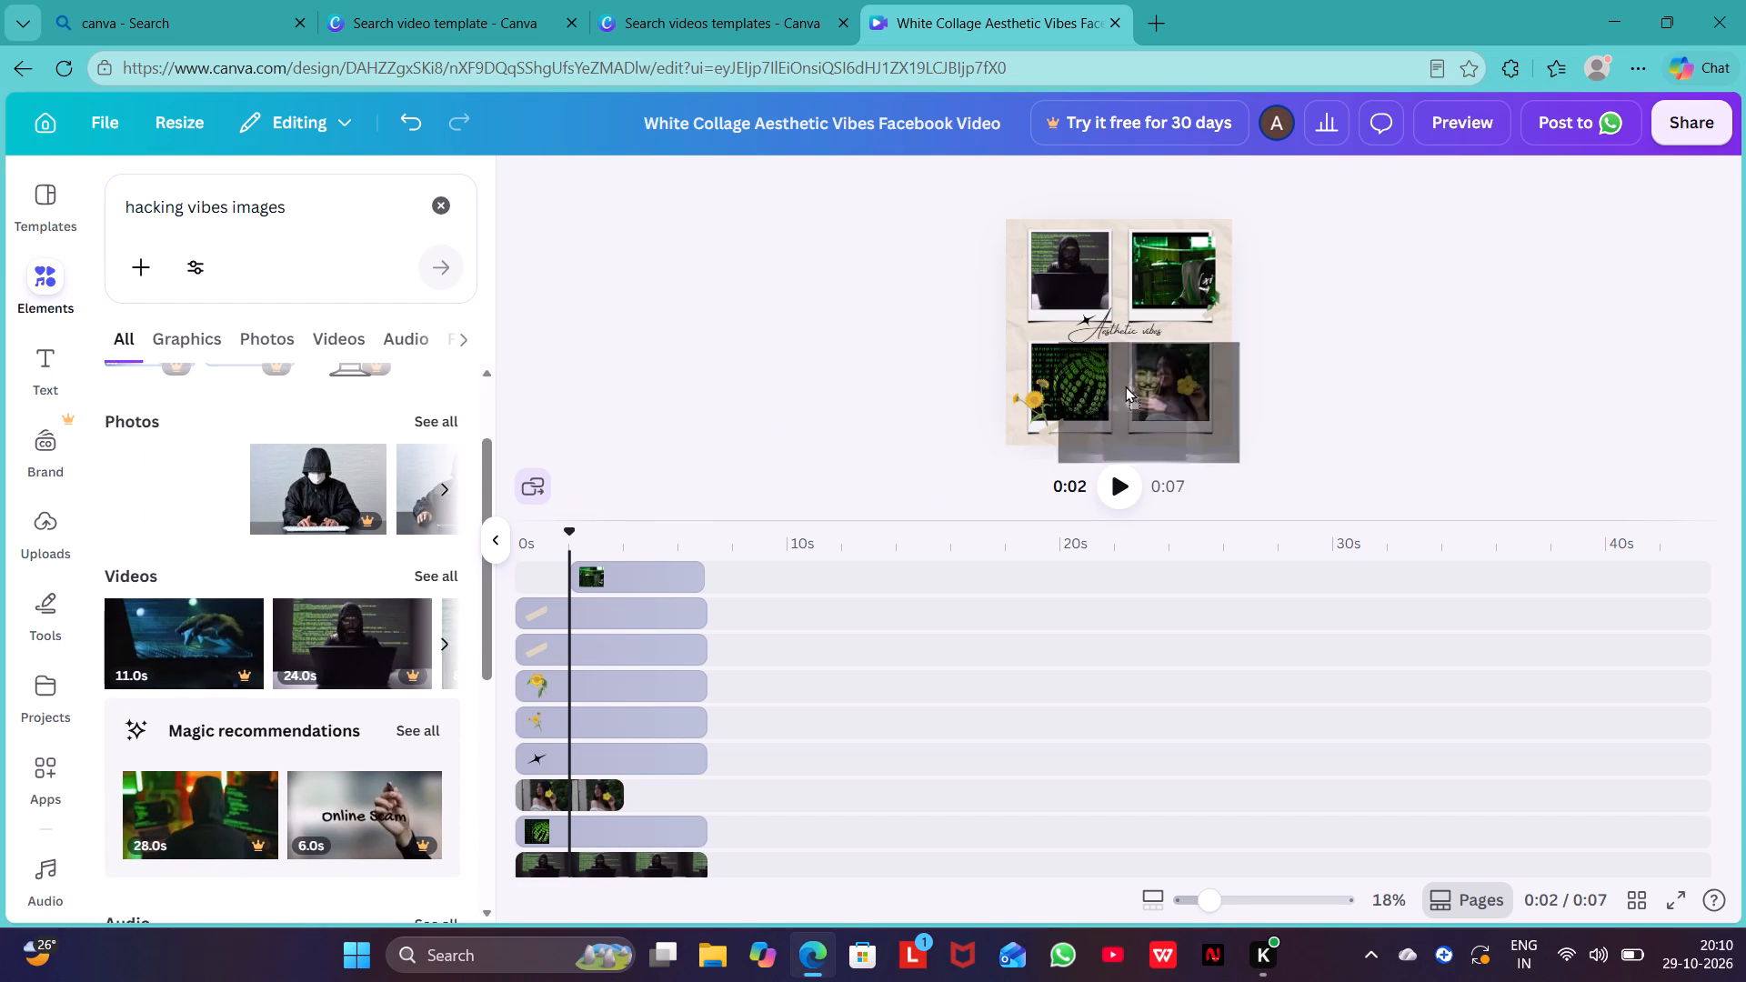
drag(1125, 386, 1153, 378)
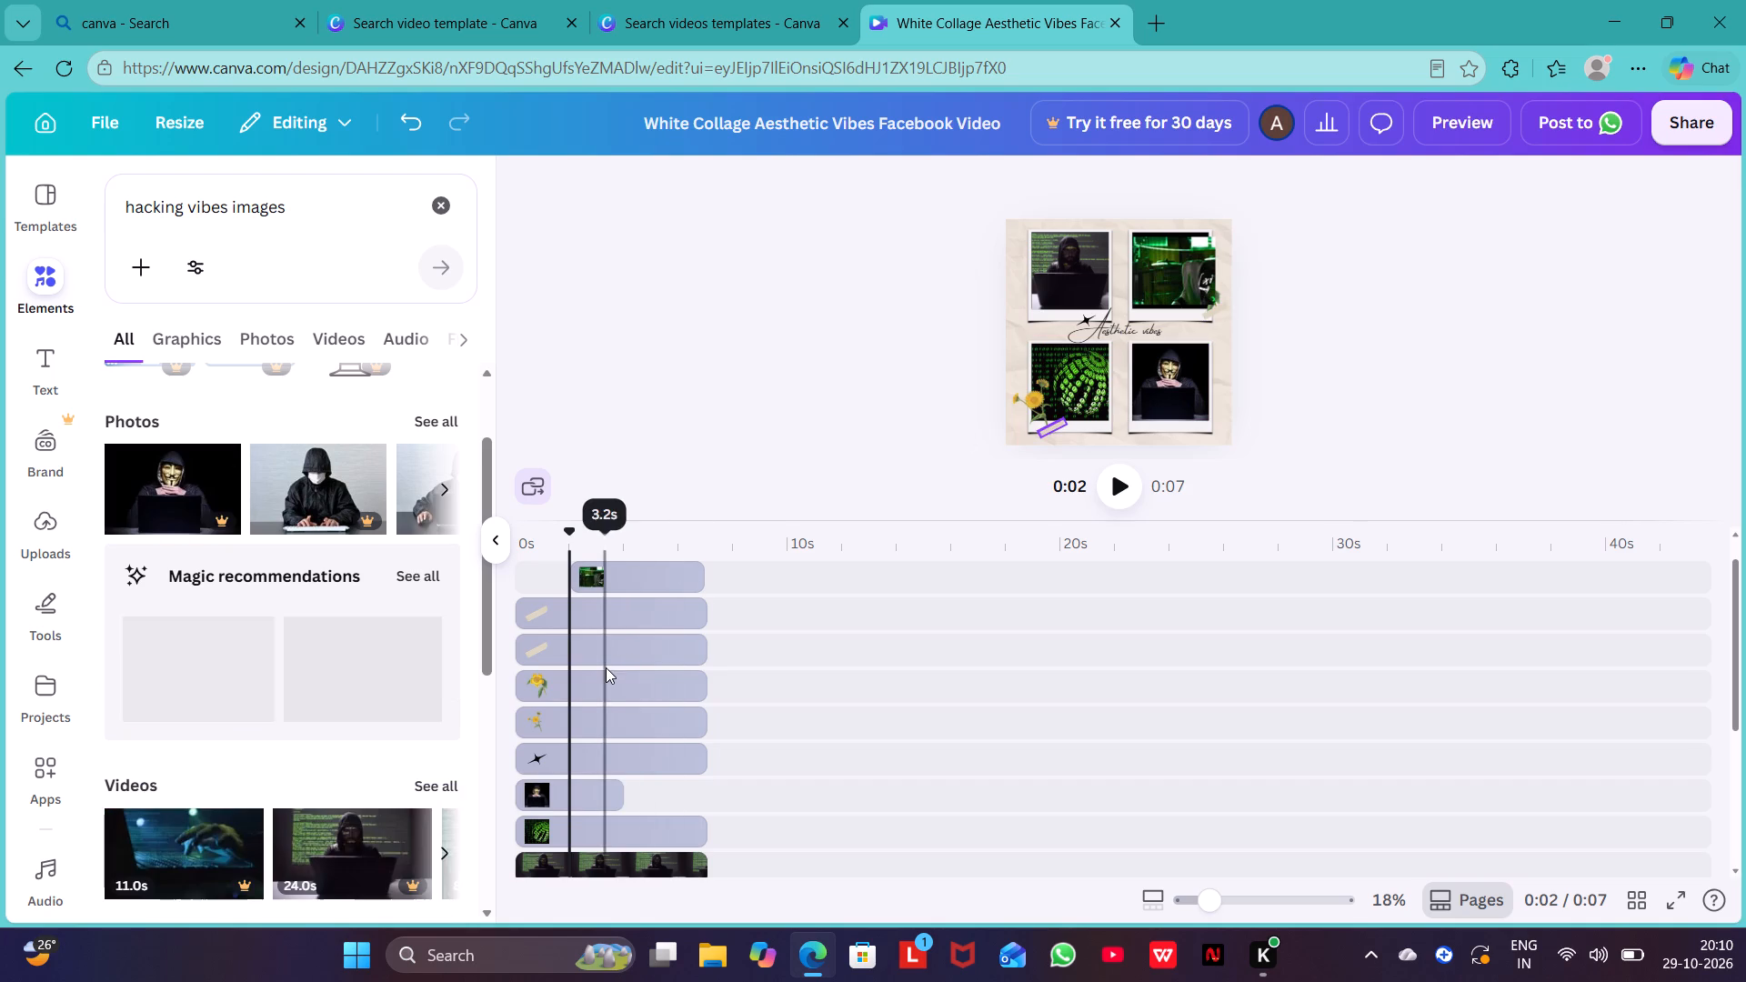
Replace the "Aesthetic vibes" title text in the collage's center with "Hacking vibes".
scroll(912, 584, up, 3)
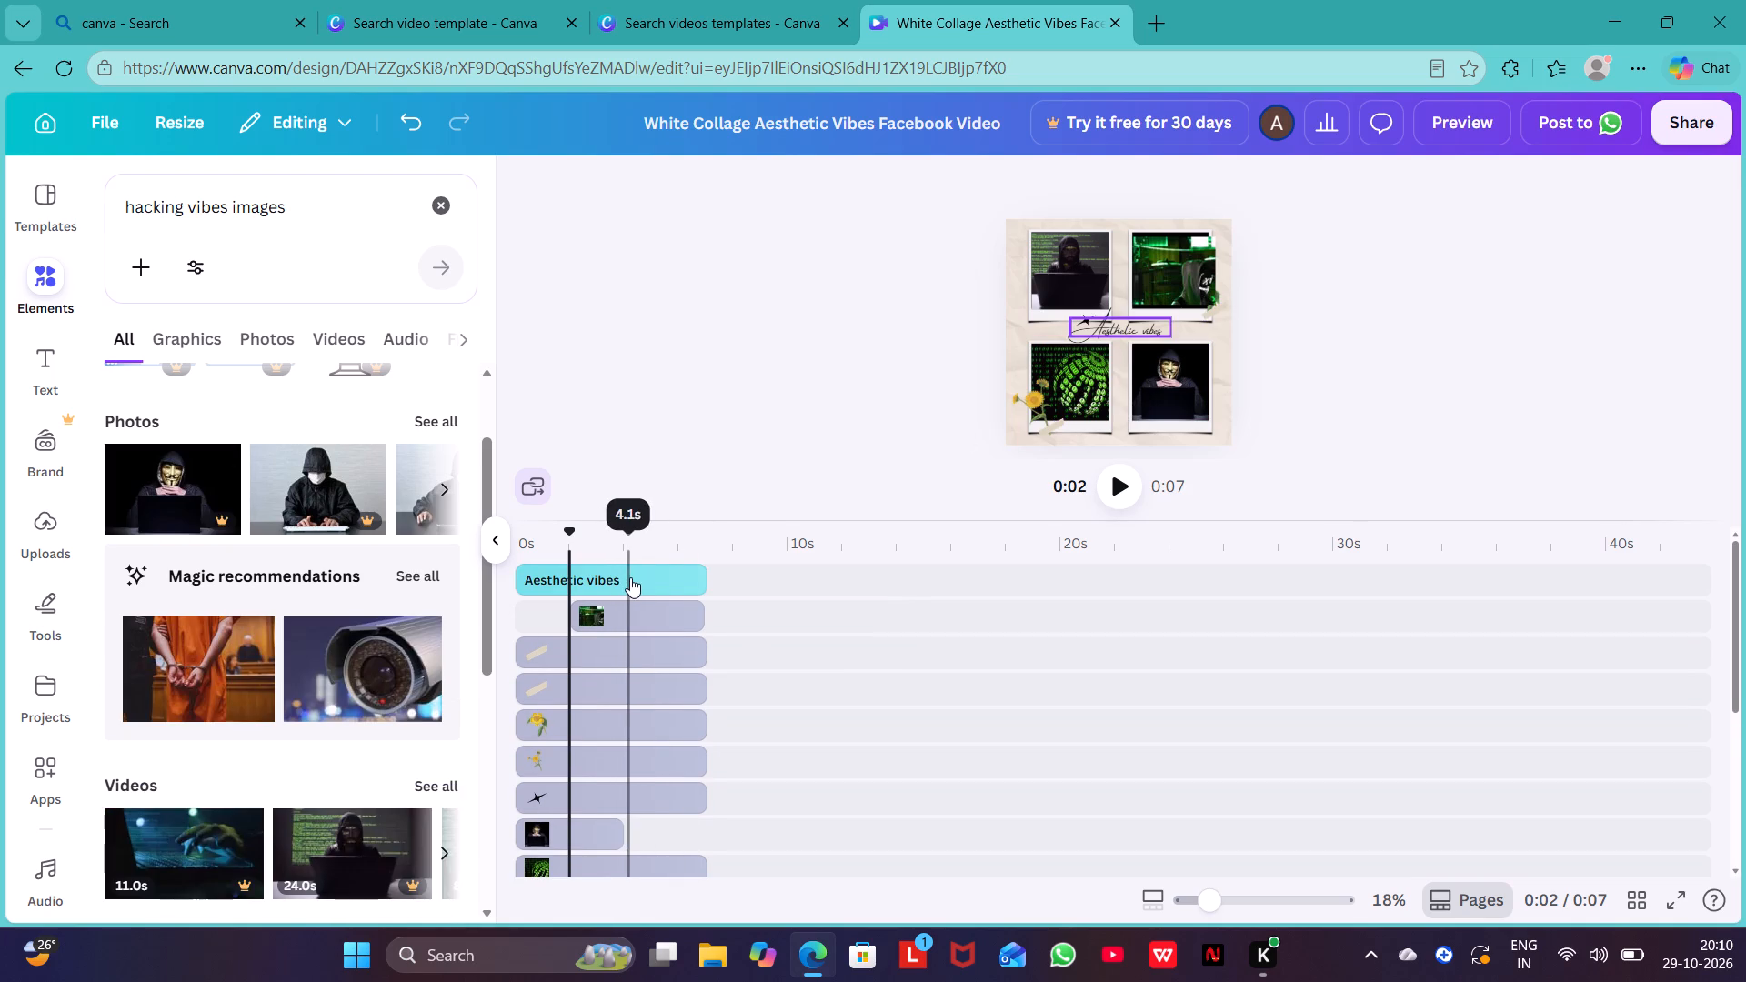
click(630, 577)
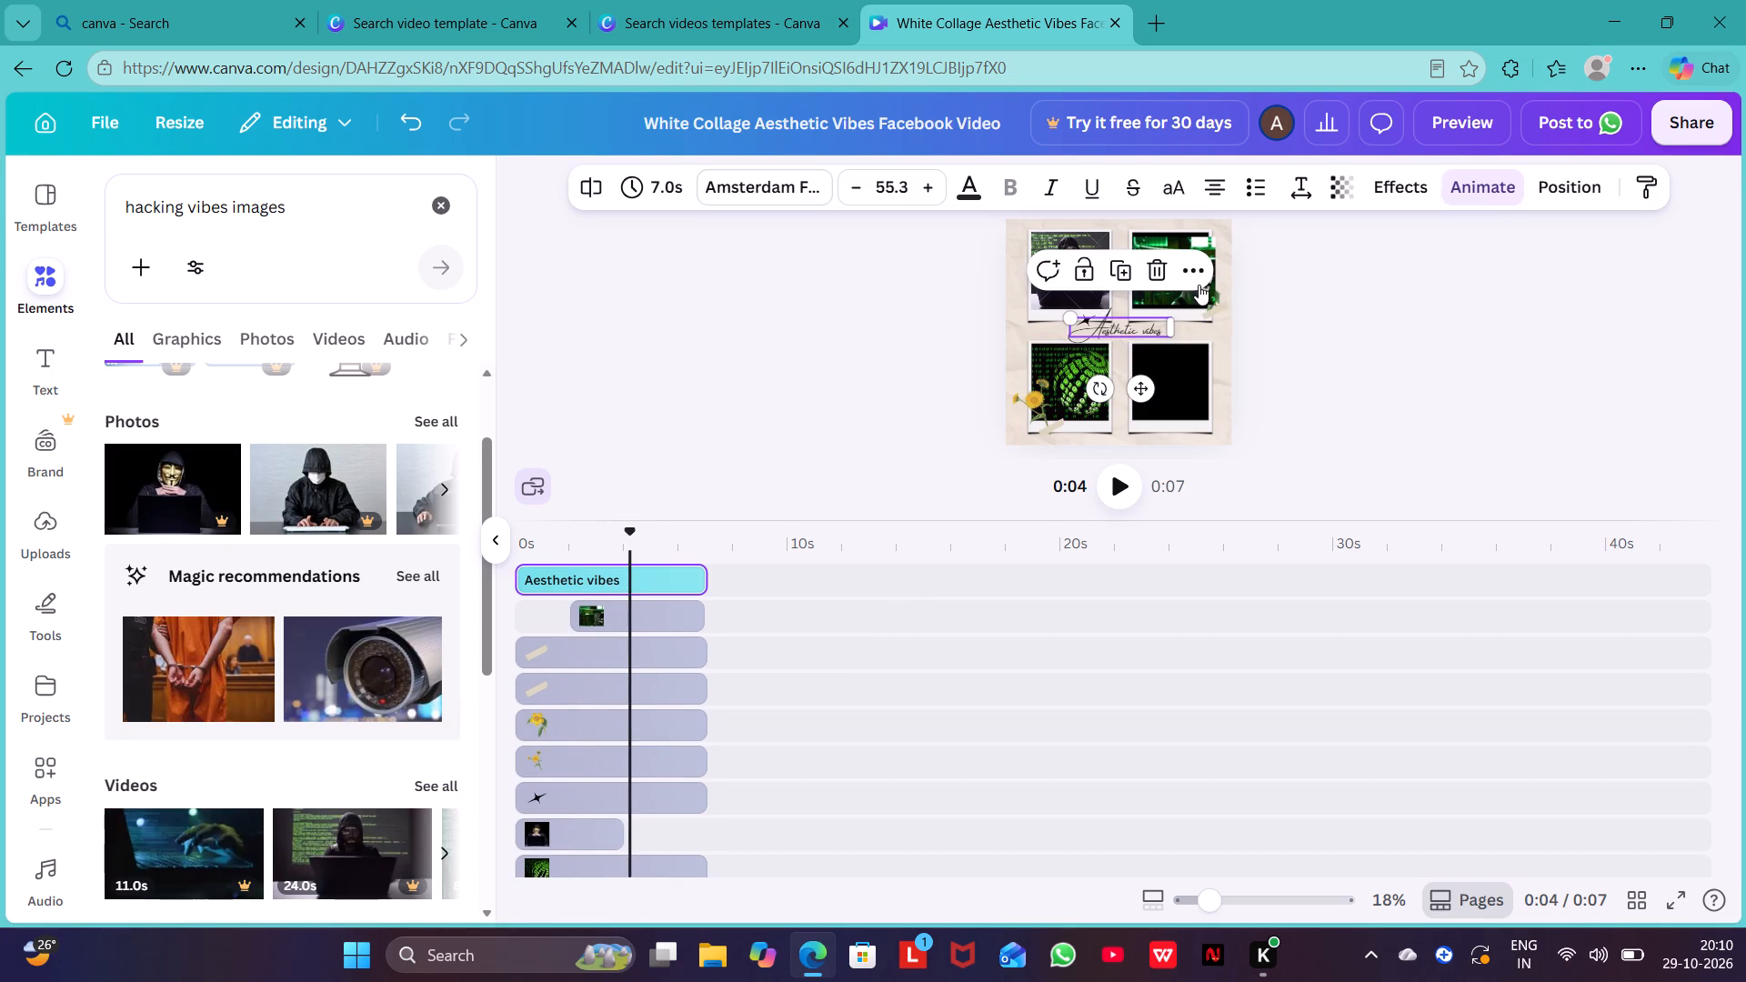
click(1154, 326)
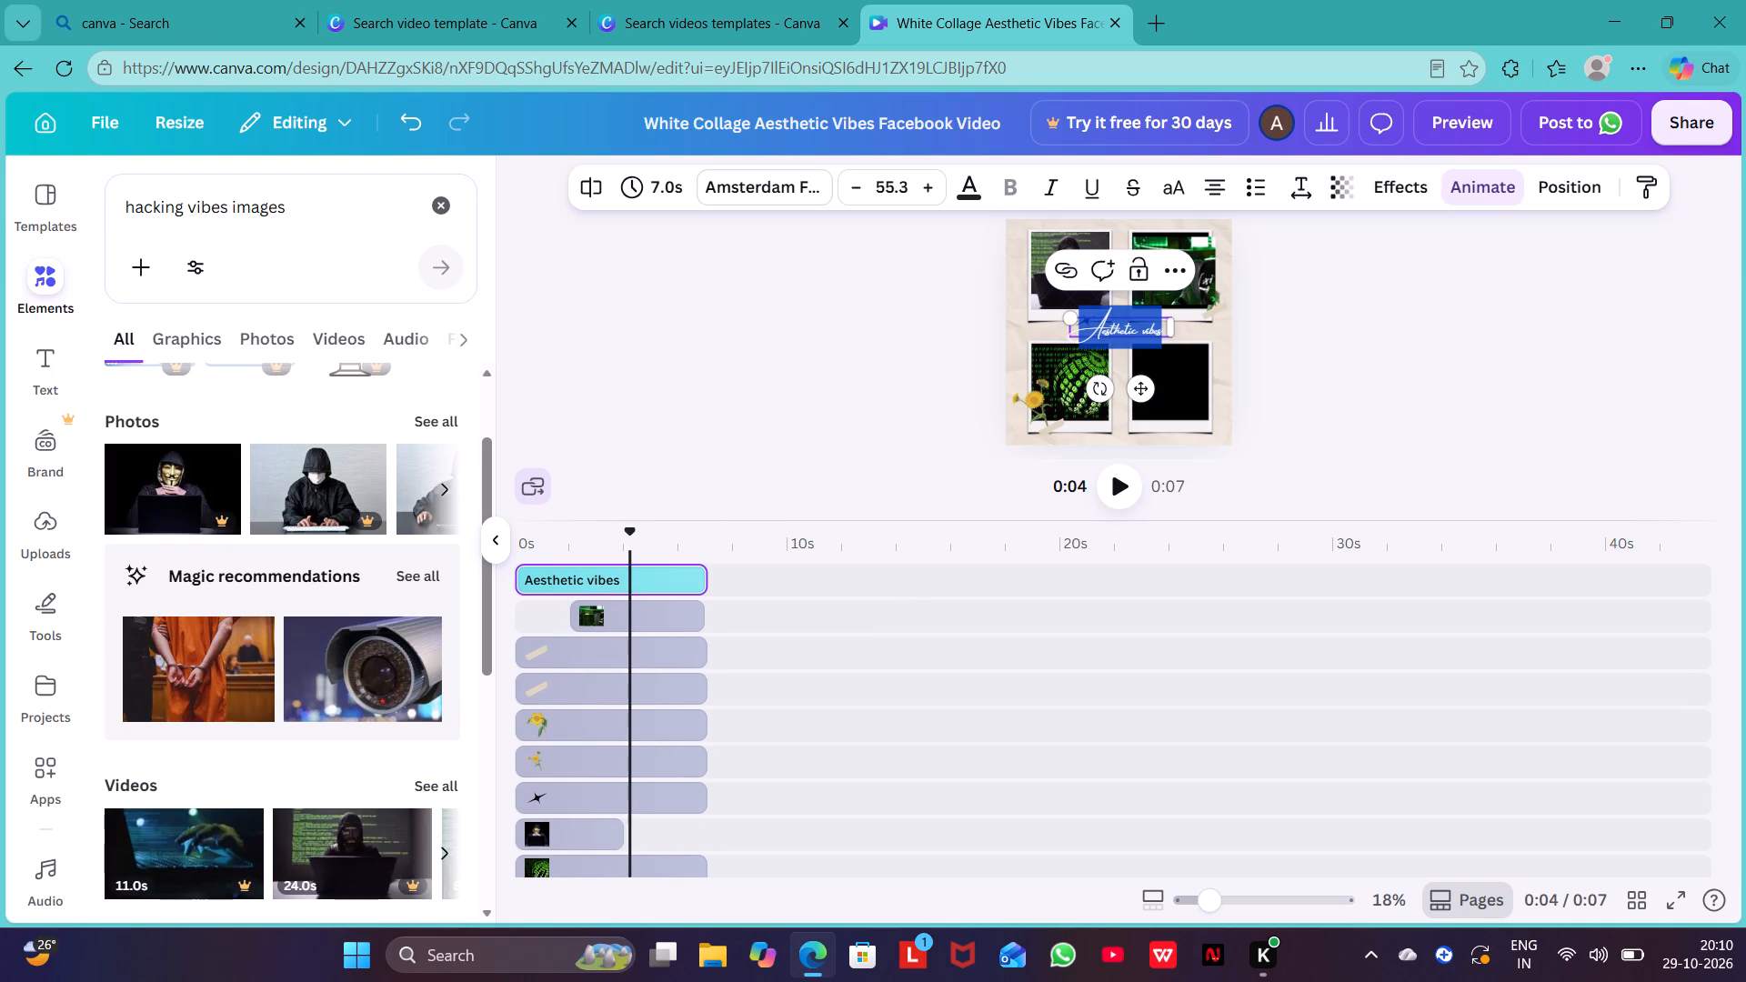
key(BackSpace)
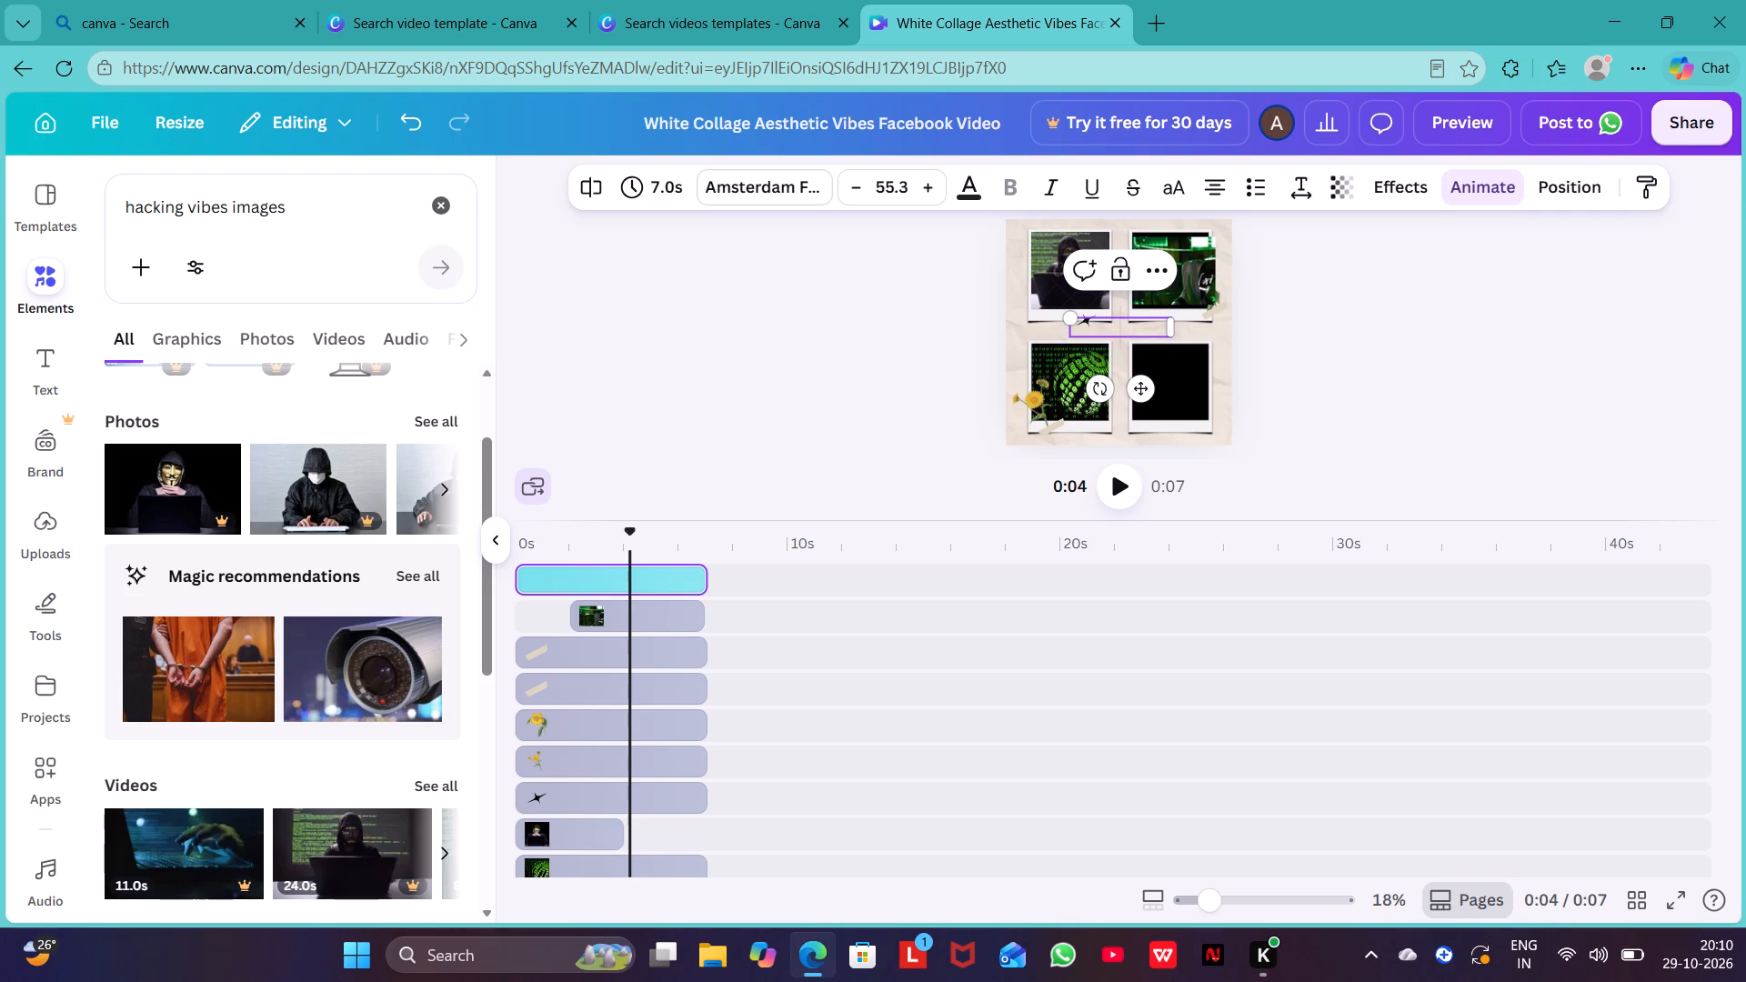
text(HACKI)
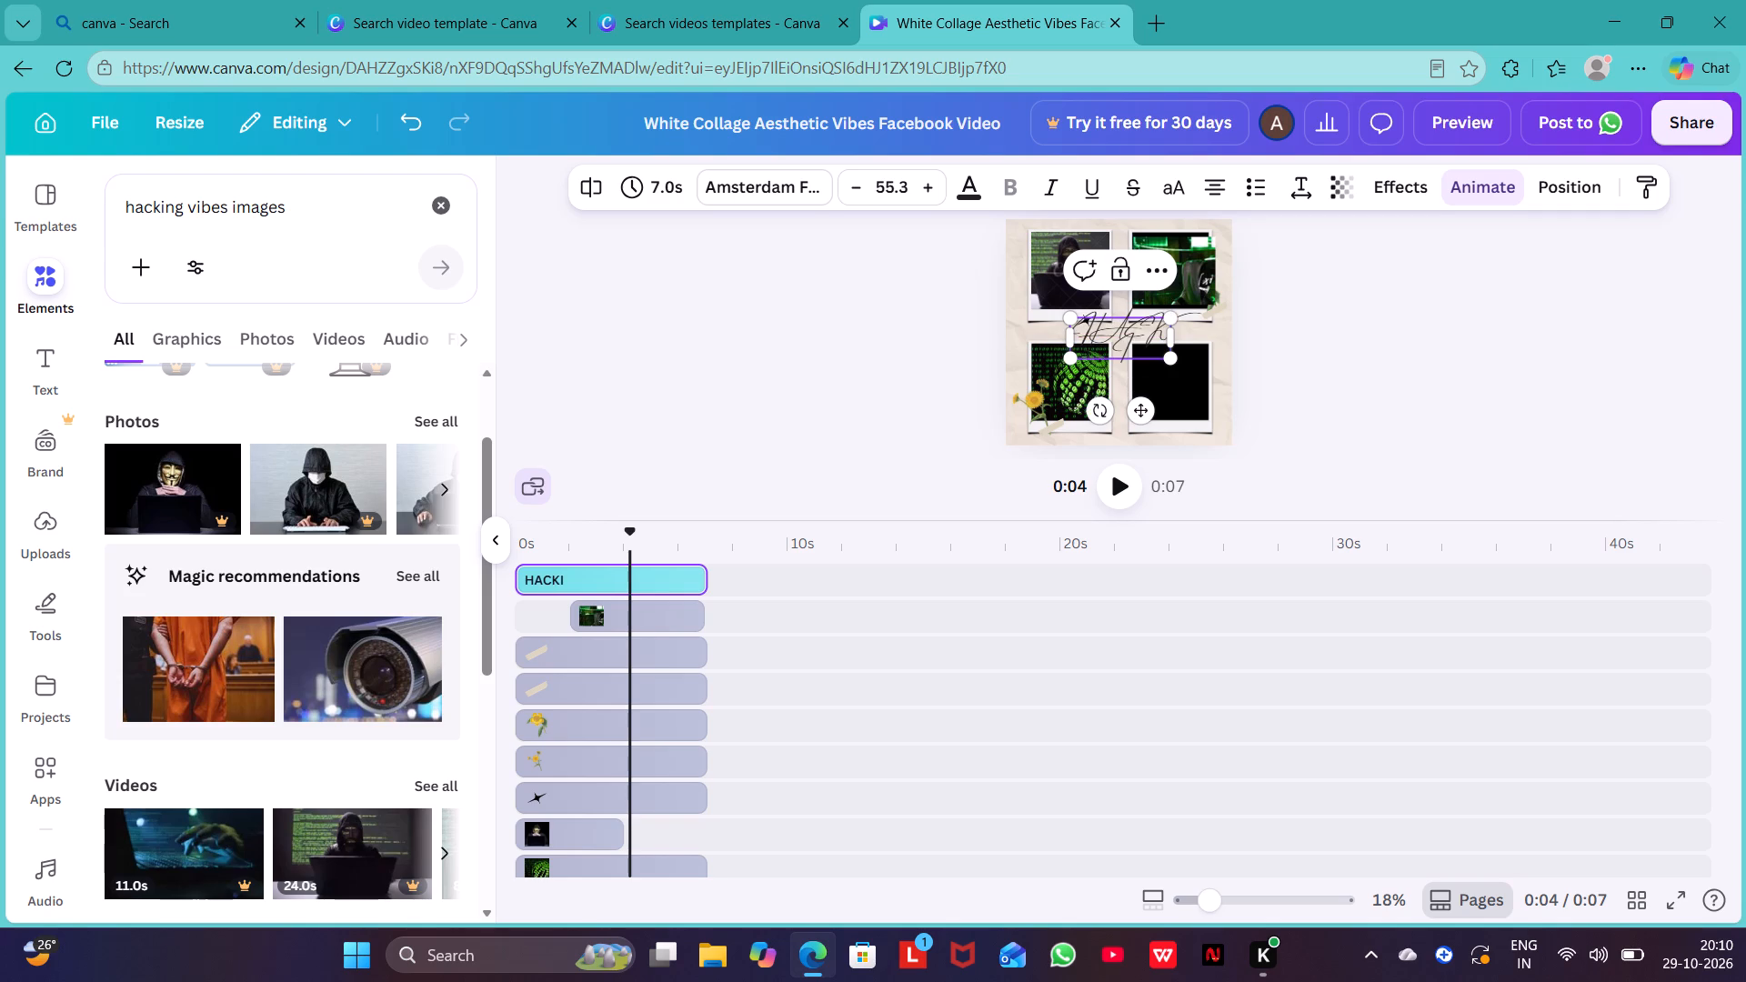
key(BackSpace)
key(BackSpace)
key(BackSpace)
key(BackSpace)
key(BackSpace)
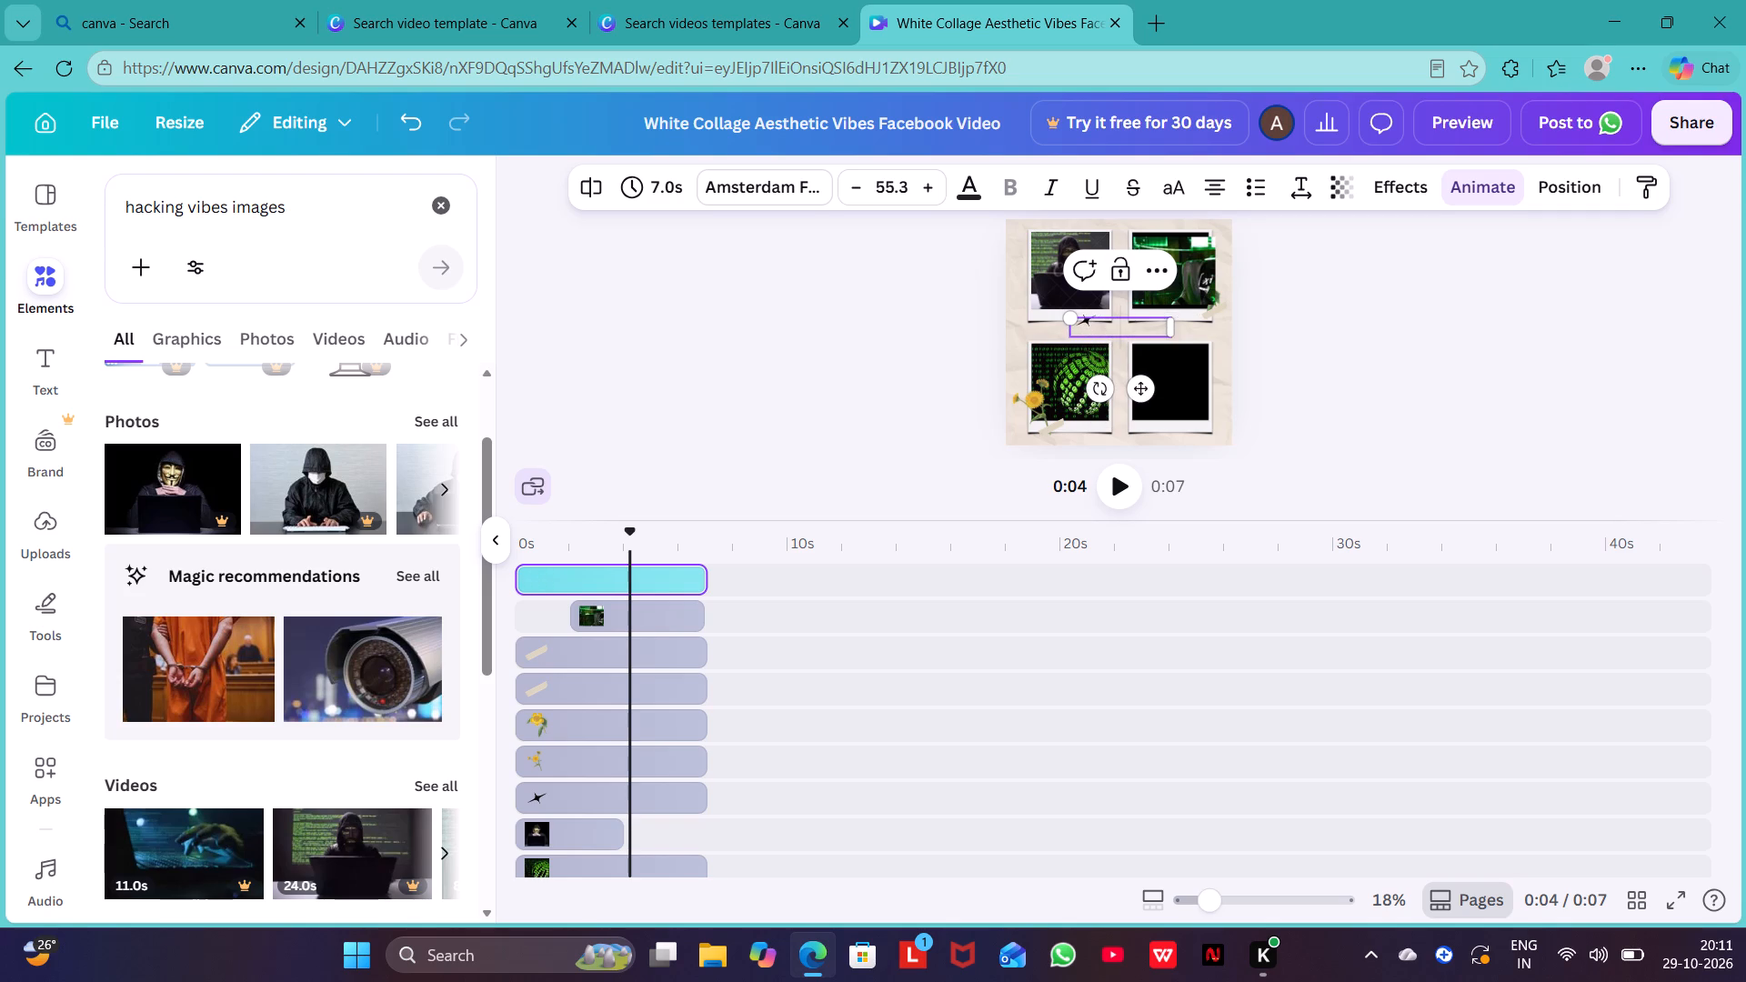
text(Hacking vi)
text(bes)
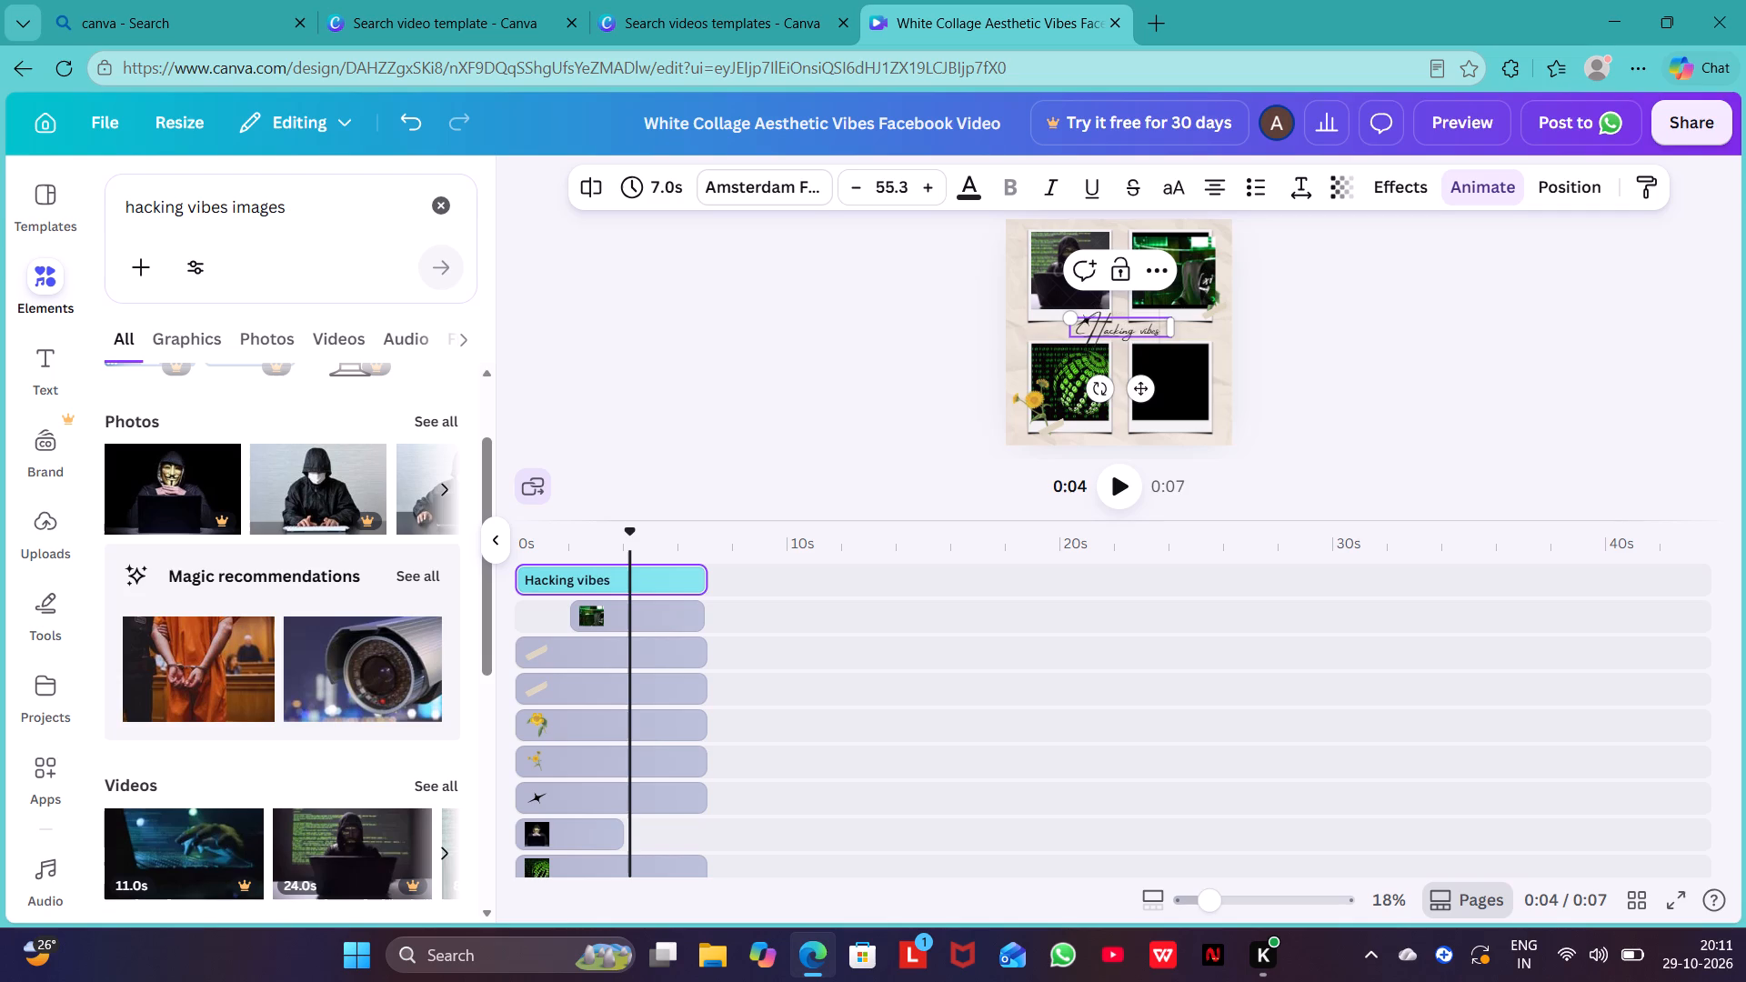
Enlarge the "Hacking vibes" title to font size 74.3 and widen its text box on both sides to fit one line.
triple_click(928, 184)
triple_click(928, 184)
triple_click(928, 184)
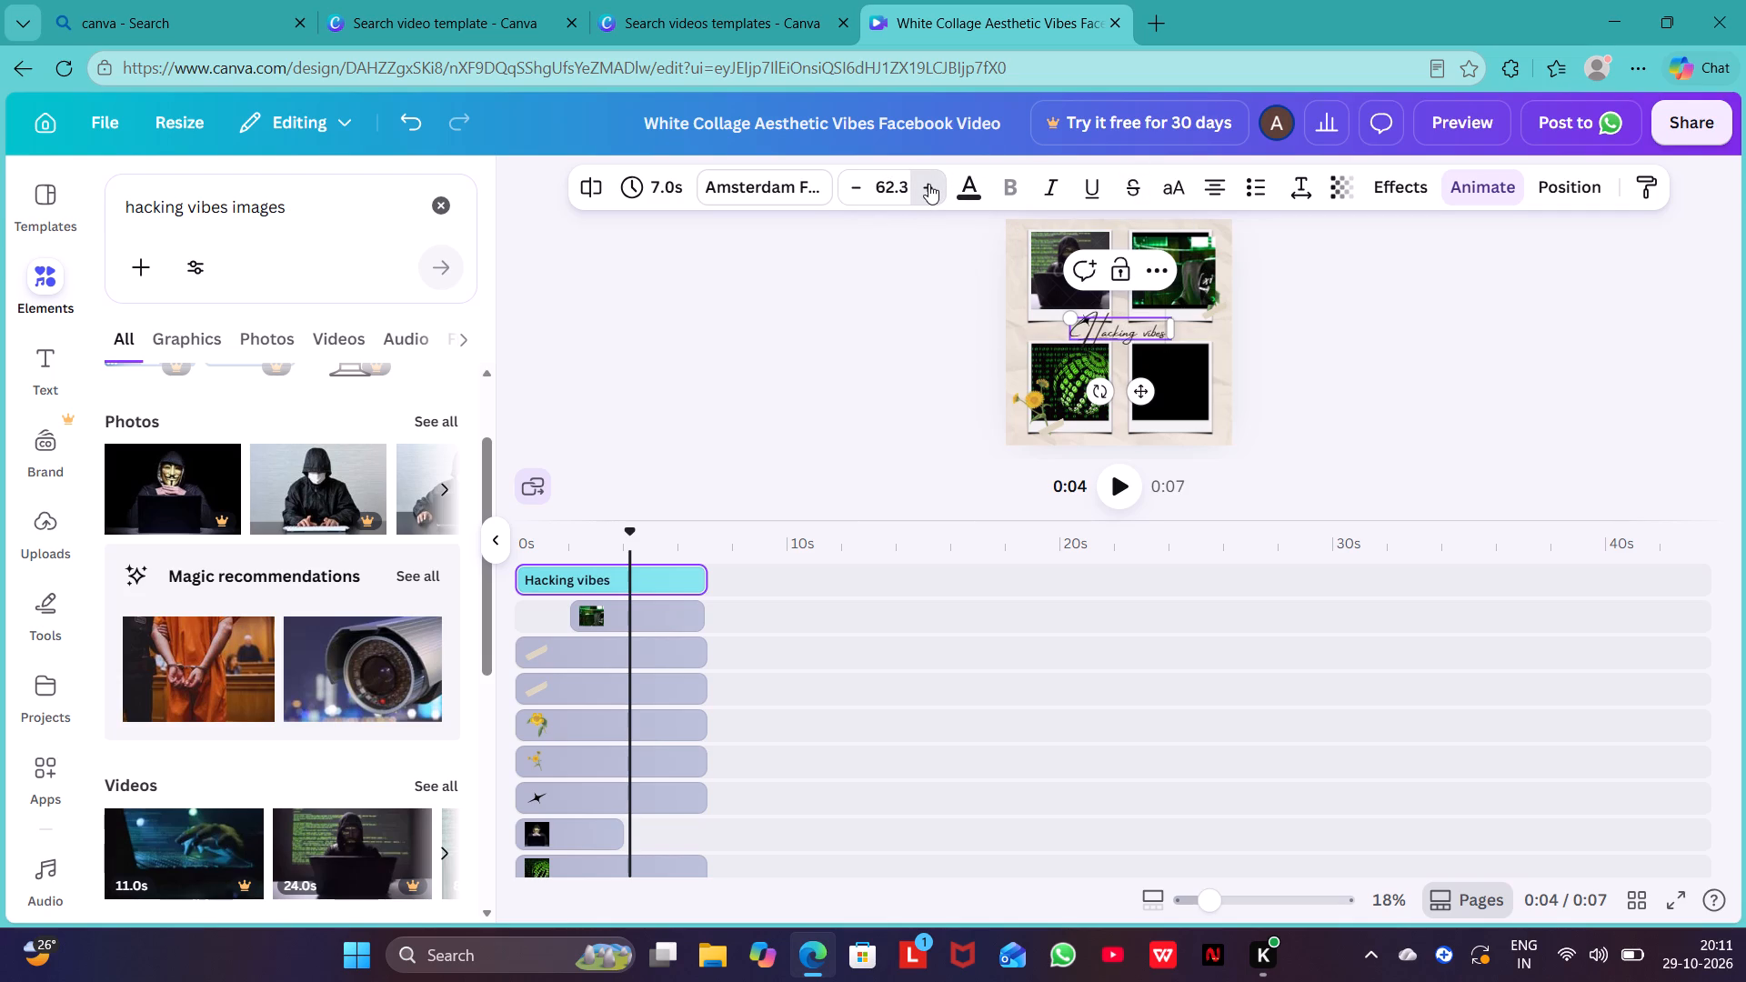
double_click(928, 184)
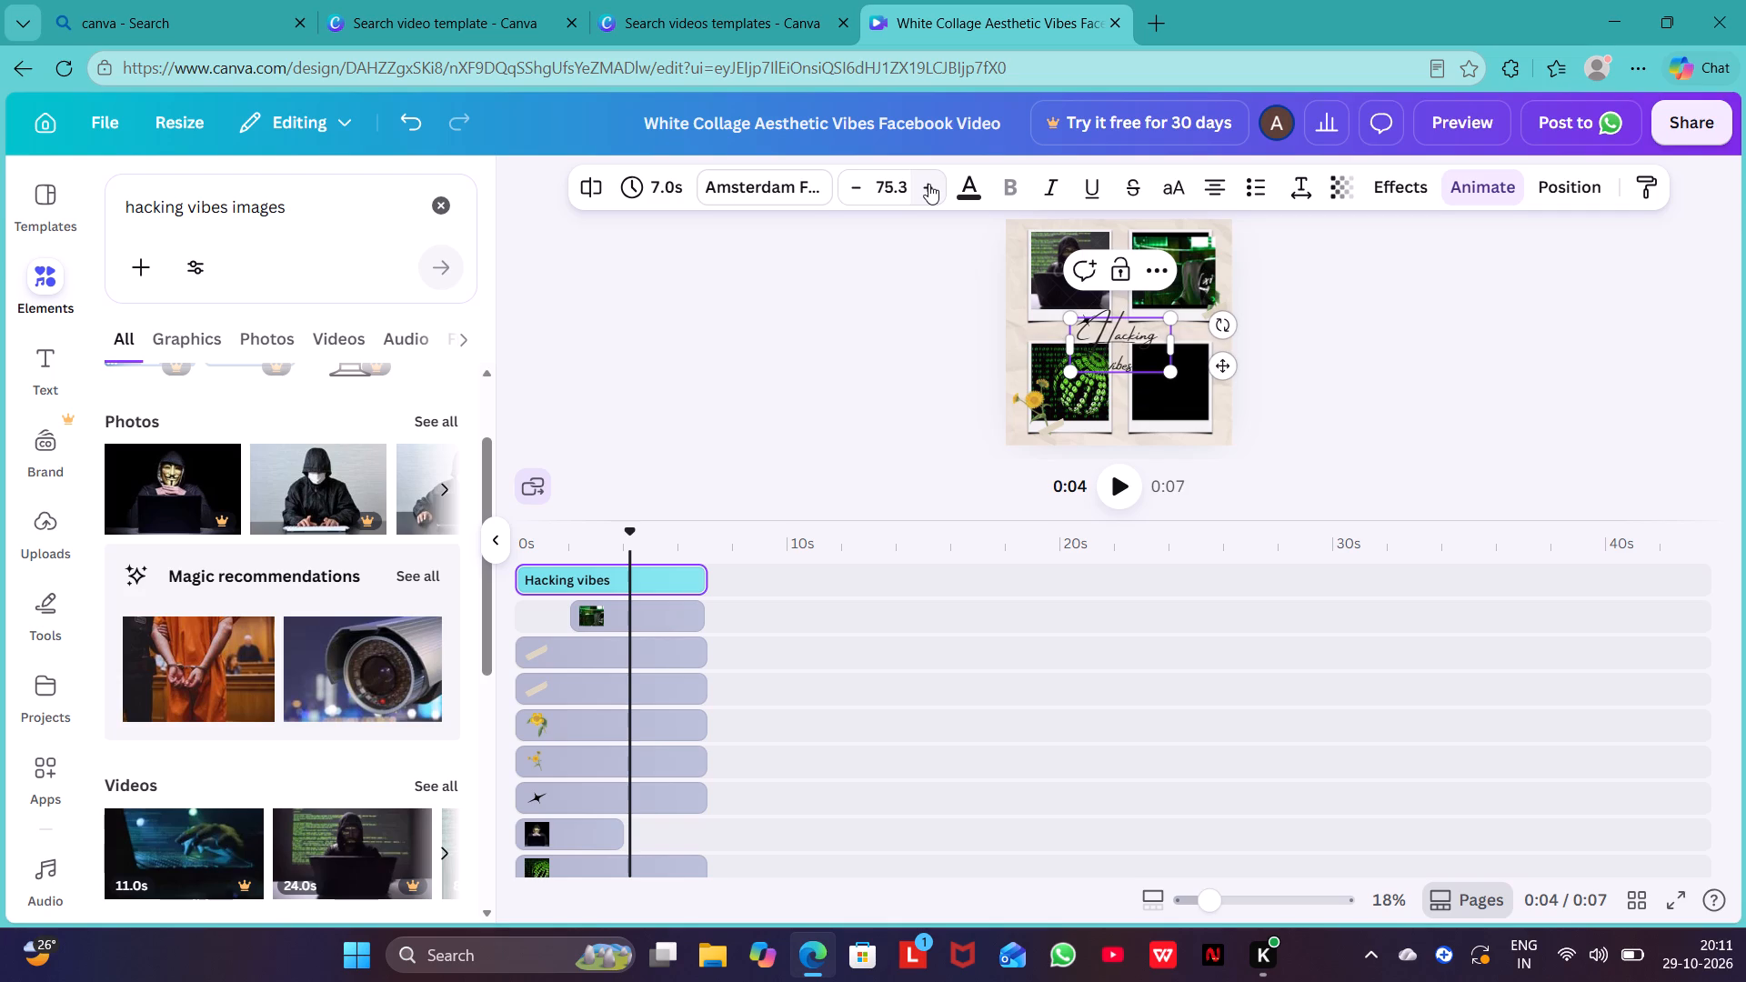
click(852, 191)
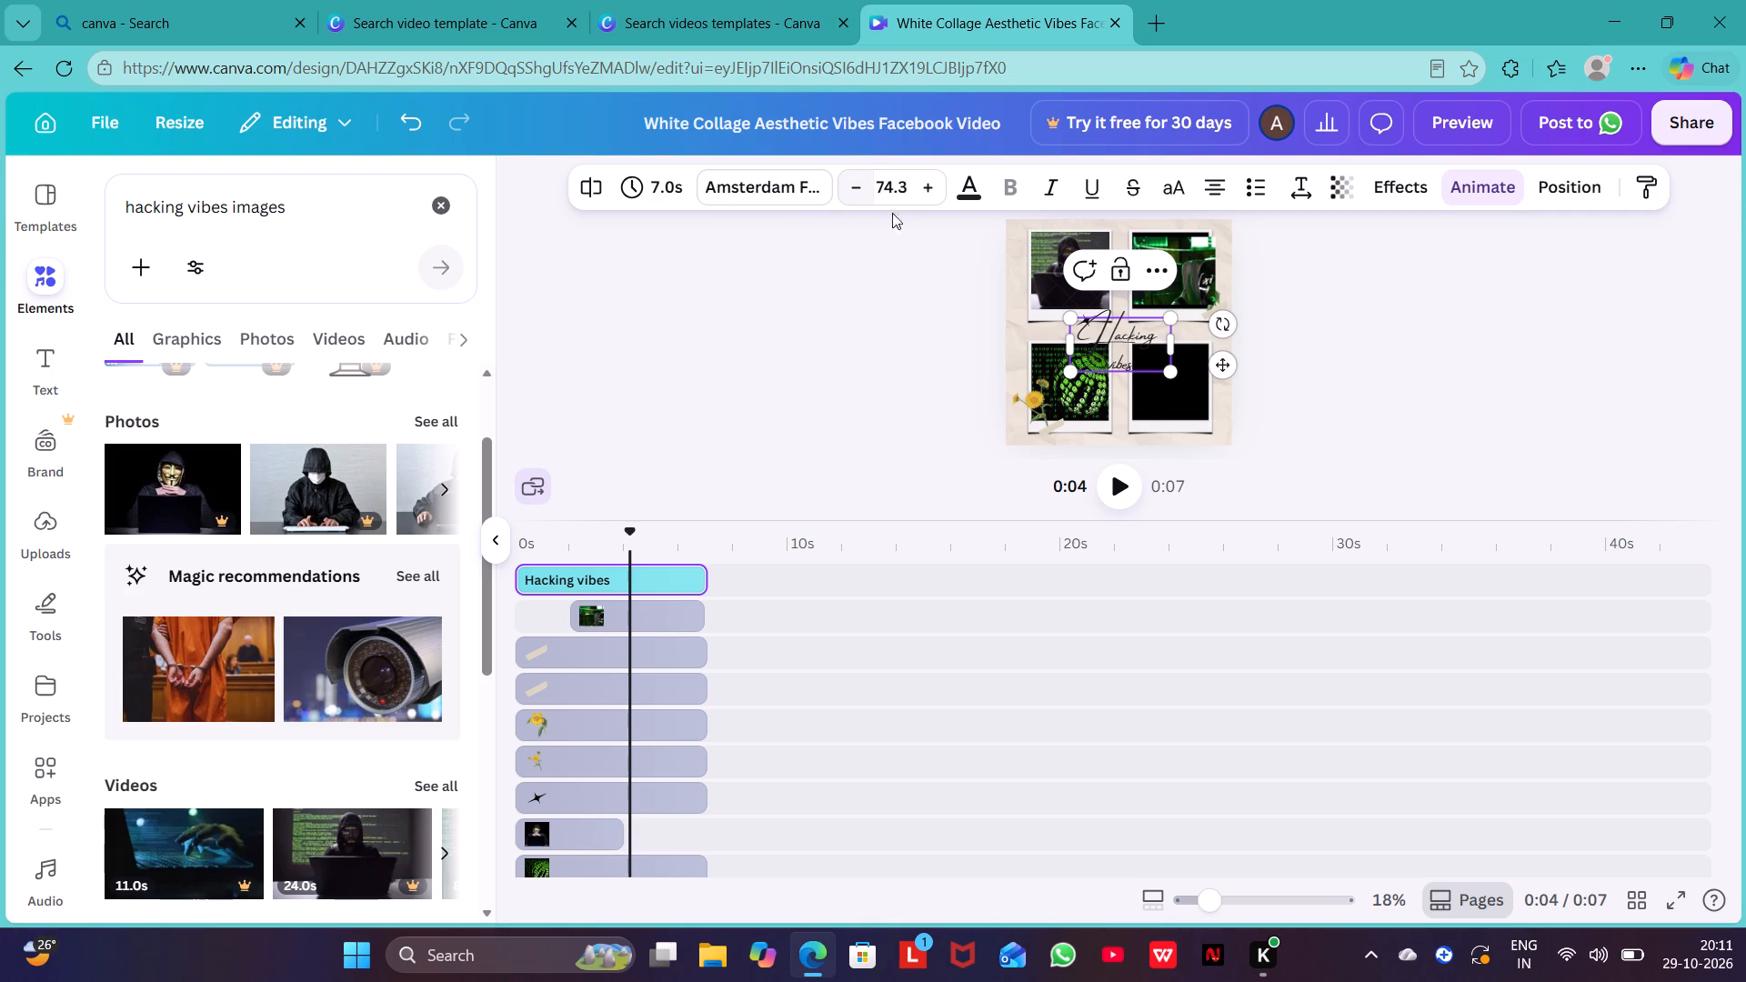
click(1070, 336)
drag(1065, 344, 1030, 343)
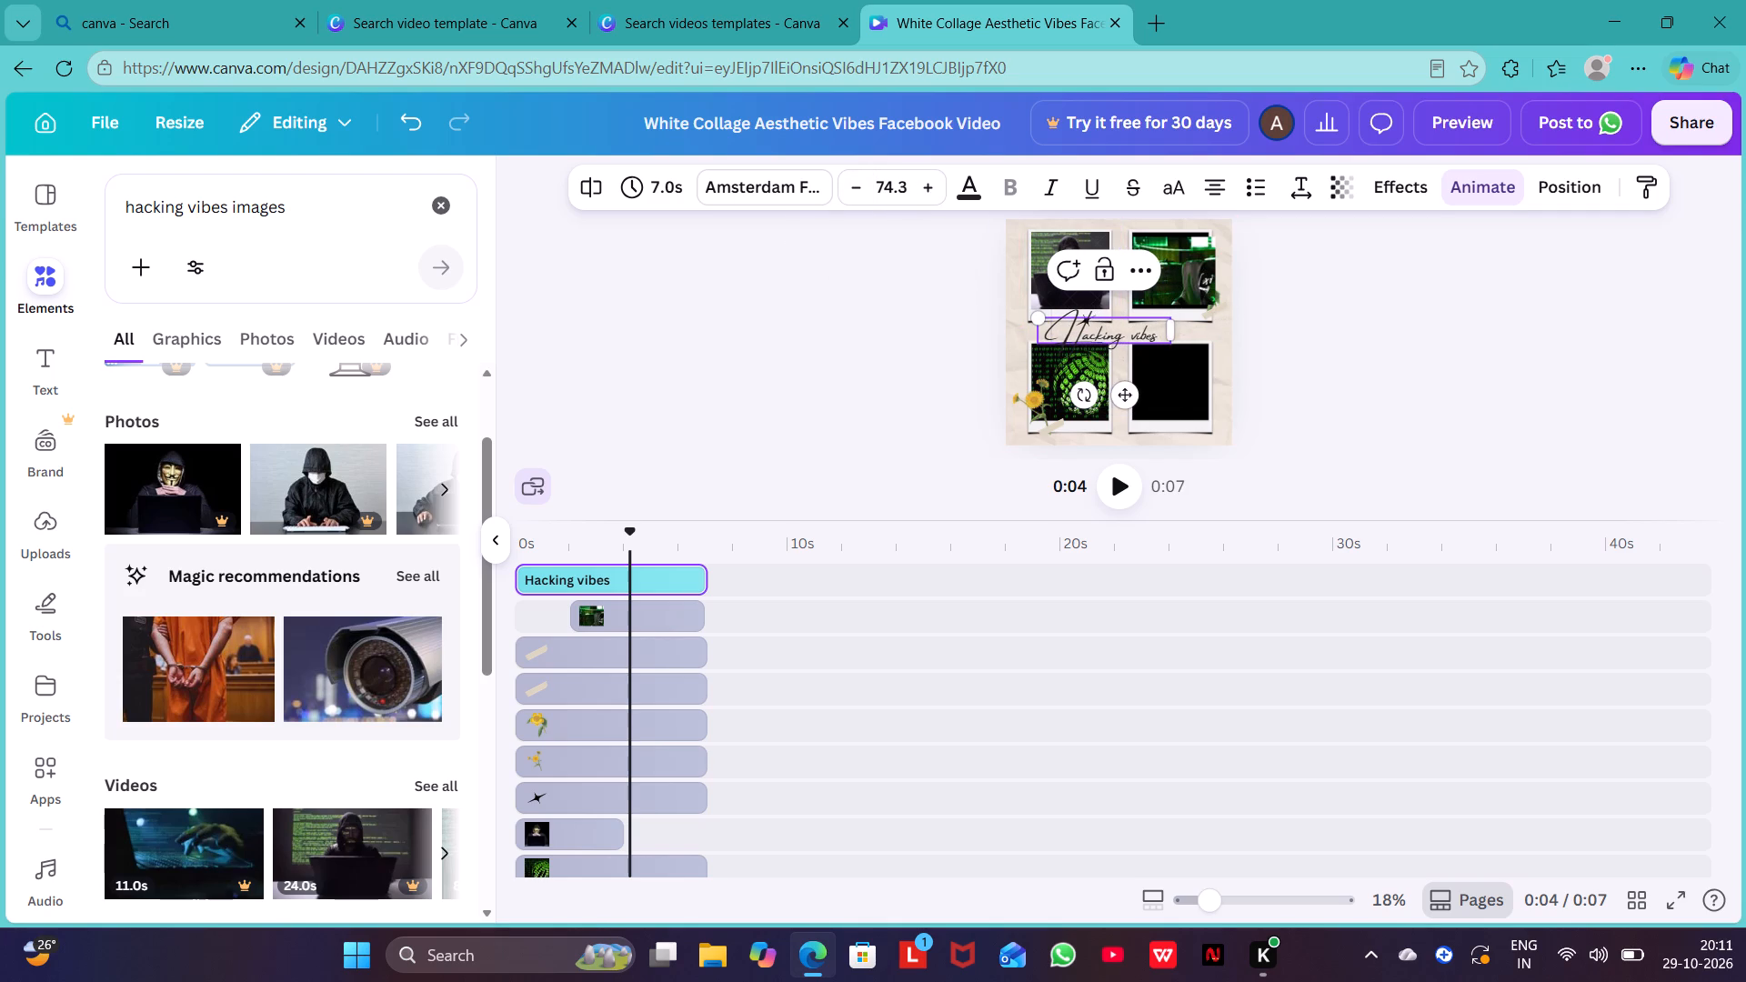
drag(1170, 332, 1204, 329)
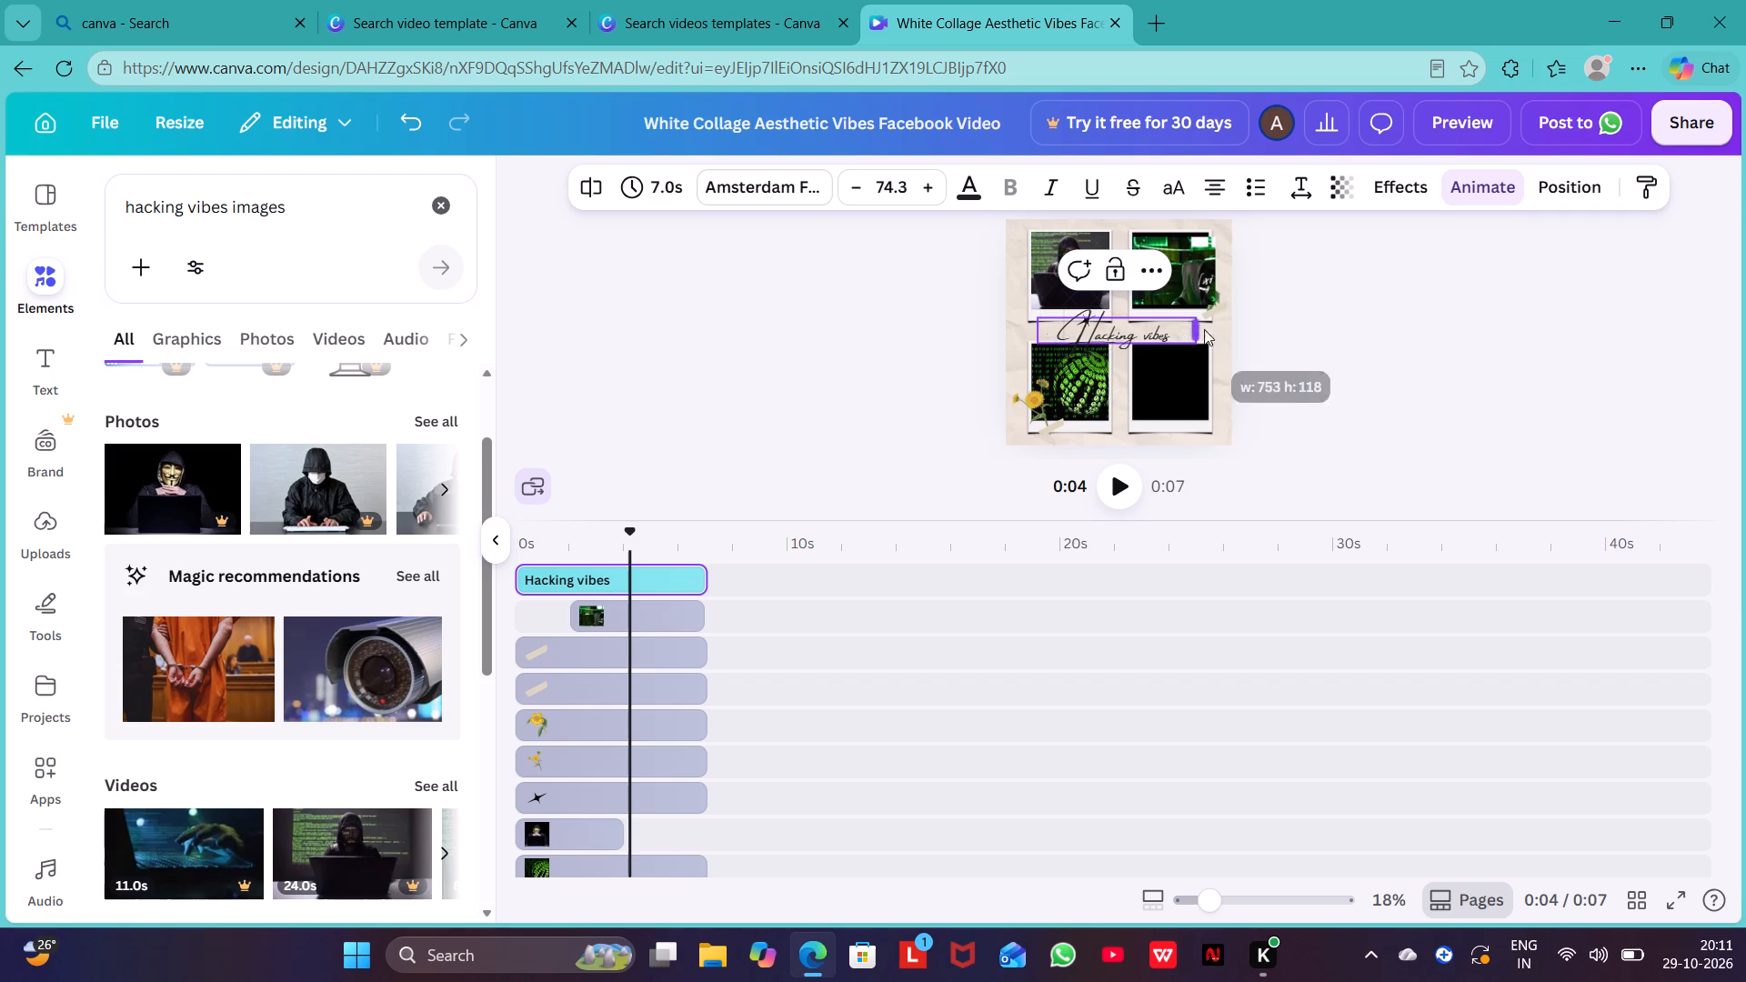
drag(1204, 329, 1227, 326)
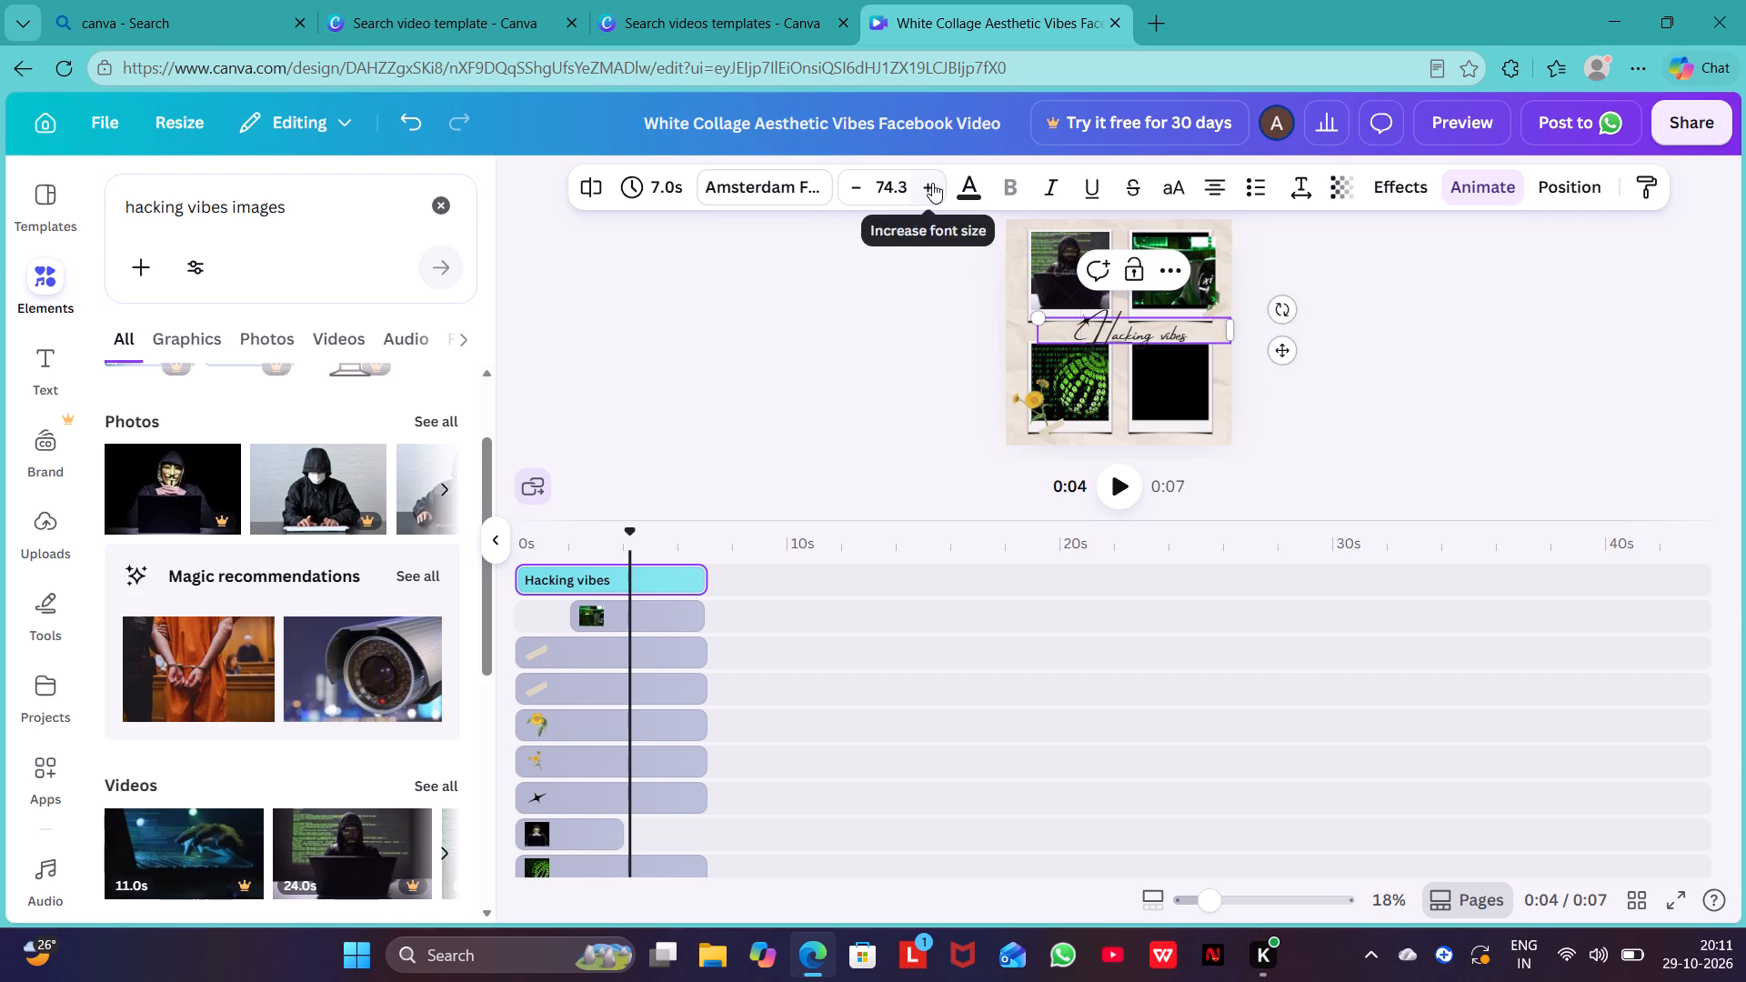
Raise the title's font size to 85.3, and scale its text box up slightly to size 87.9.
triple_click(932, 183)
triple_click(932, 183)
triple_click(932, 183)
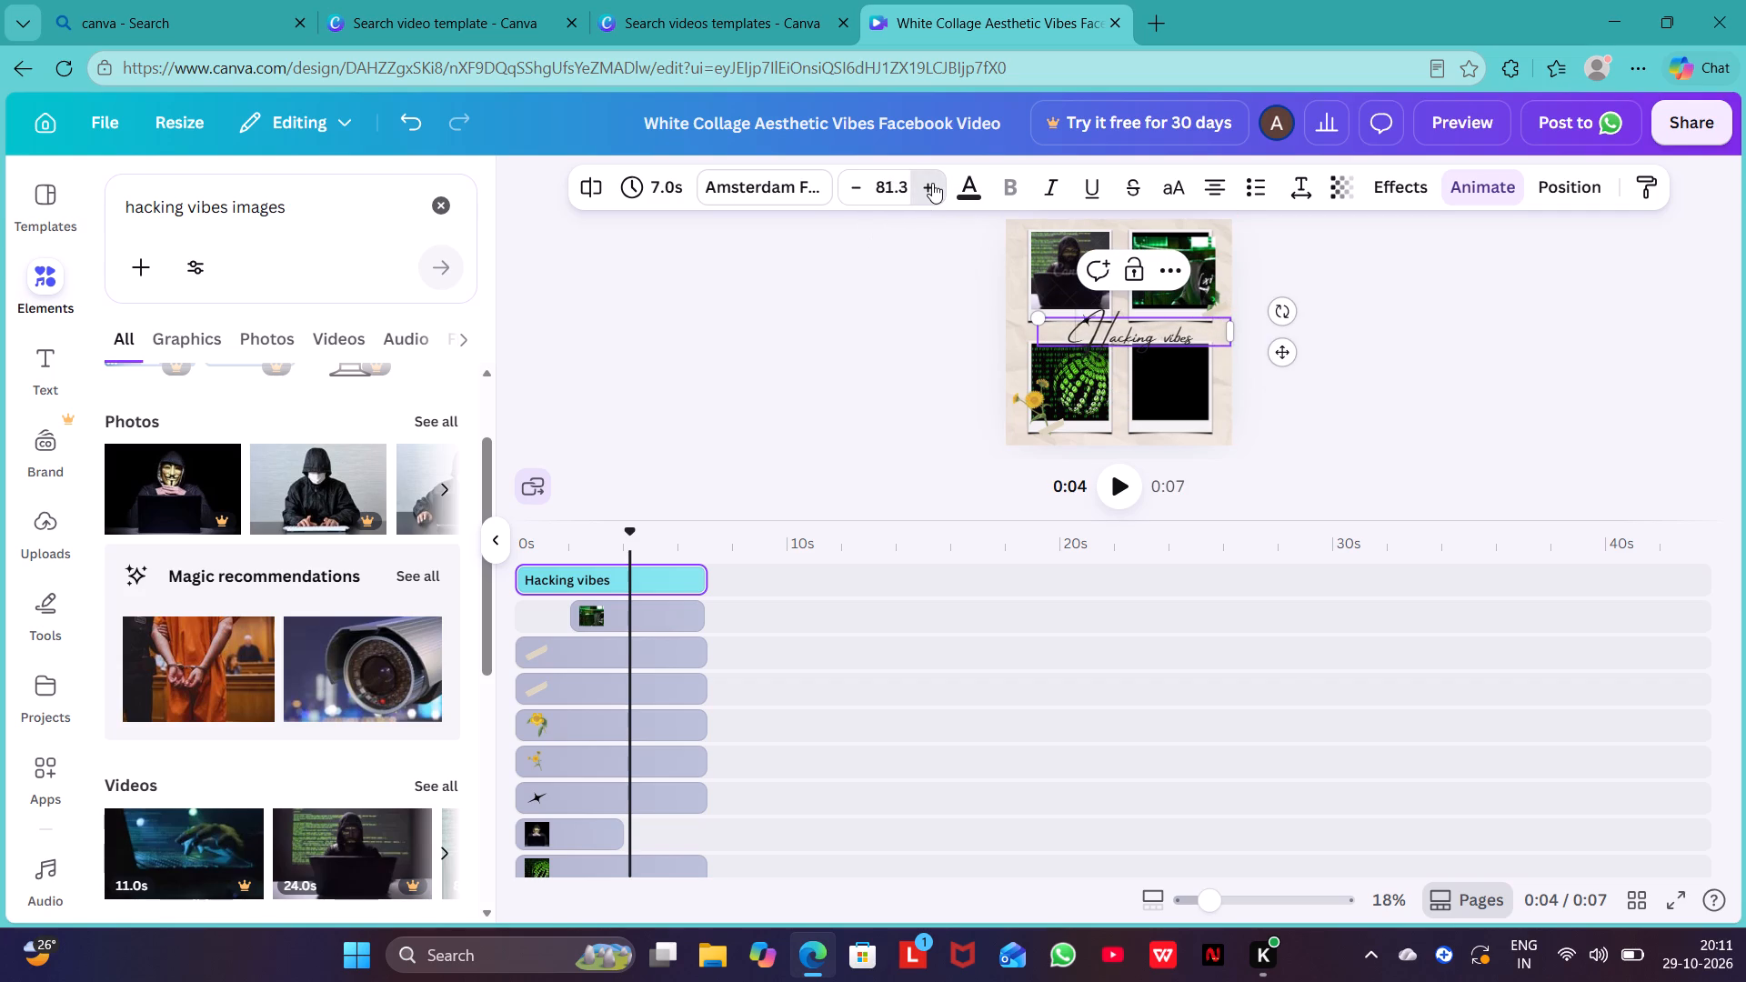
click(932, 183)
click(932, 183)
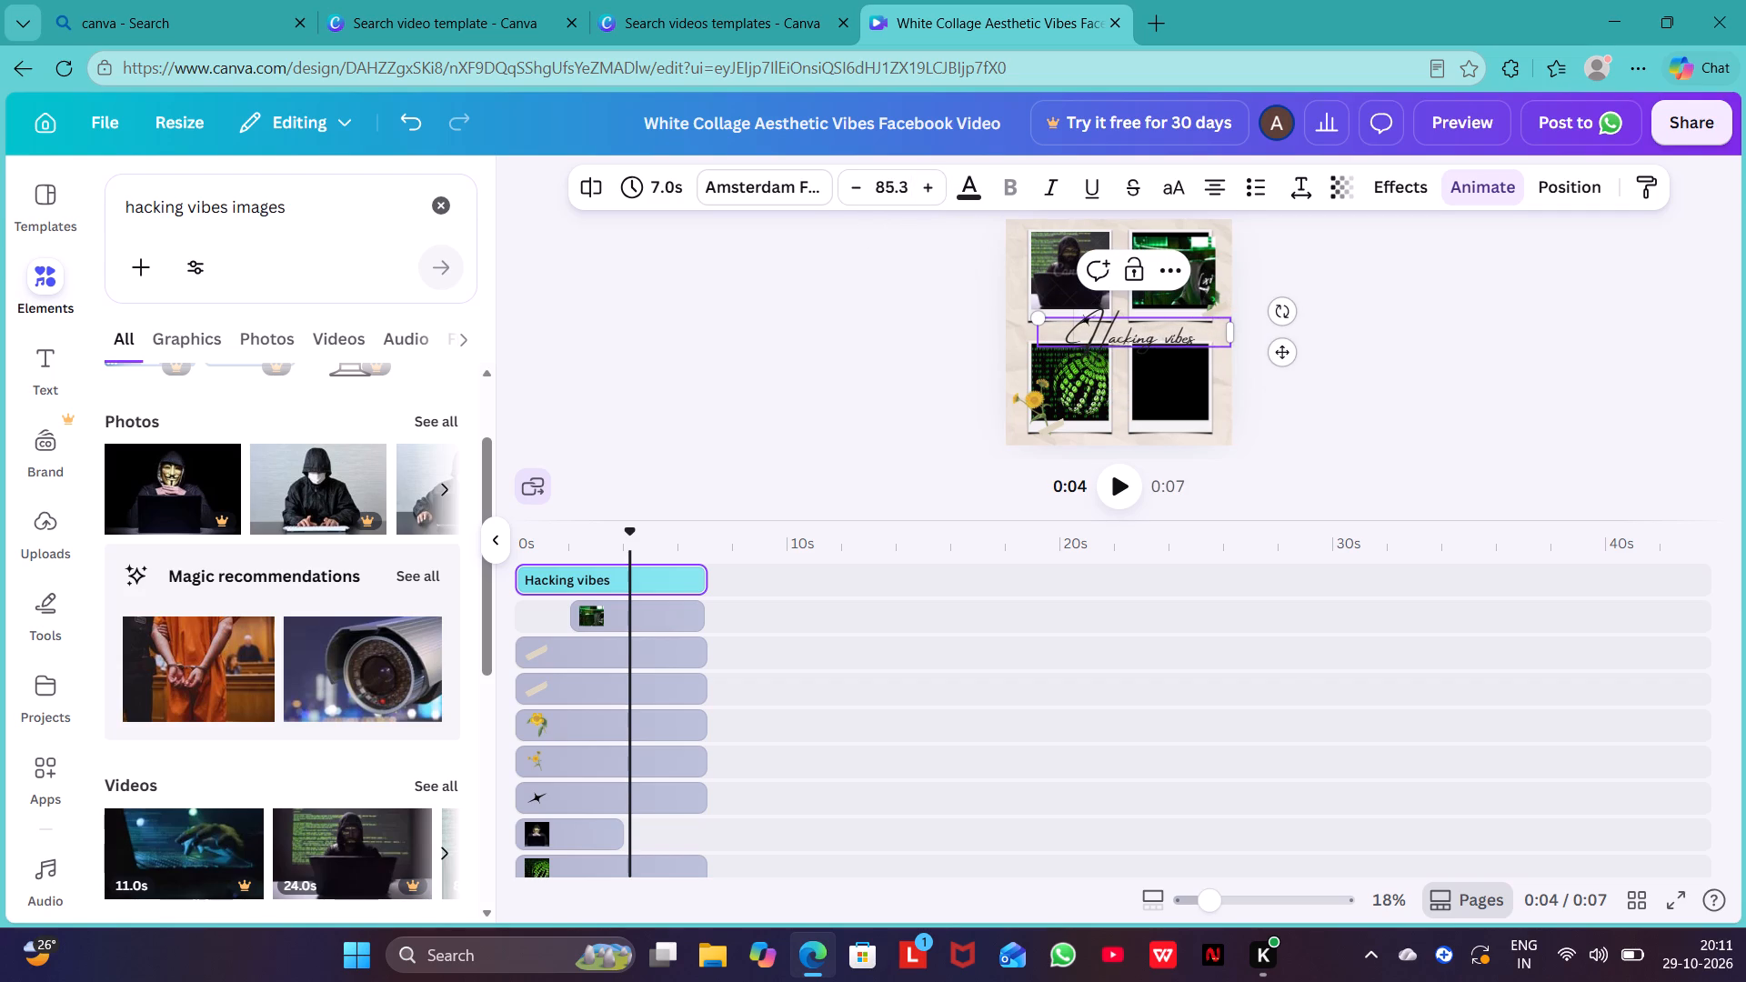
drag(1034, 320, 1030, 316)
drag(1030, 316, 1028, 312)
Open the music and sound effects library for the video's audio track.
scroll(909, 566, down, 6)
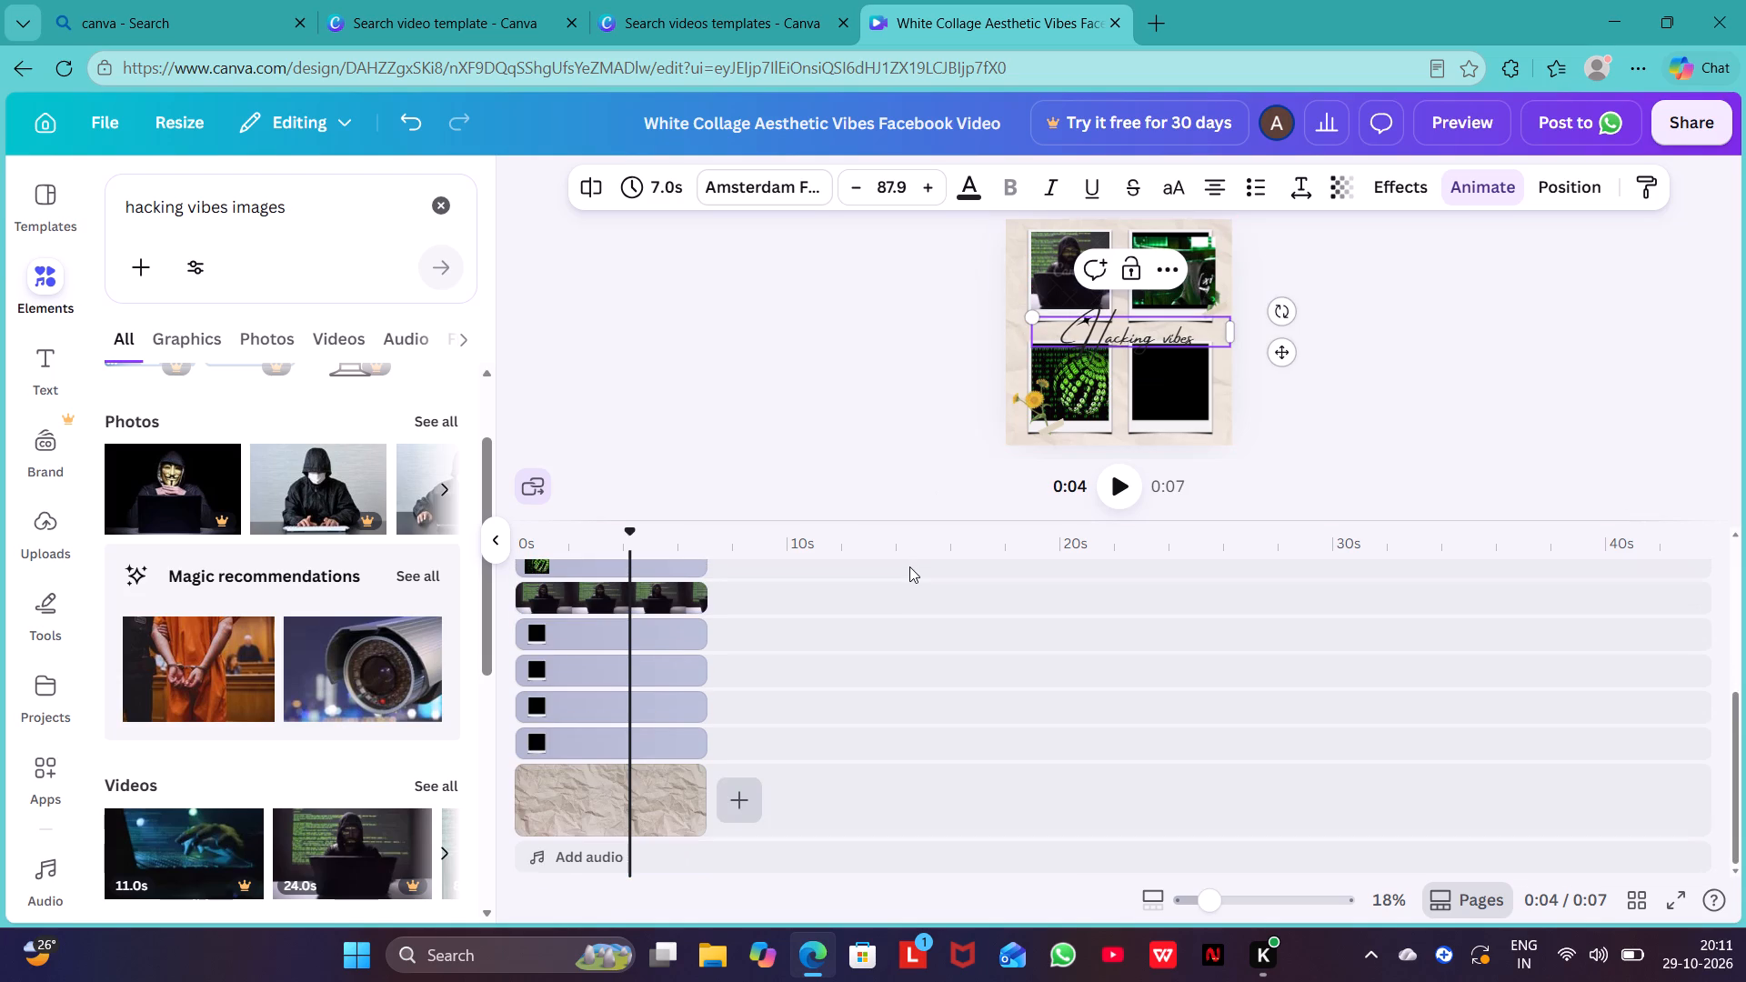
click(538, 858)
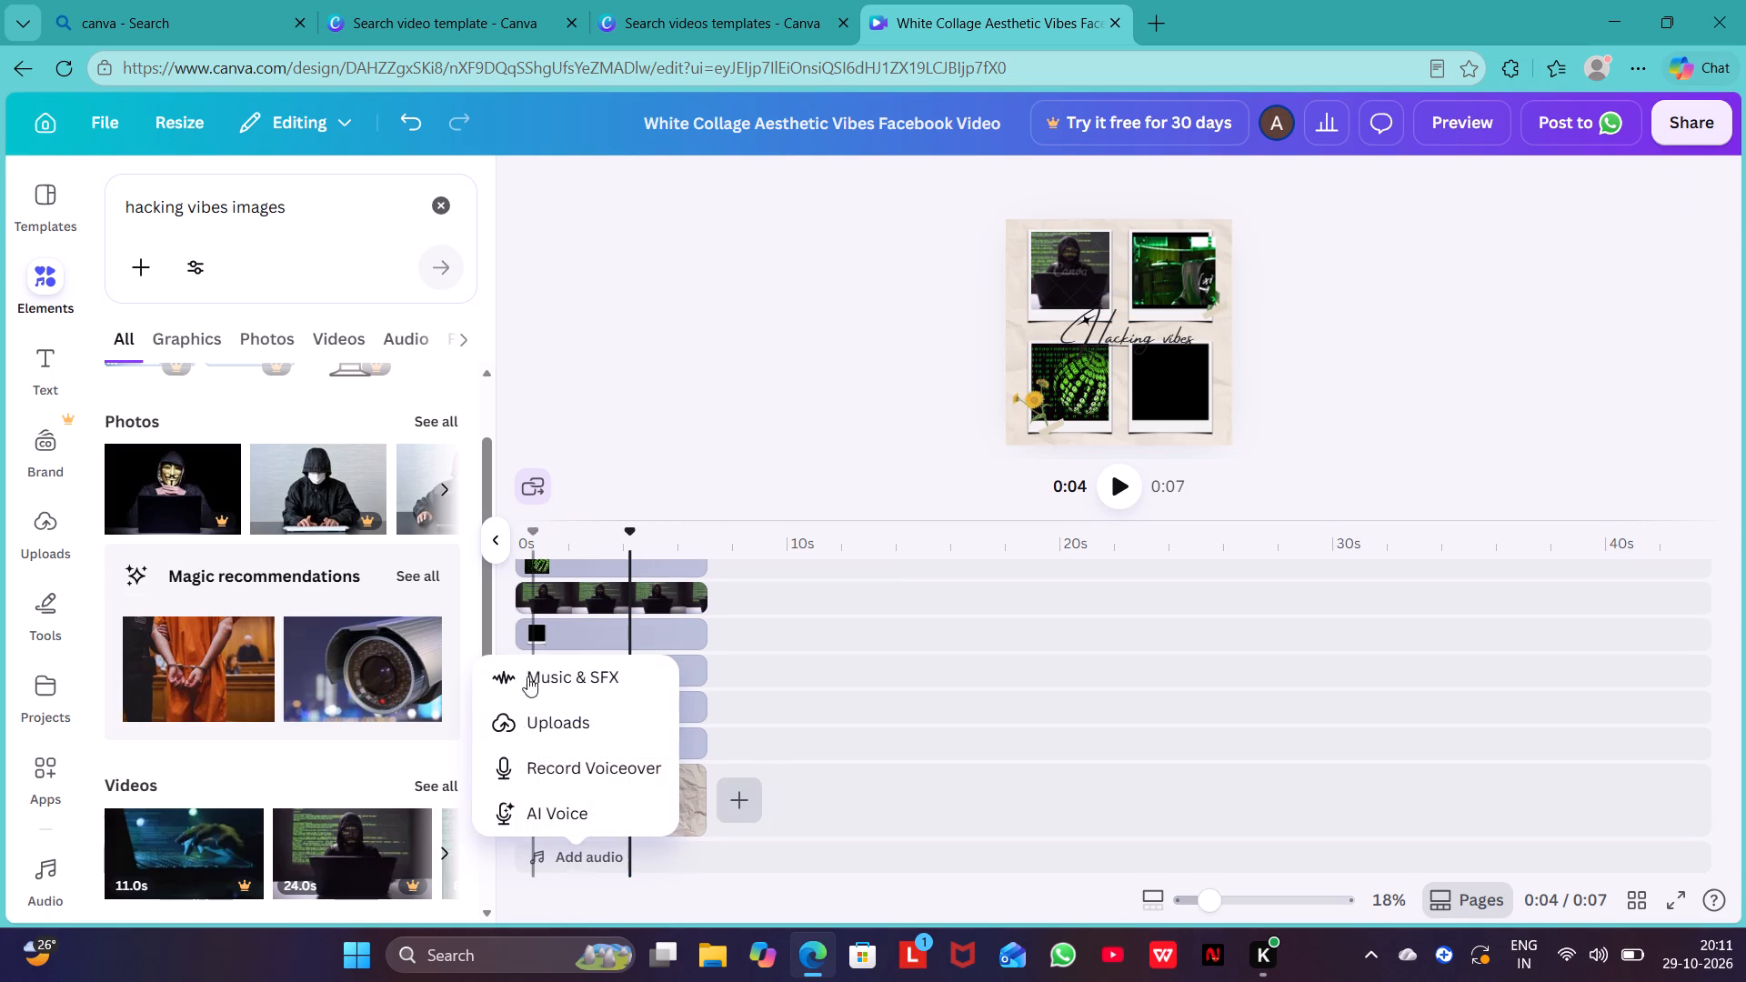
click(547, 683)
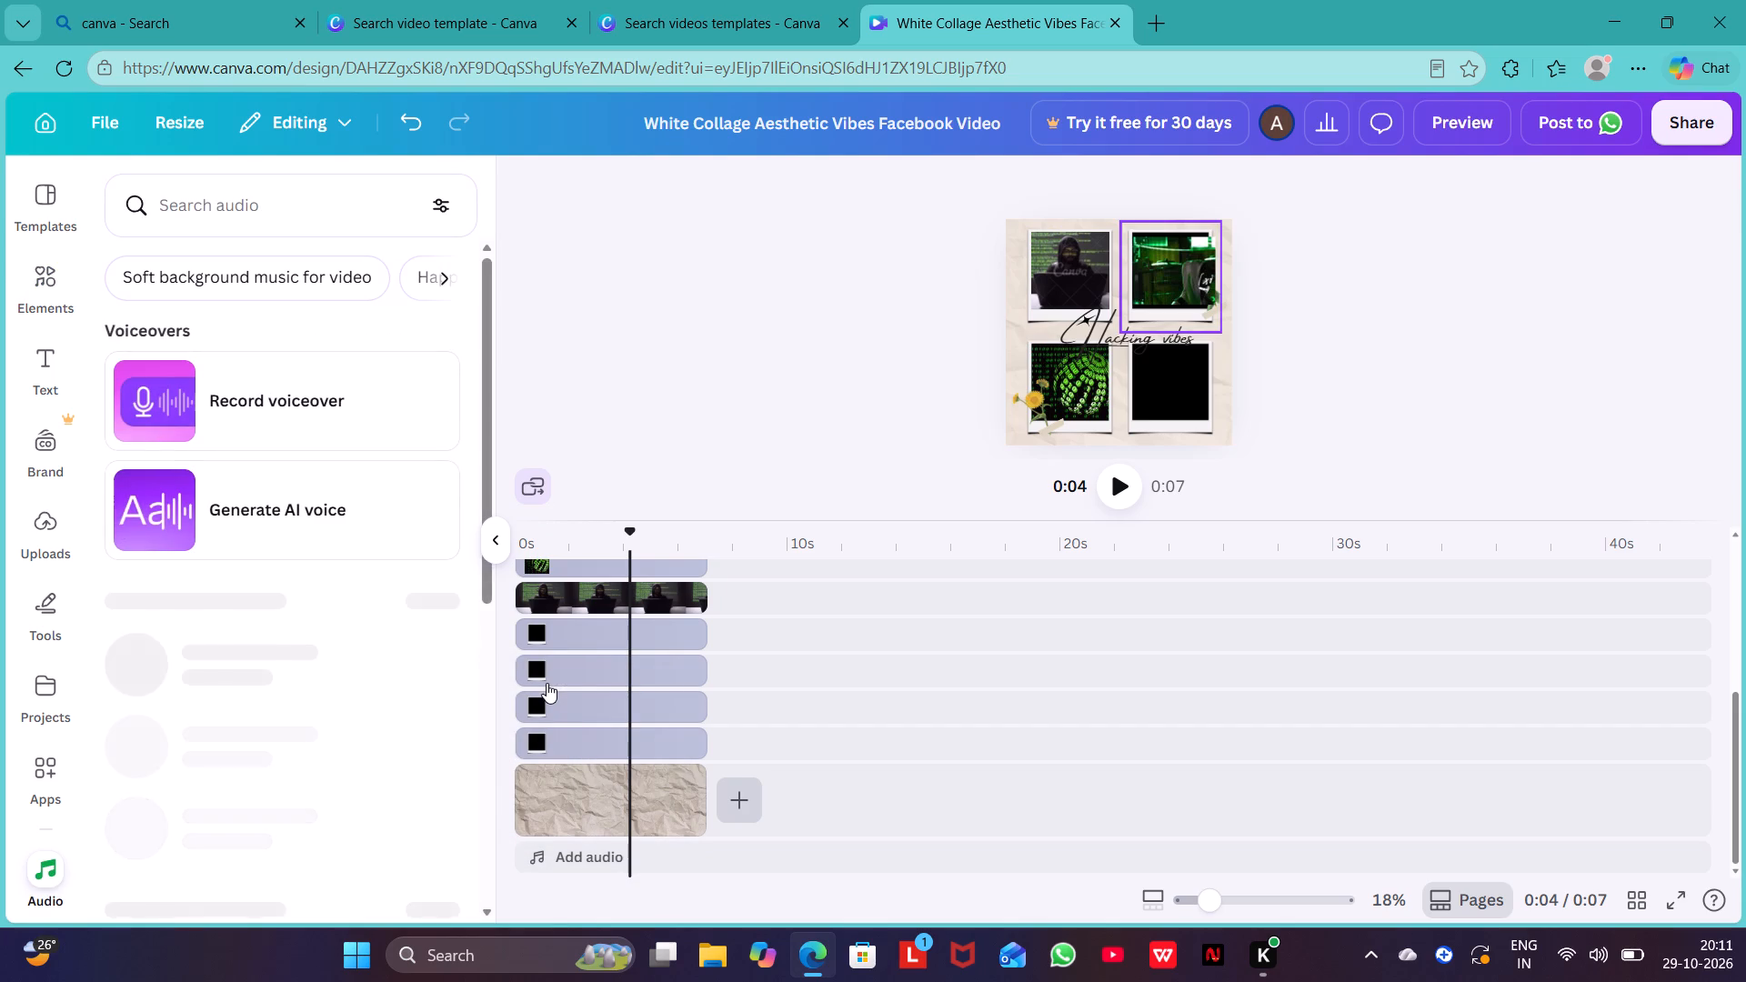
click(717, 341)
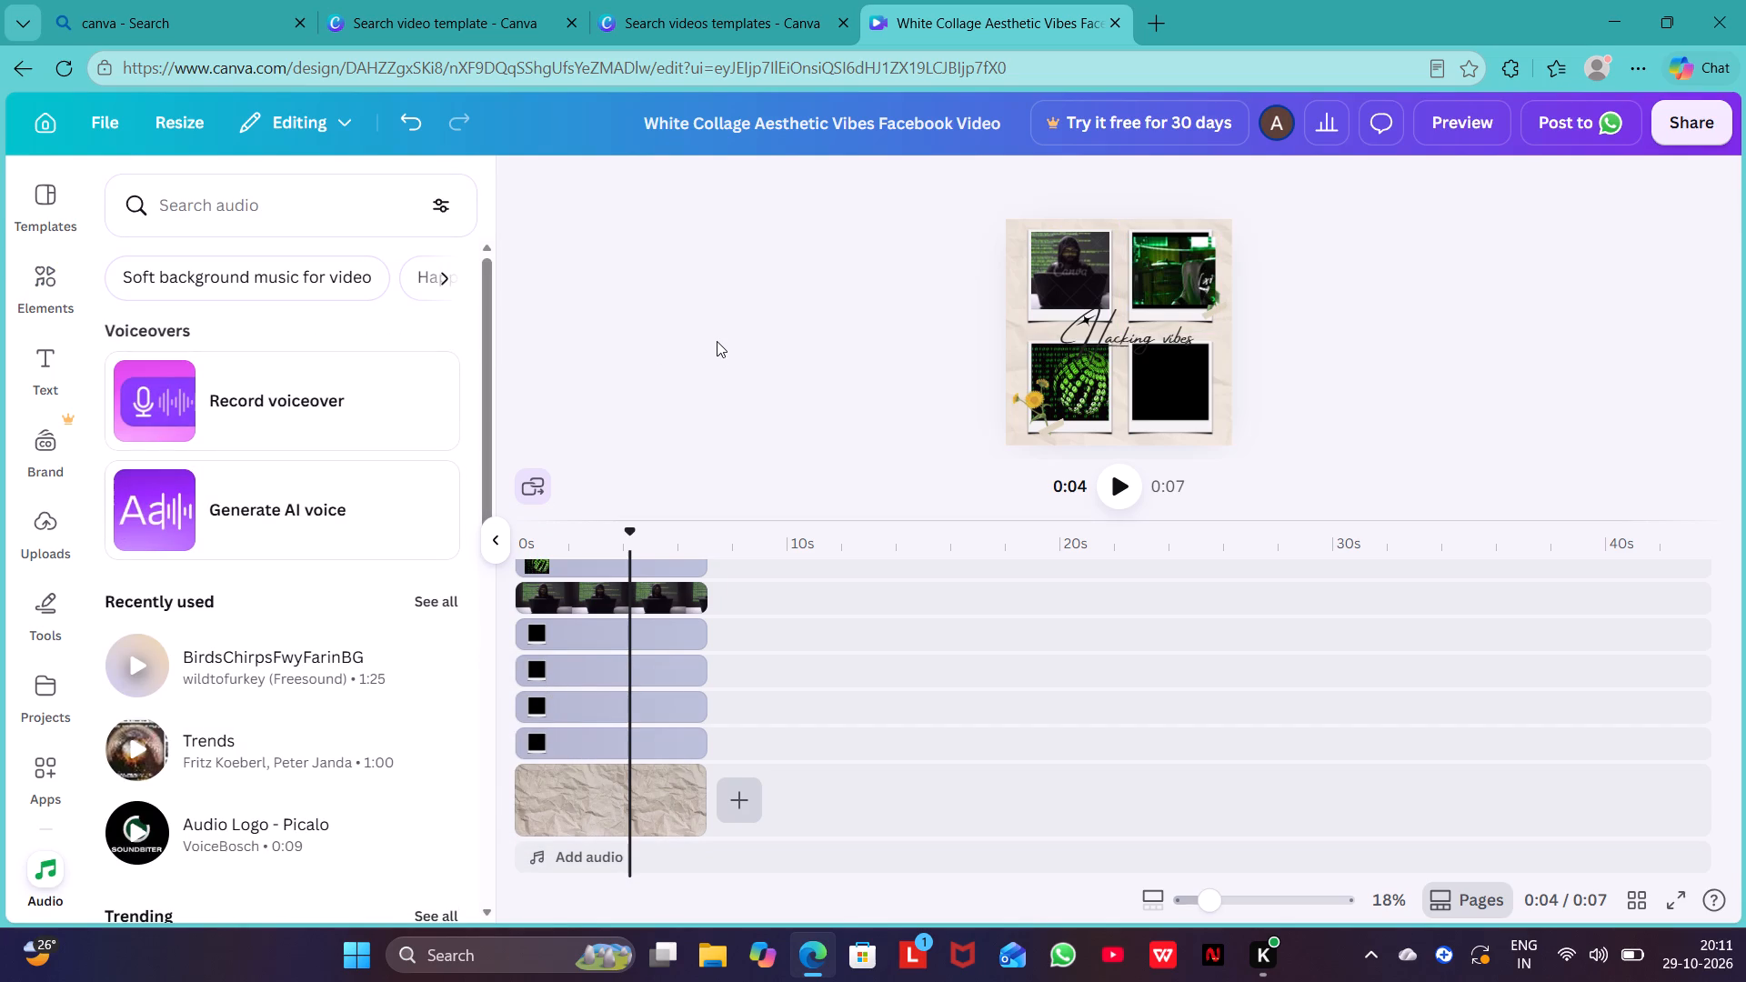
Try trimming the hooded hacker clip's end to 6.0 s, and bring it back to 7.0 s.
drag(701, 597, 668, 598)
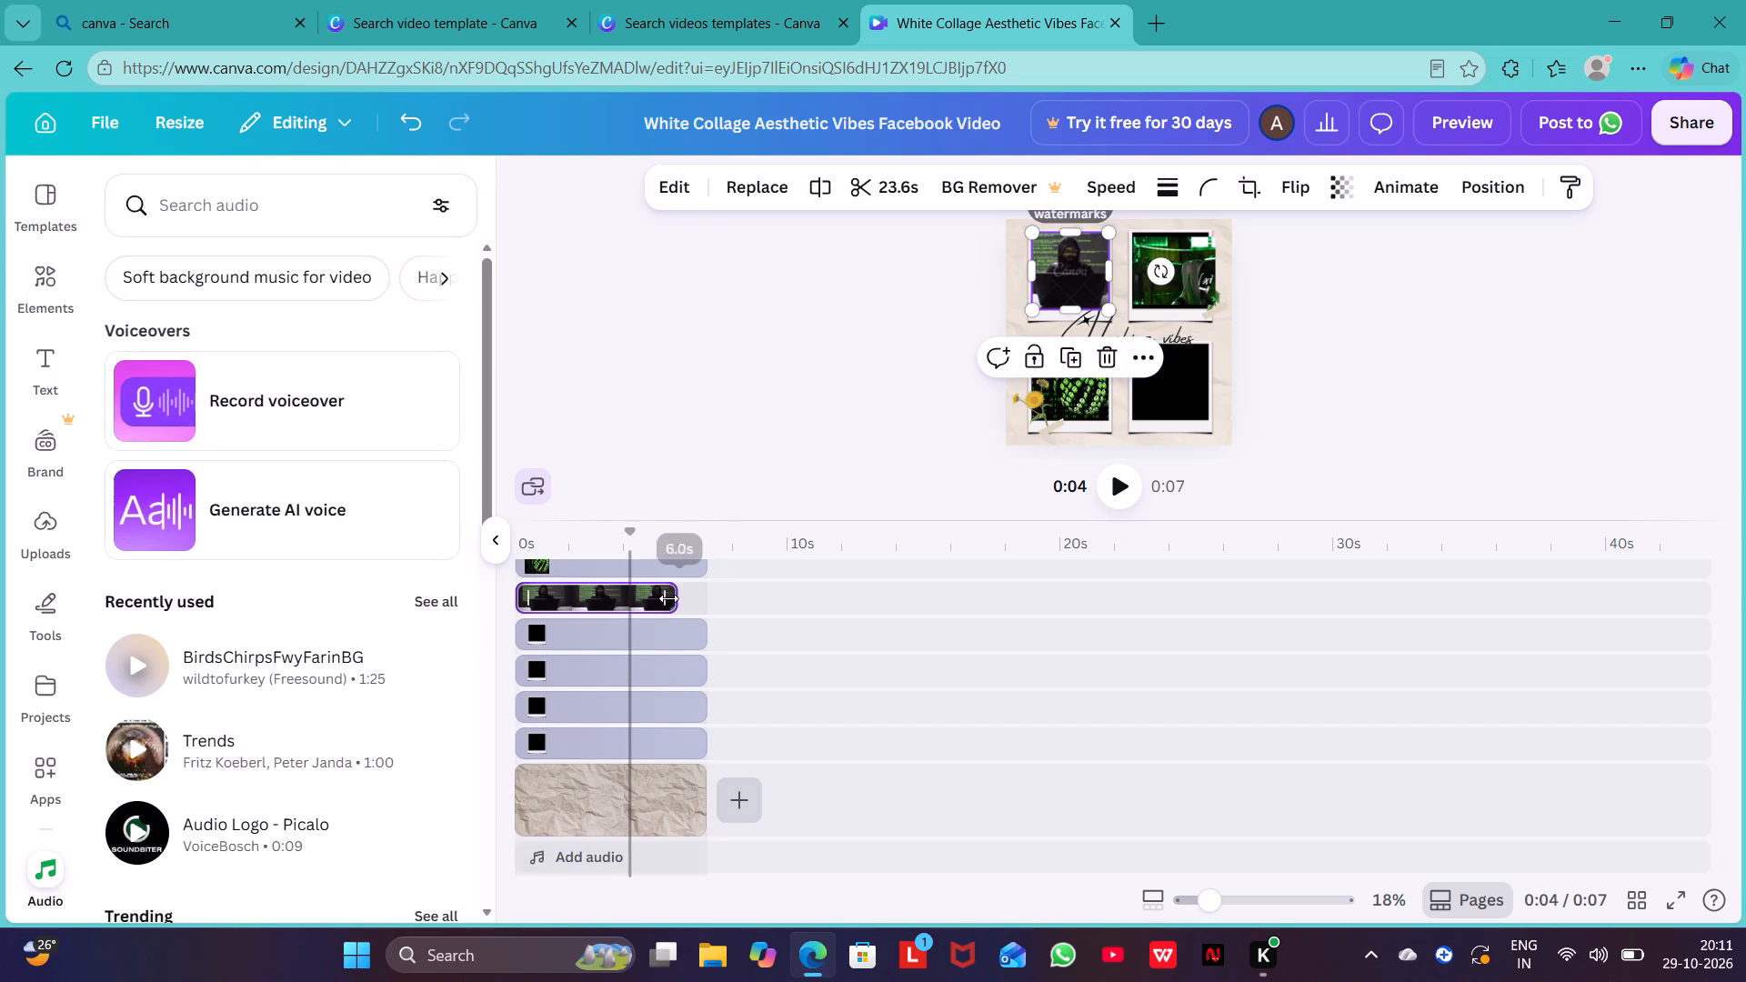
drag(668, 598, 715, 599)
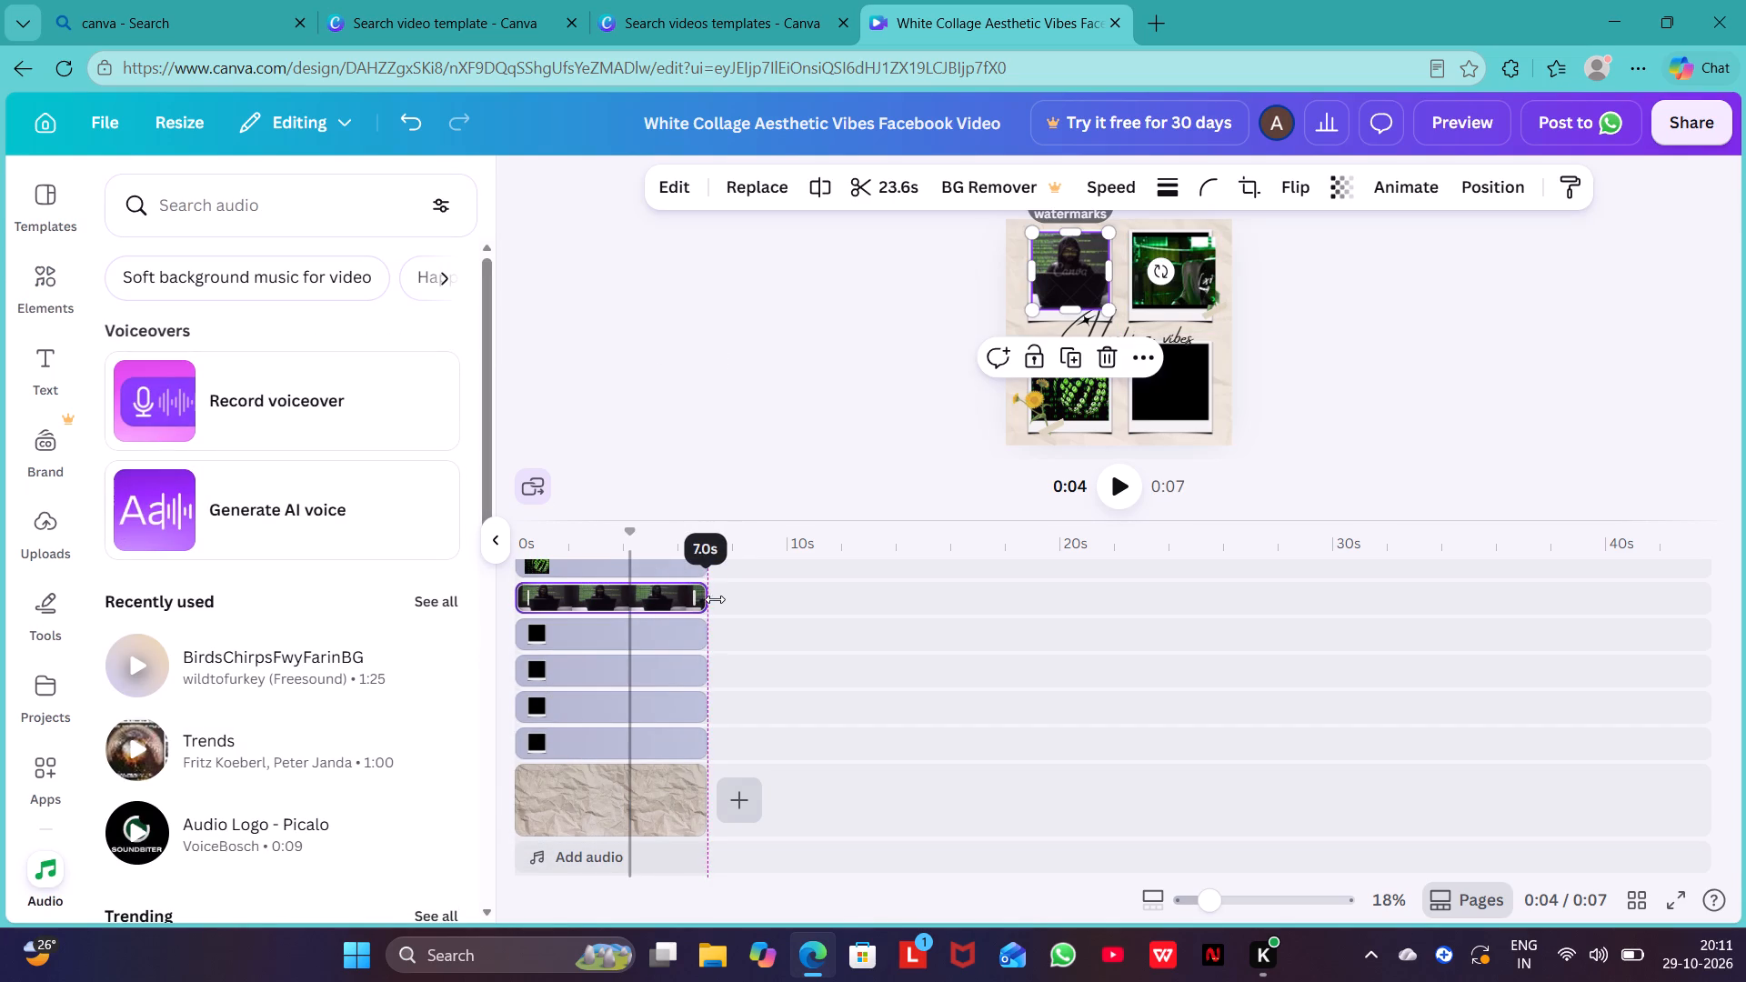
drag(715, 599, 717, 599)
Extend the masked hacker photo's end on the timeline so it lasts 7.0 s.
scroll(716, 652, up, 1)
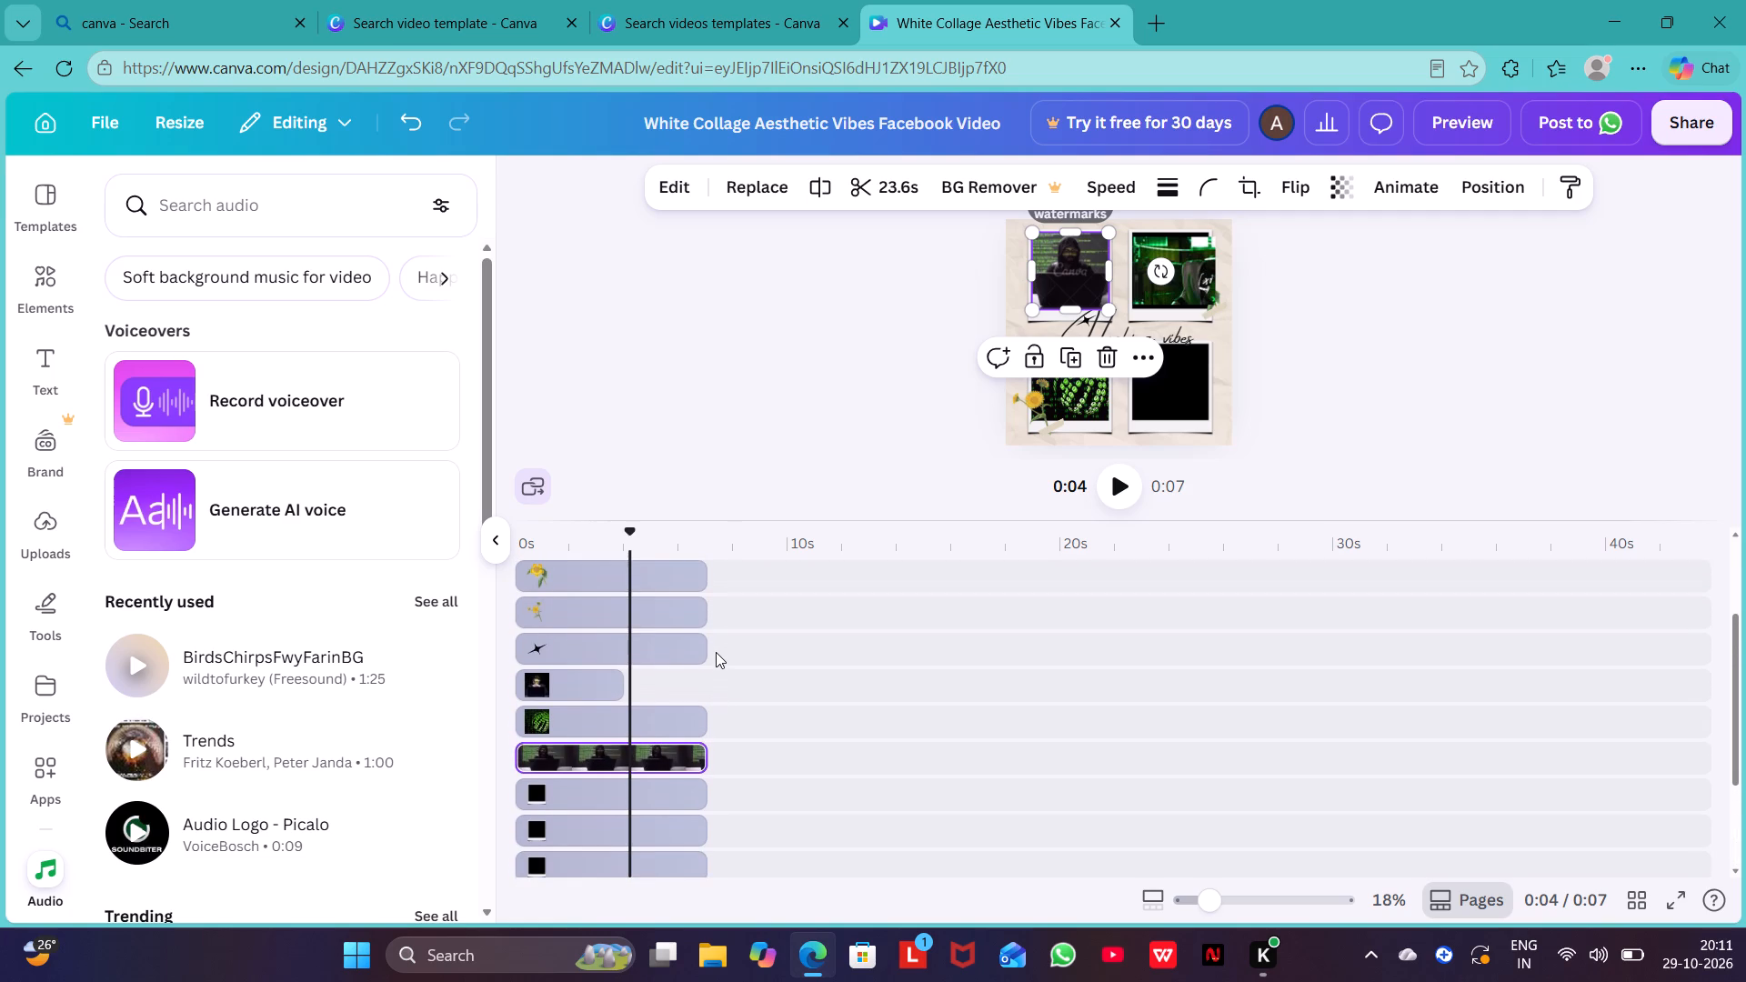
scroll(716, 652, up, 1)
drag(623, 683, 703, 683)
Extend the upper-right frame's green image back to the start of the timeline so it lasts 7.0 s.
scroll(703, 683, up, 1)
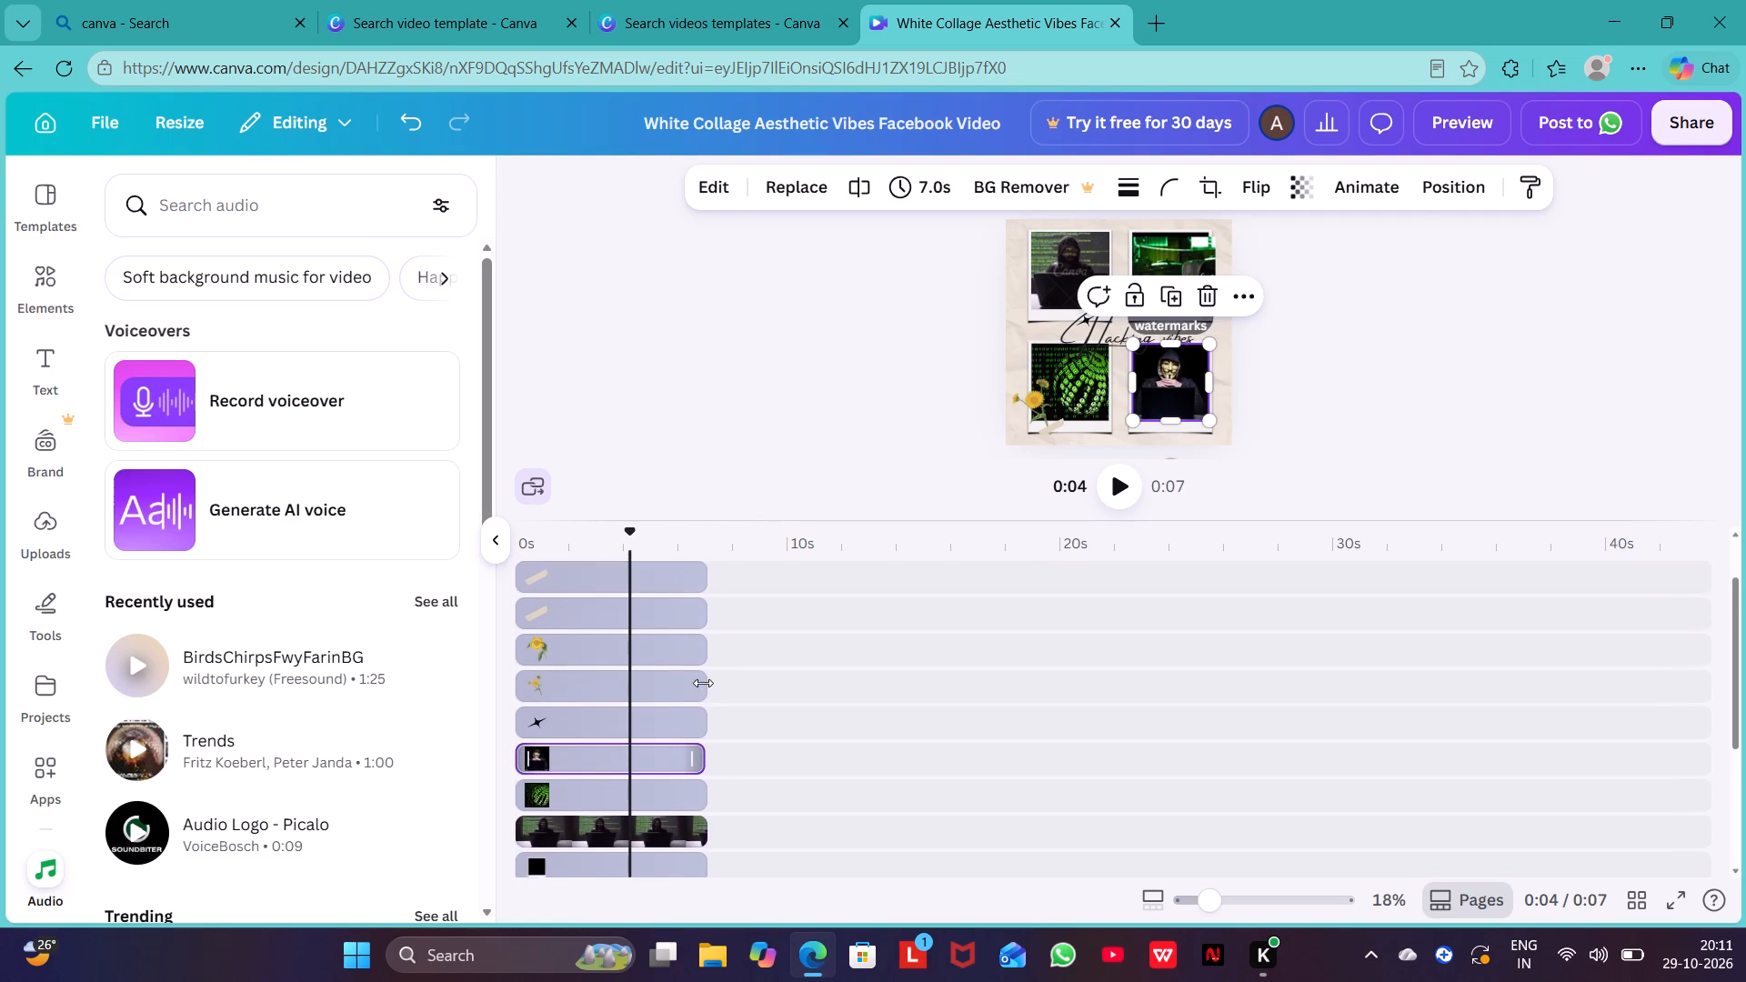
scroll(703, 683, up, 3)
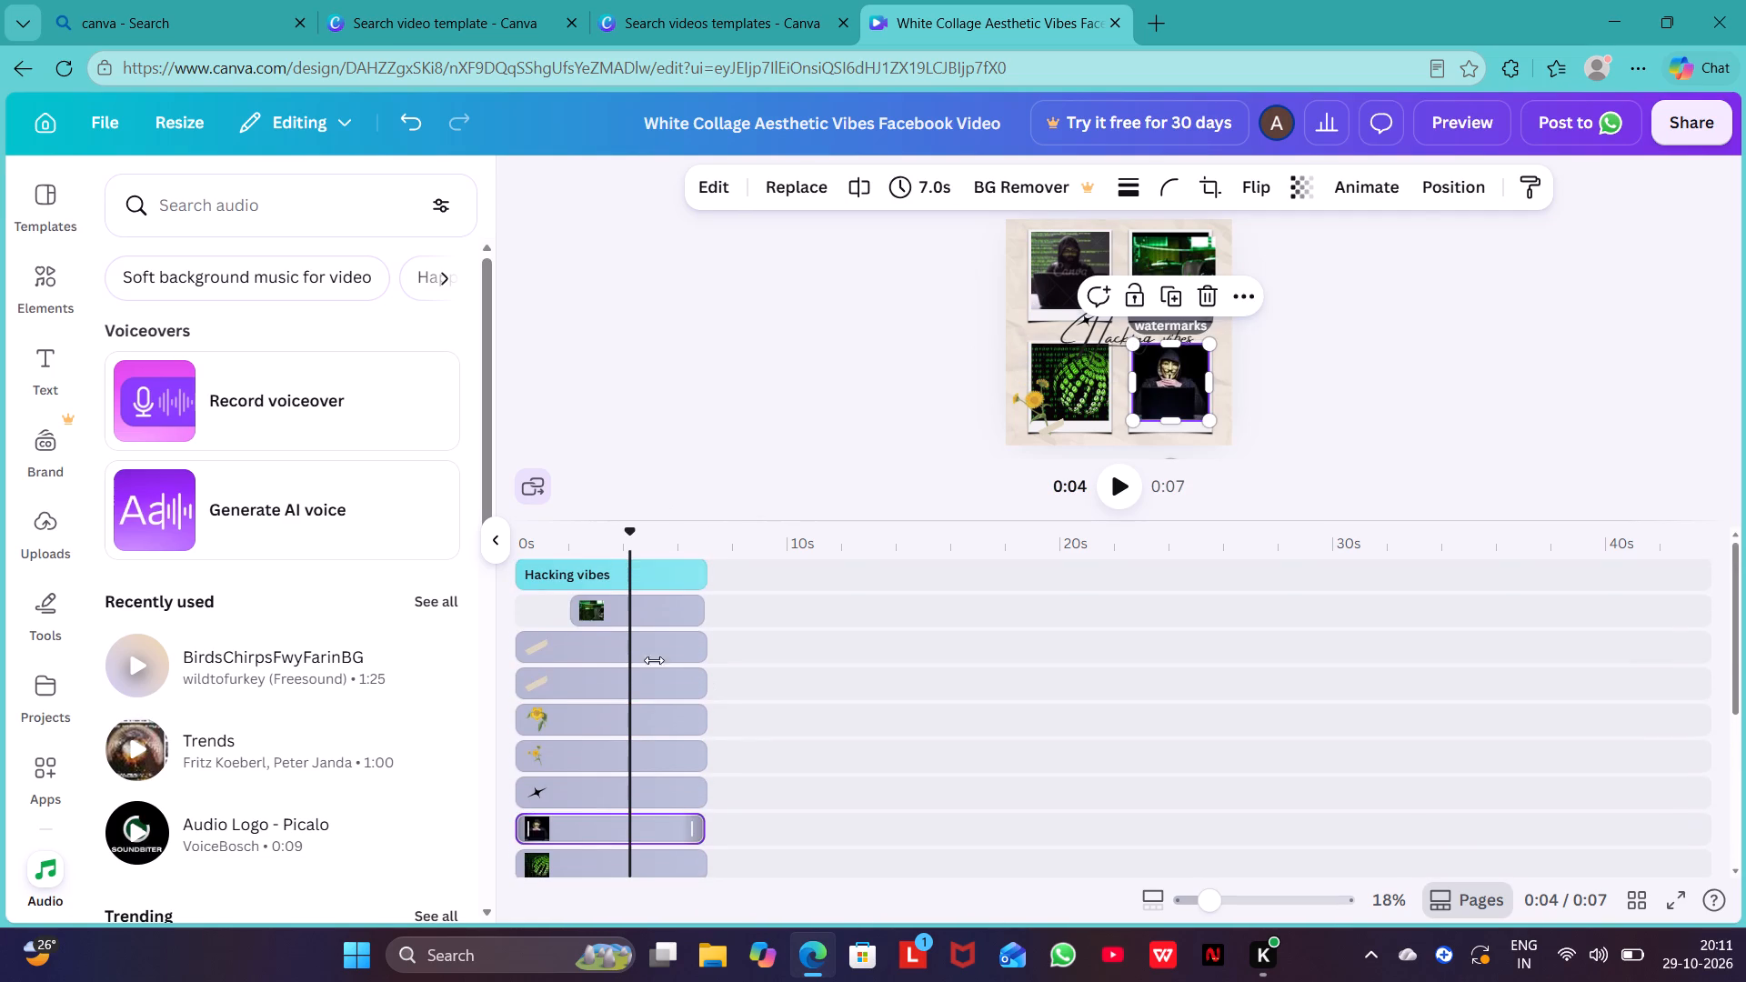
drag(579, 610, 527, 616)
Search the music and sound effects for "hacking vibes sound", sample a few results and add "Coughing and Hacking Sound Effect".
scroll(607, 698, down, 6)
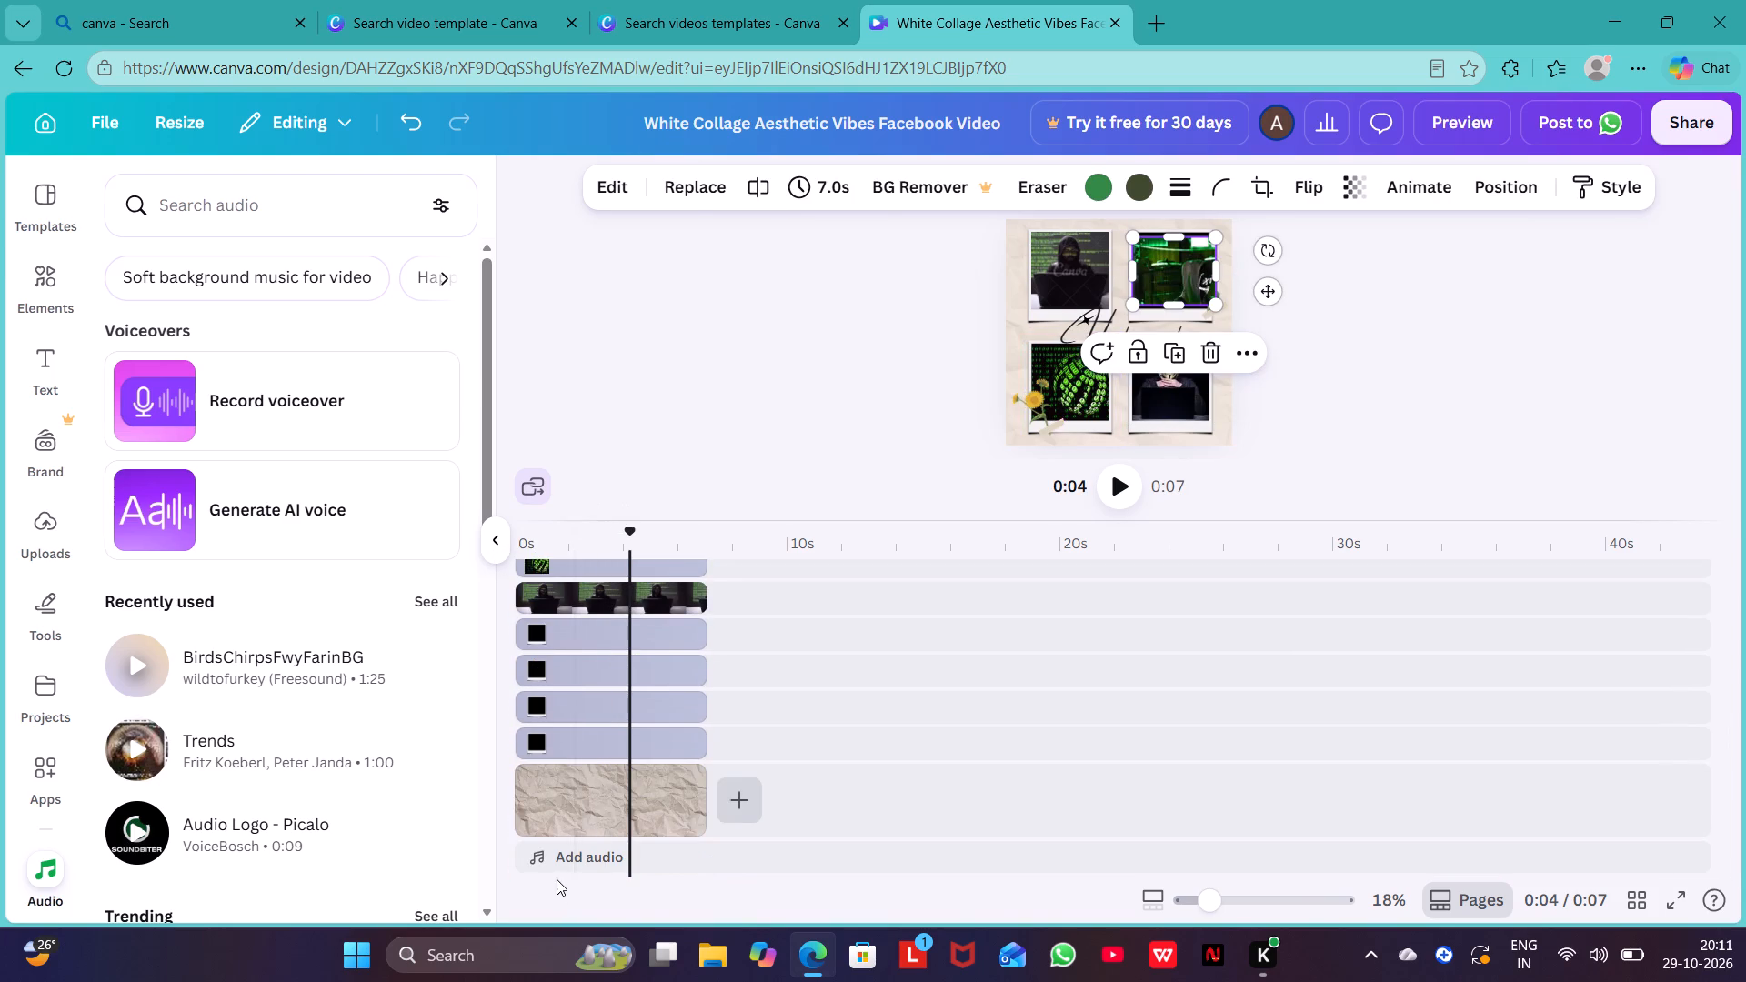
click(549, 861)
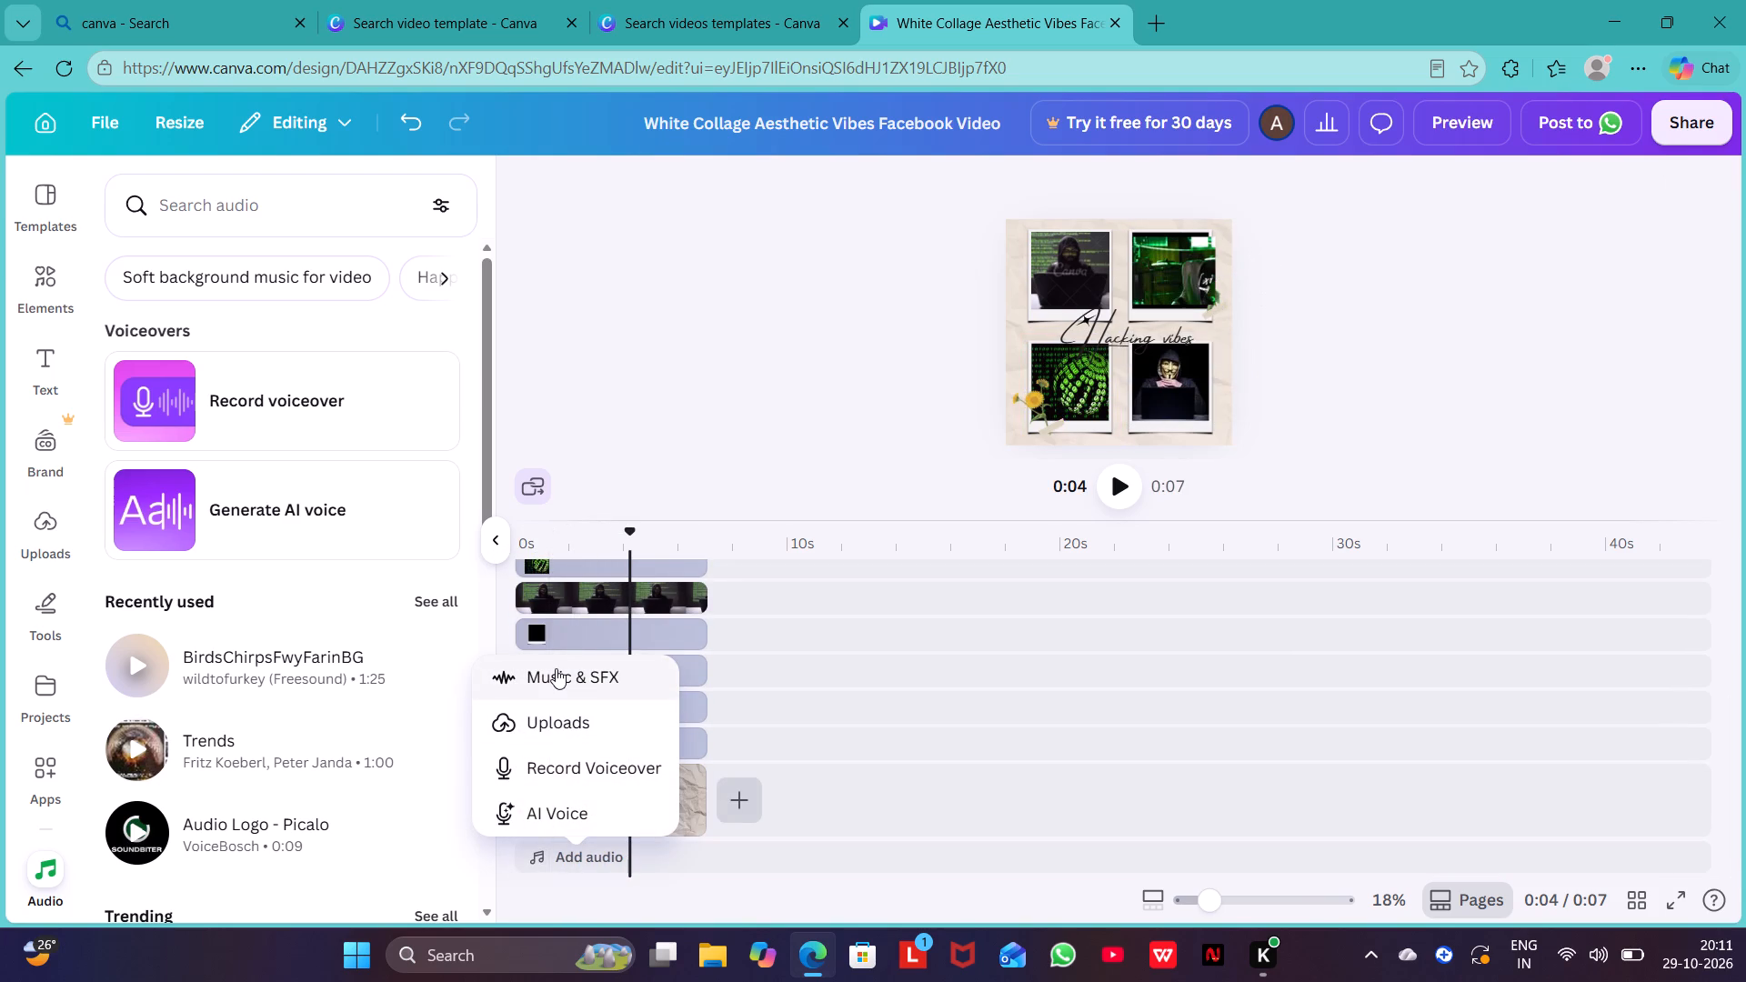
click(556, 668)
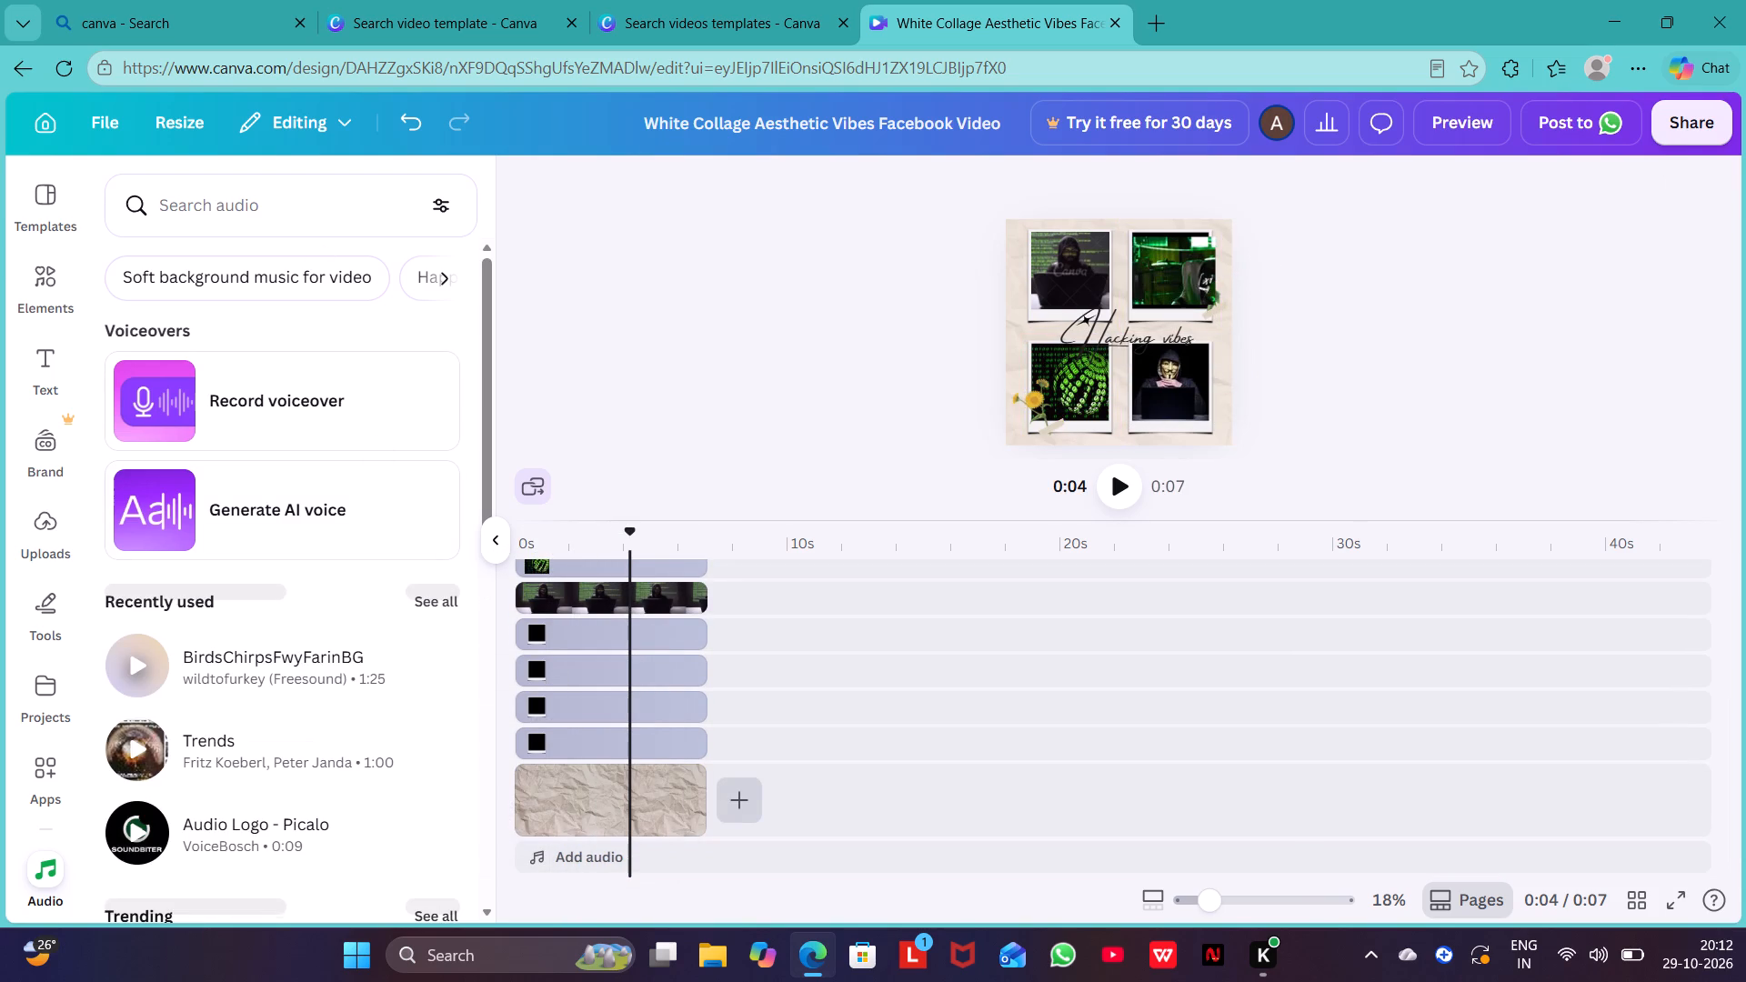
click(296, 212)
text(hacking vibes sound)
key(Return)
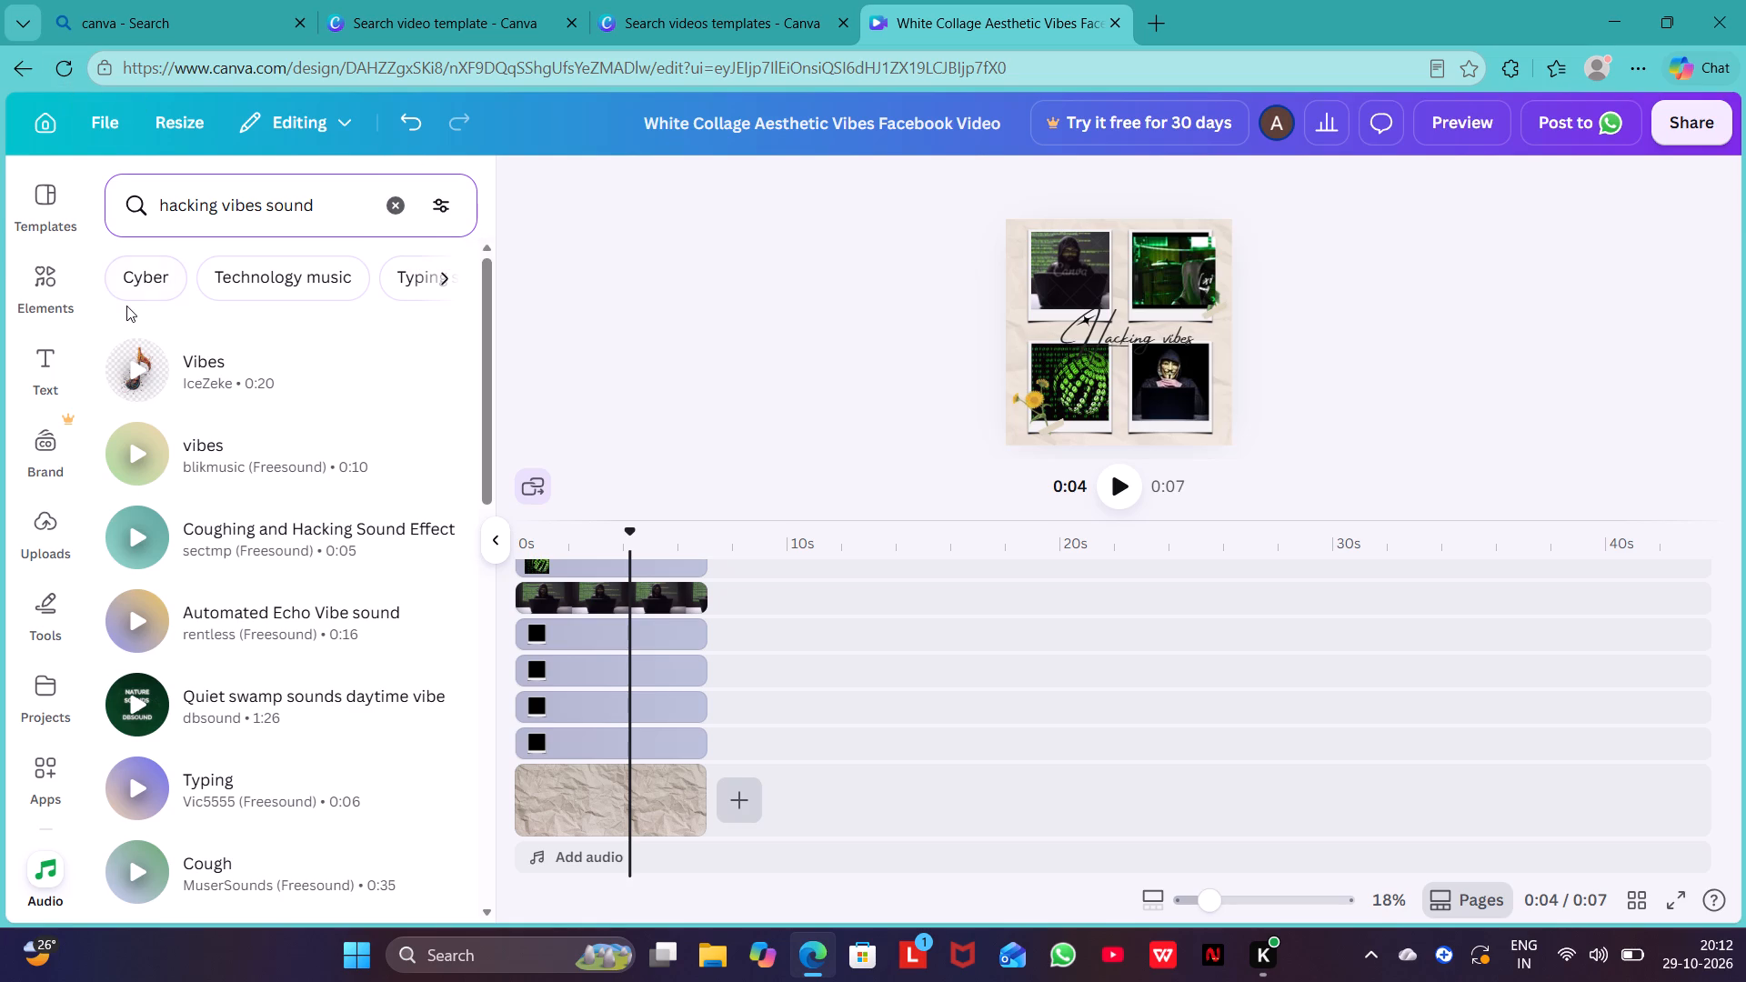
click(137, 378)
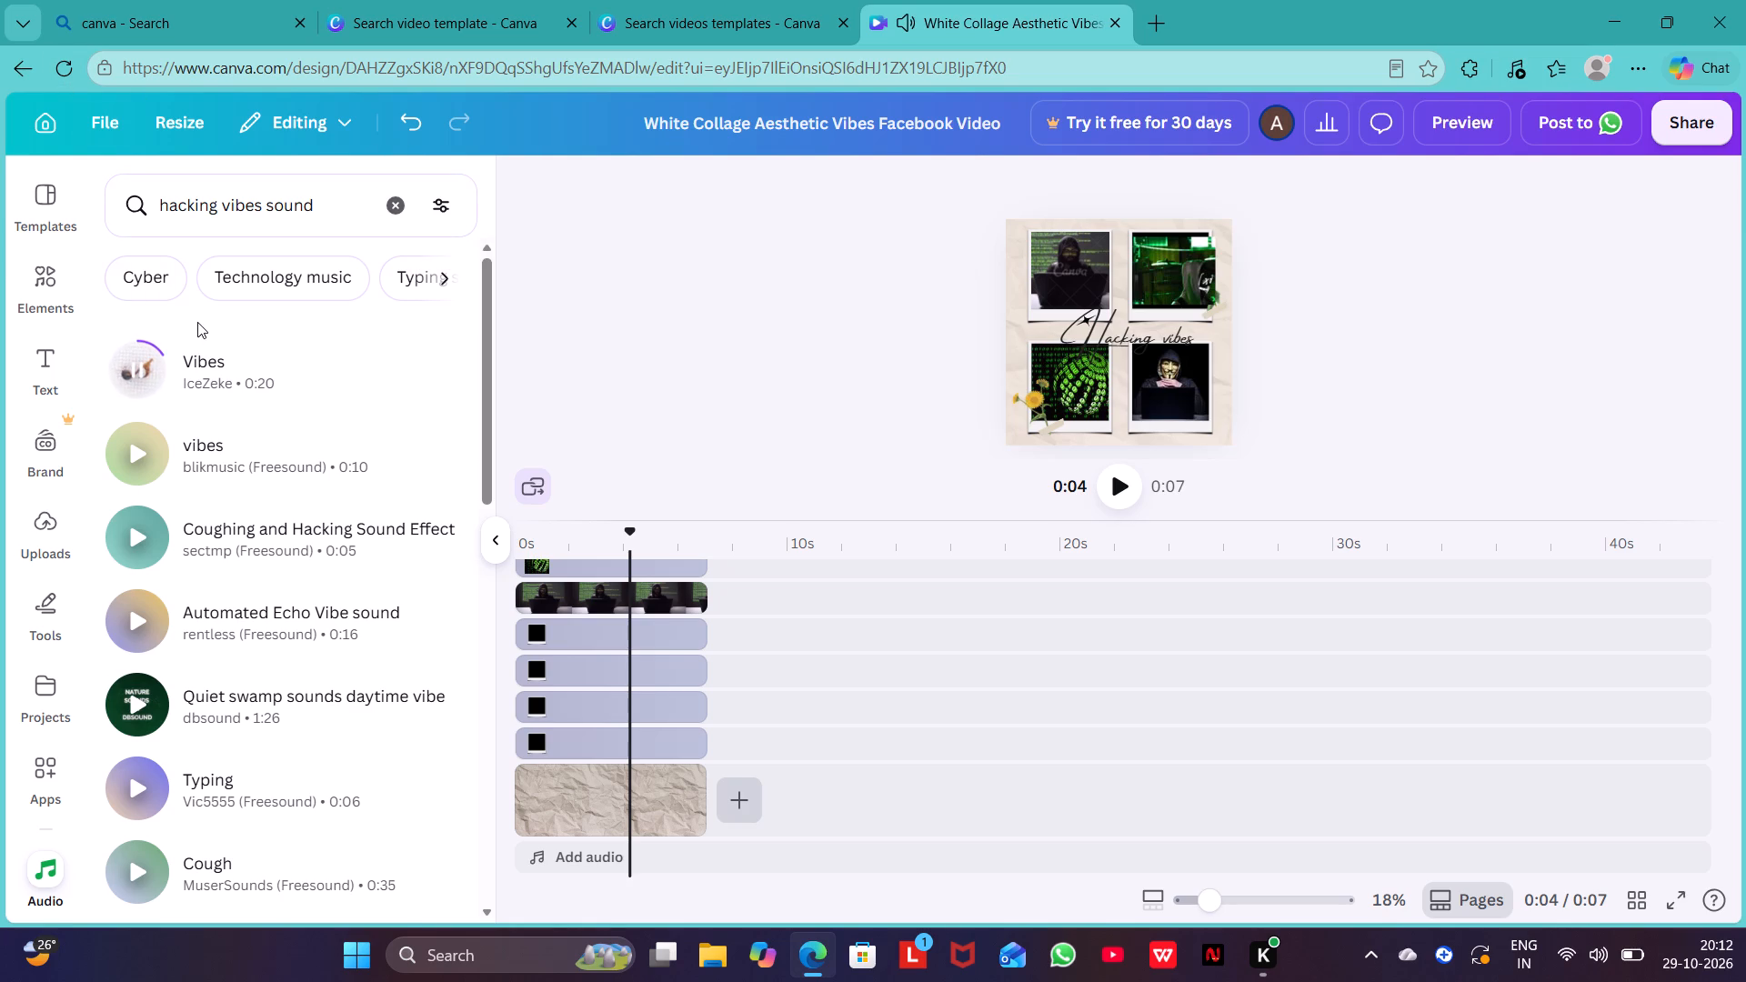
click(145, 718)
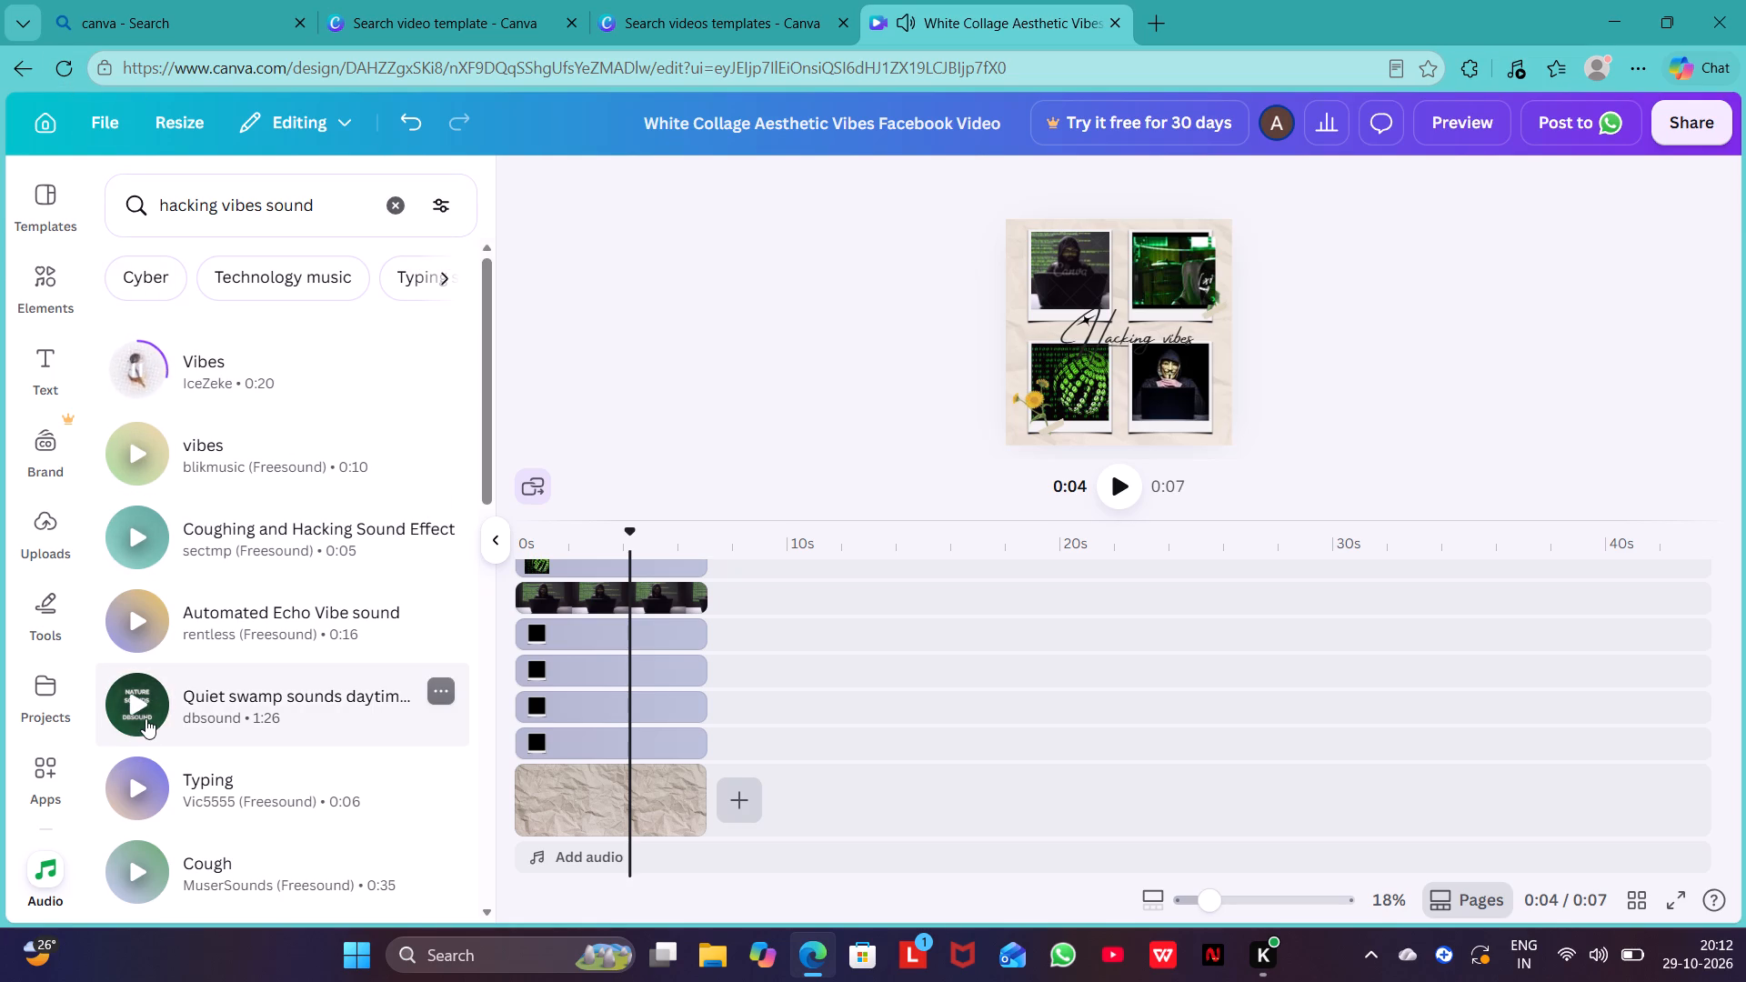
click(135, 532)
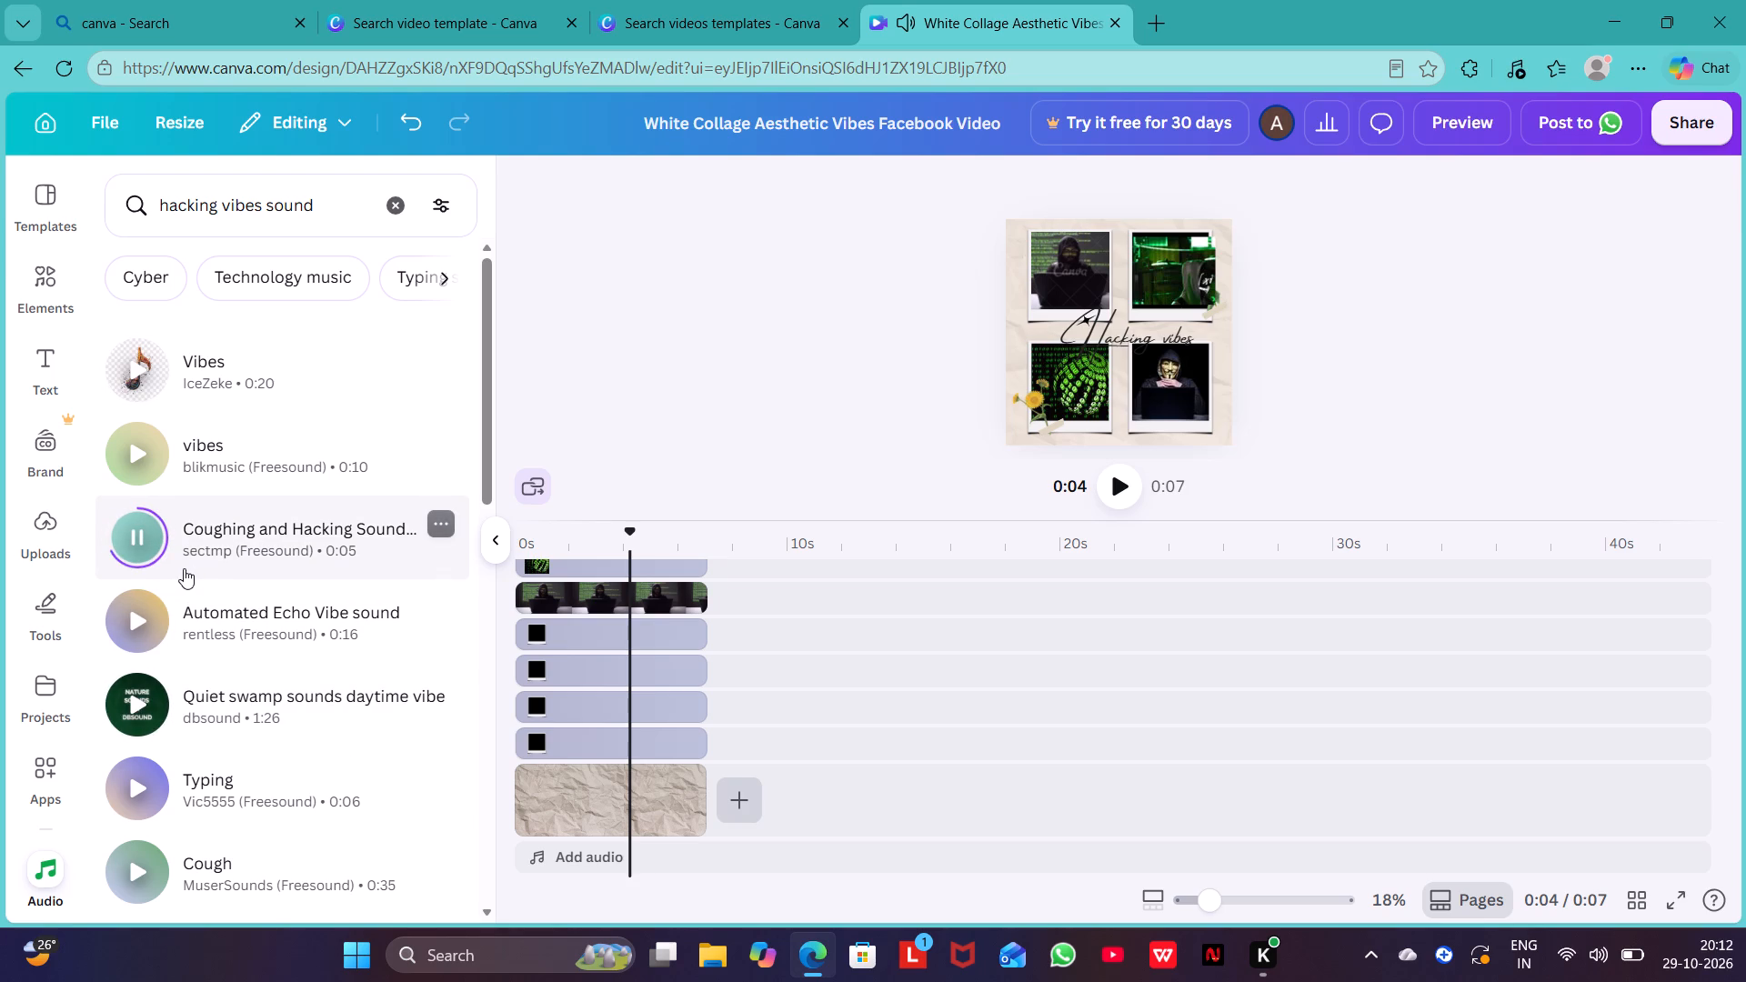
click(216, 523)
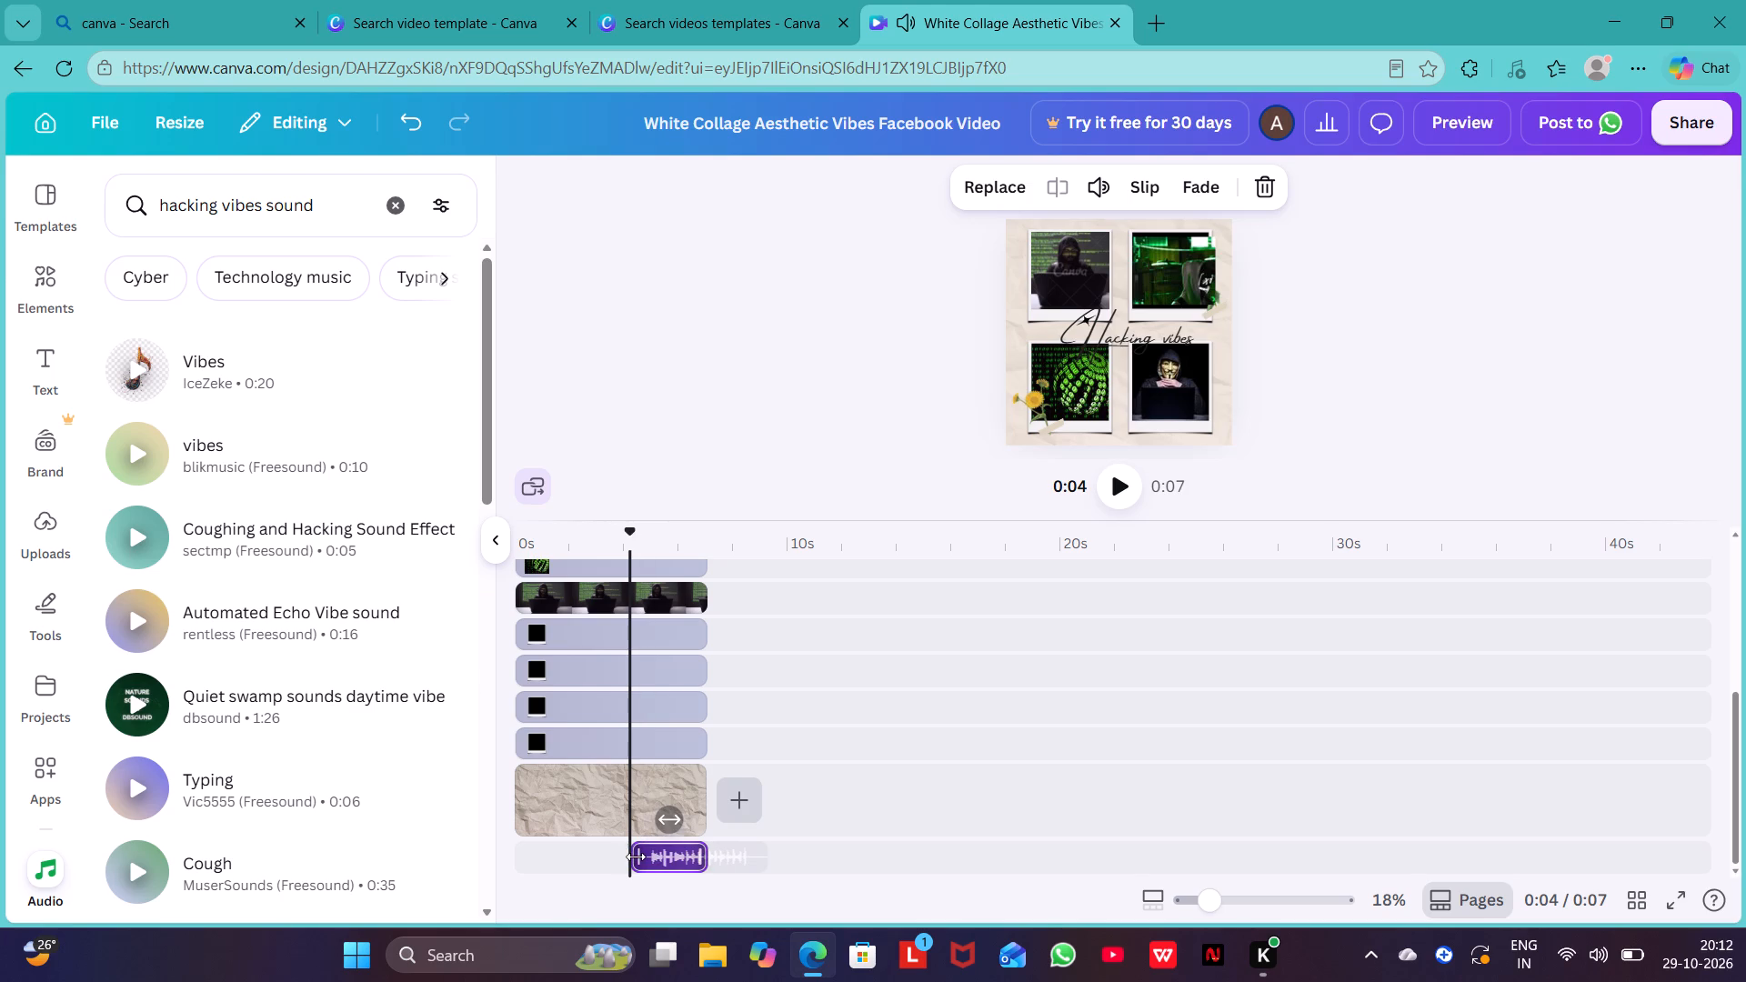
Move the added sound effect on the audio track to start at 0 s.
drag(636, 857, 521, 860)
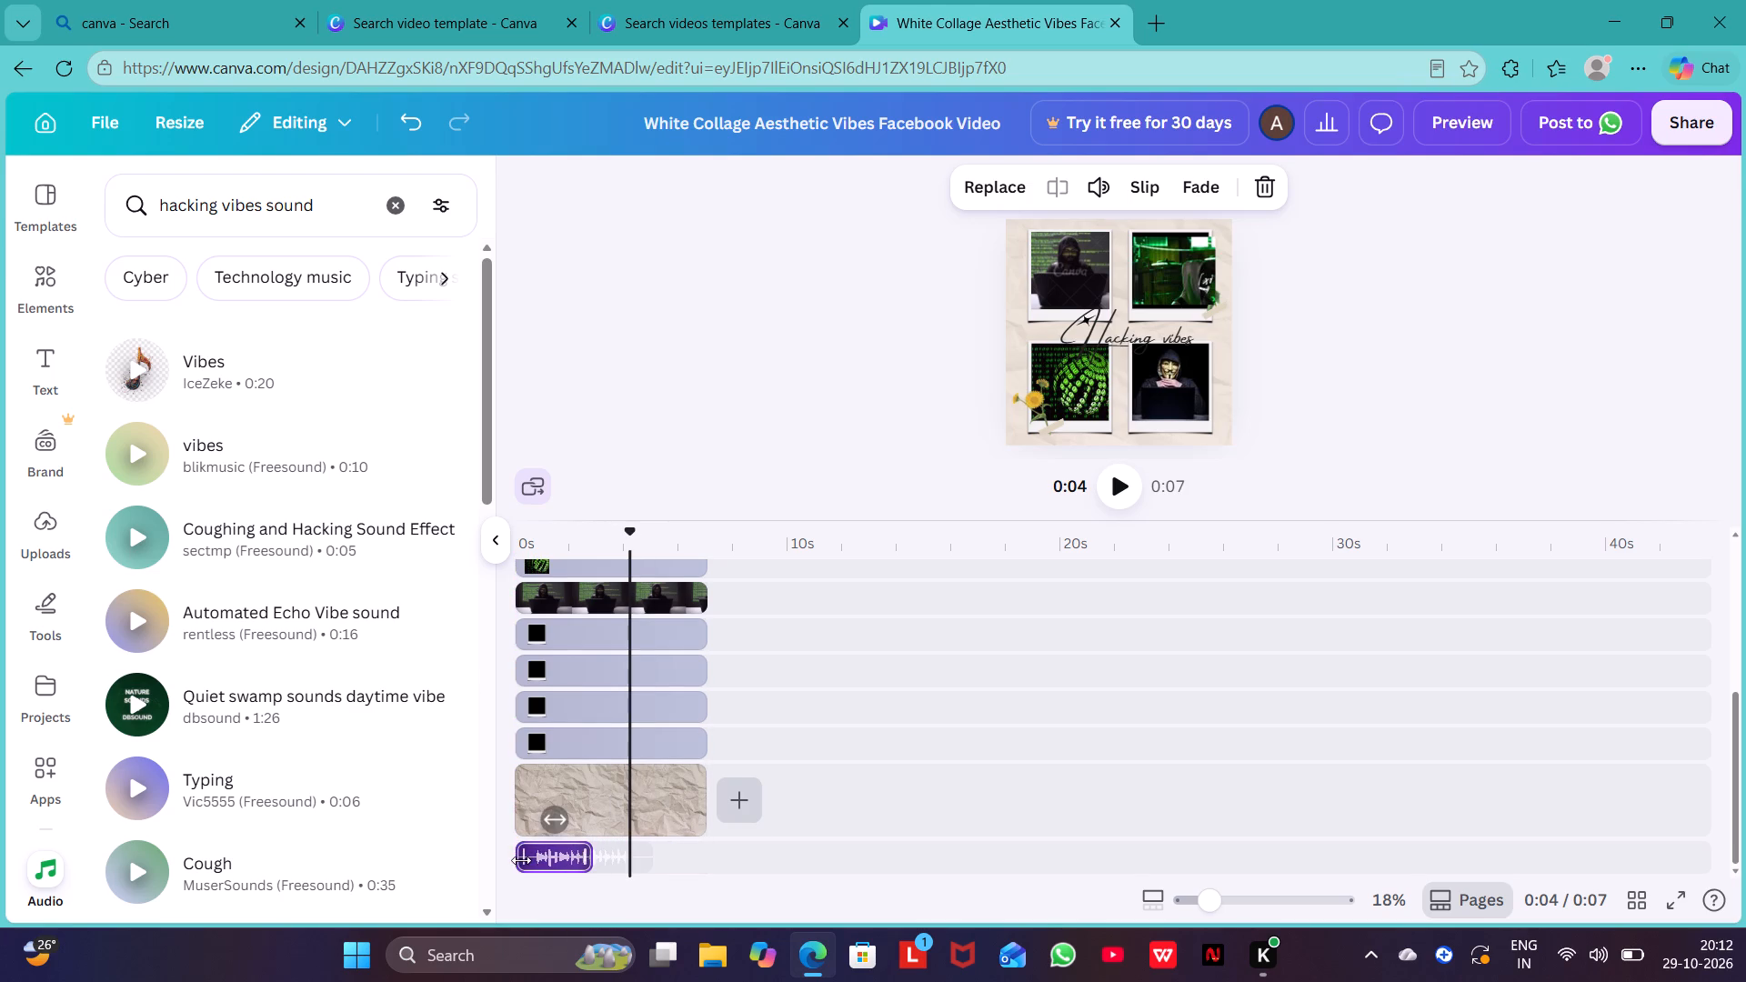
Extend the sound effect's end on the audio track to 5.0 s.
drag(583, 854, 655, 854)
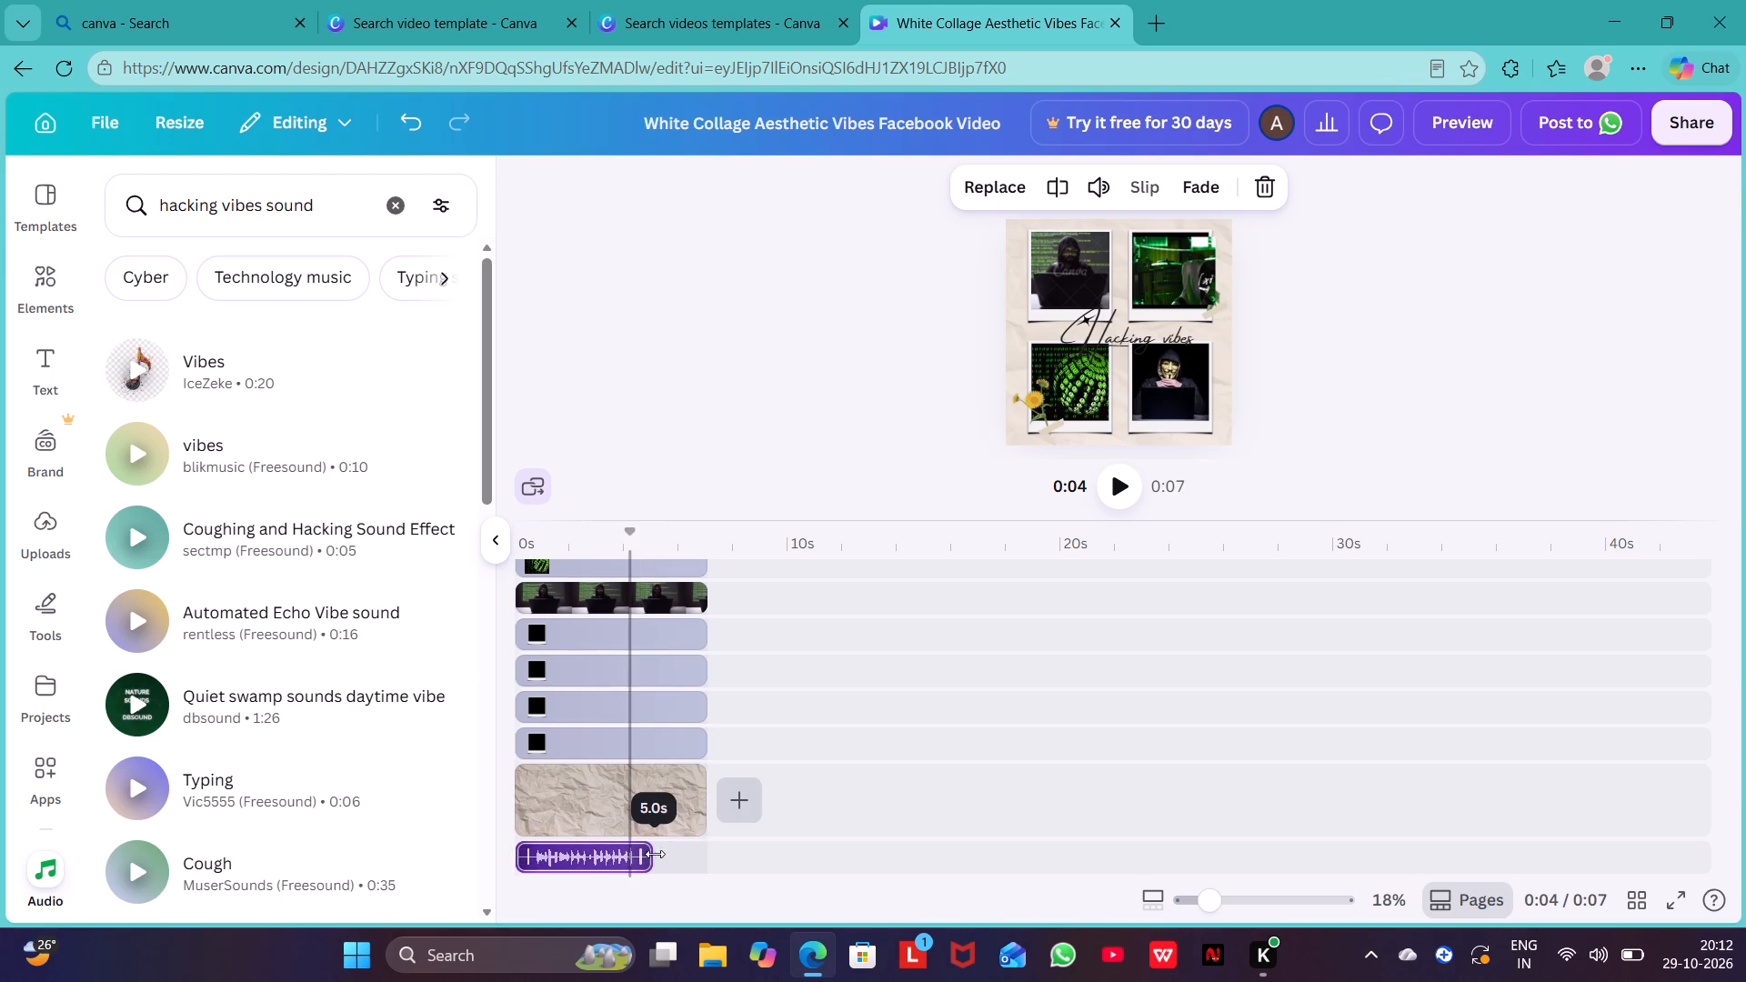
drag(655, 854, 704, 856)
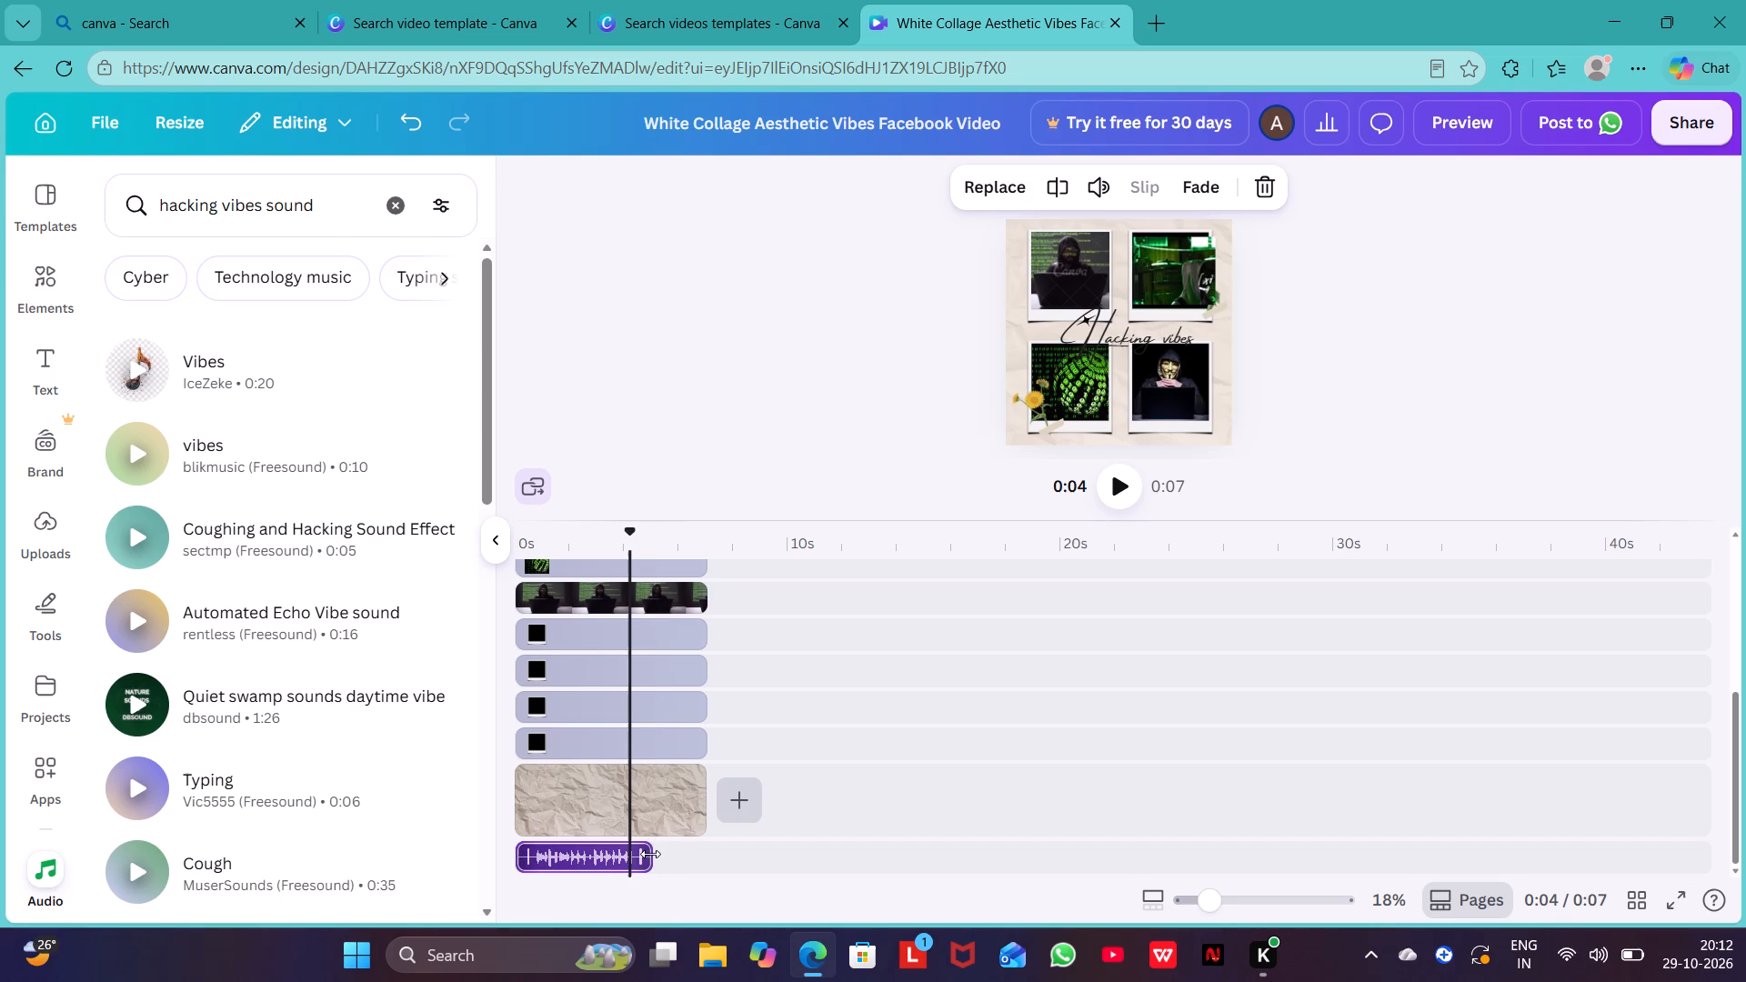
Shorten the crumpled-paper background and all four polaroid frames on the timeline to 5.1 s.
drag(704, 803, 667, 803)
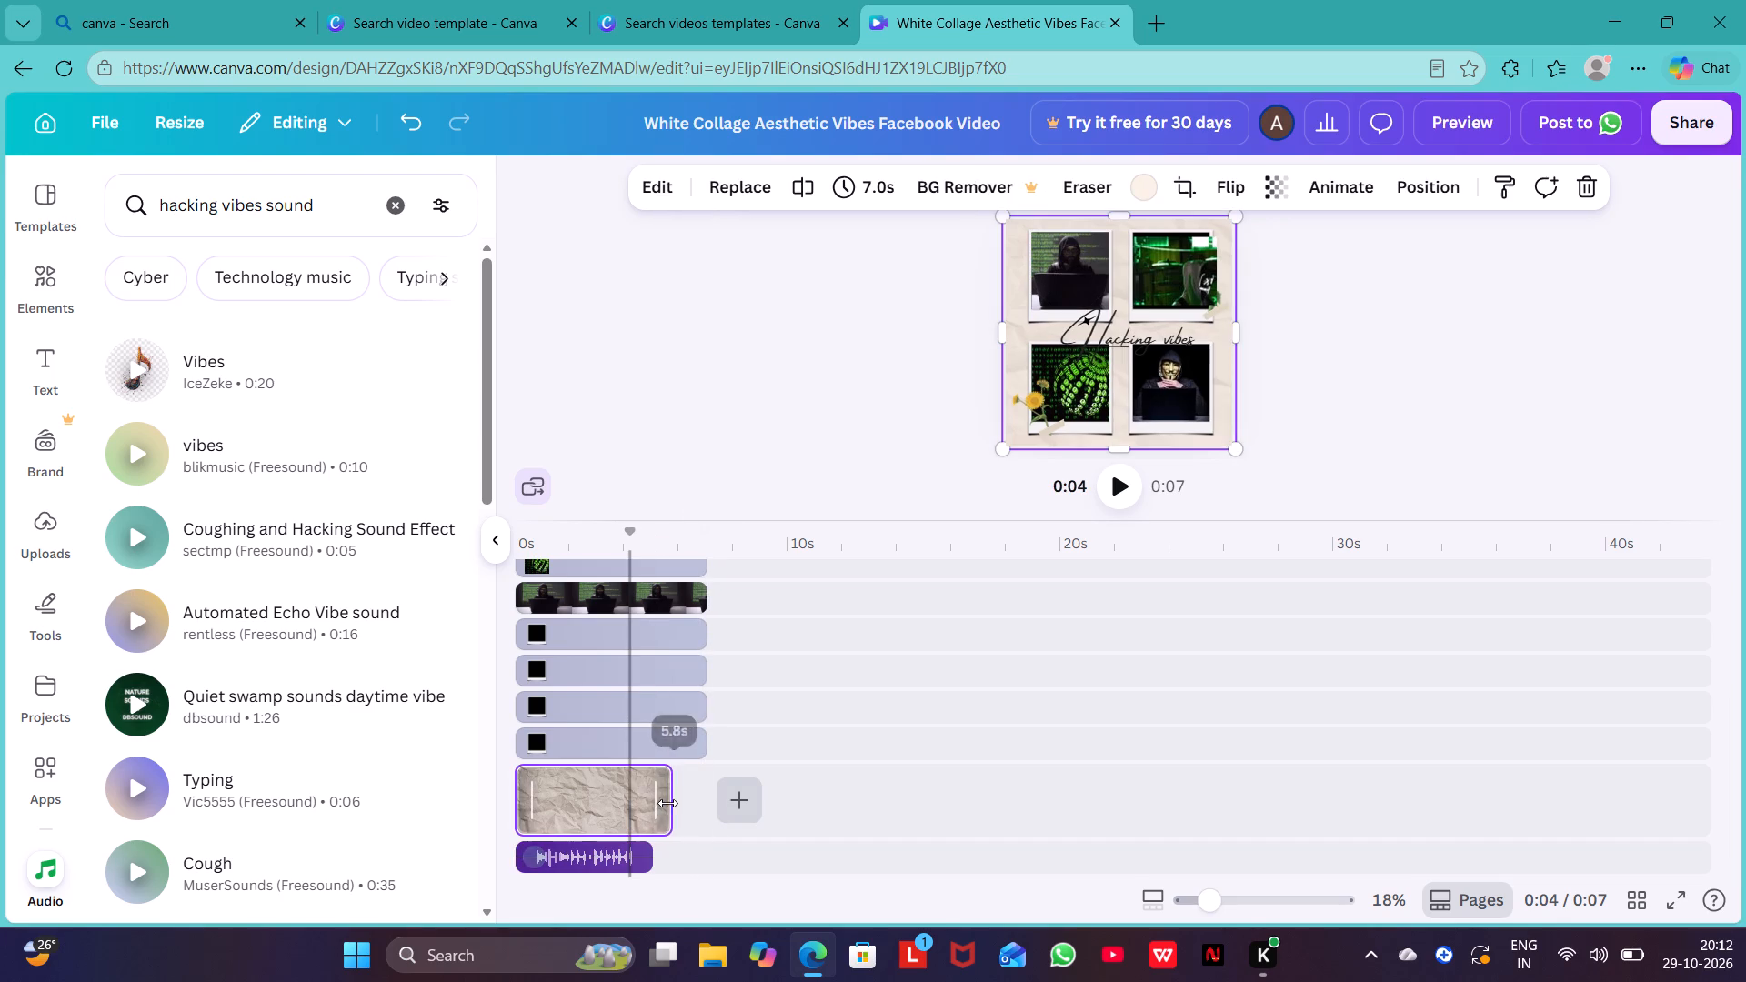
drag(667, 803, 650, 803)
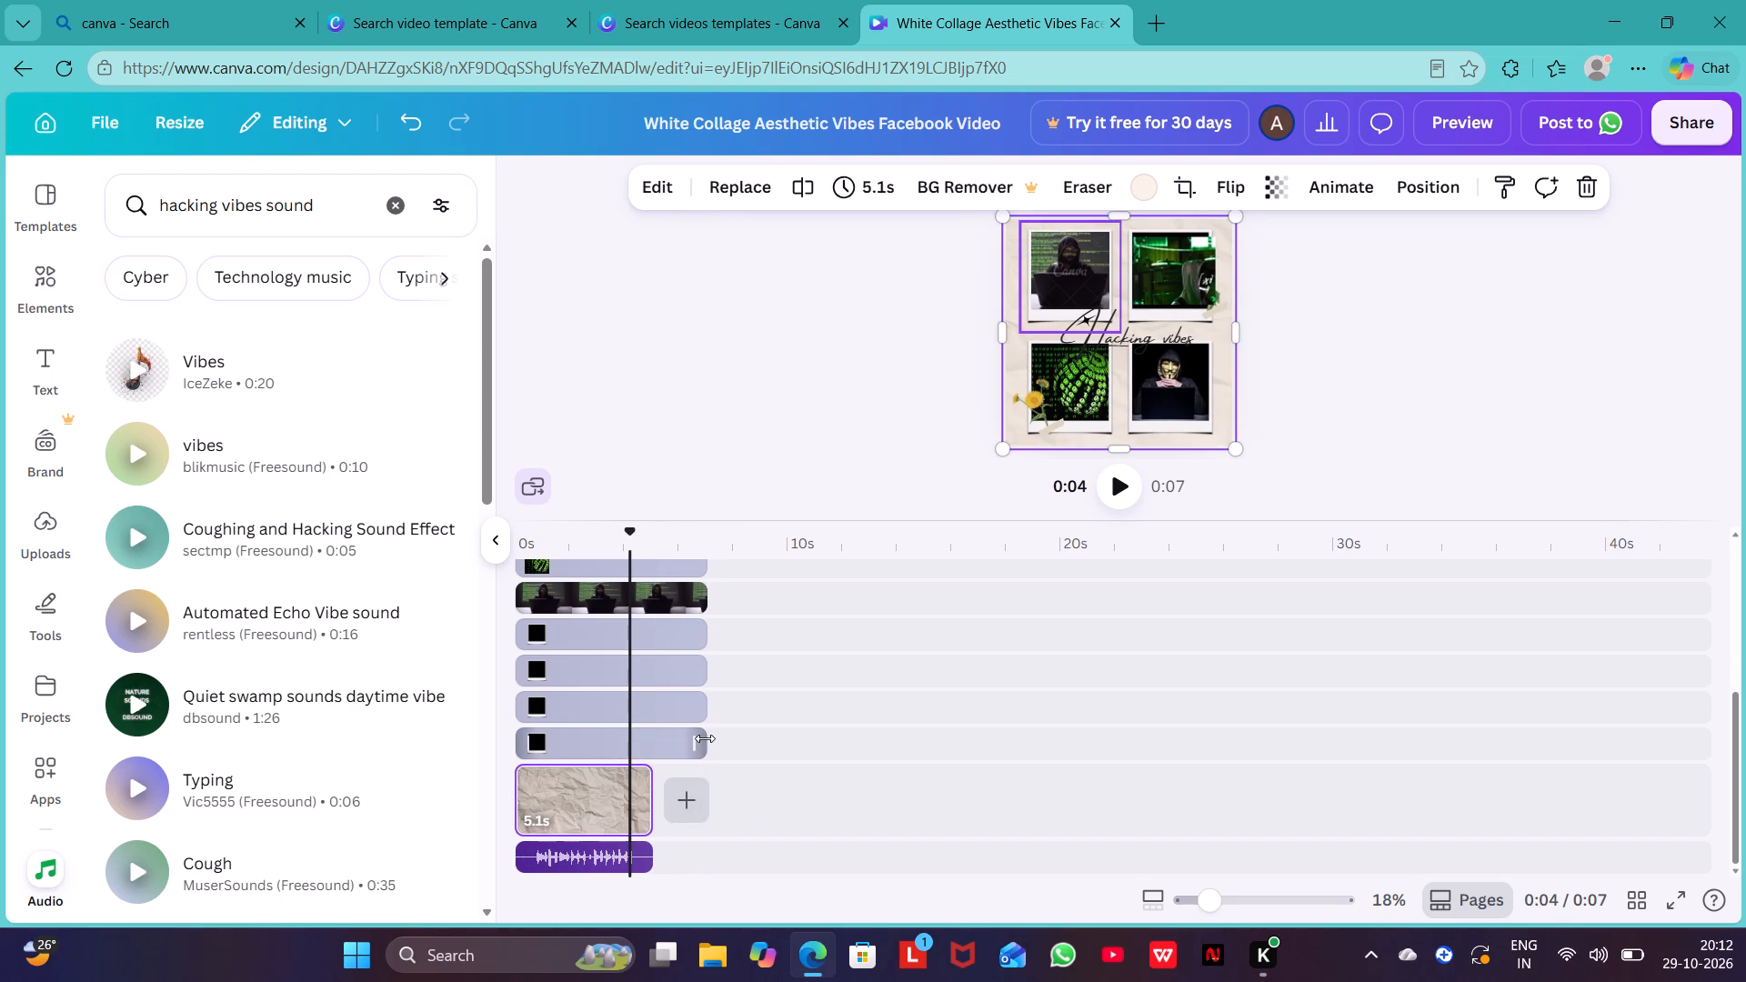
drag(705, 738, 657, 737)
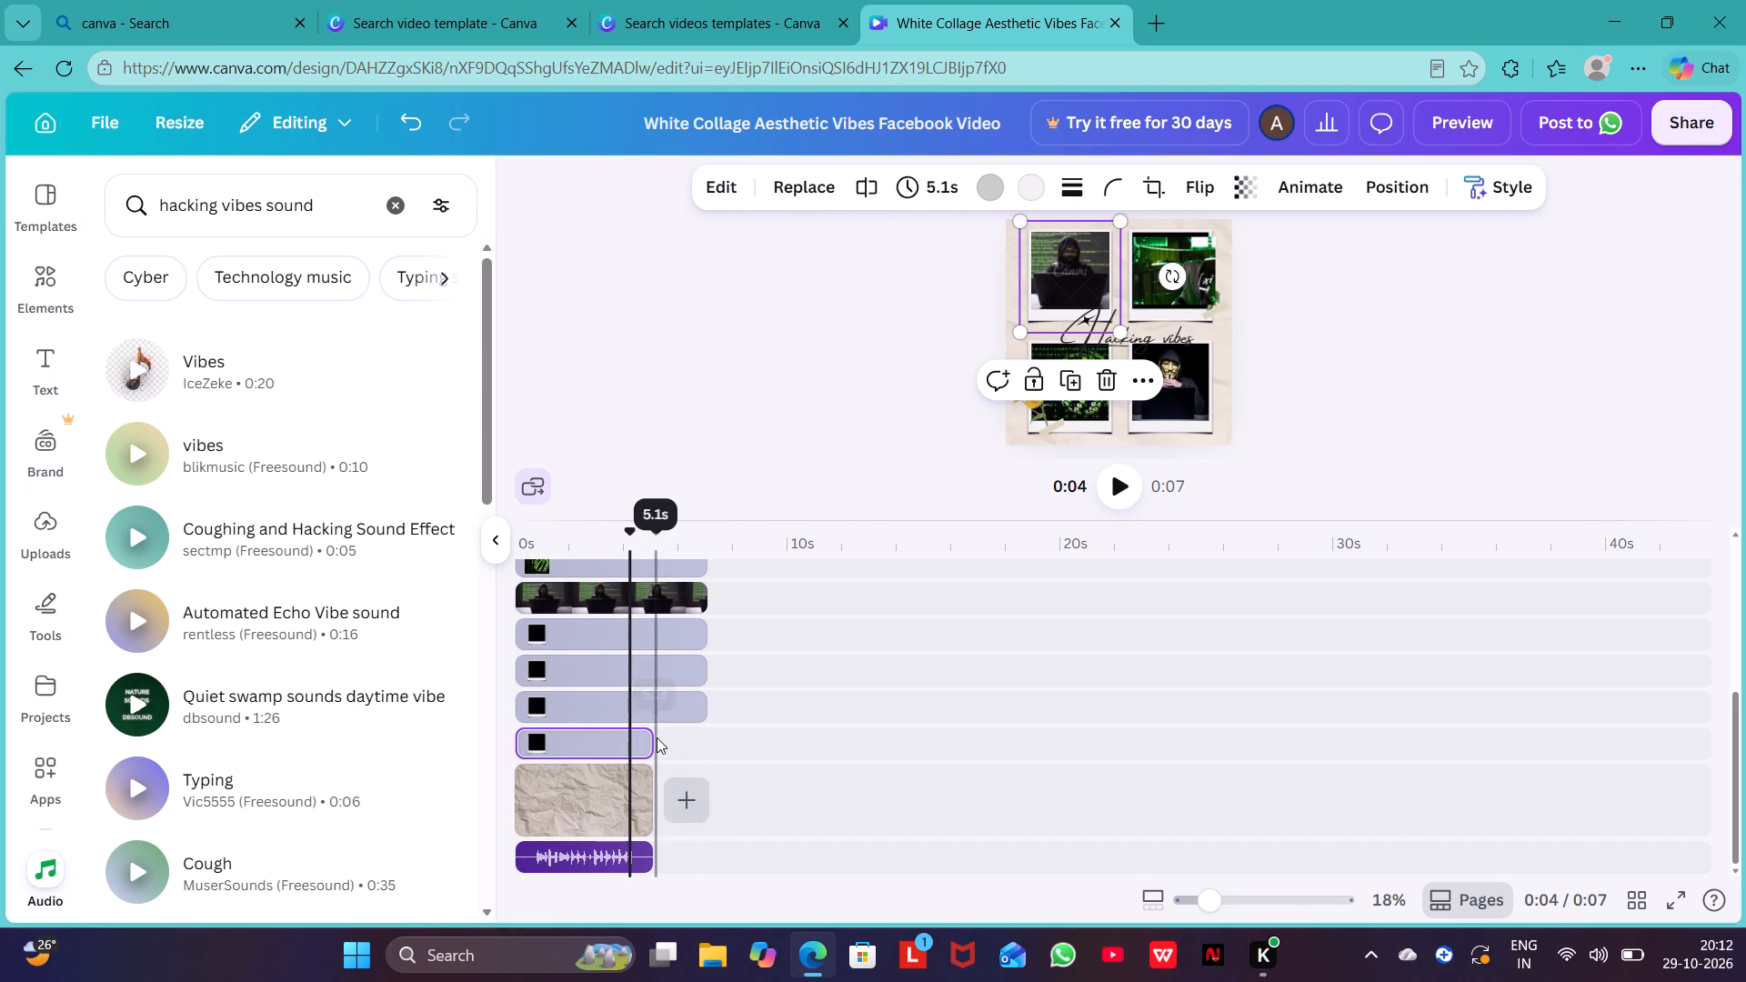
drag(699, 705, 650, 705)
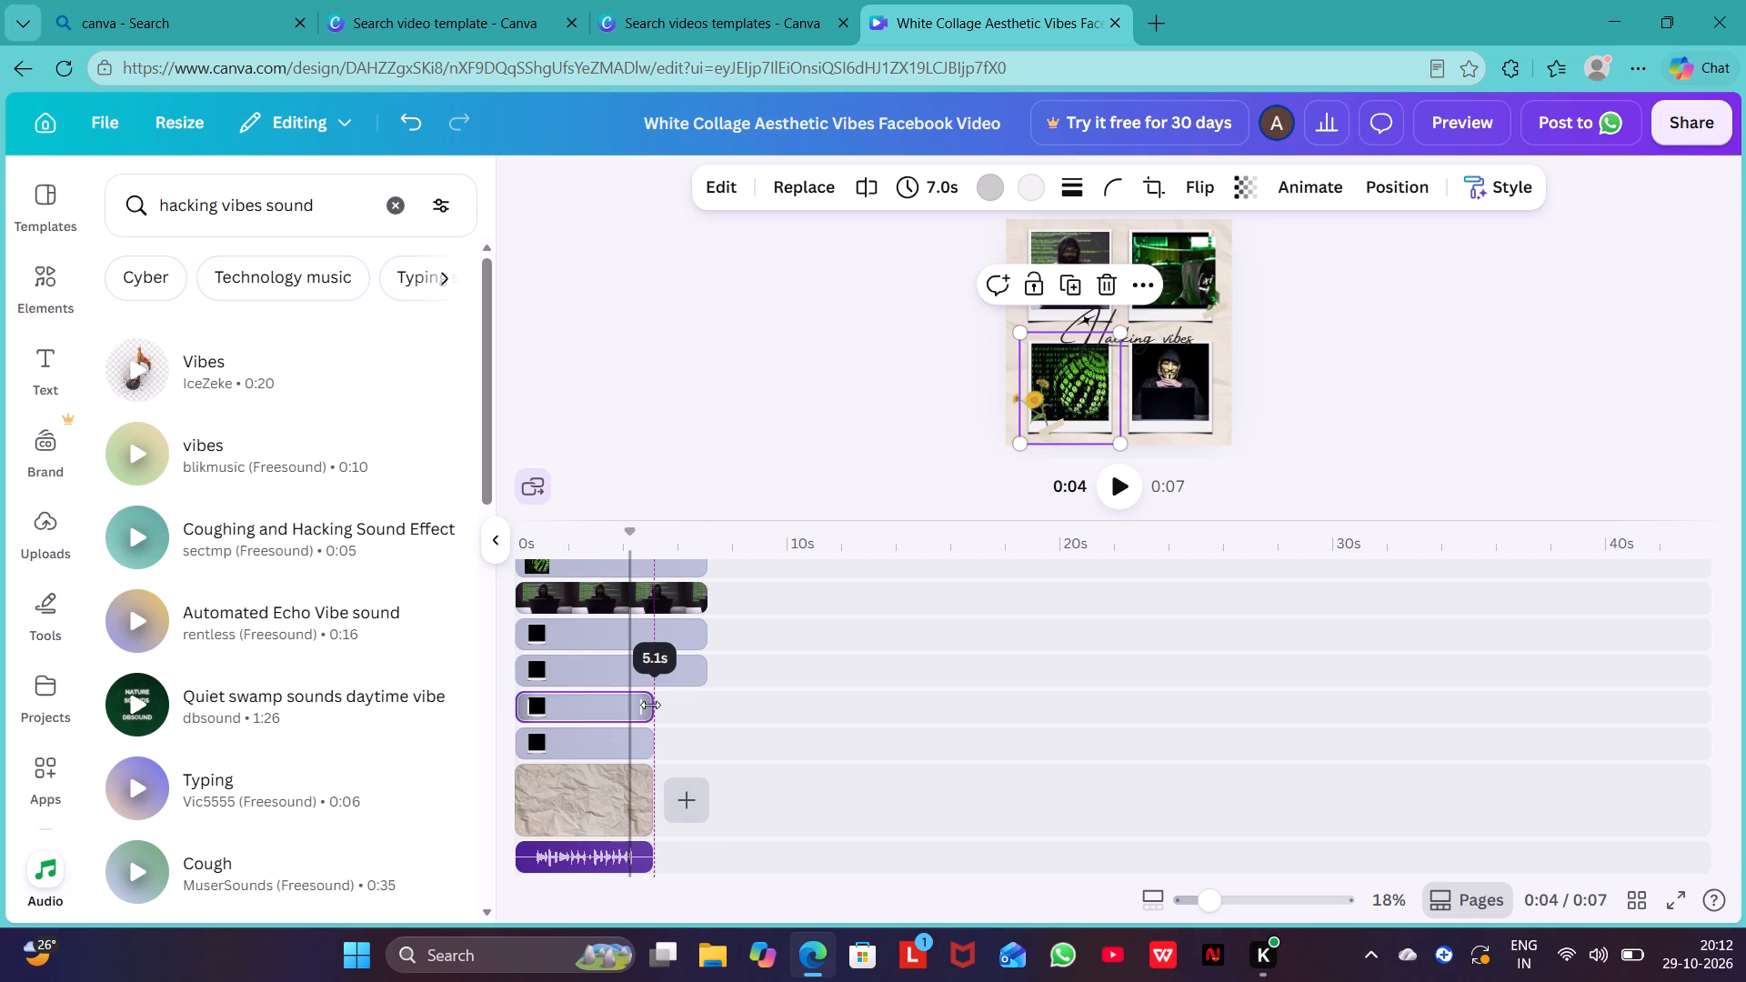
drag(650, 705, 647, 705)
drag(699, 673, 647, 674)
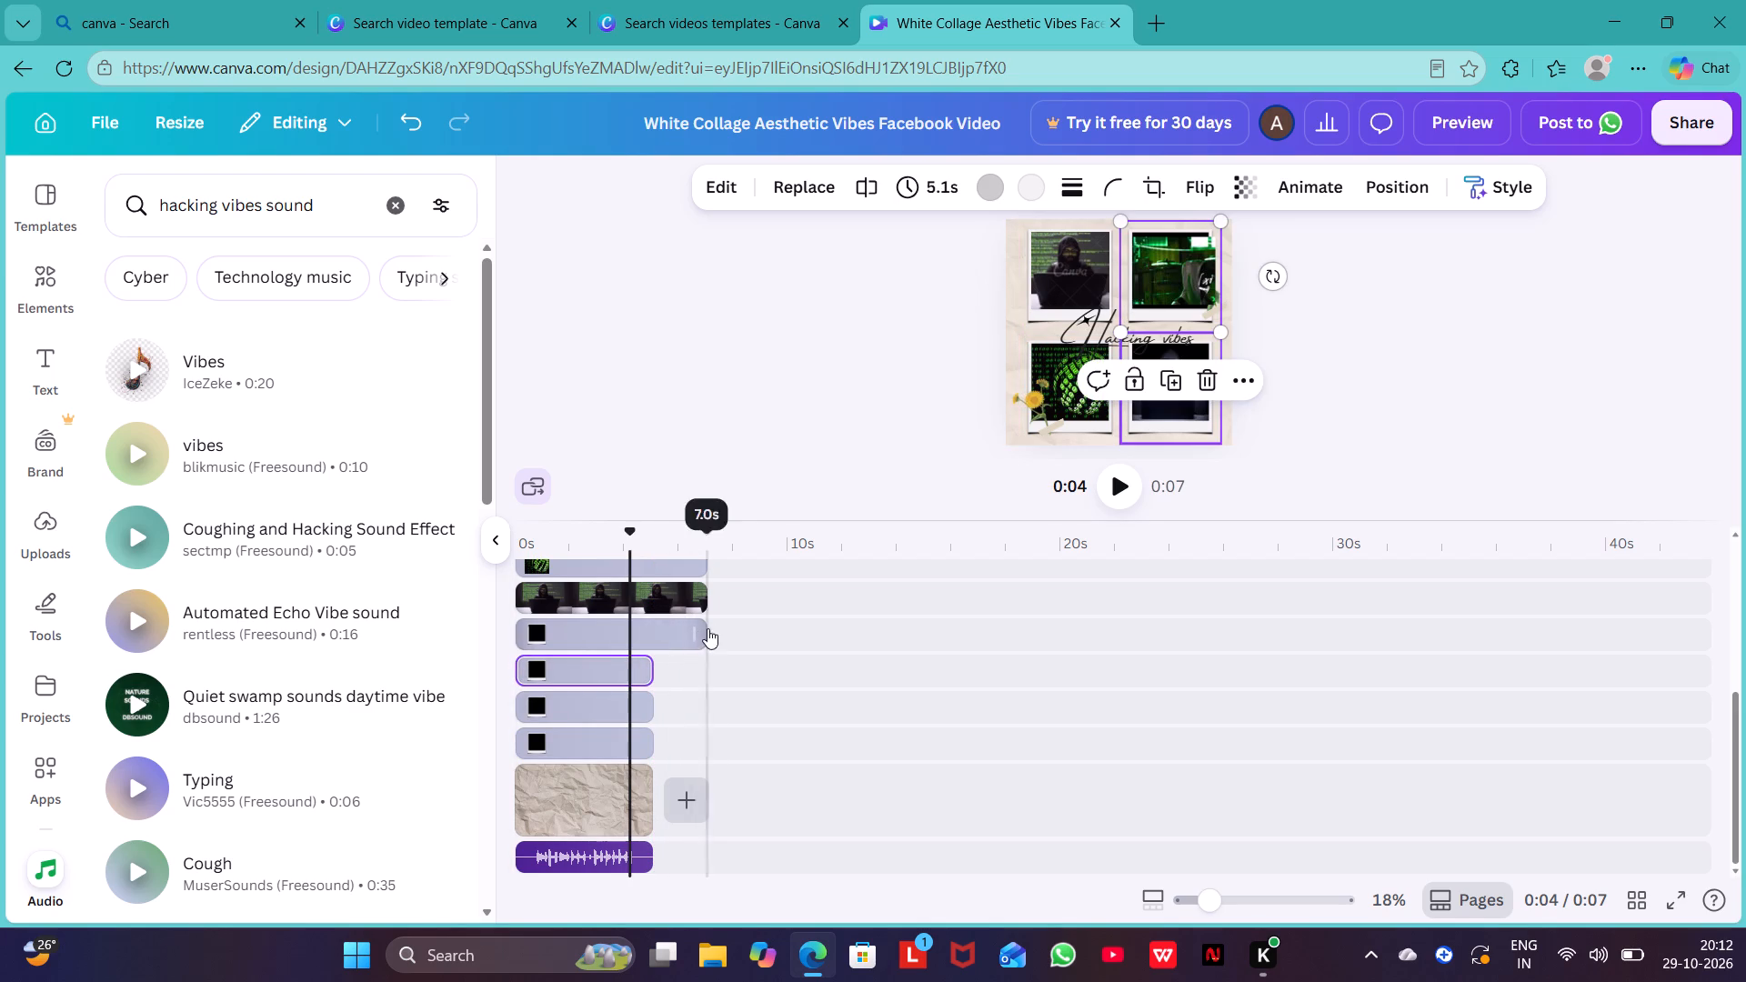
drag(697, 634, 645, 633)
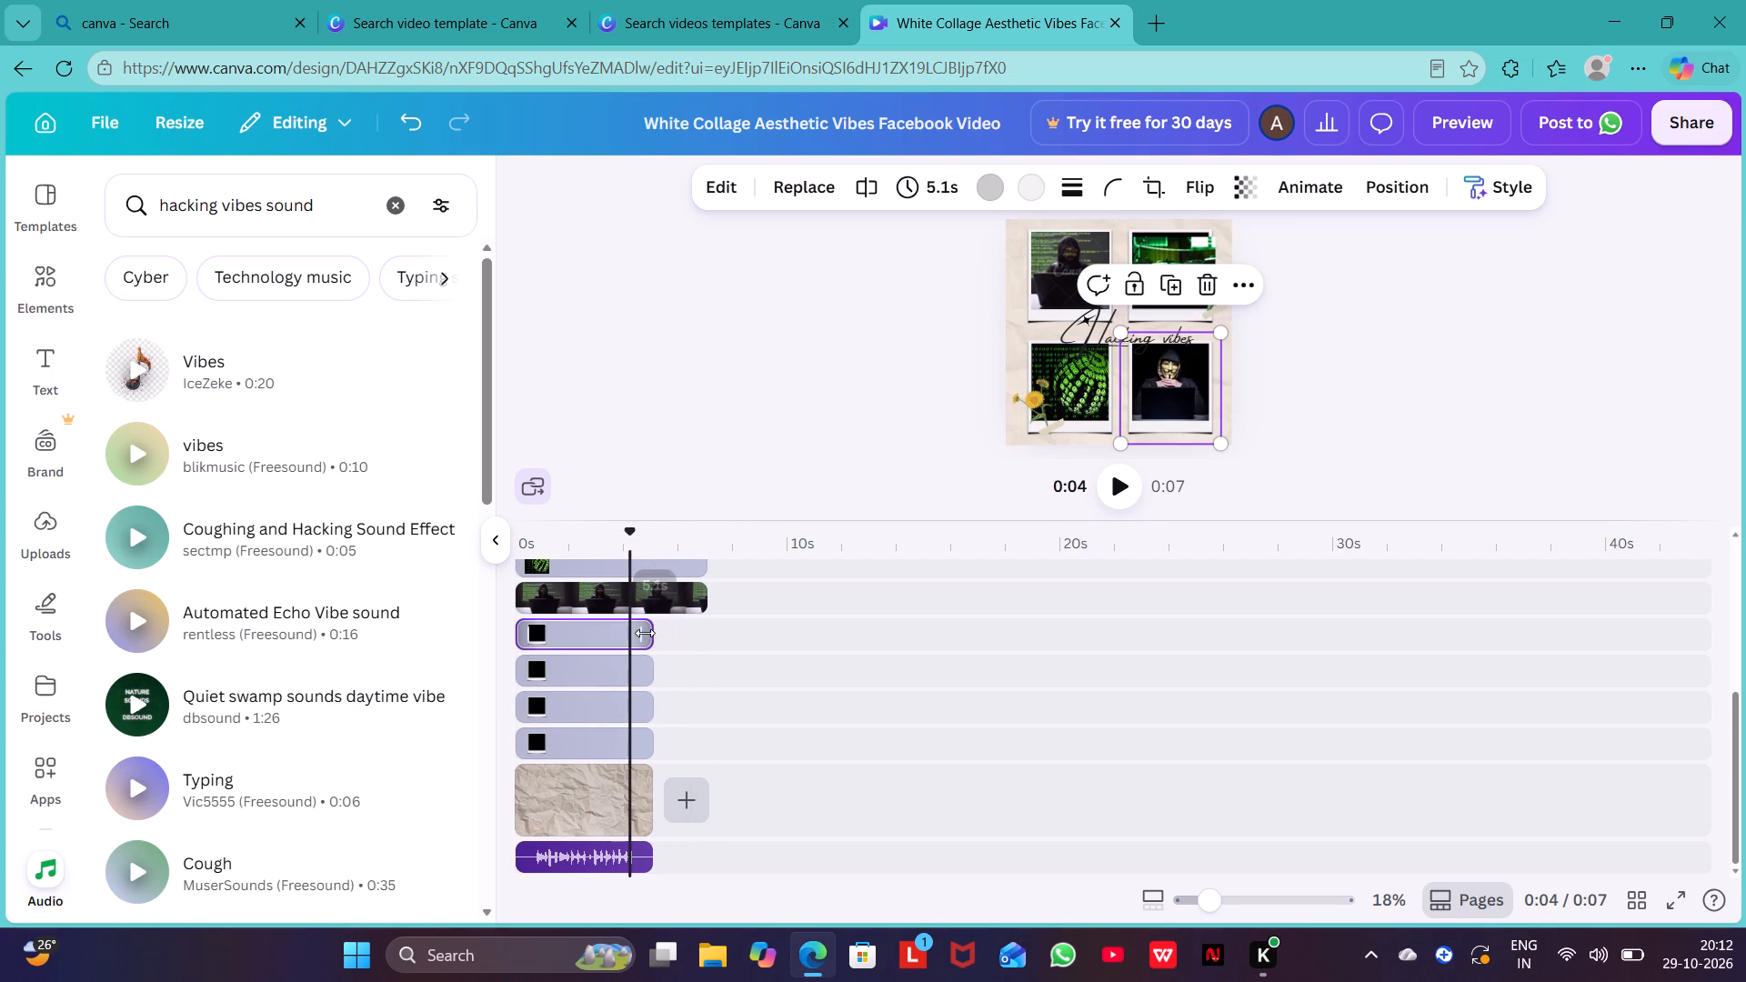
Shorten the hooded hacker video and the green binary globe image on the timeline to 5.1 s.
scroll(680, 613, up, 4)
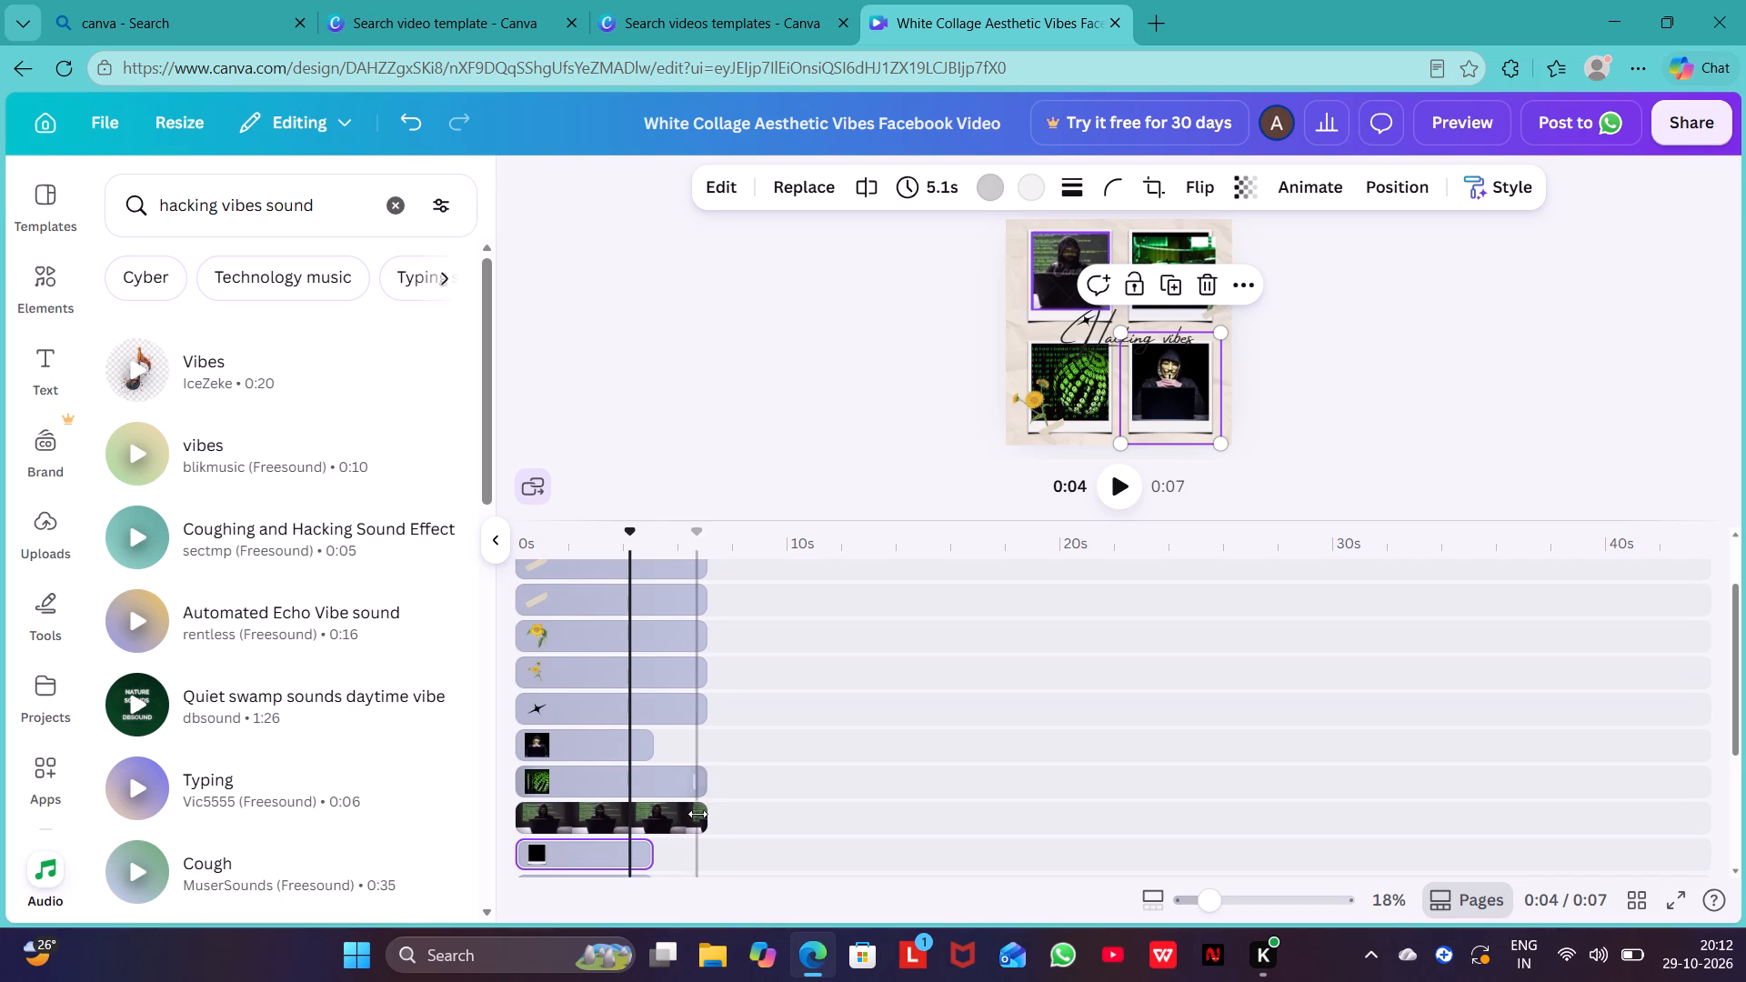
drag(700, 822, 652, 823)
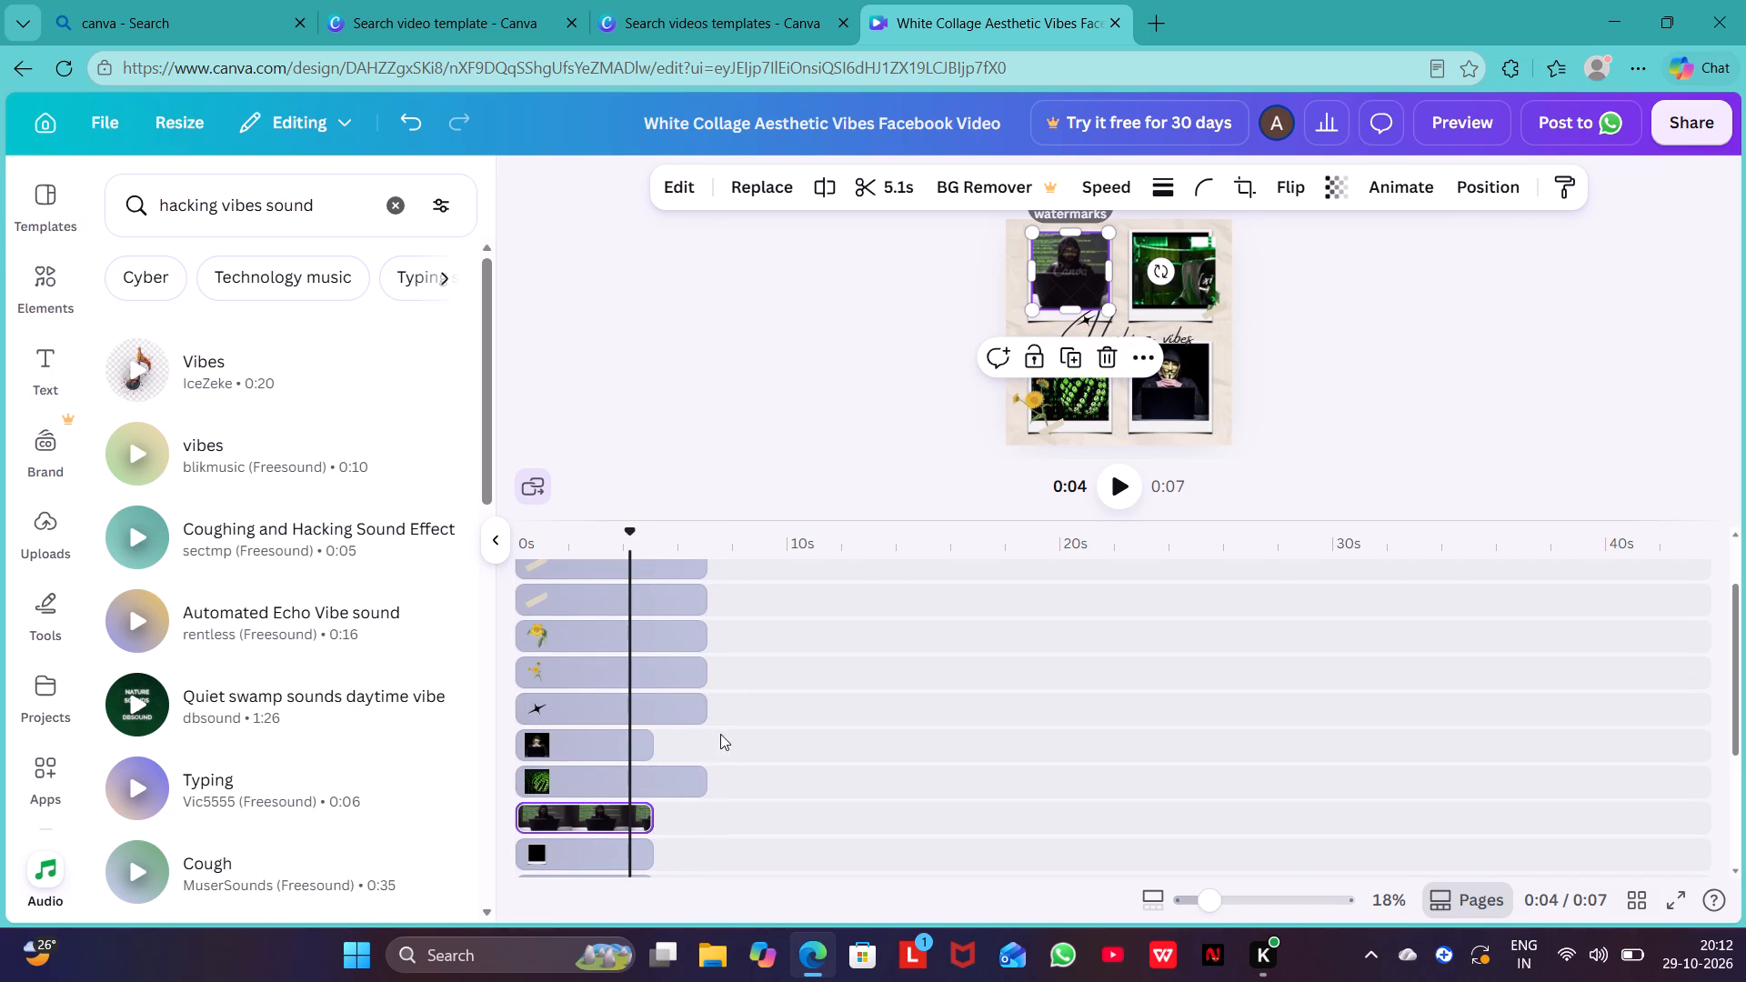
drag(703, 774, 672, 777)
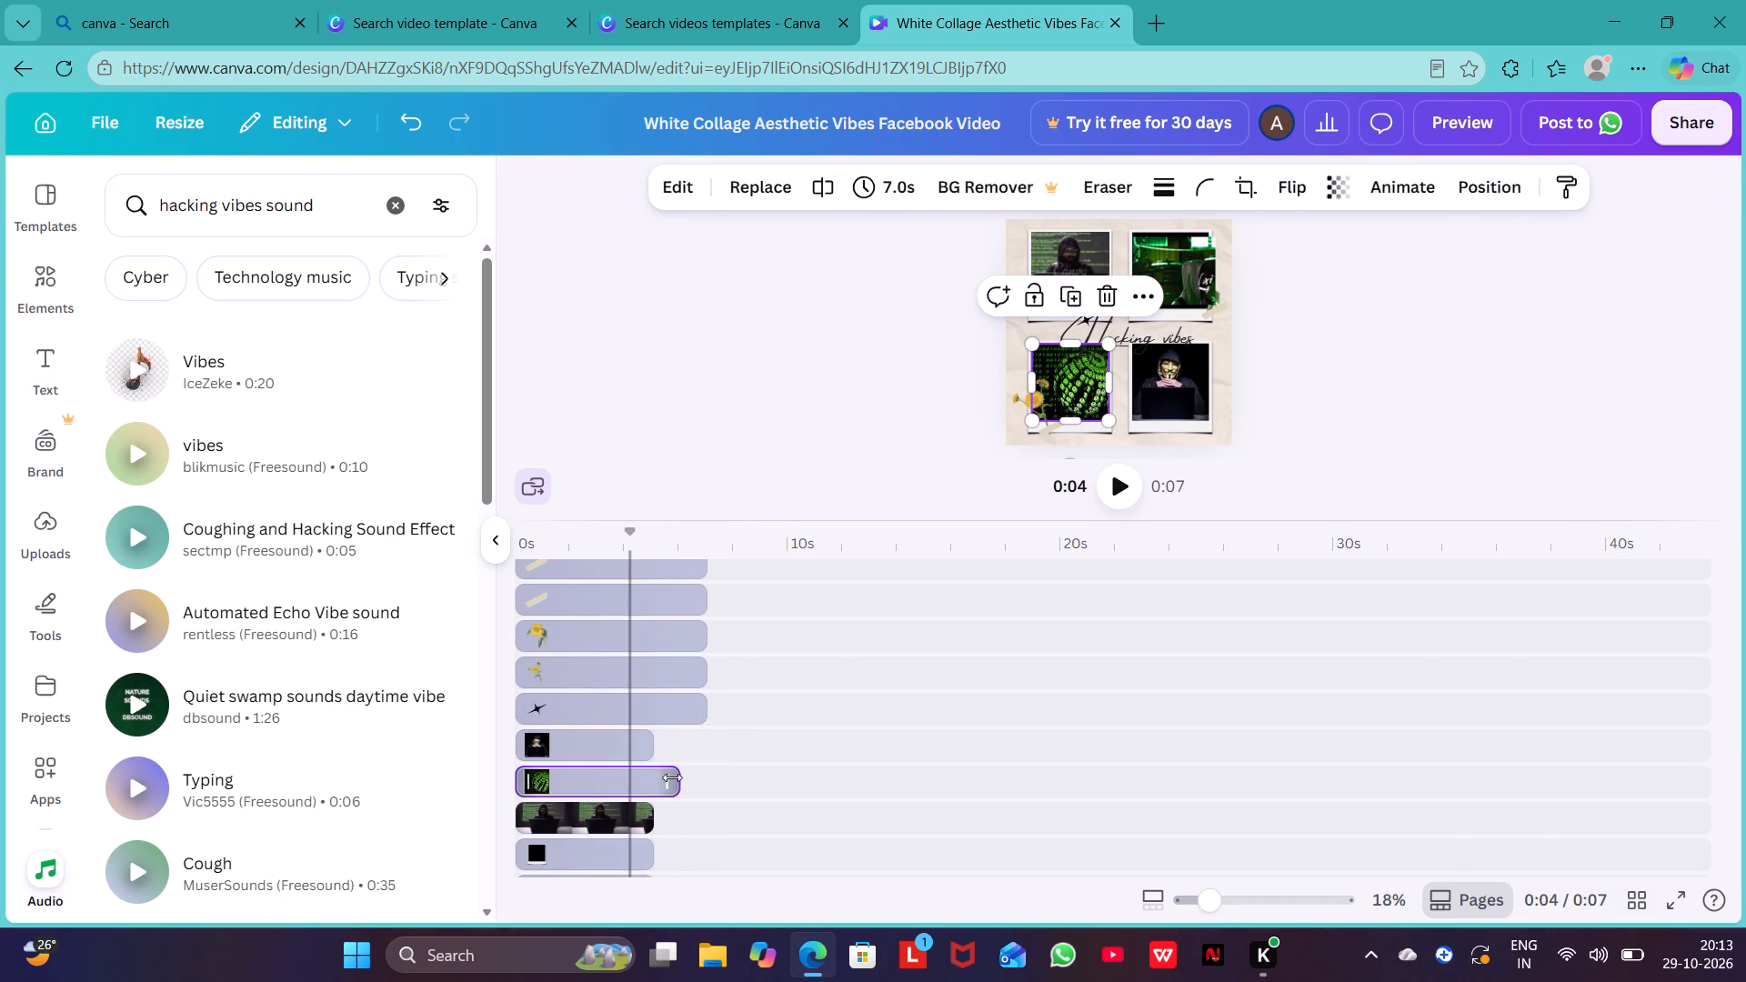
drag(672, 777, 638, 783)
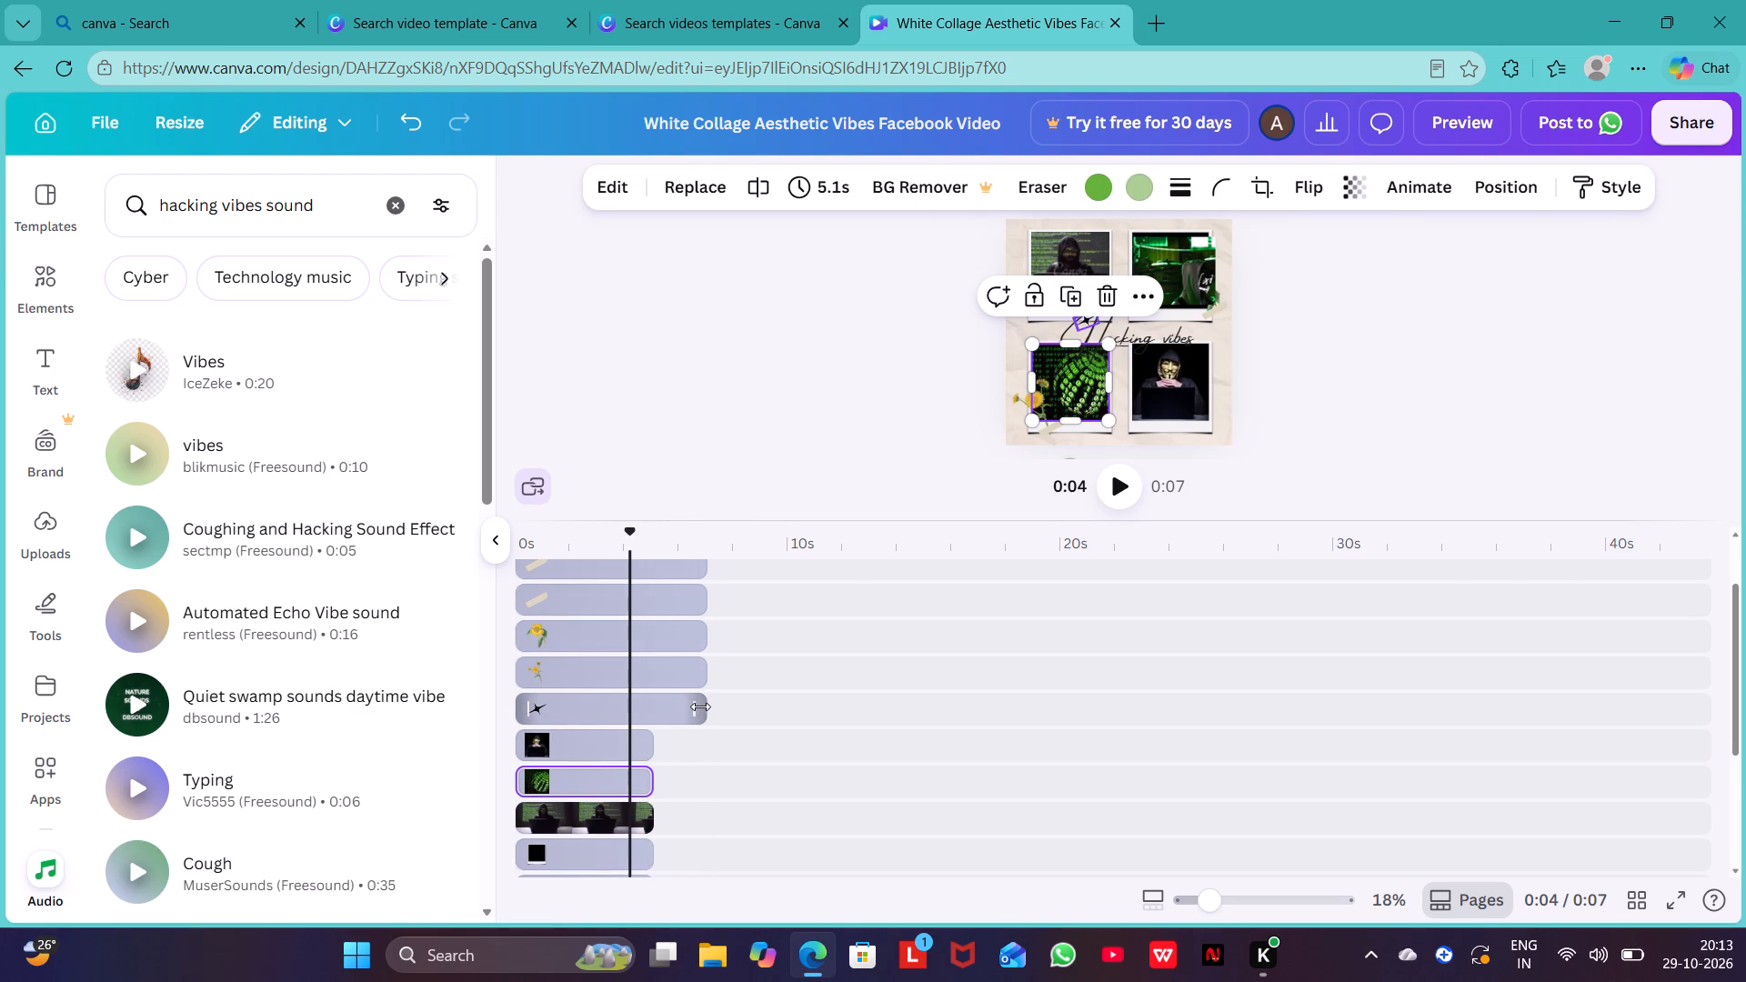
Shorten the black star, both yellow flower graphics and both tape strips on the timeline to 5.1 s.
drag(700, 706, 641, 706)
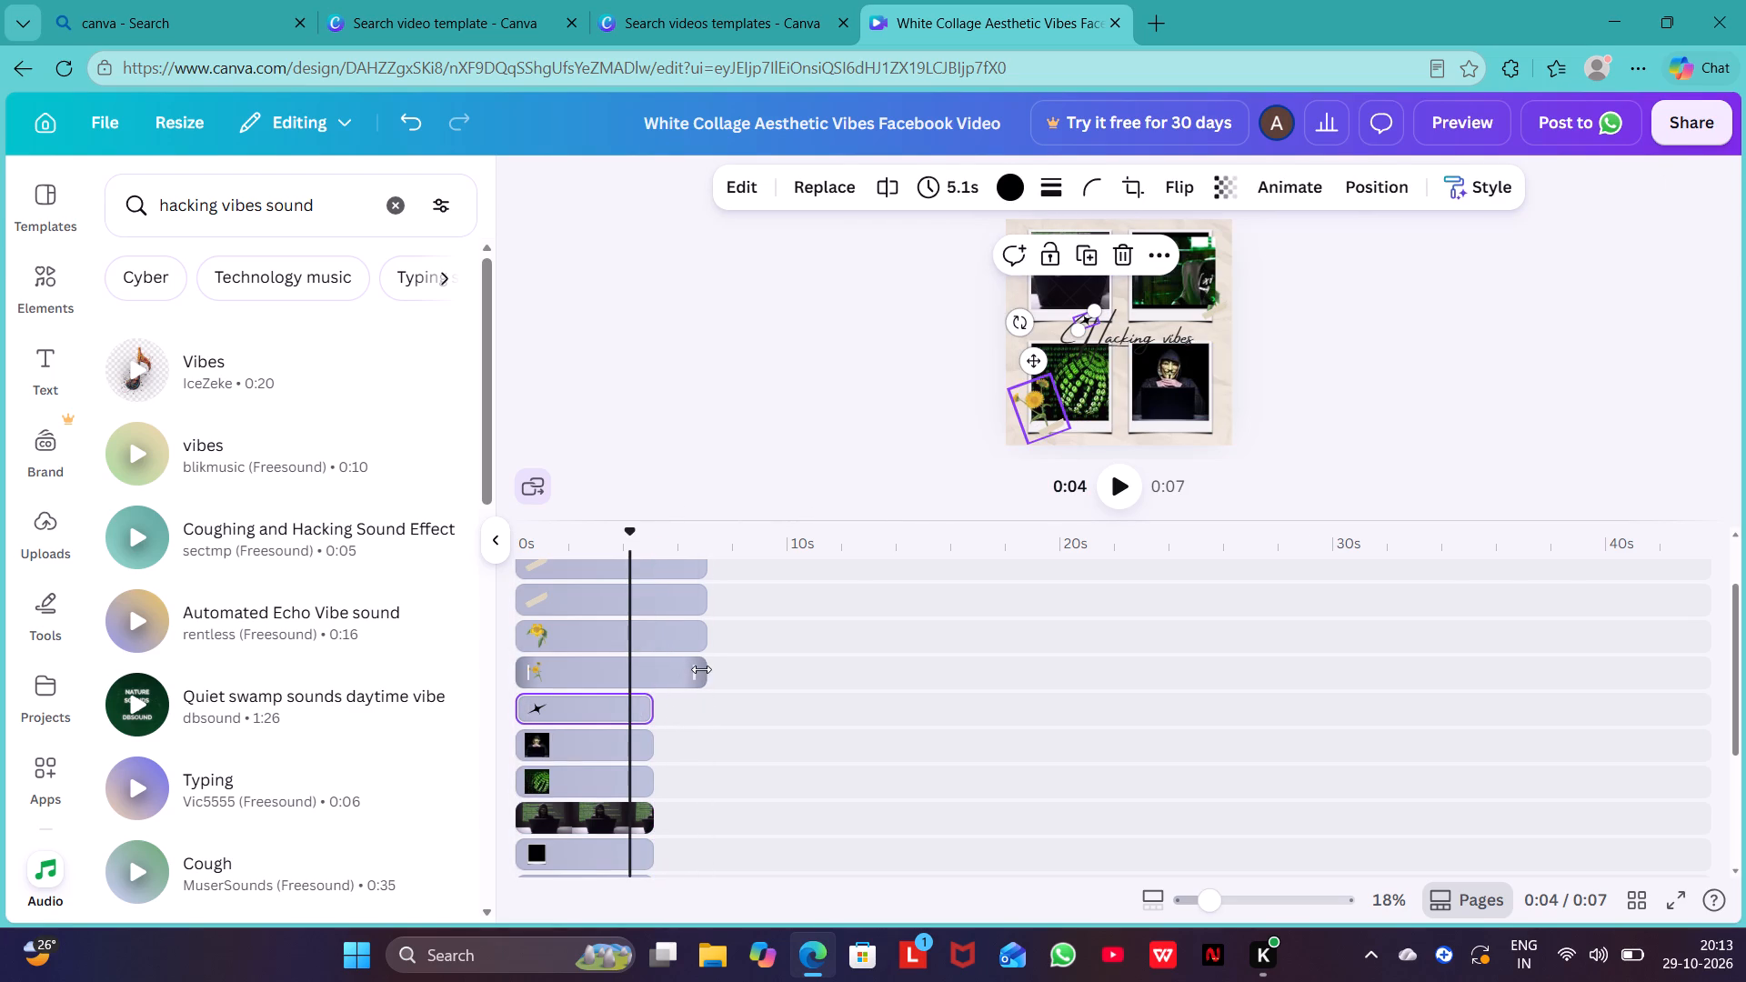
drag(701, 671, 642, 668)
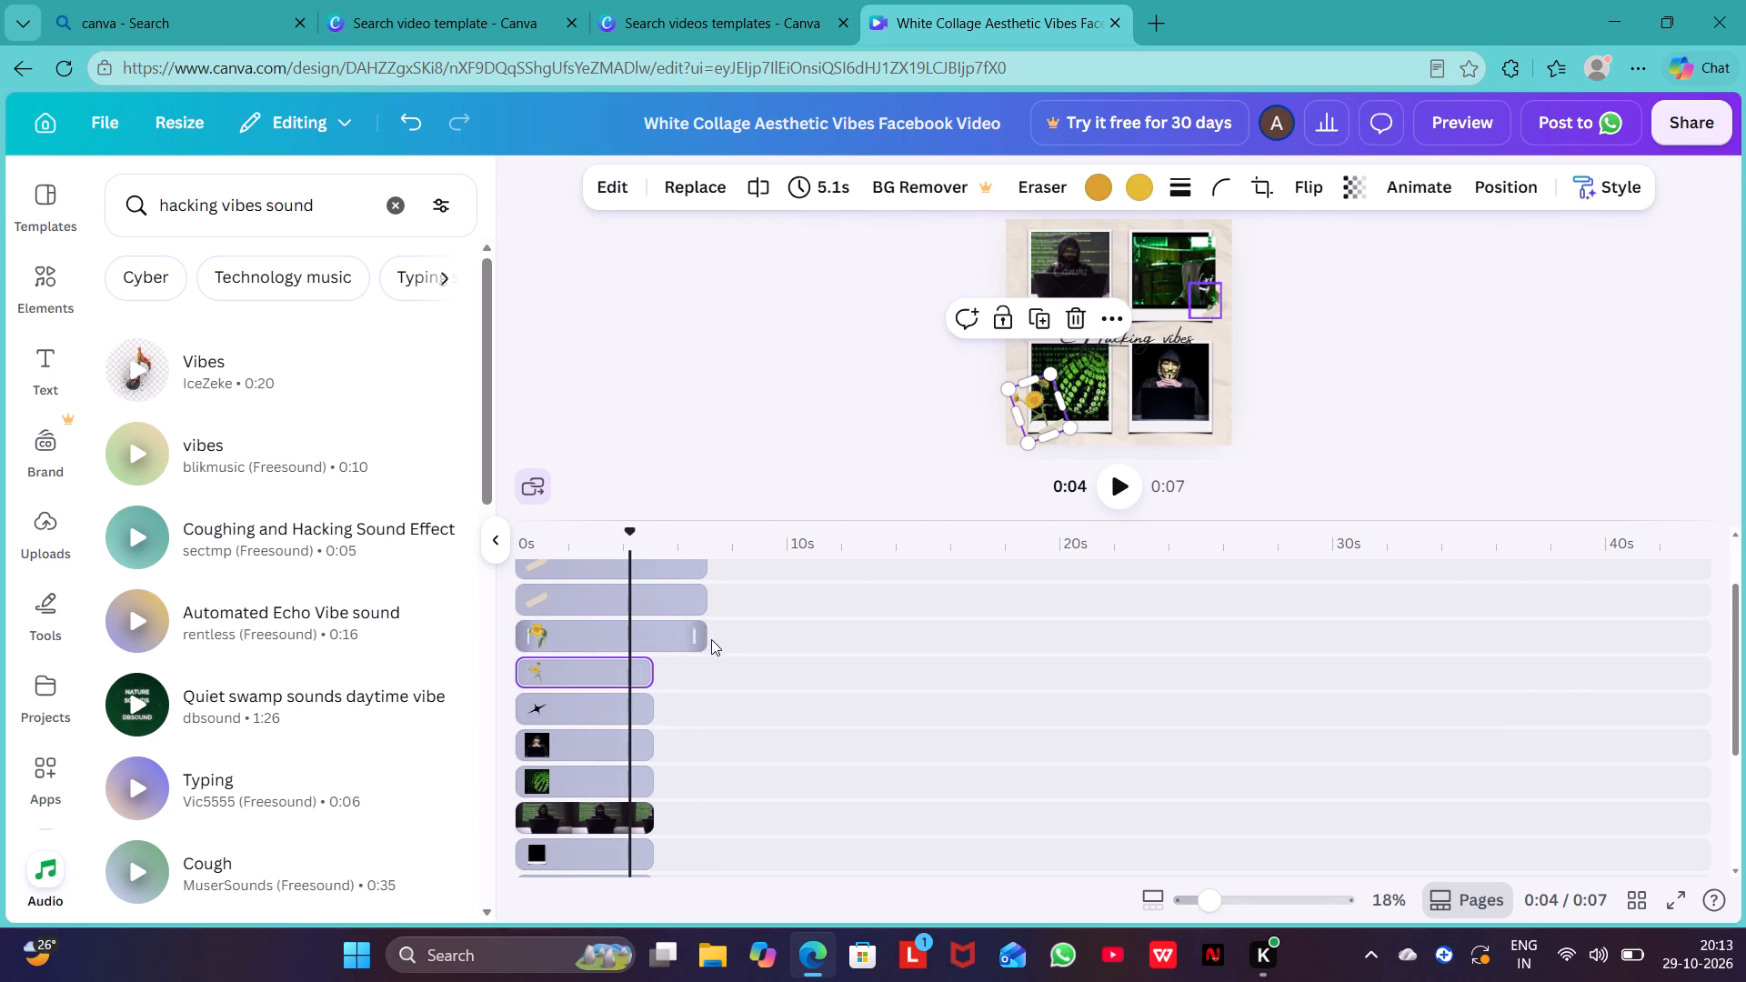
drag(697, 635, 655, 635)
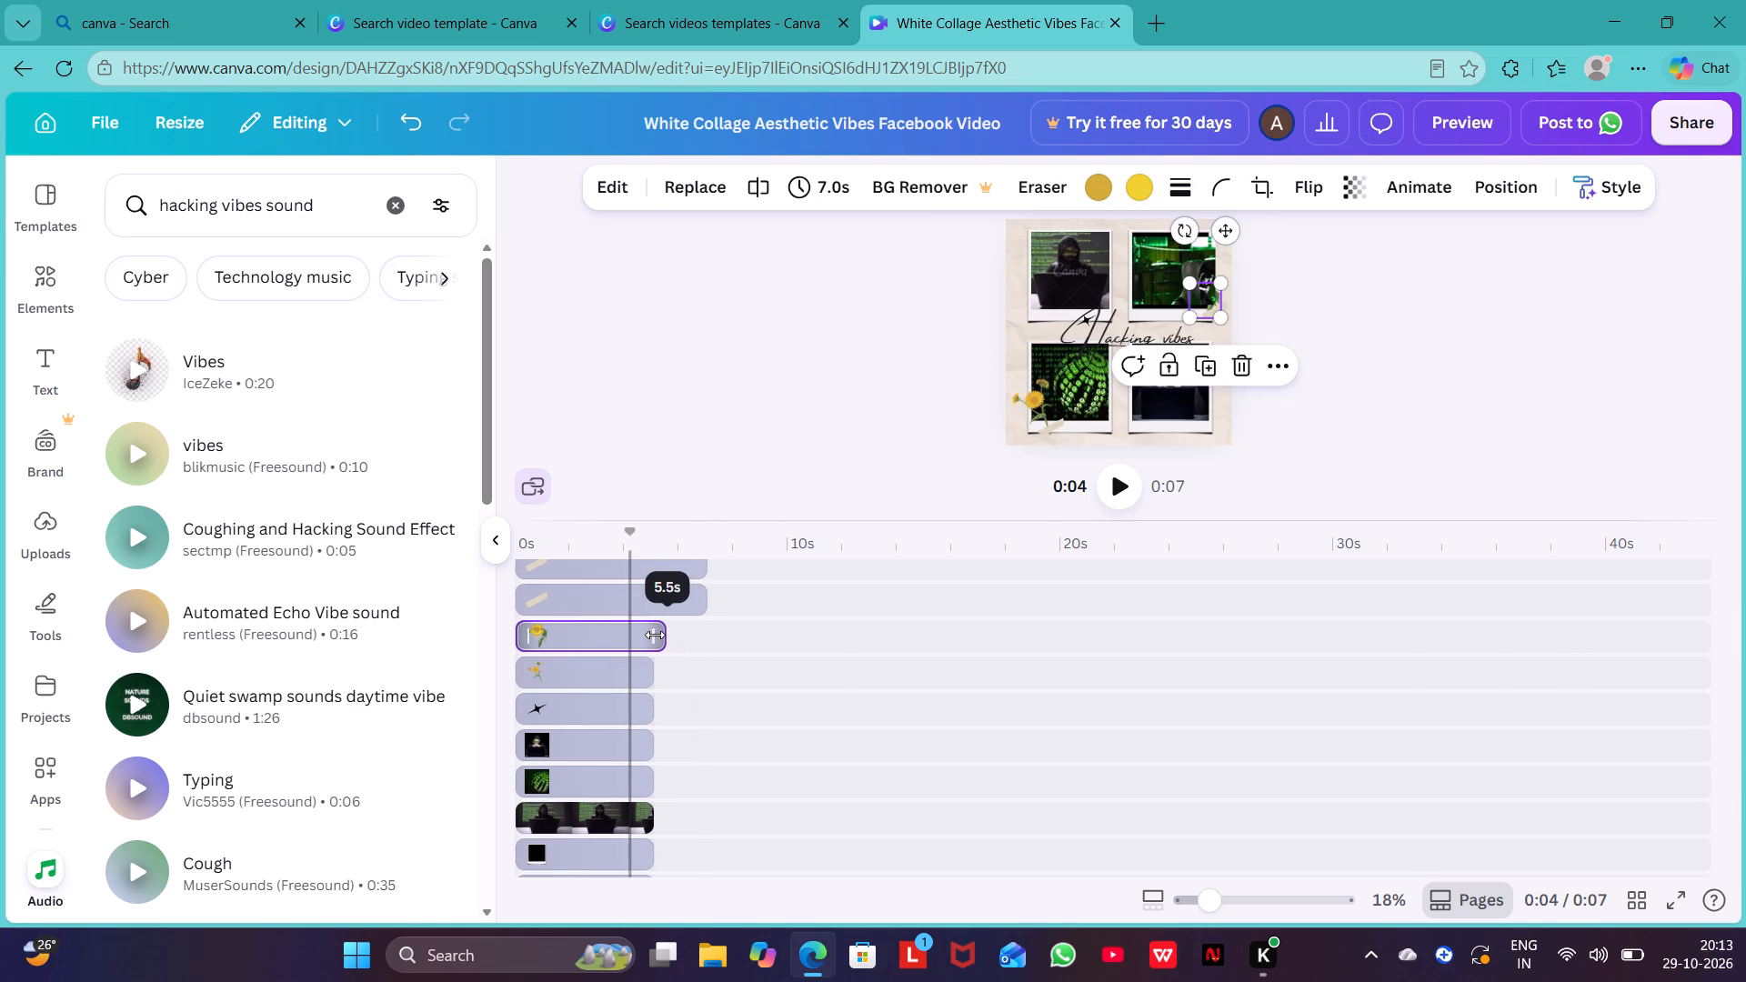
drag(655, 635, 645, 636)
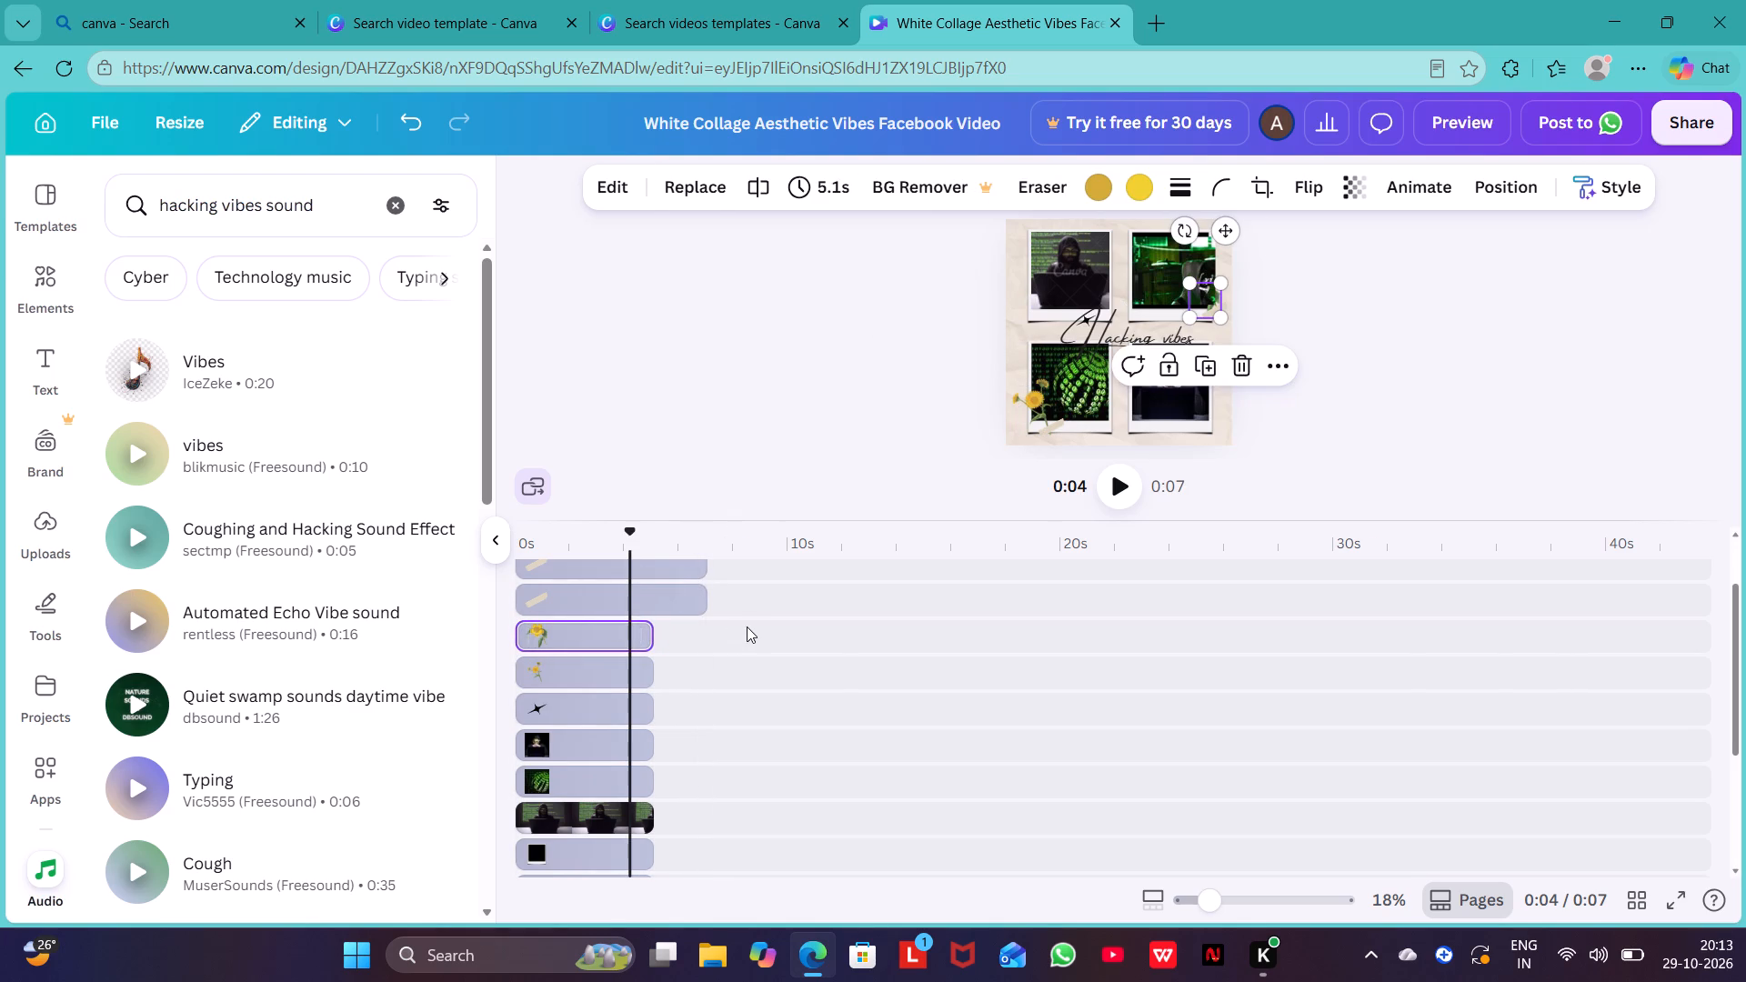
scroll(758, 627, up, 2)
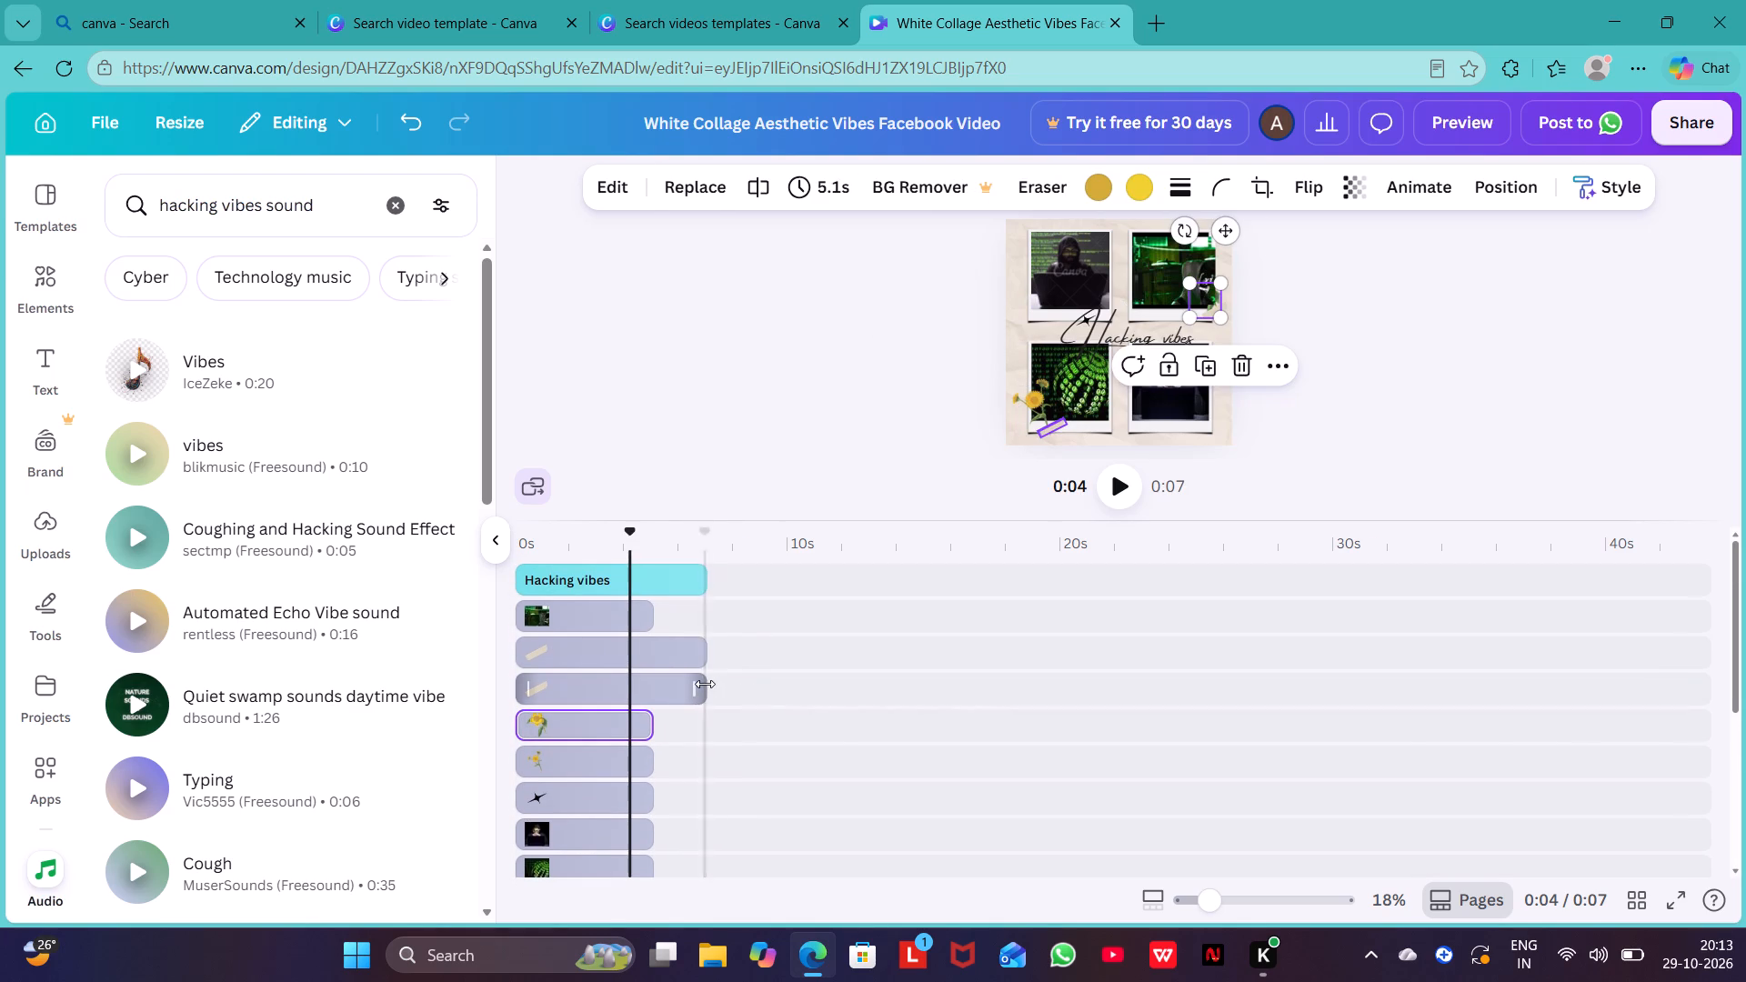
drag(697, 686, 632, 689)
drag(699, 651, 650, 651)
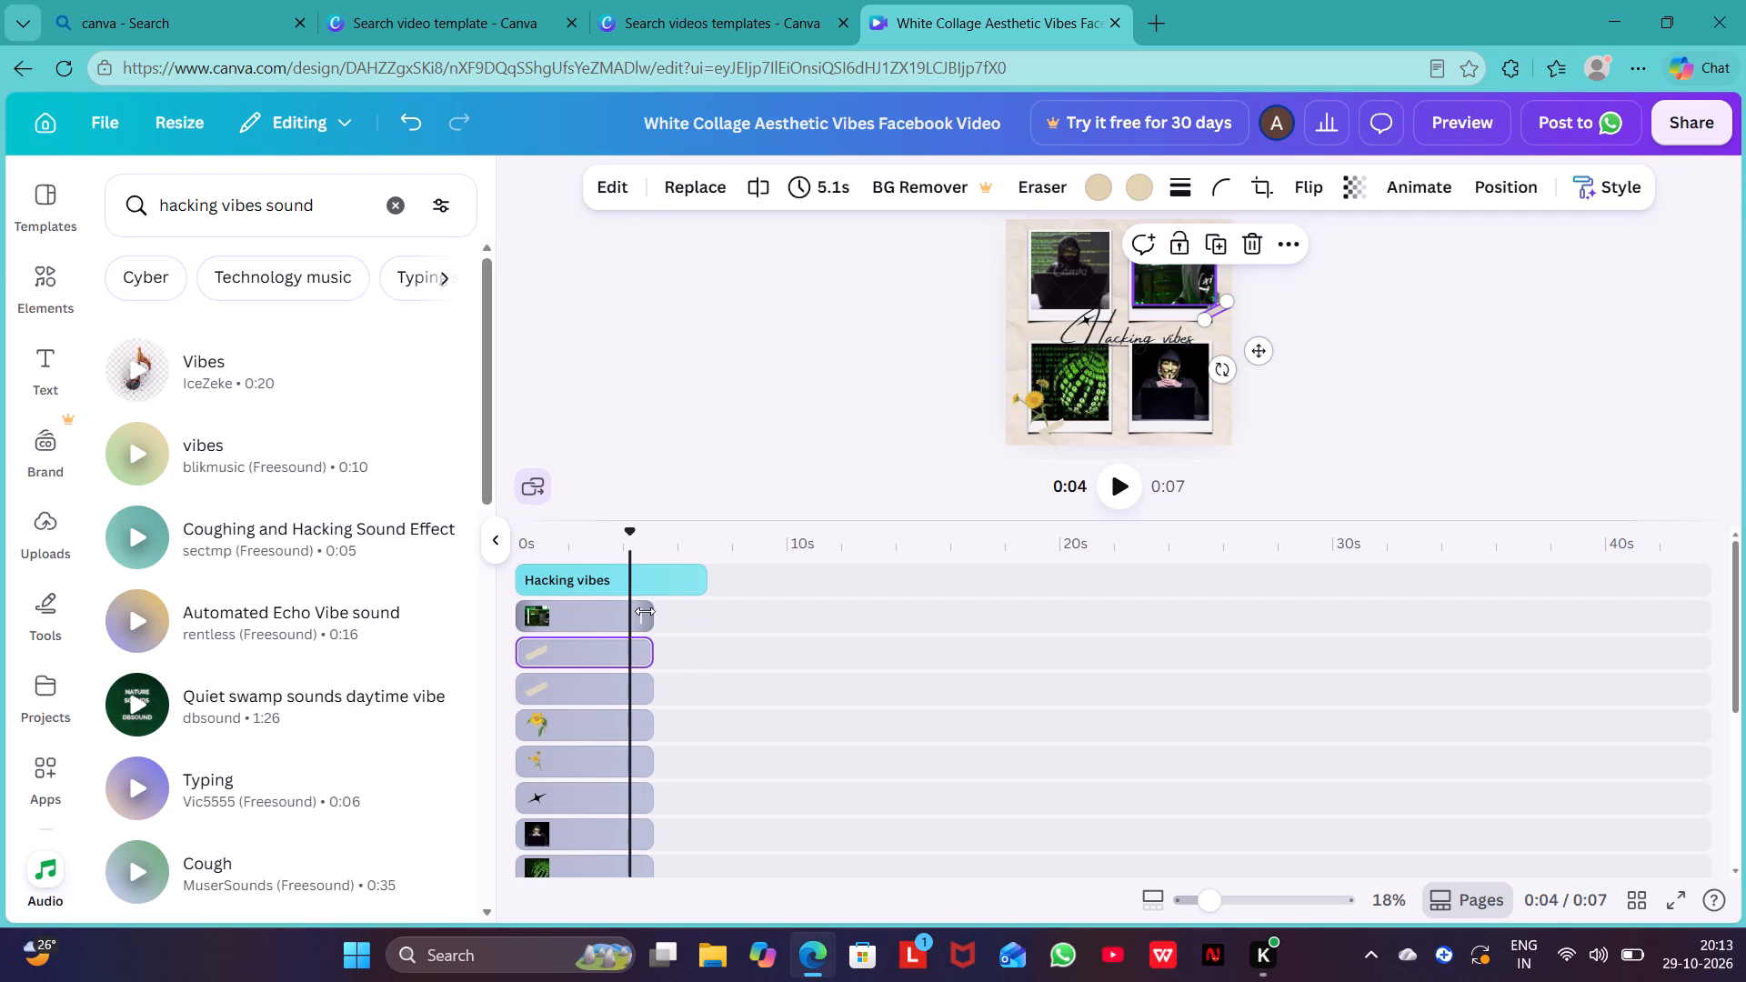
Shorten the "Hacking vibes" title text on the timeline to 5.1 s.
drag(697, 583, 648, 586)
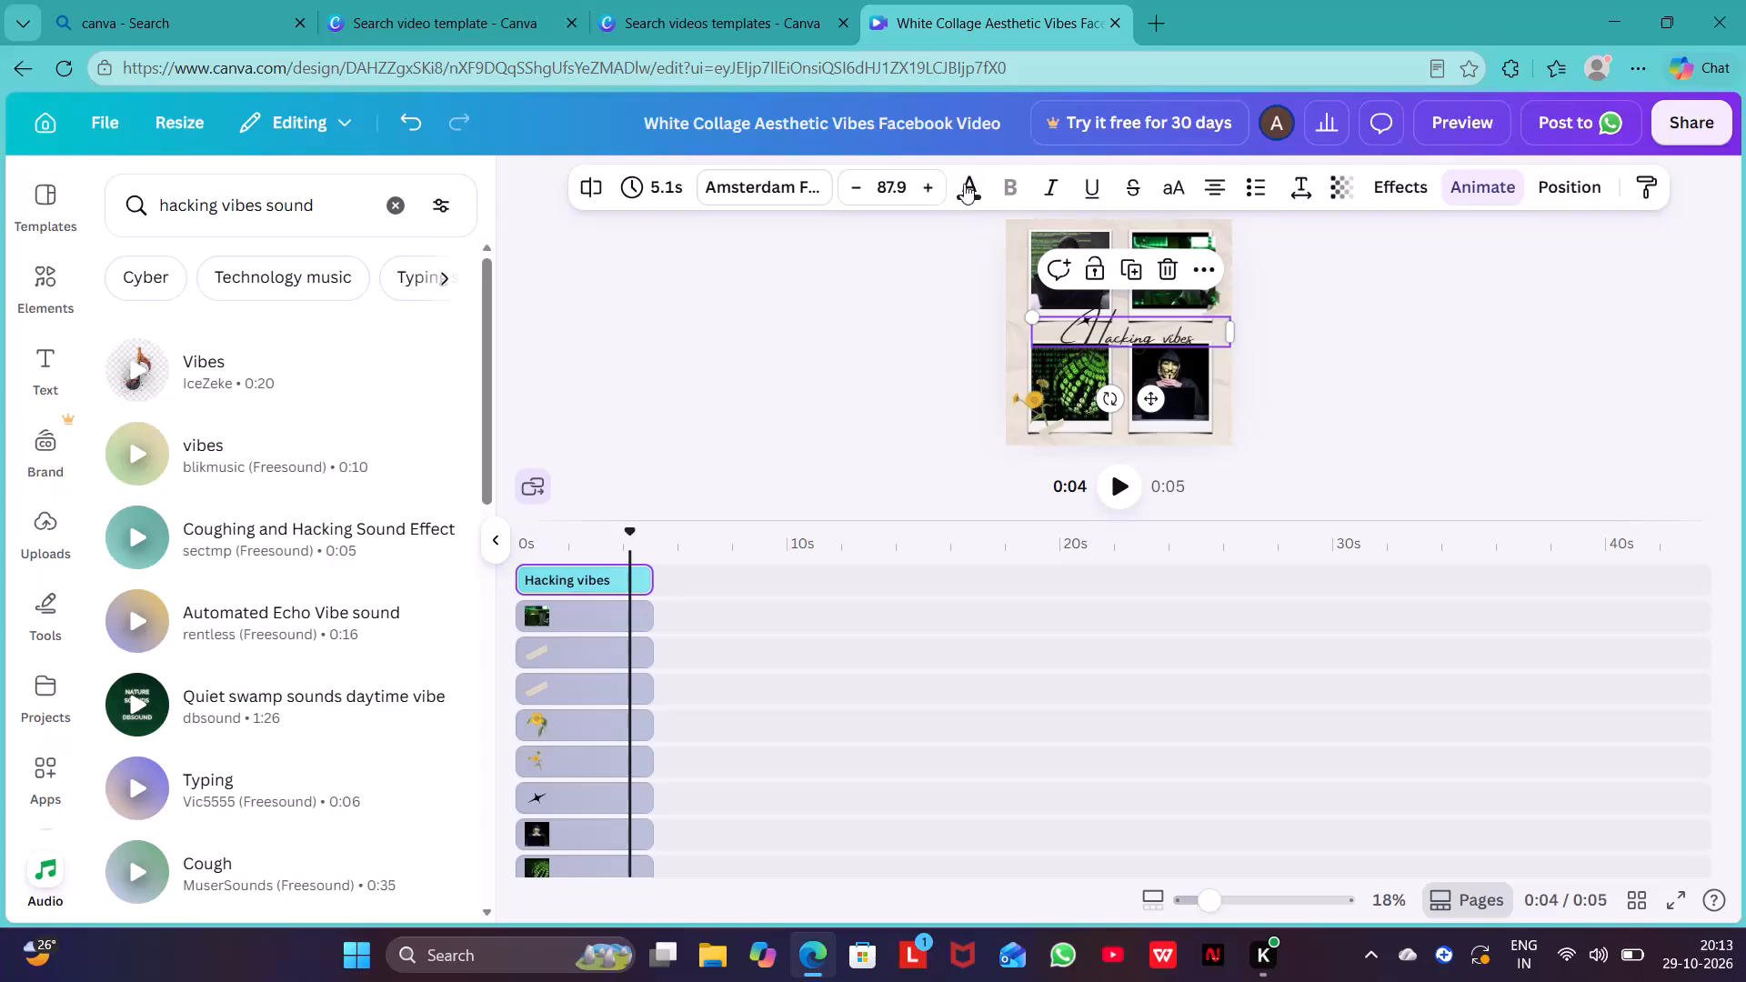
Apply the Glitch text effect to the "Hacking vibes" title.
click(1393, 187)
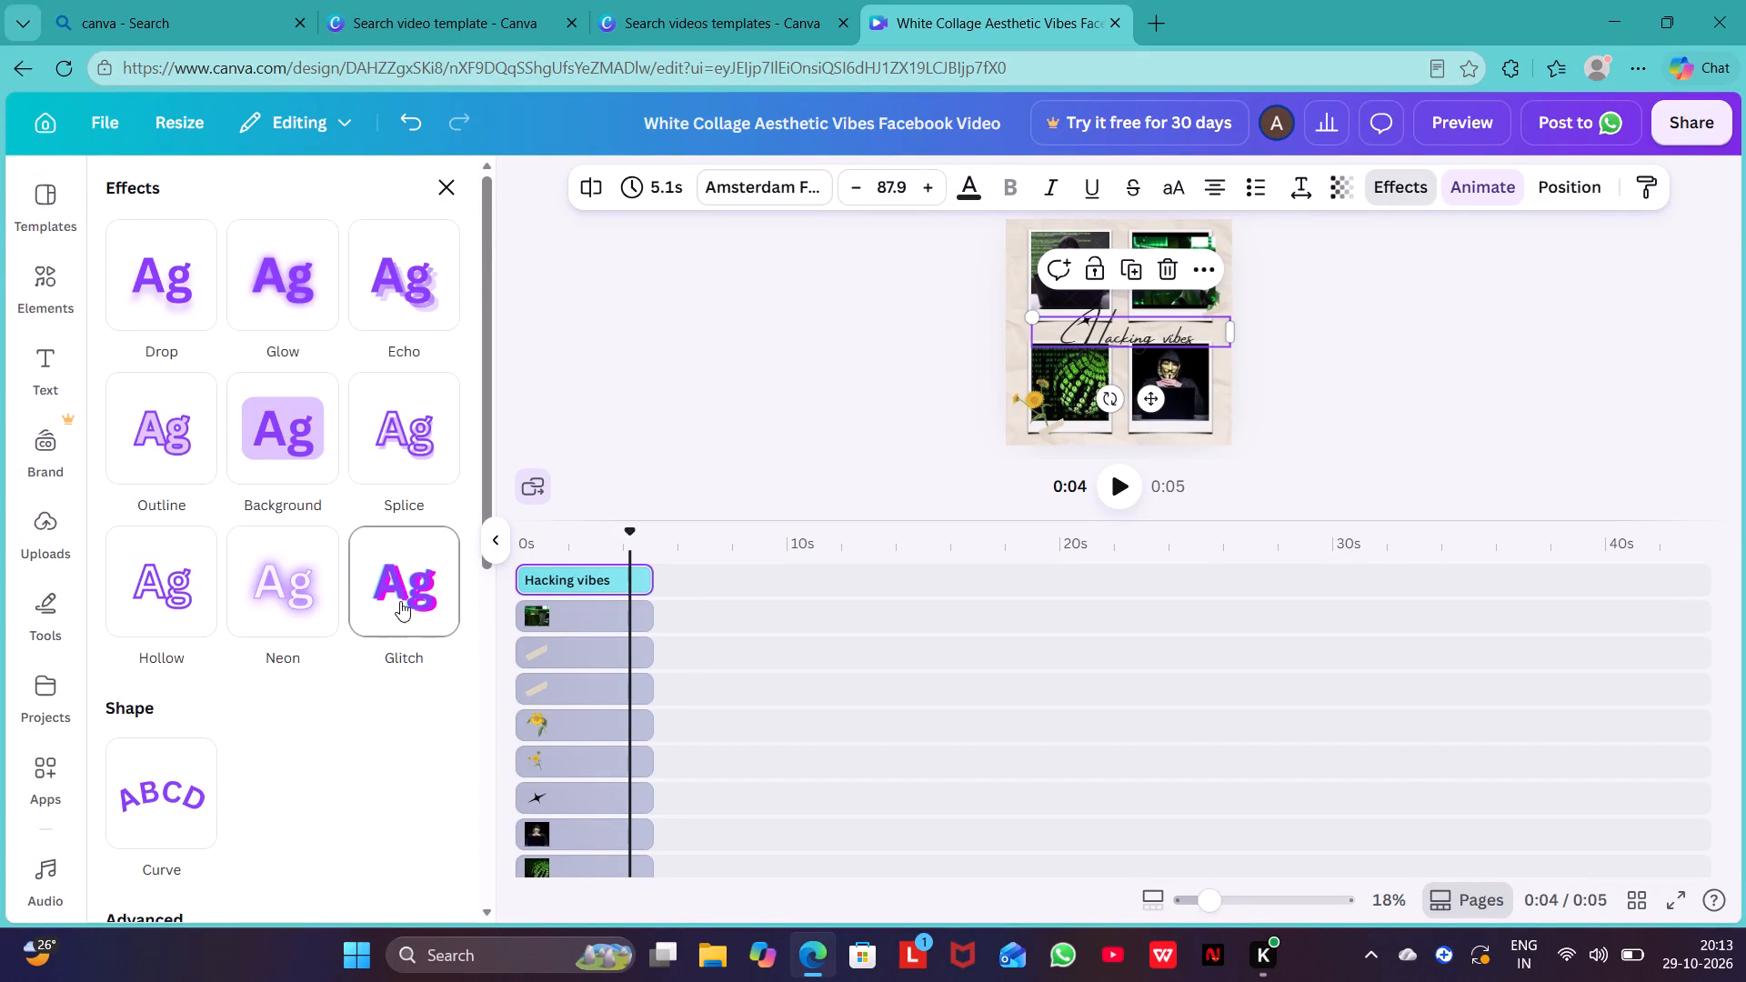
click(400, 601)
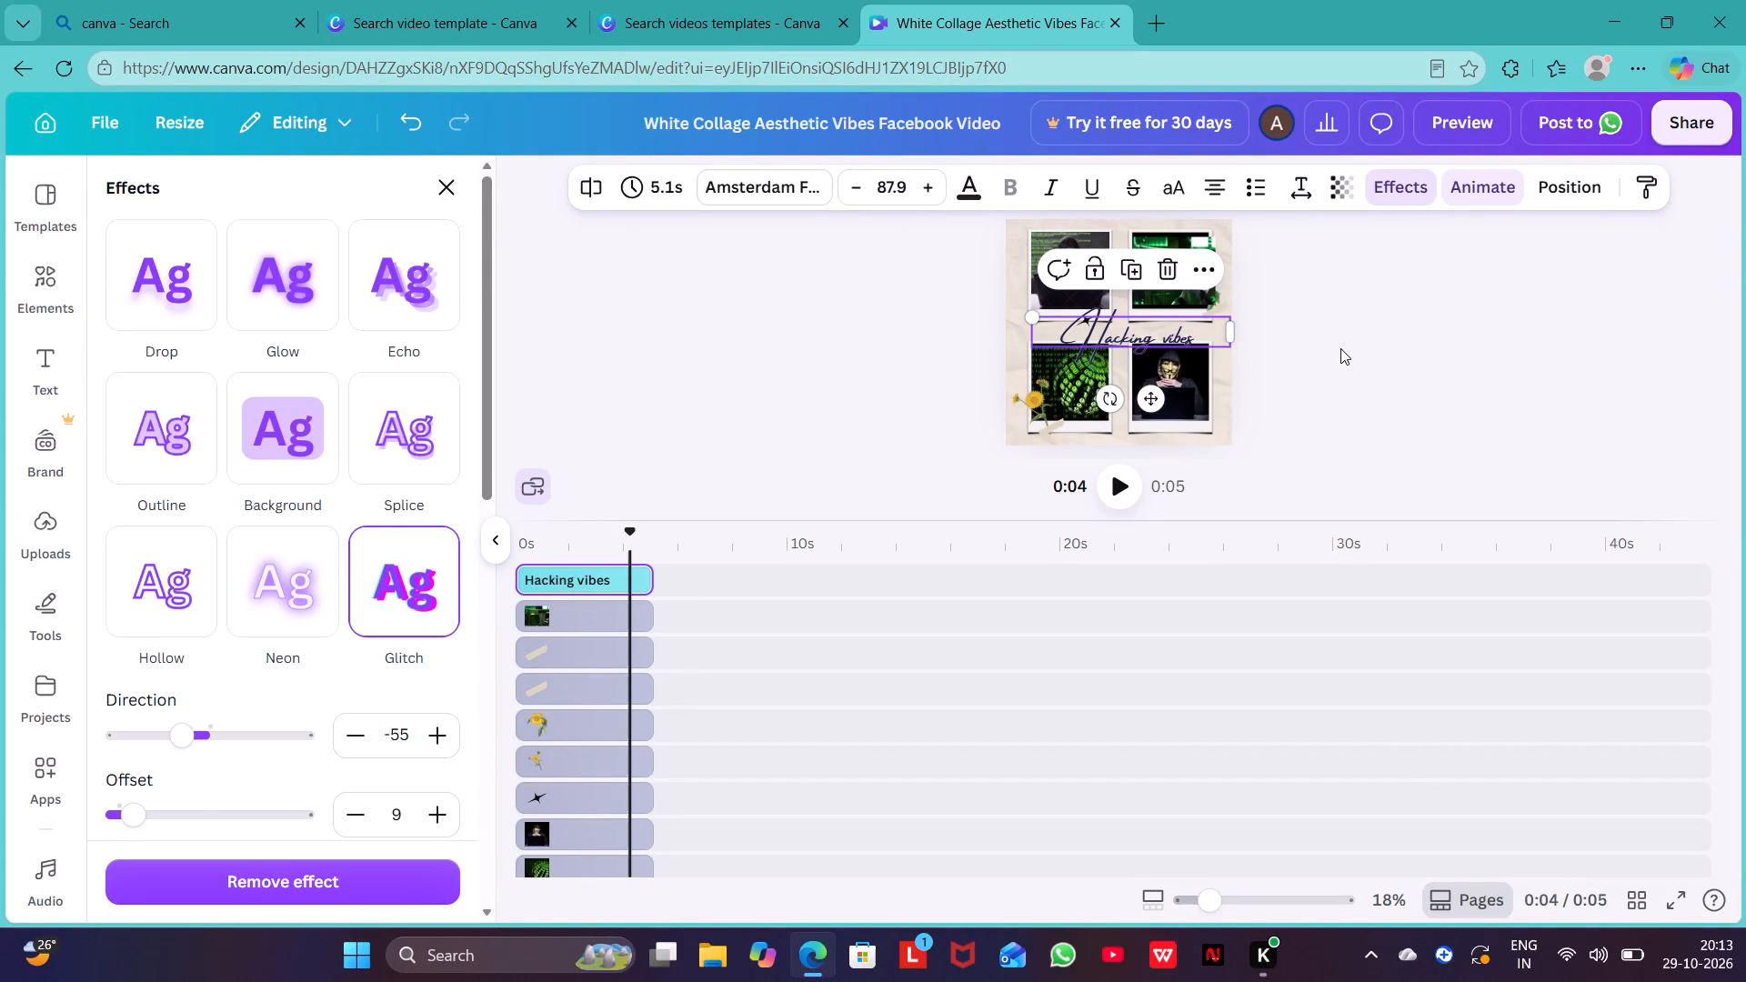
click(1340, 348)
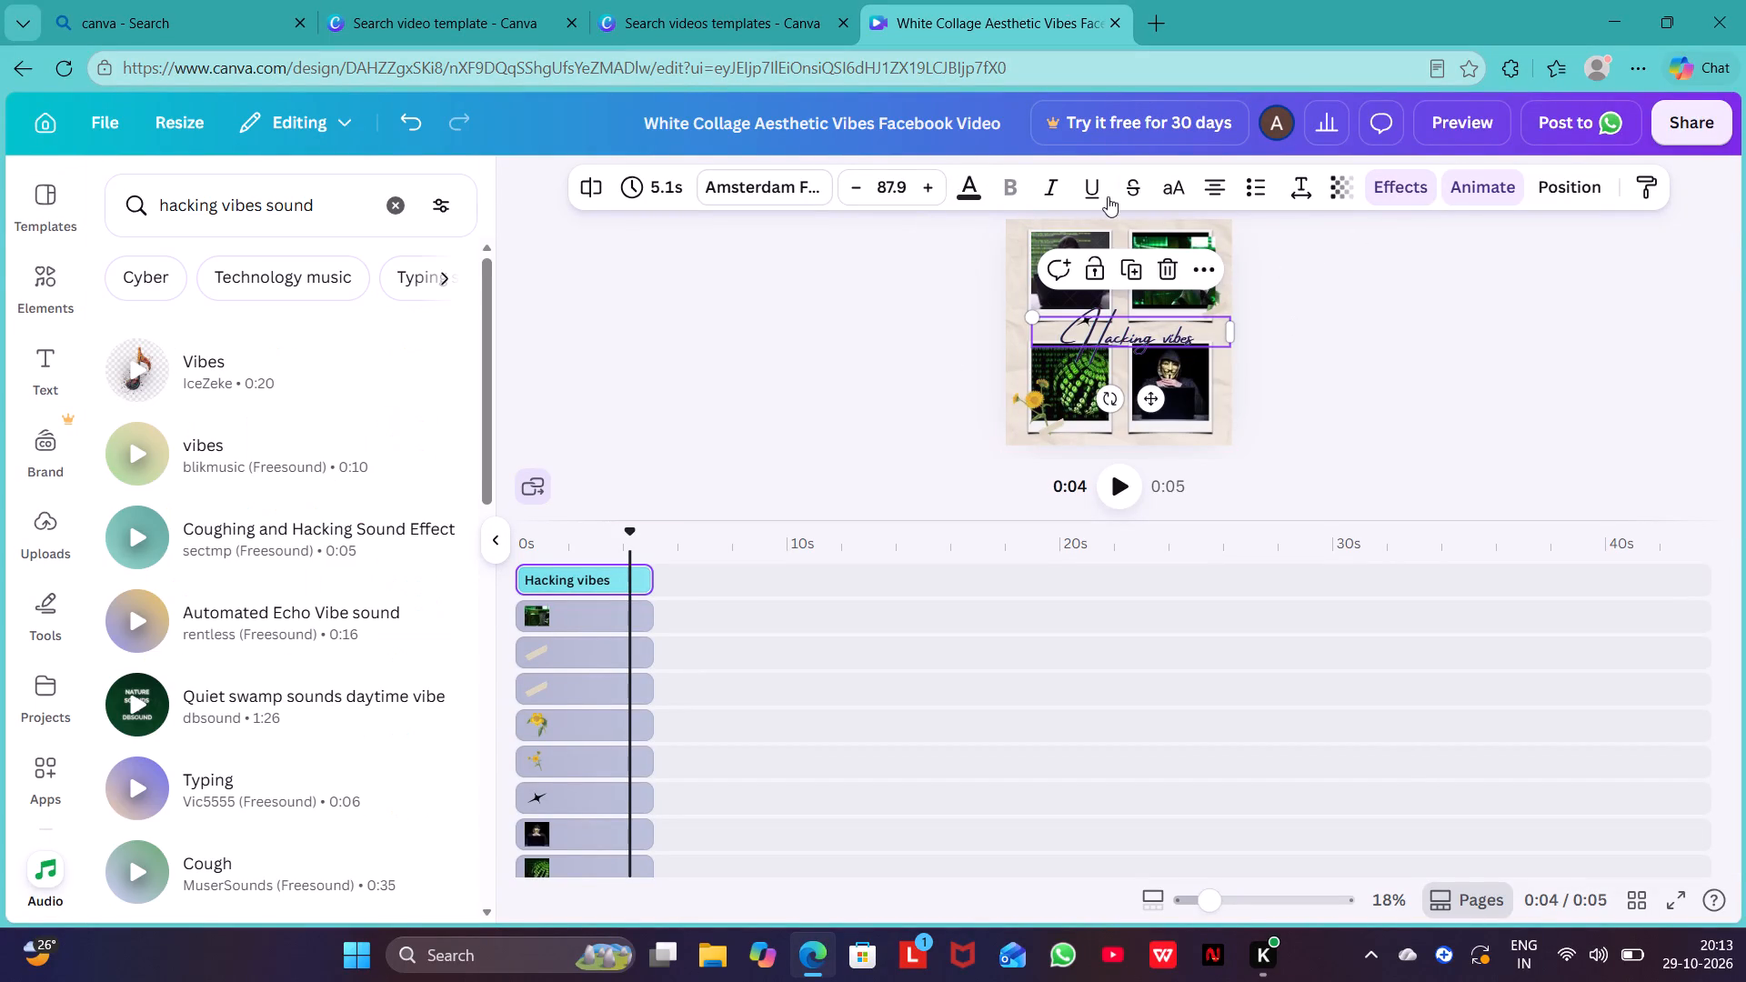
Preview the finished collage video and replay it from the start.
click(1474, 120)
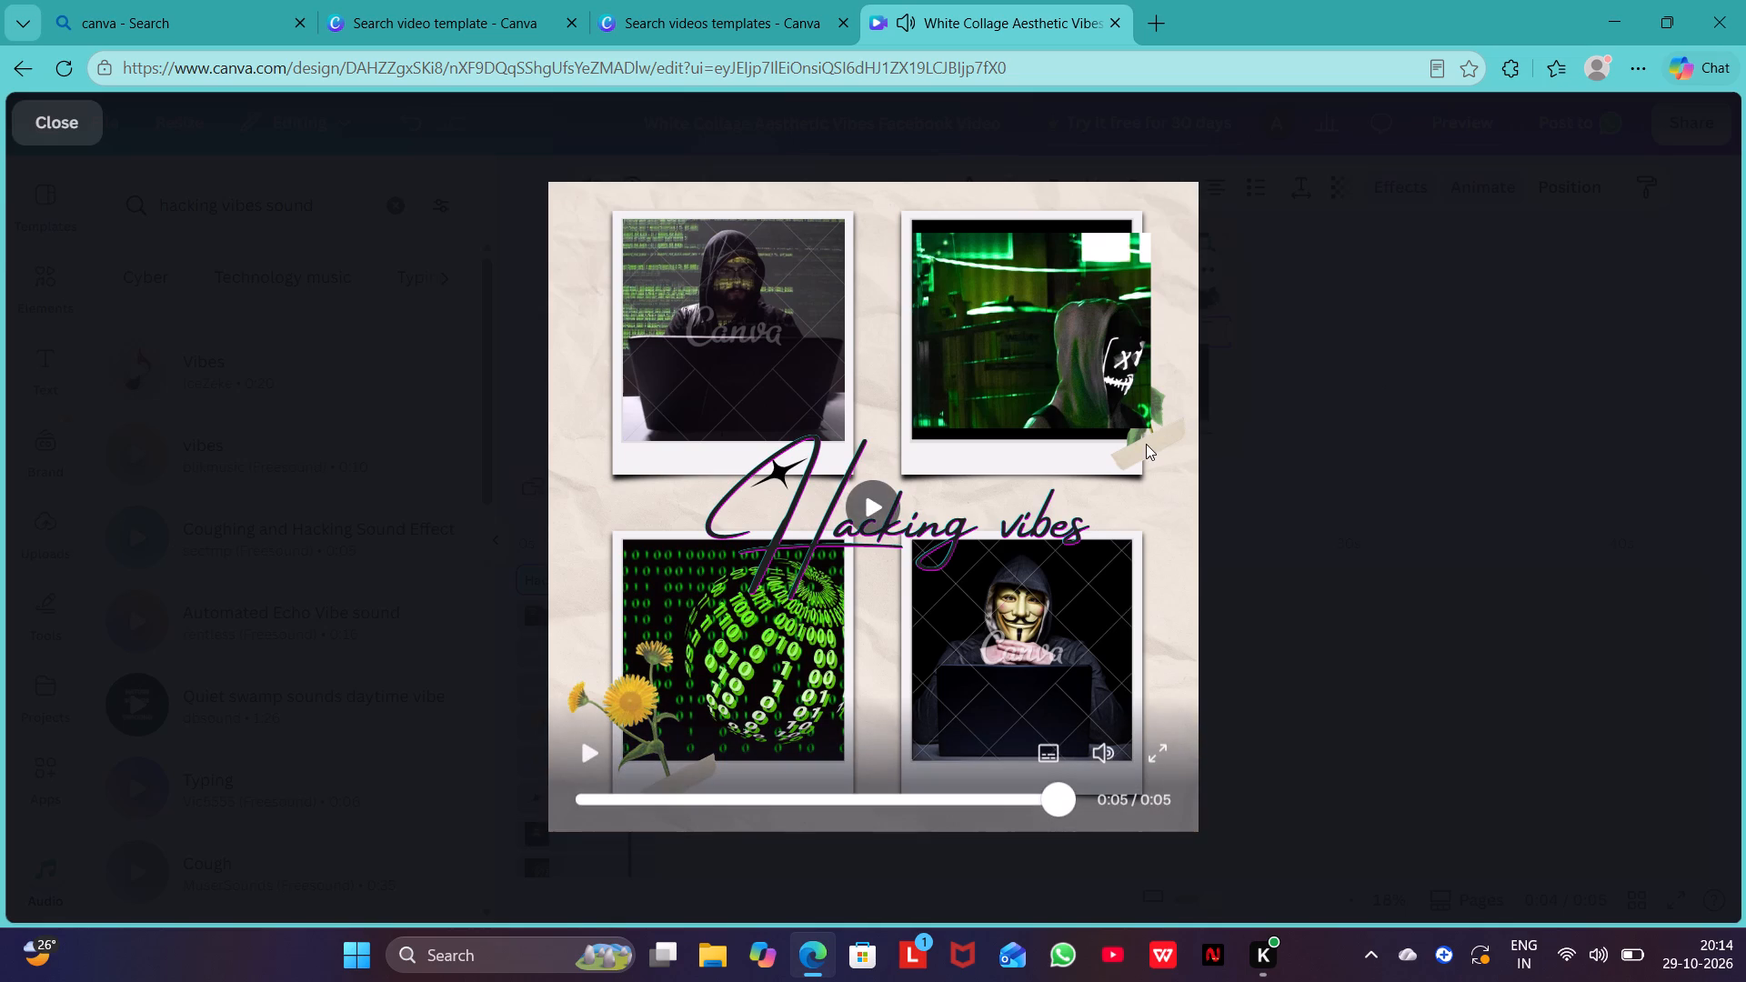
click(874, 517)
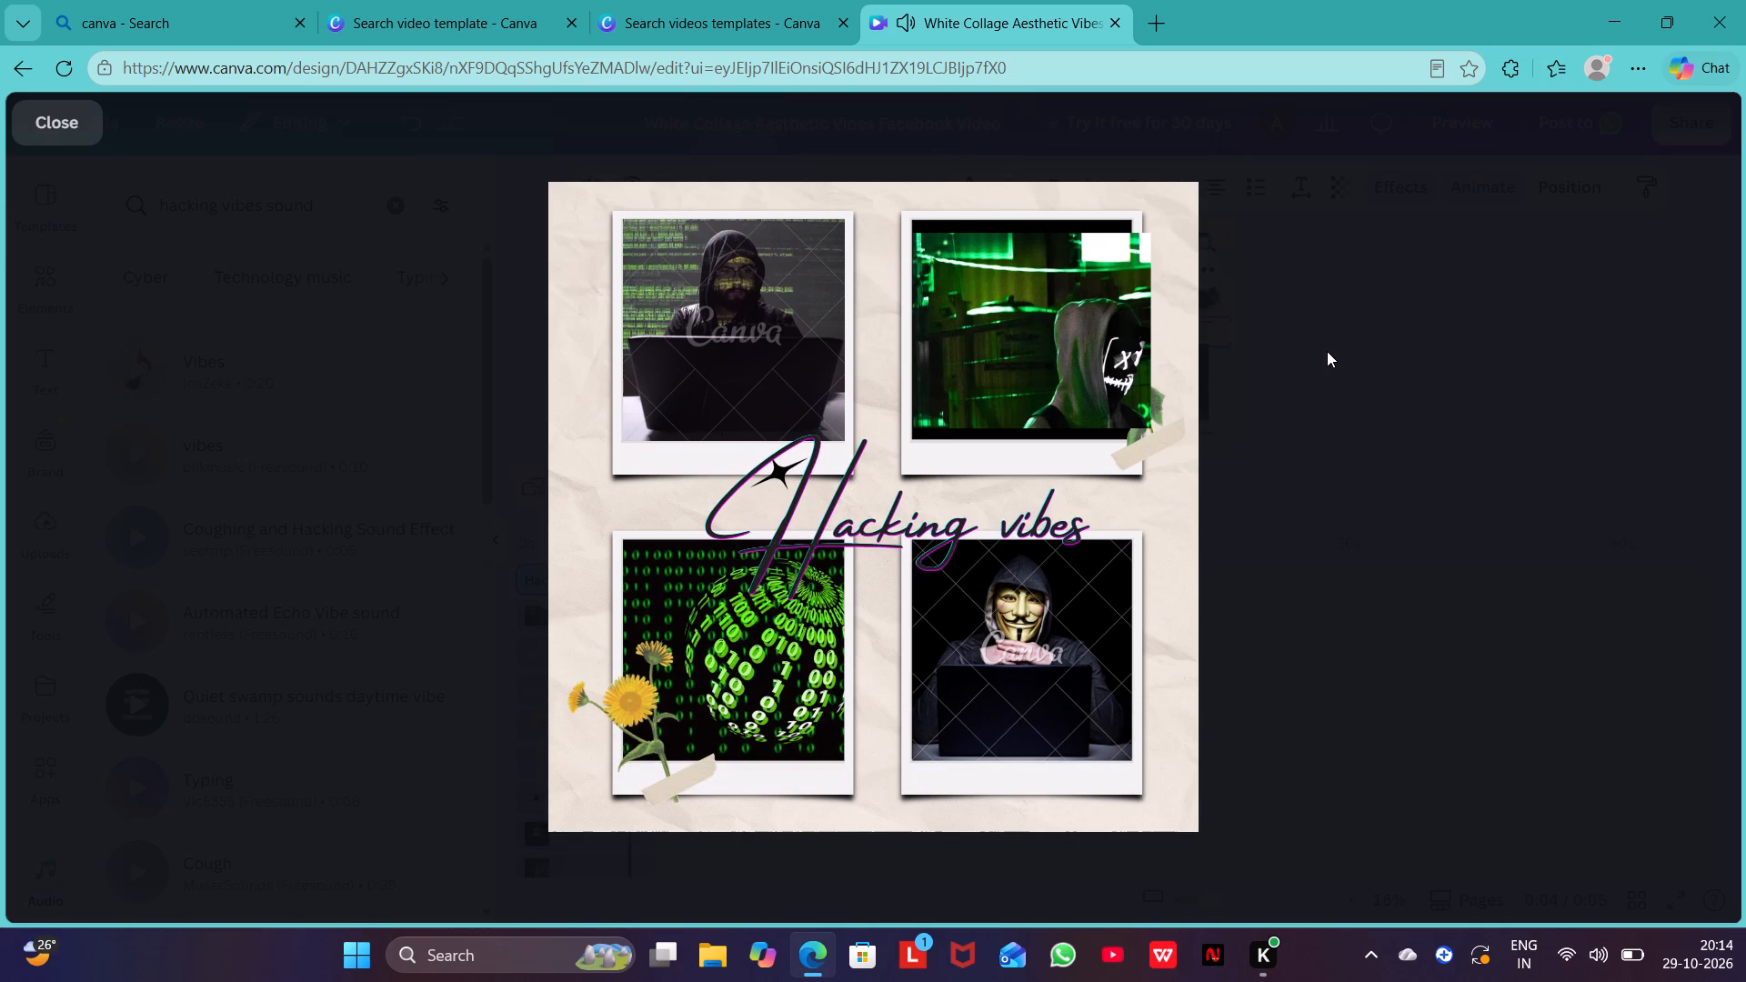
Play back the shortened collage in the full preview and in the editor, and reopen the preview to check it.
click(870, 494)
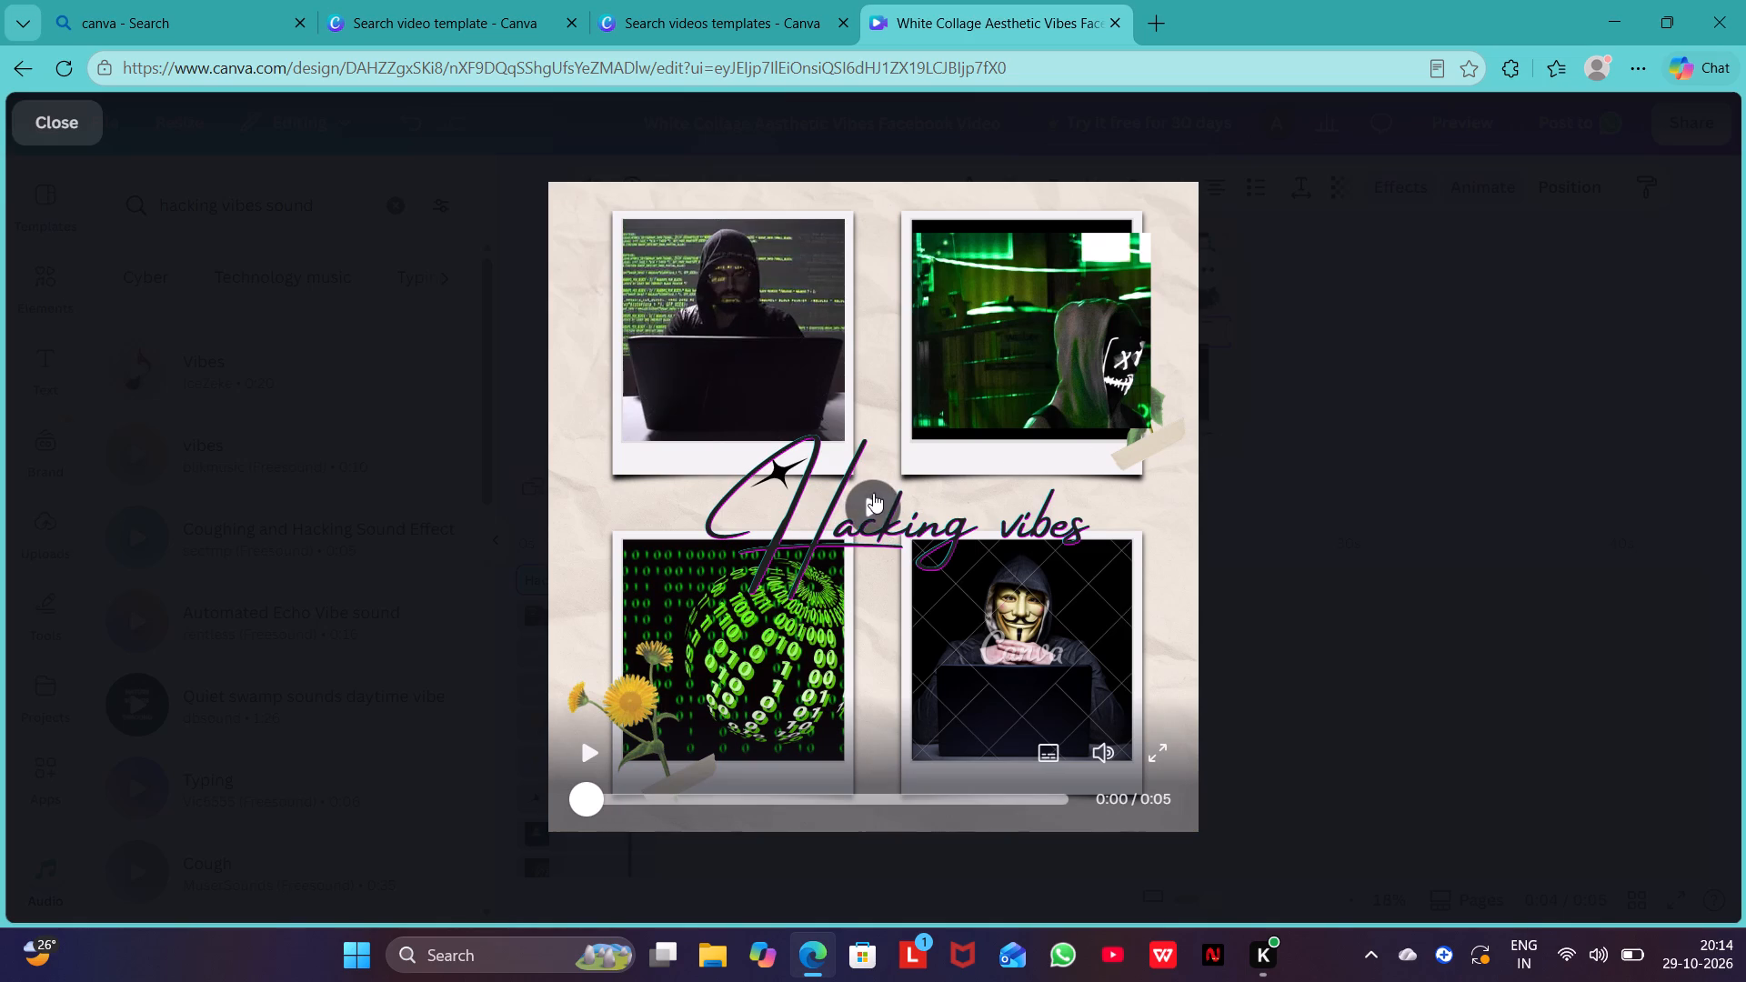
click(870, 496)
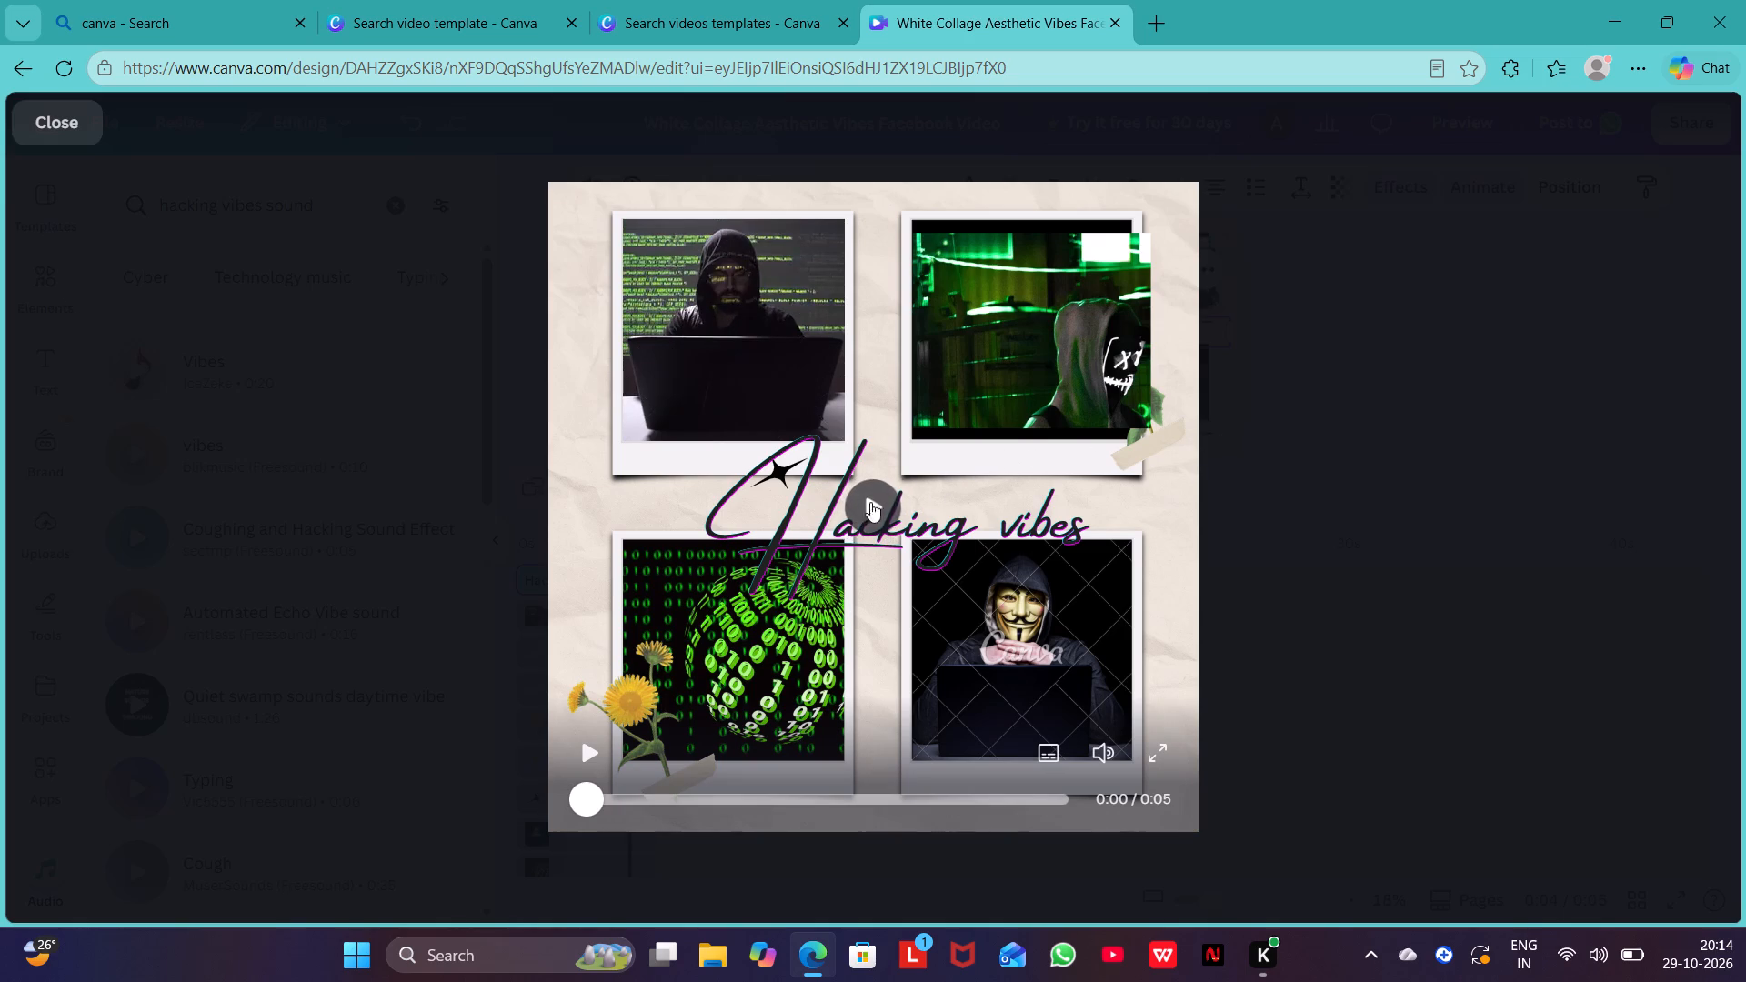
click(859, 511)
click(582, 757)
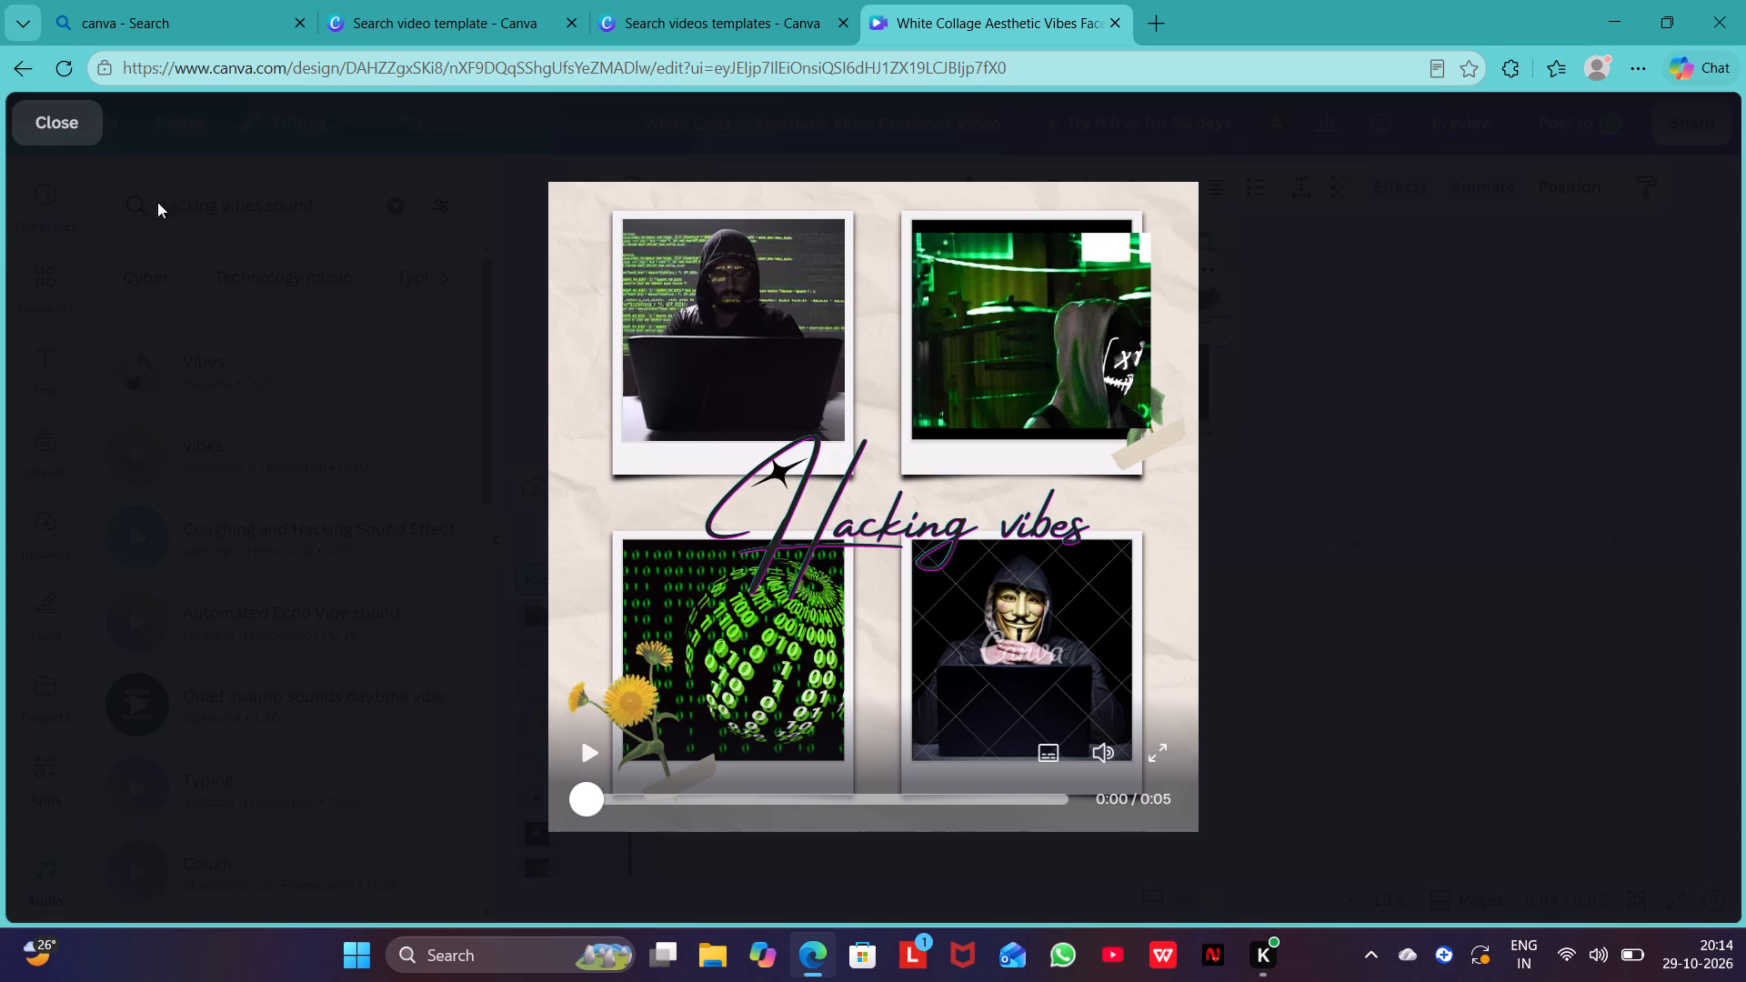
click(87, 125)
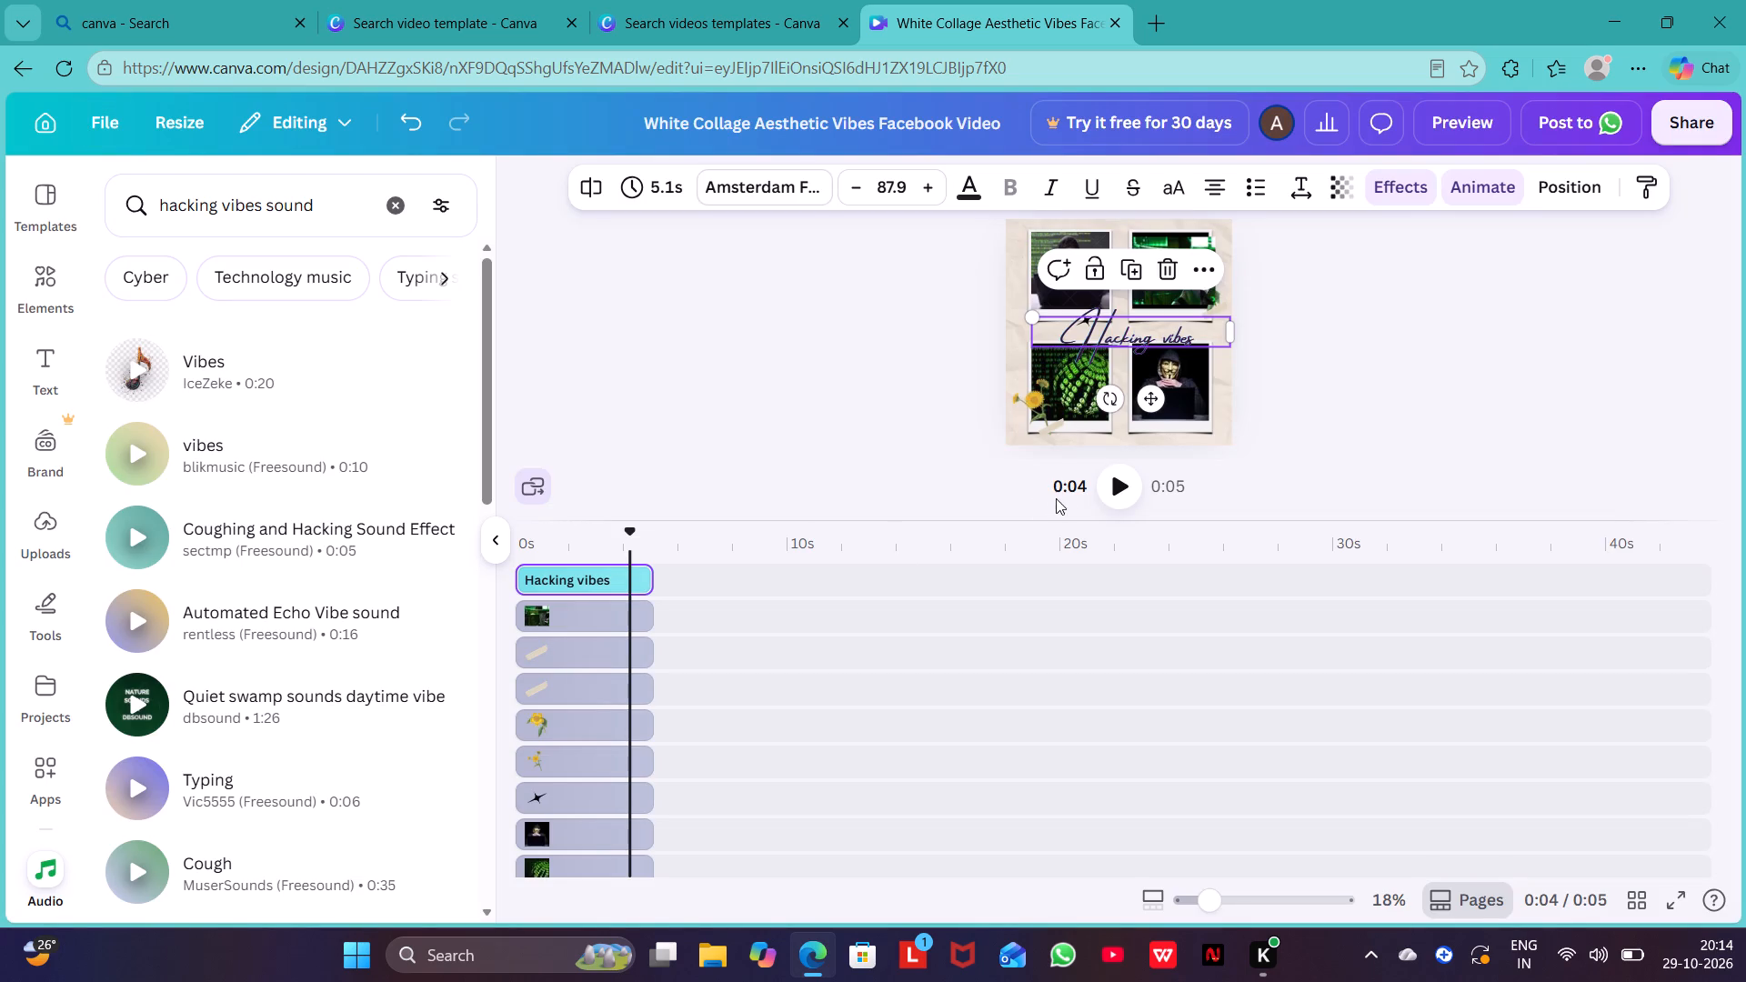
click(1123, 495)
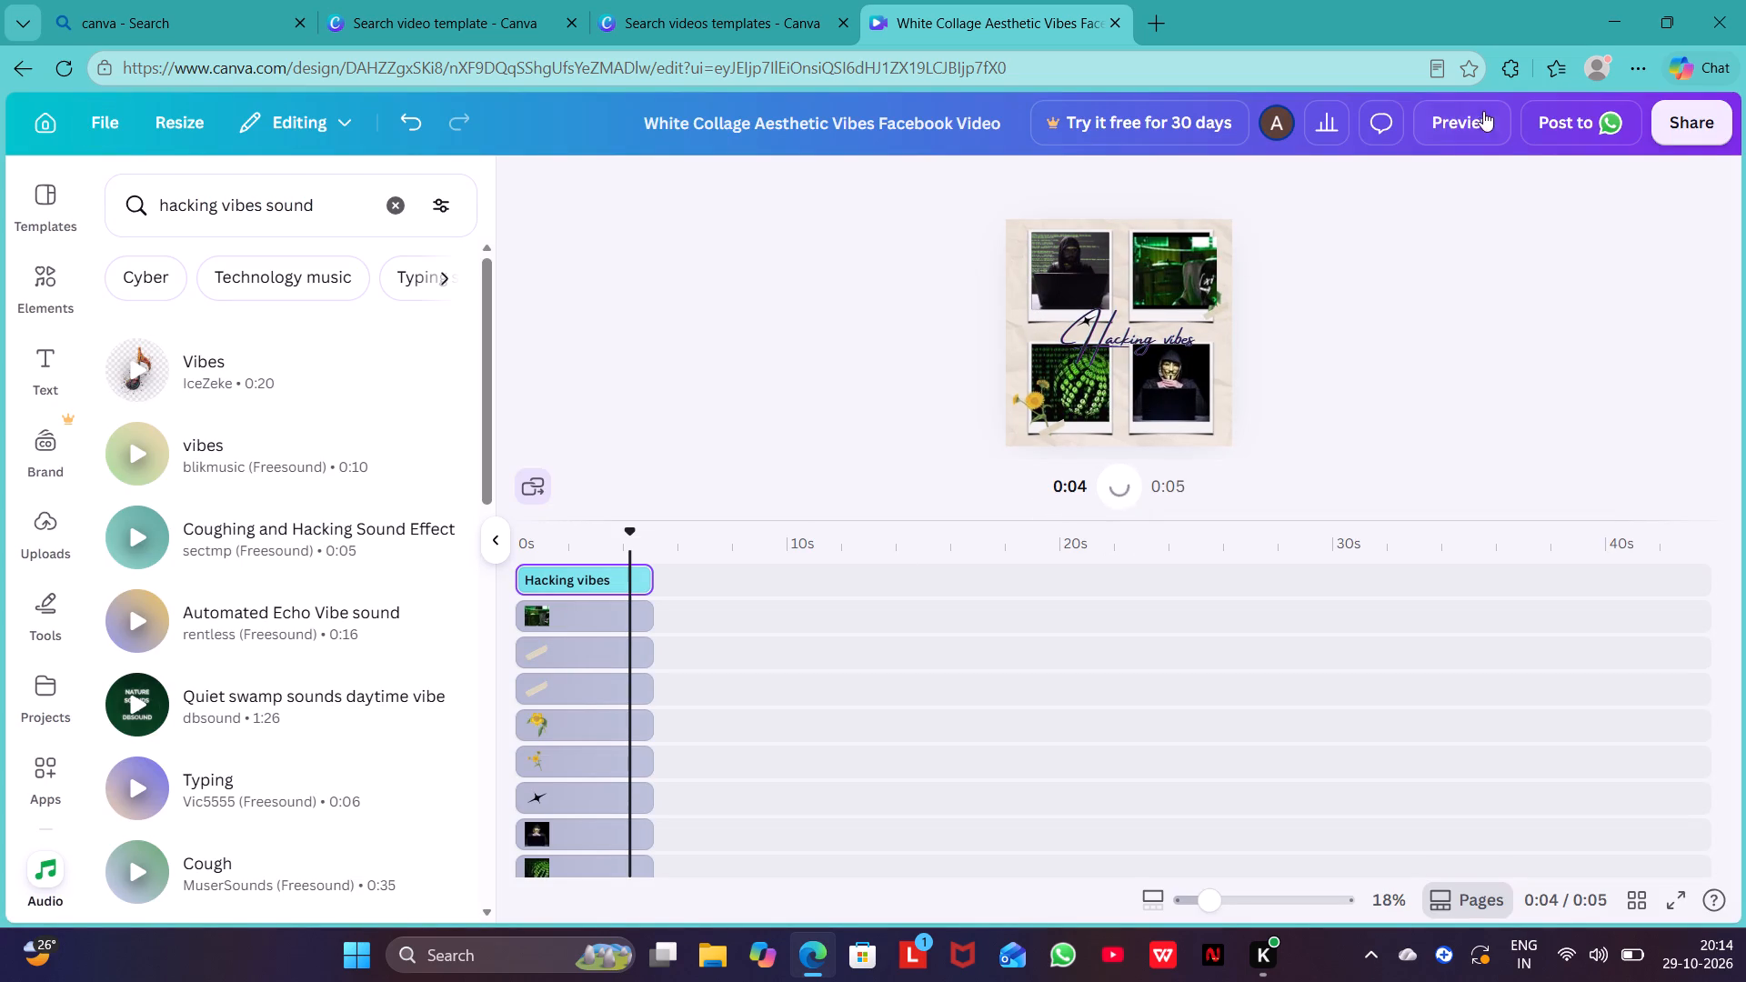
click(1433, 132)
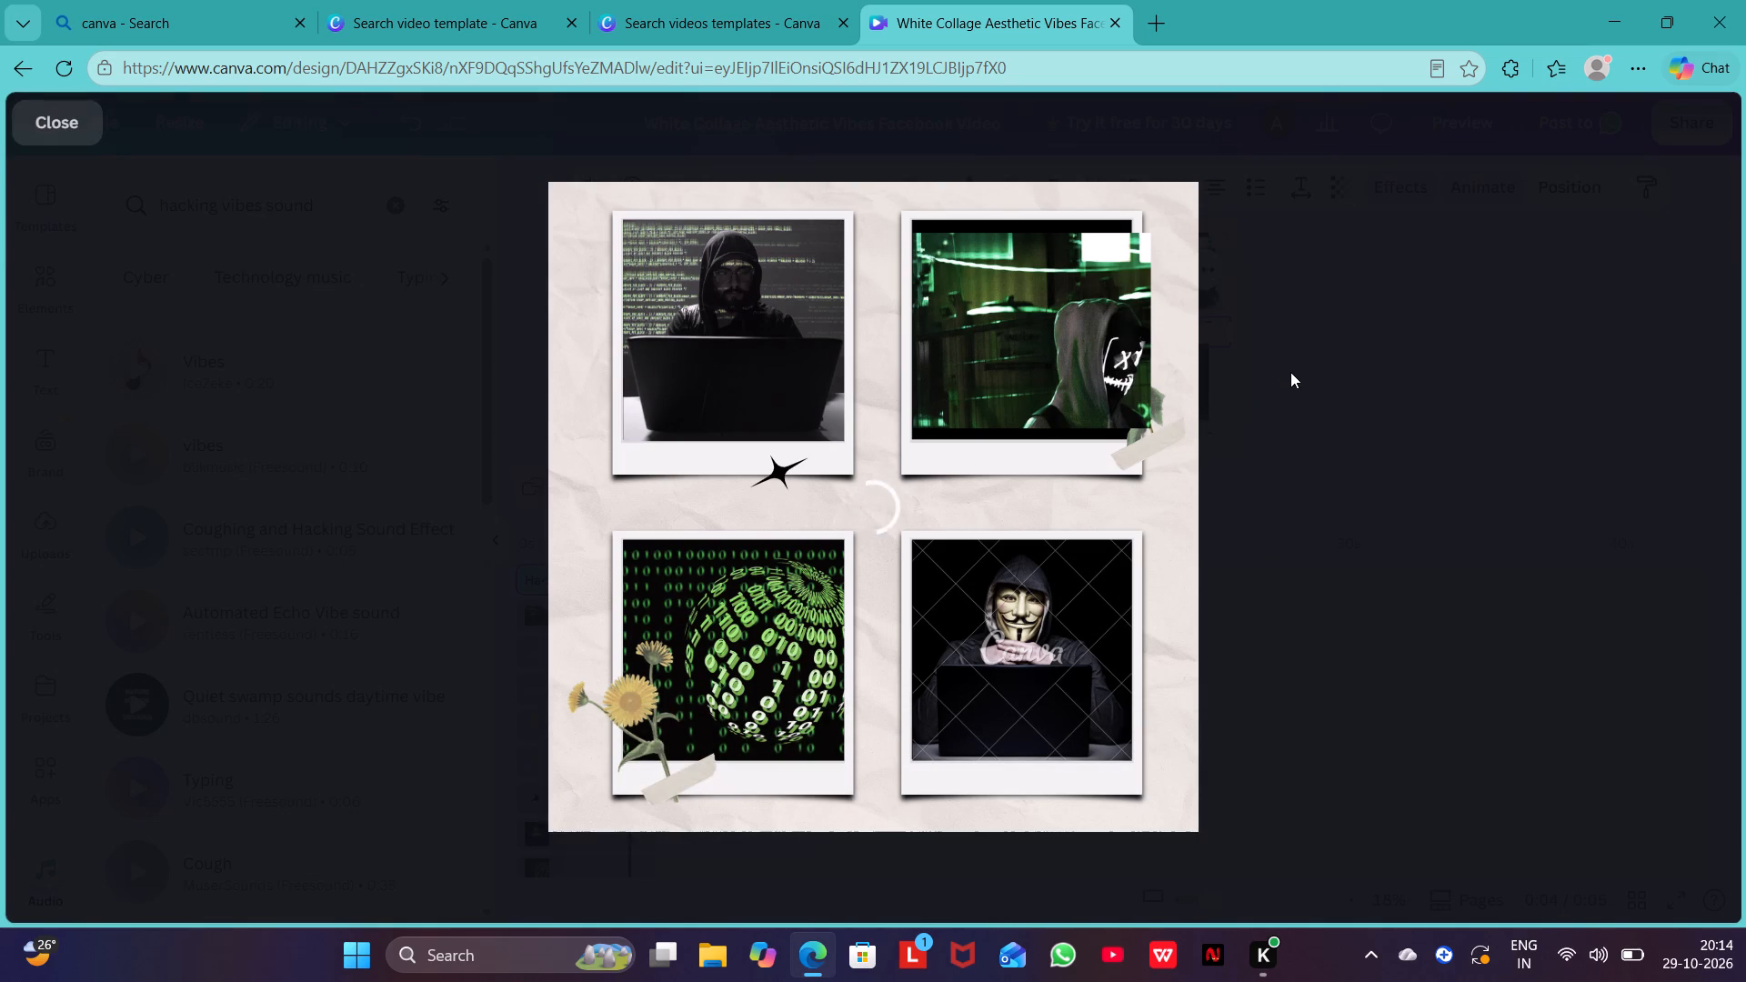
Deselect the title text and play the finished "Hacking vibes" collage twice in the full preview, returning to the editor after each viewing.
click(94, 116)
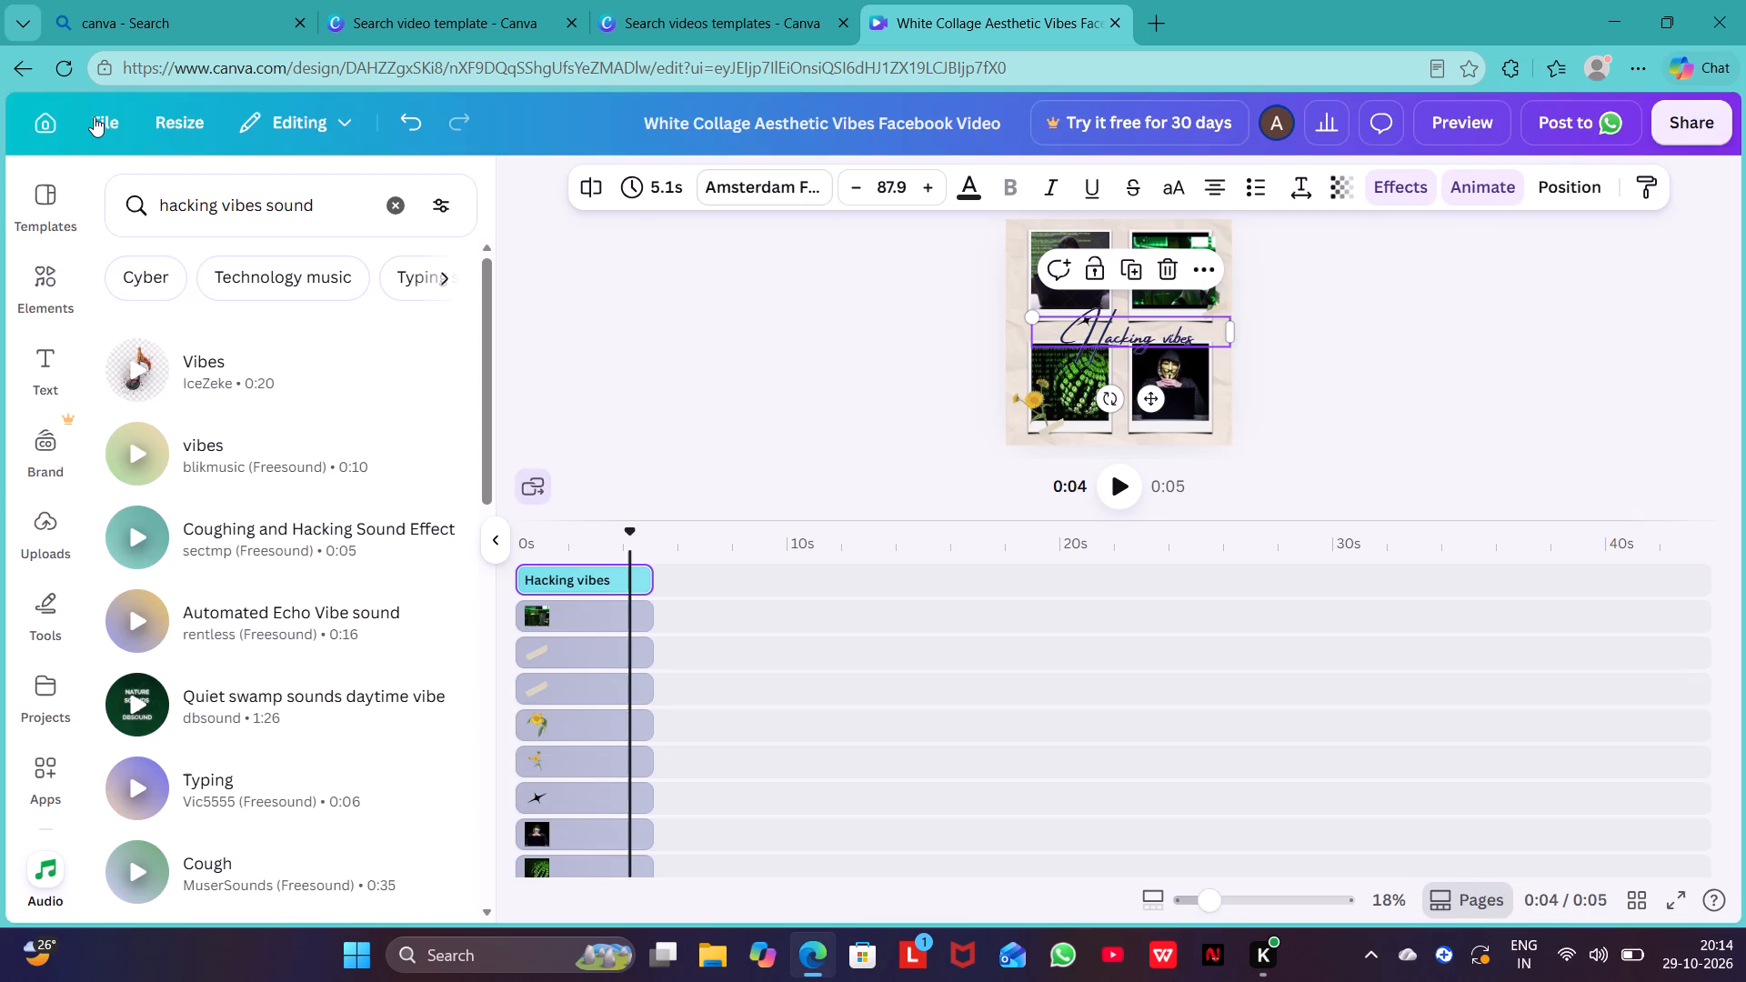
click(648, 284)
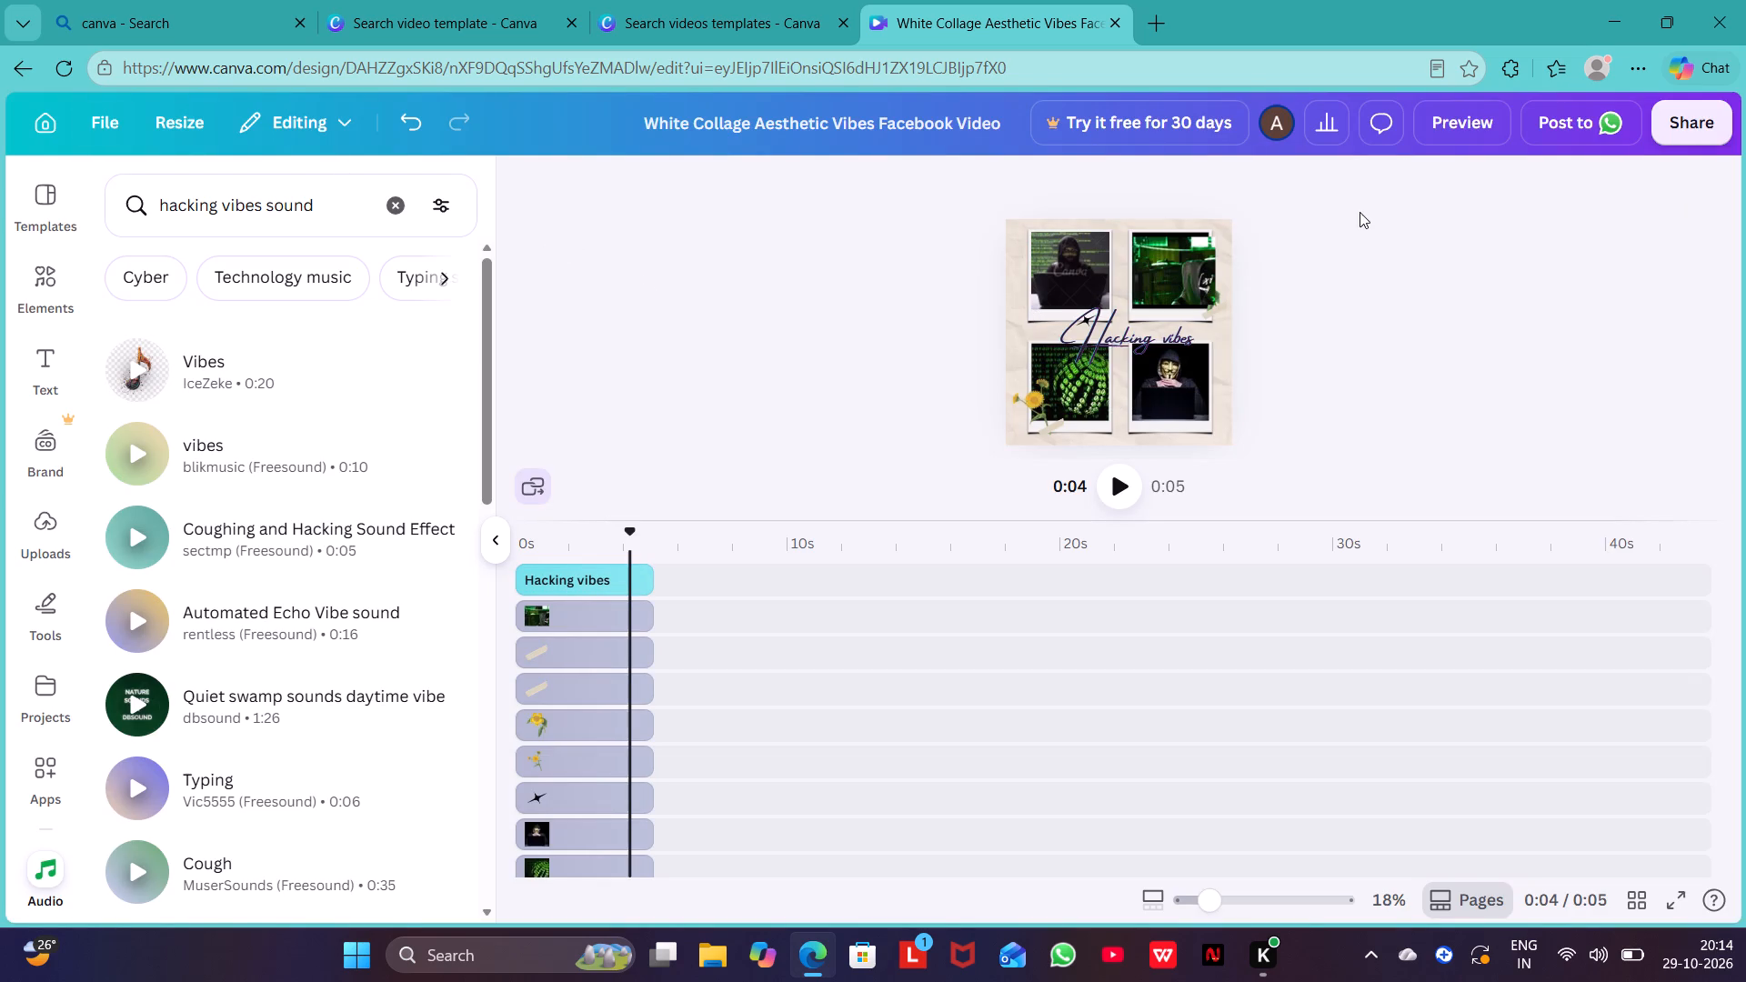
click(1434, 142)
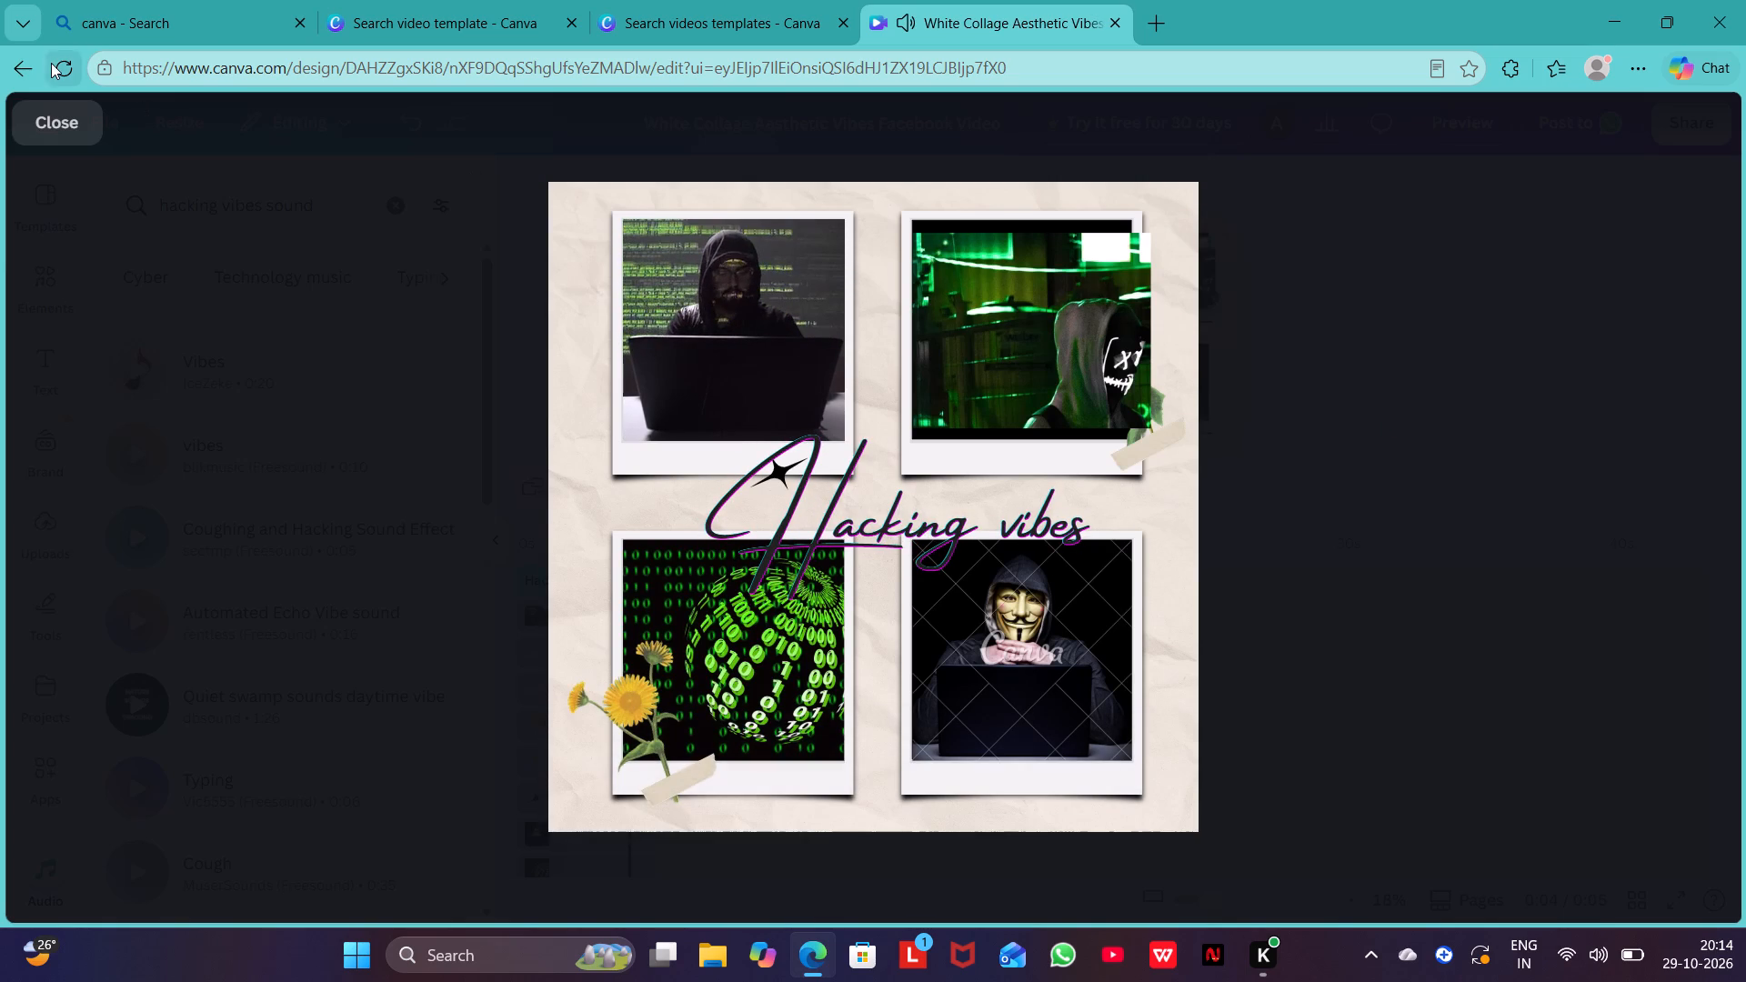
click(53, 119)
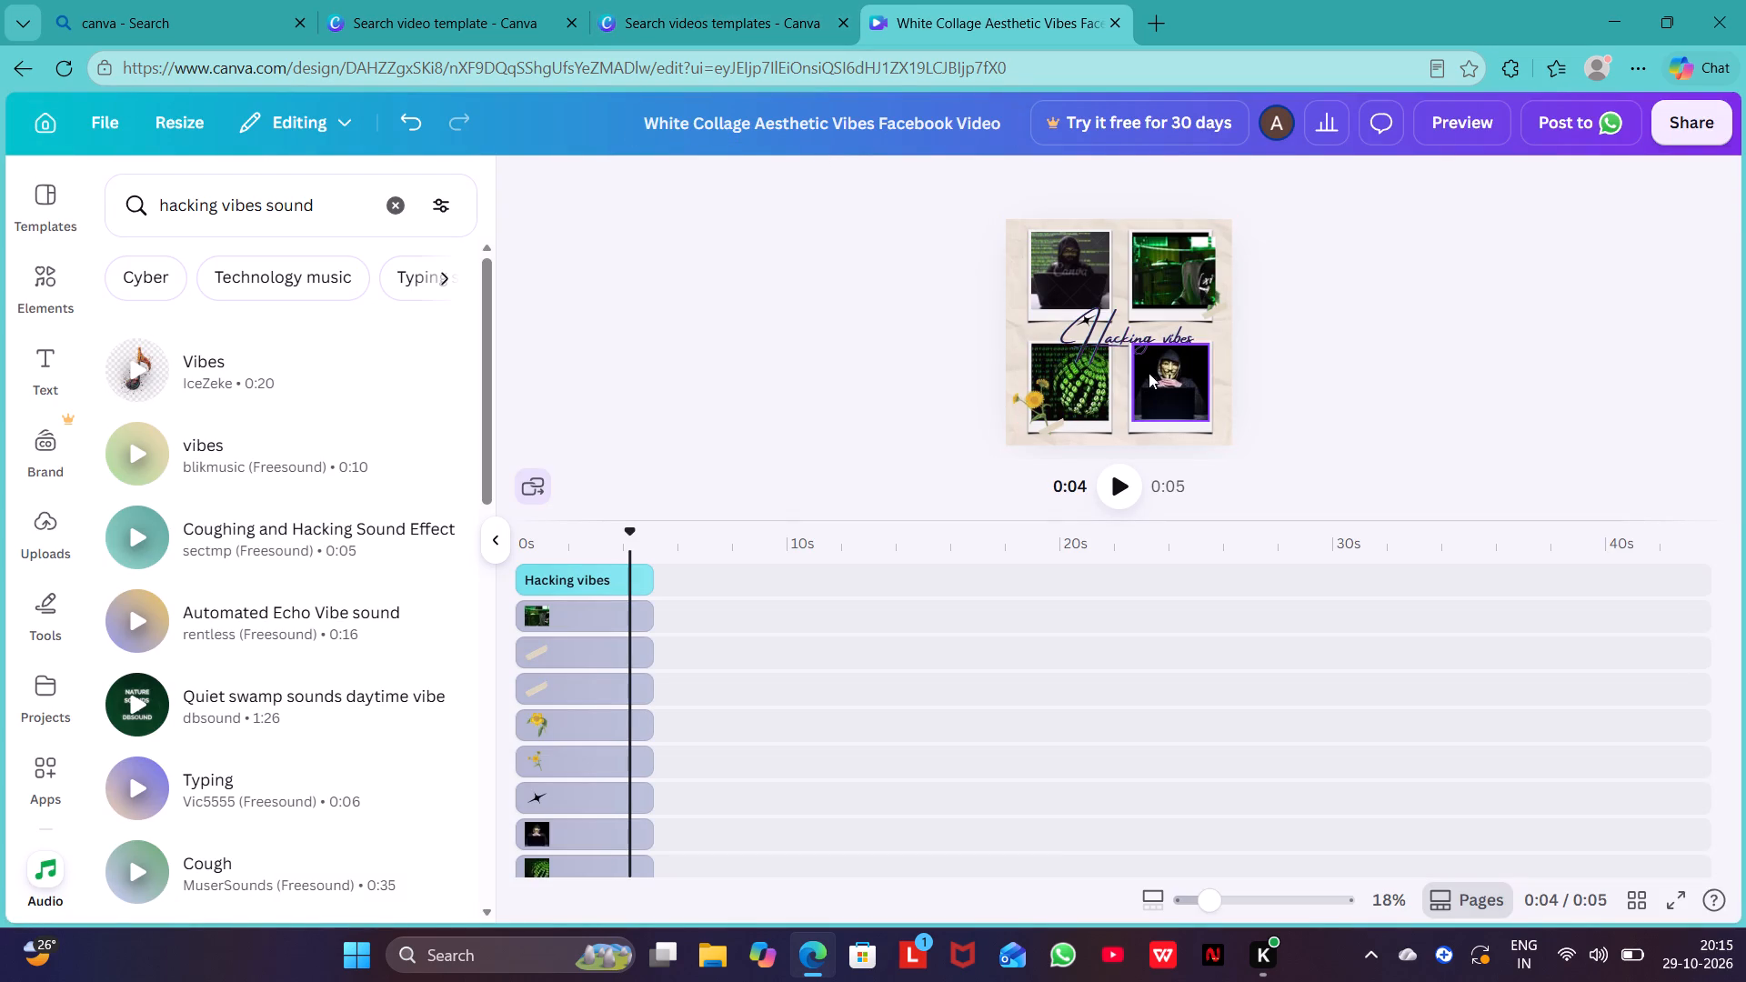
click(1455, 133)
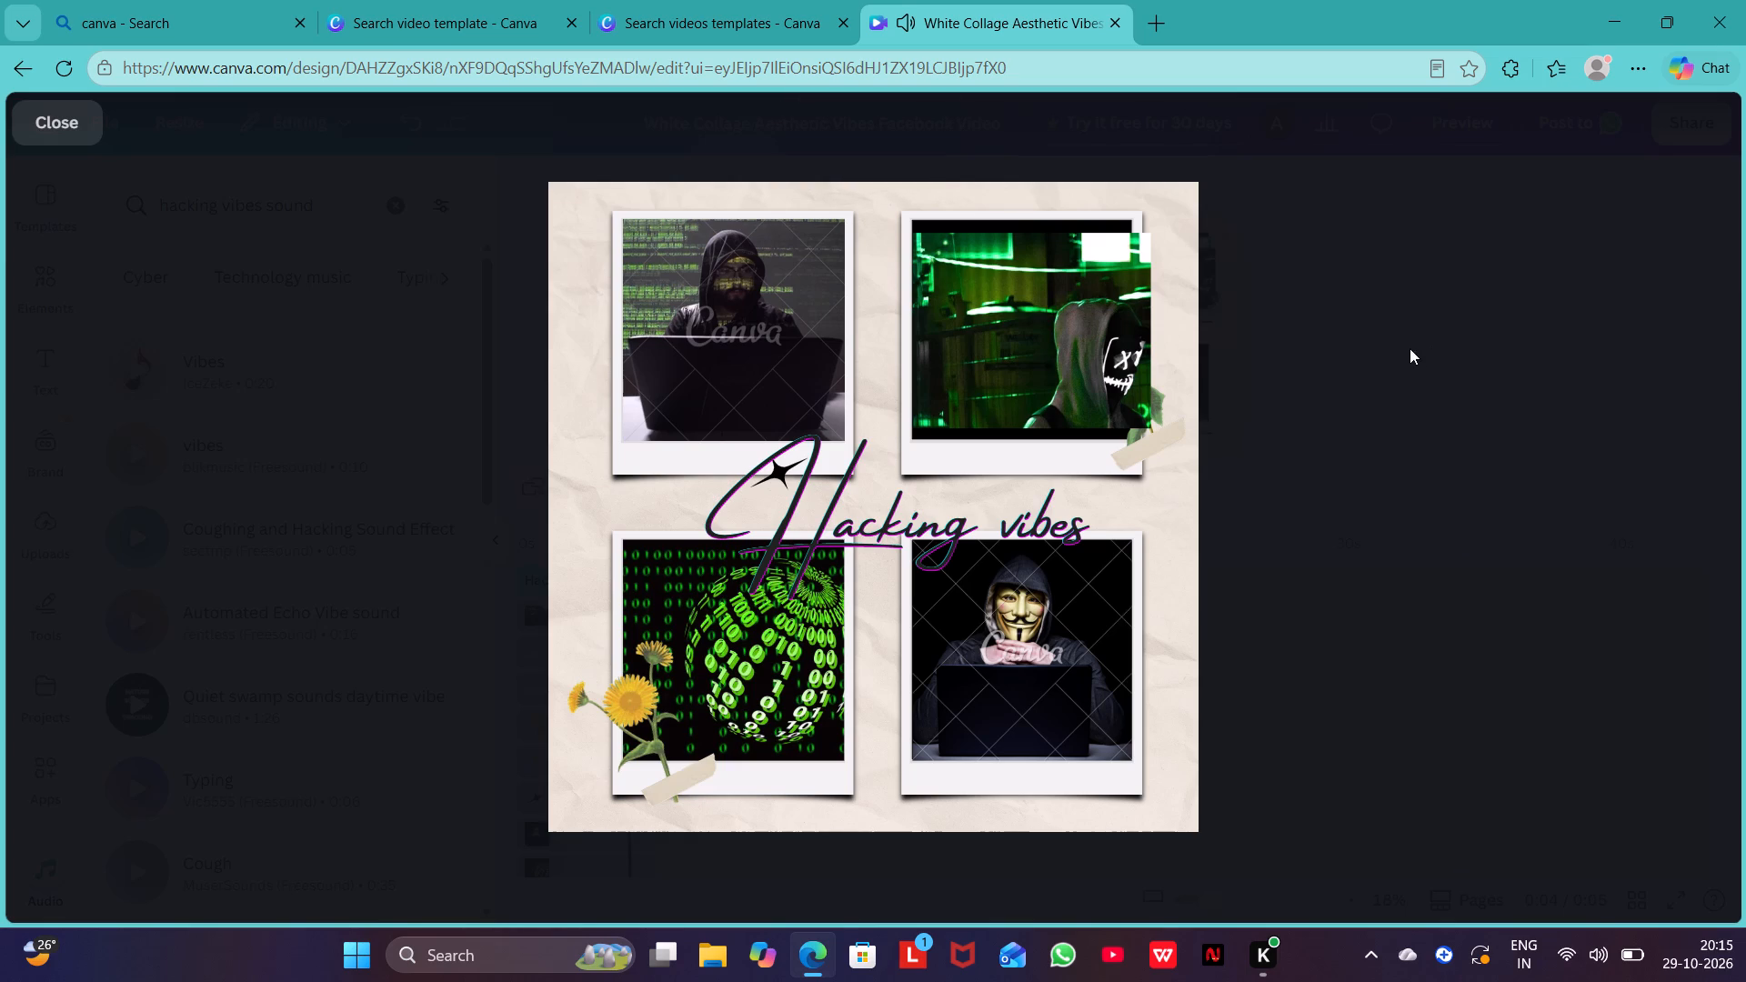
click(44, 123)
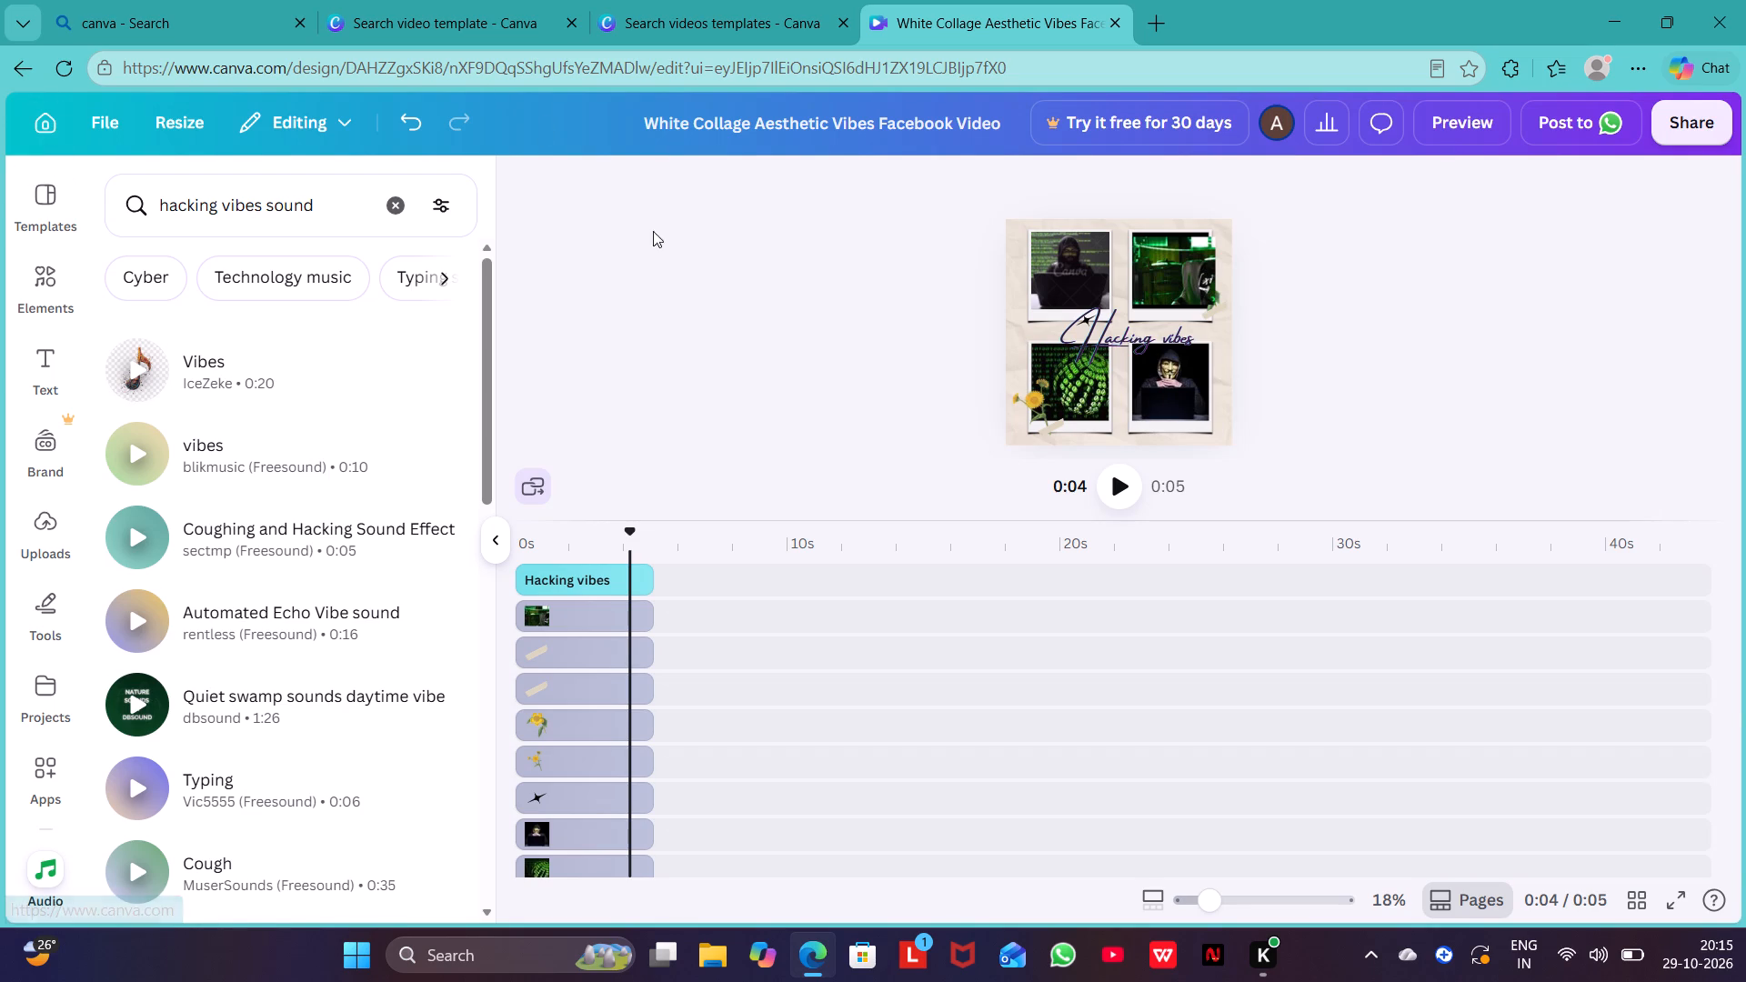